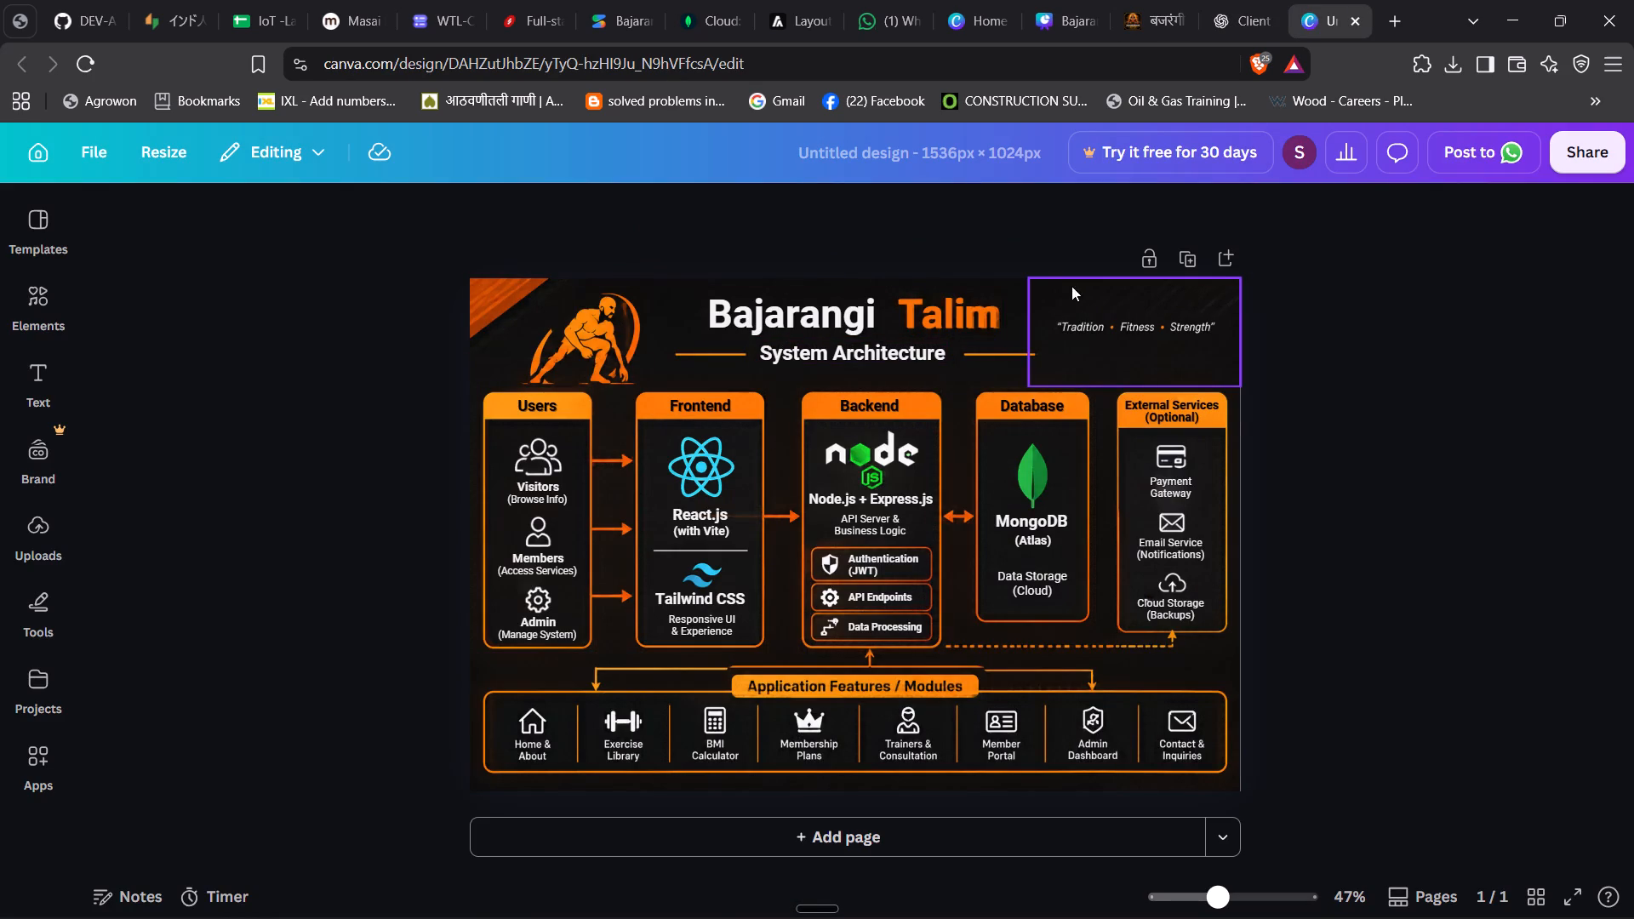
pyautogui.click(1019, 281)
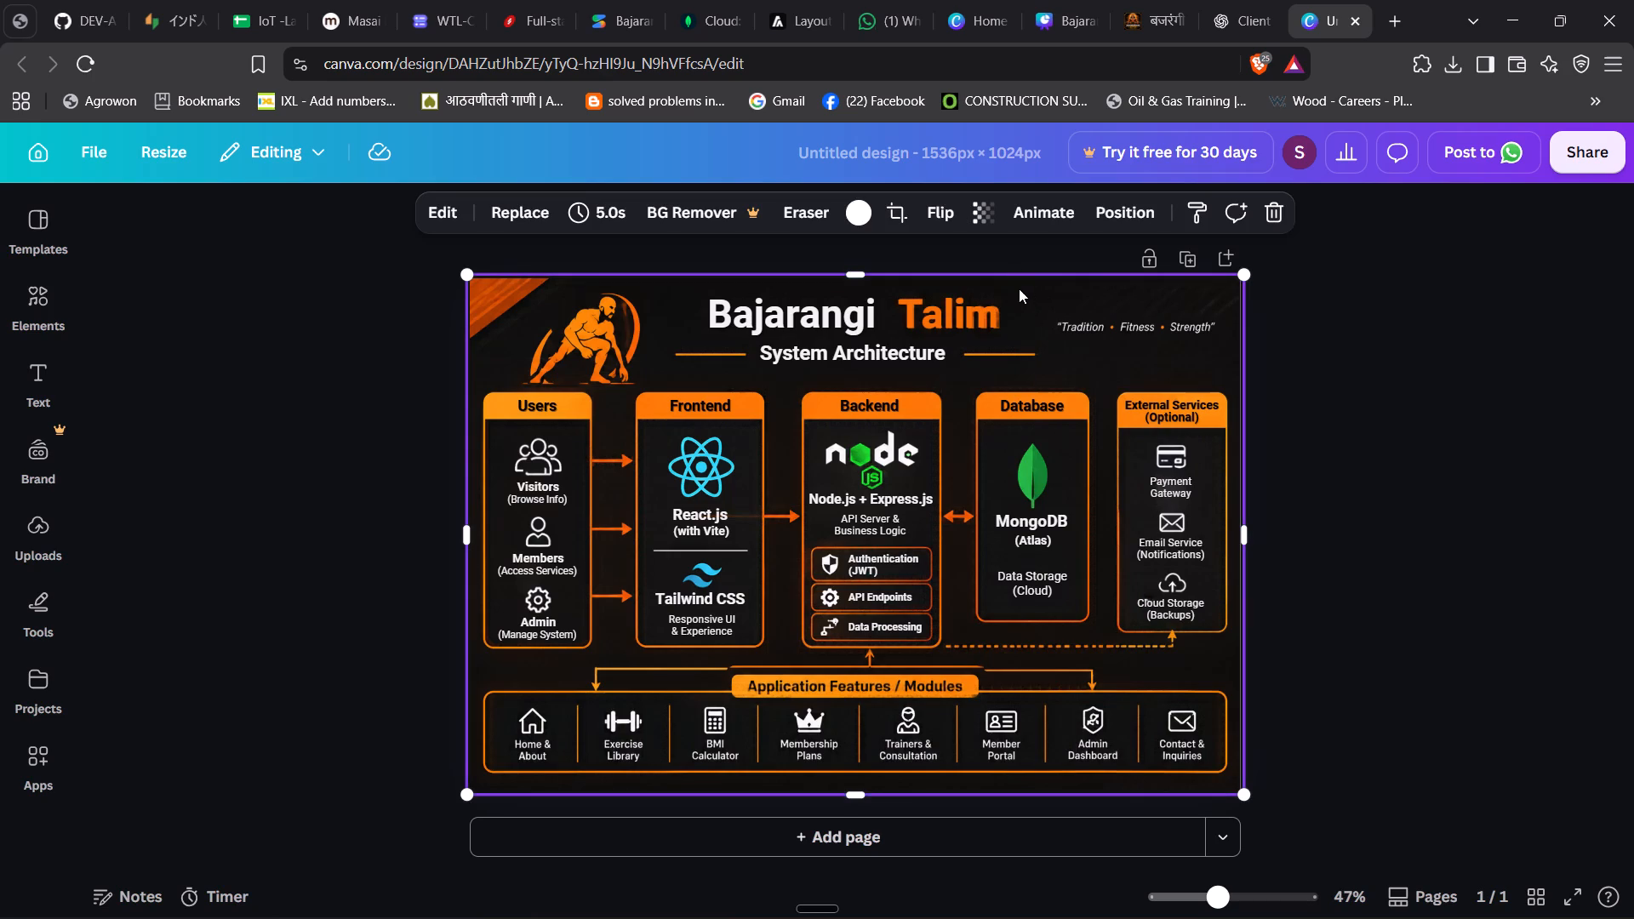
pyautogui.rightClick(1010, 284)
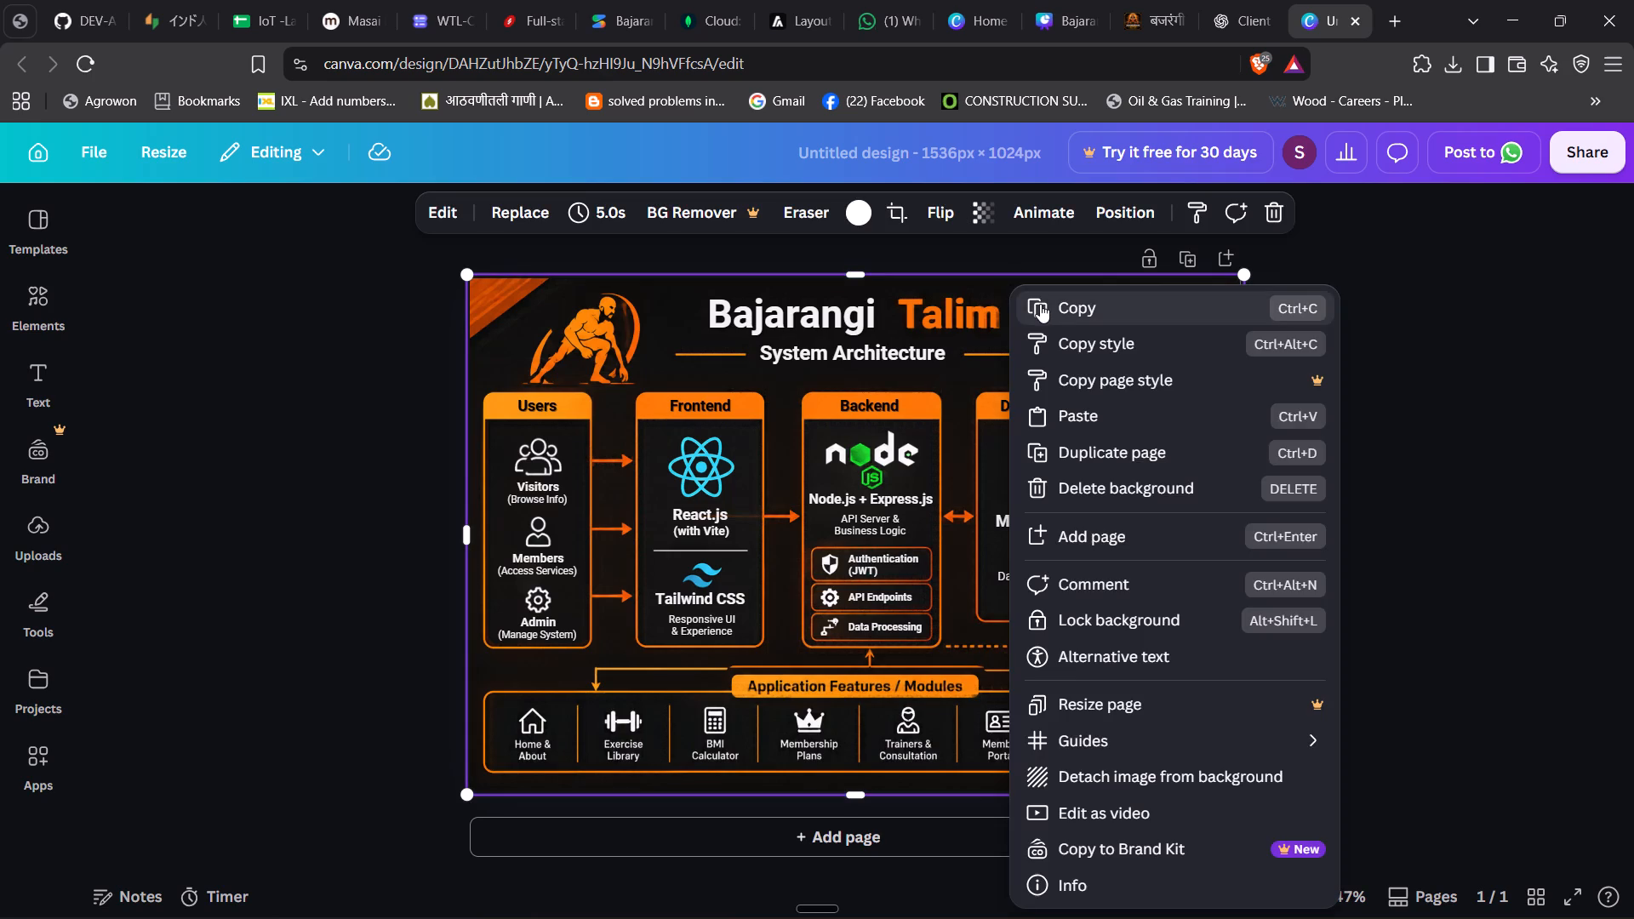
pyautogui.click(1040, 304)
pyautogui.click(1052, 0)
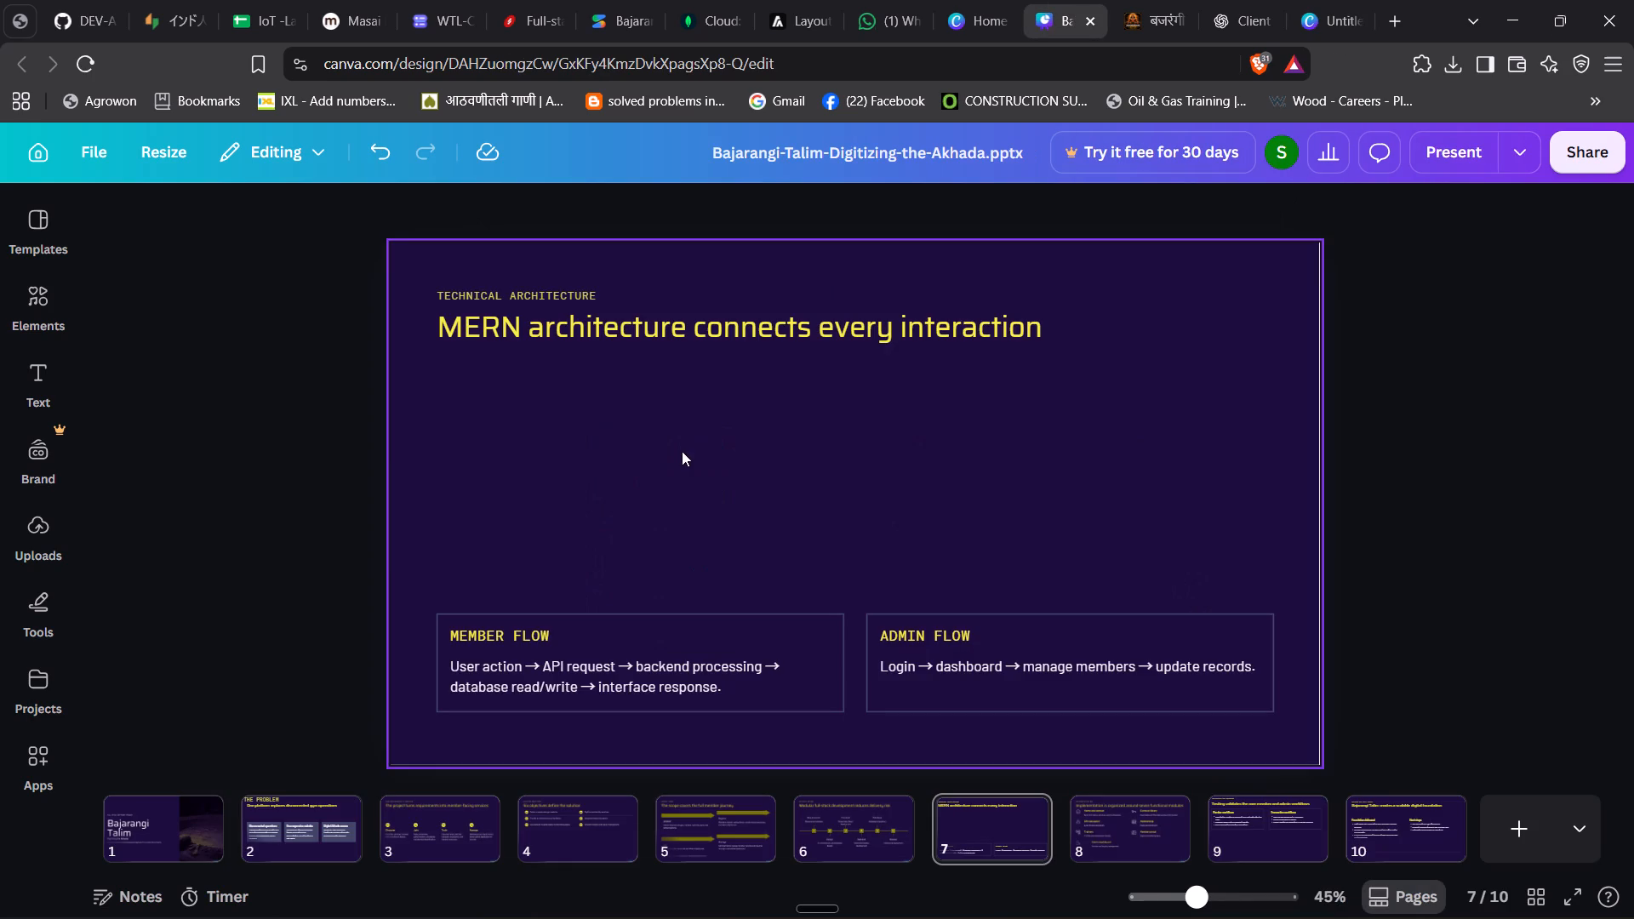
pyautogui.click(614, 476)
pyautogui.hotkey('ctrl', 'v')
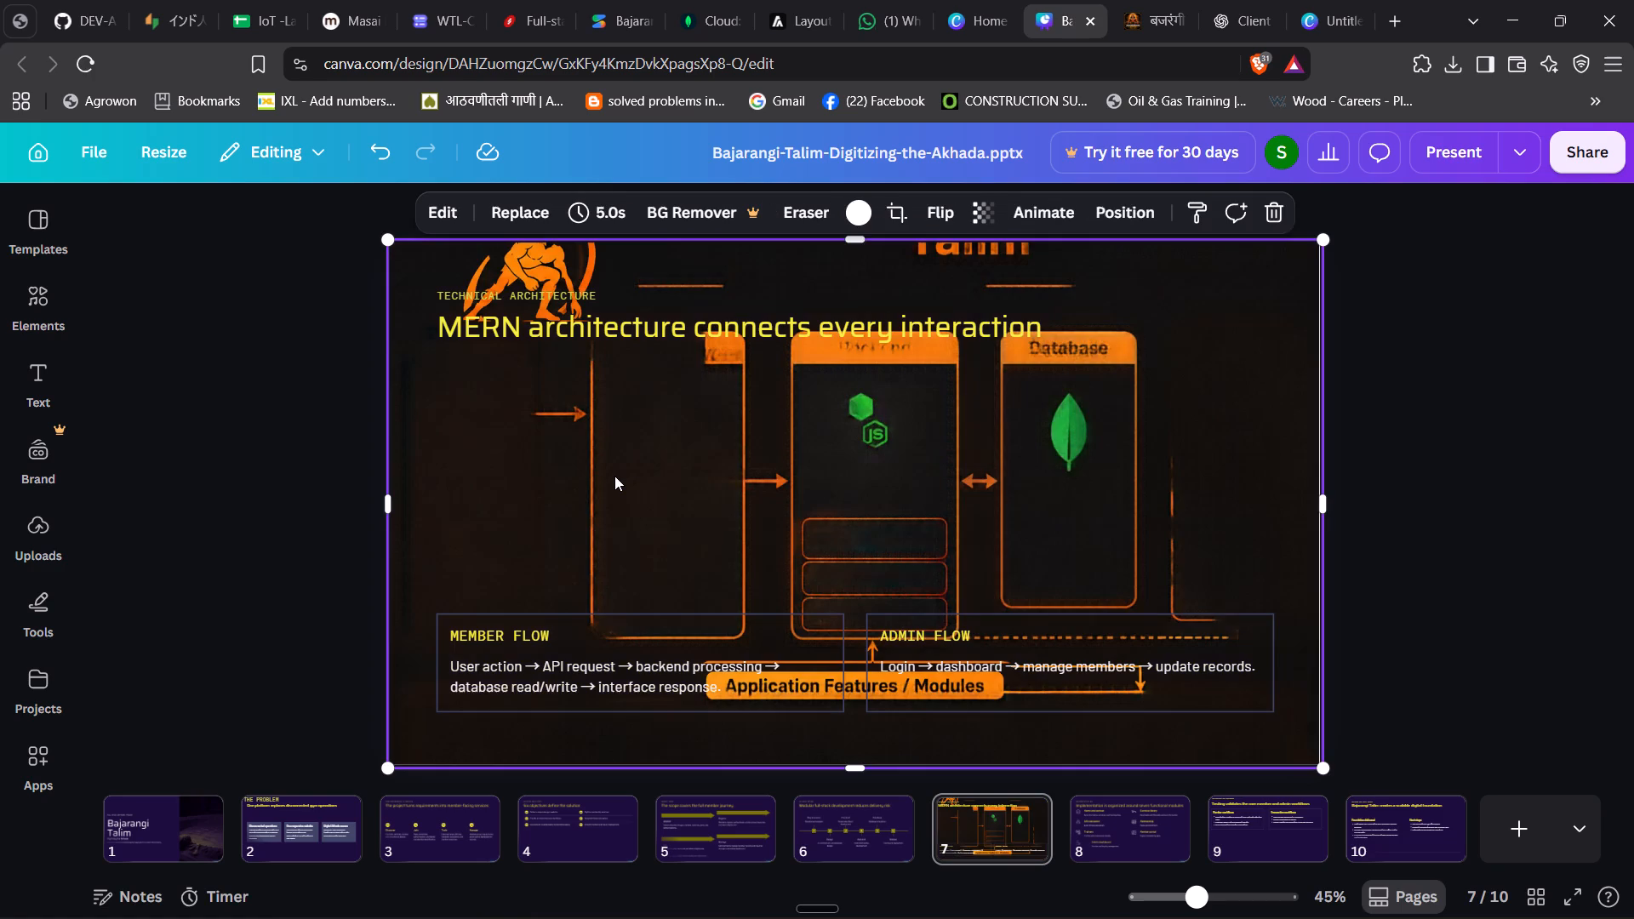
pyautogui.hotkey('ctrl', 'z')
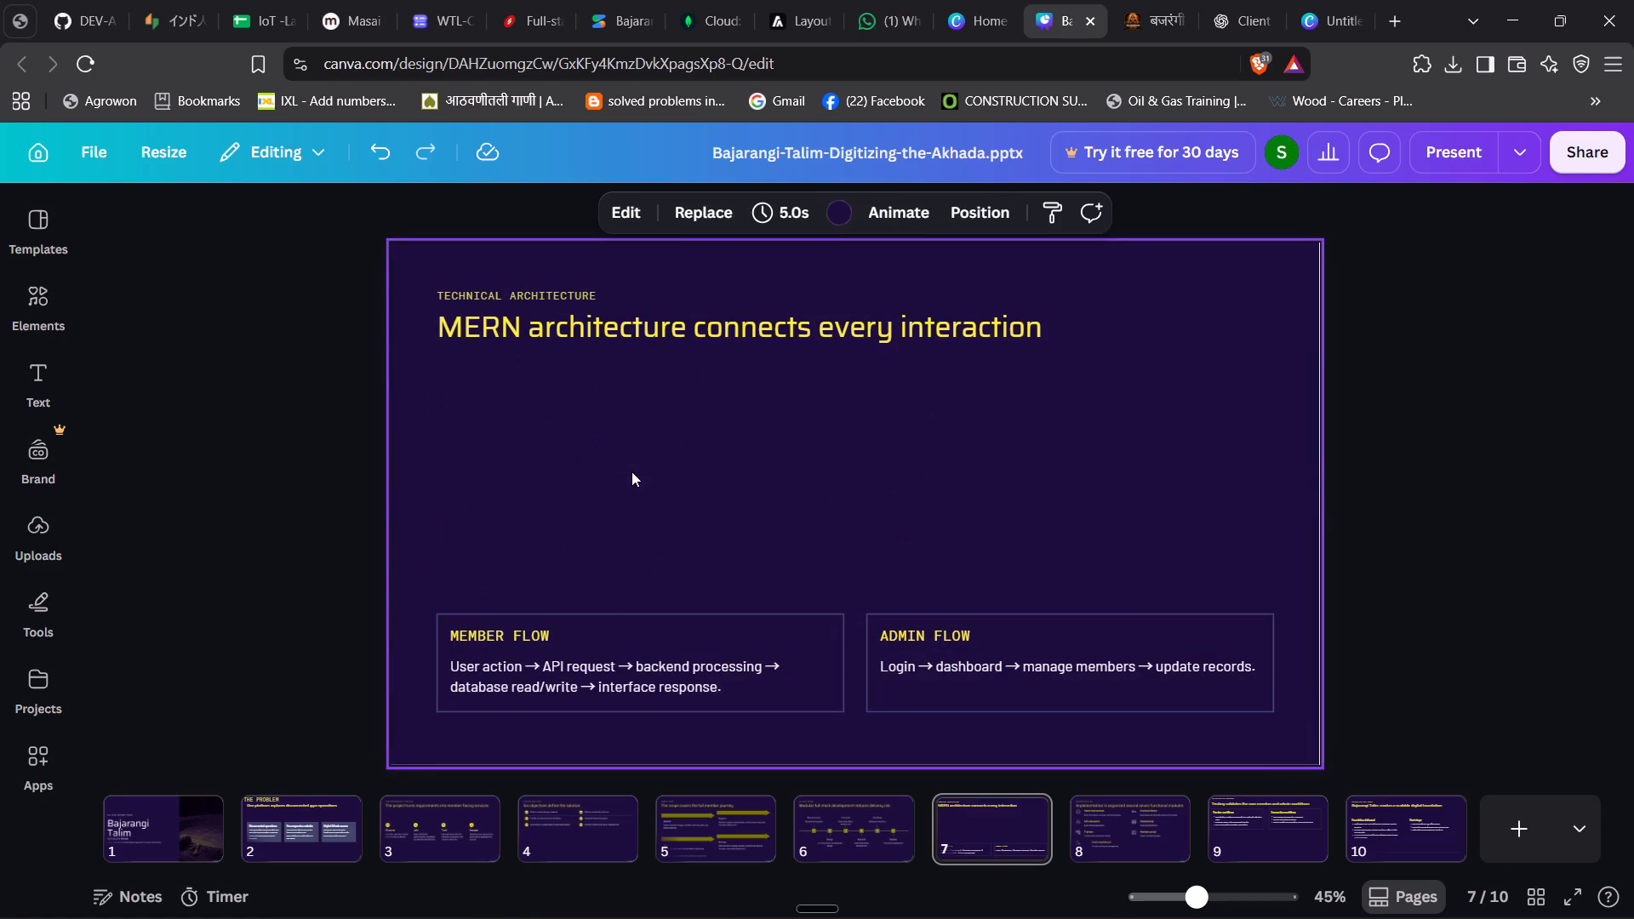
# Group all elements of the system architecture diagram in the untitled Canva design.
pyautogui.click(1233, 0)
pyautogui.click(1311, 2)
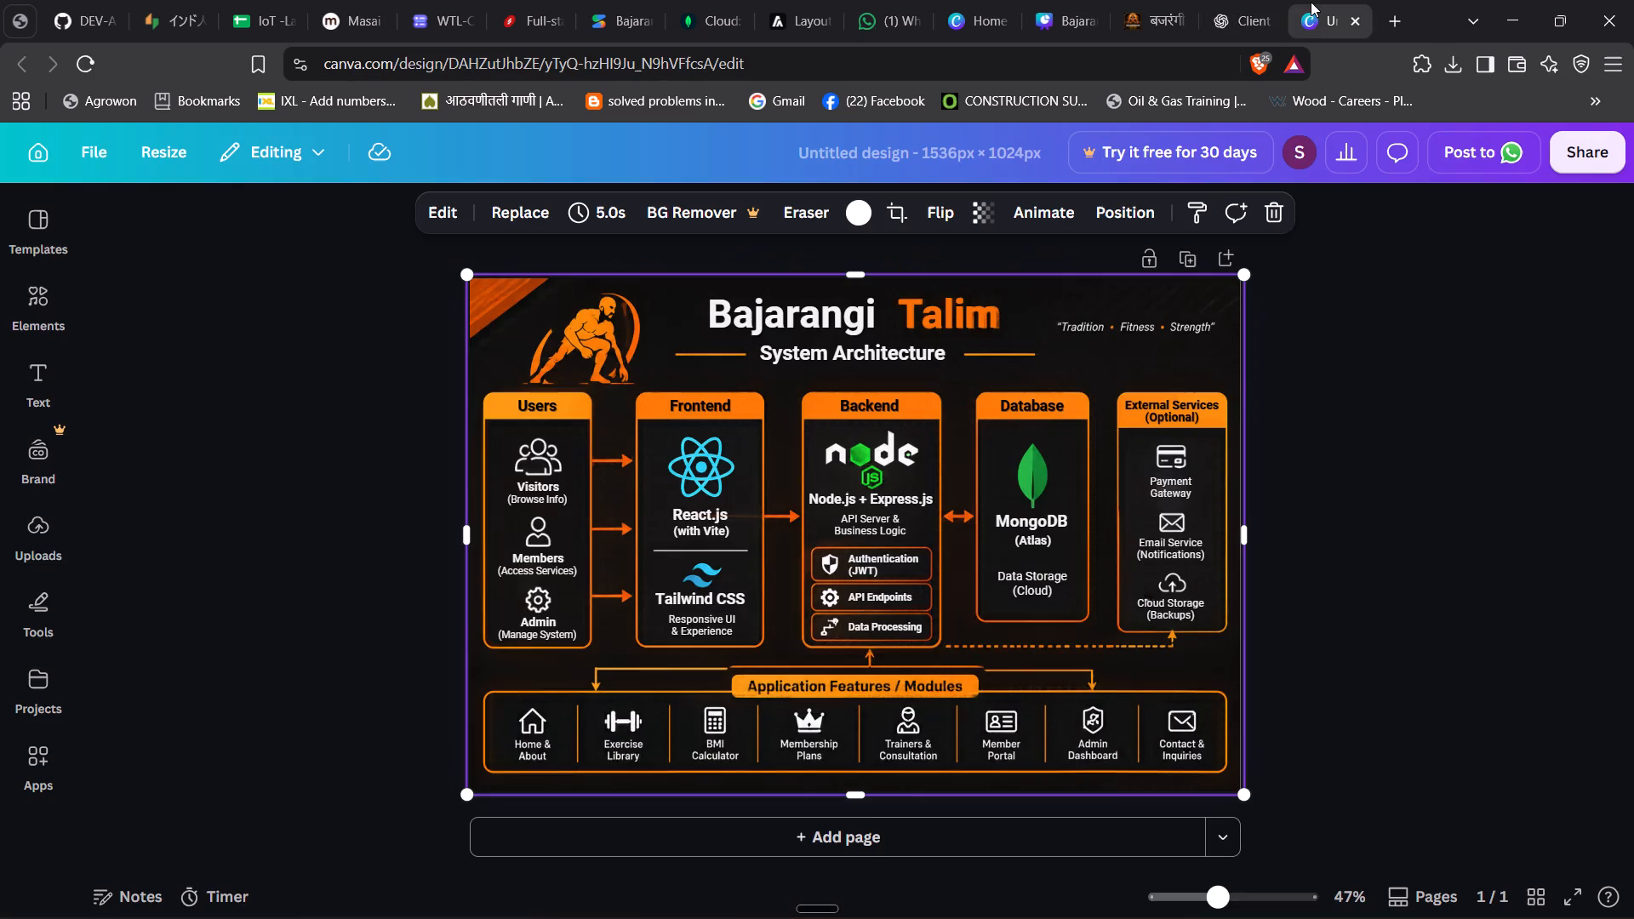
pyautogui.hotkey('ctrl', 'a')
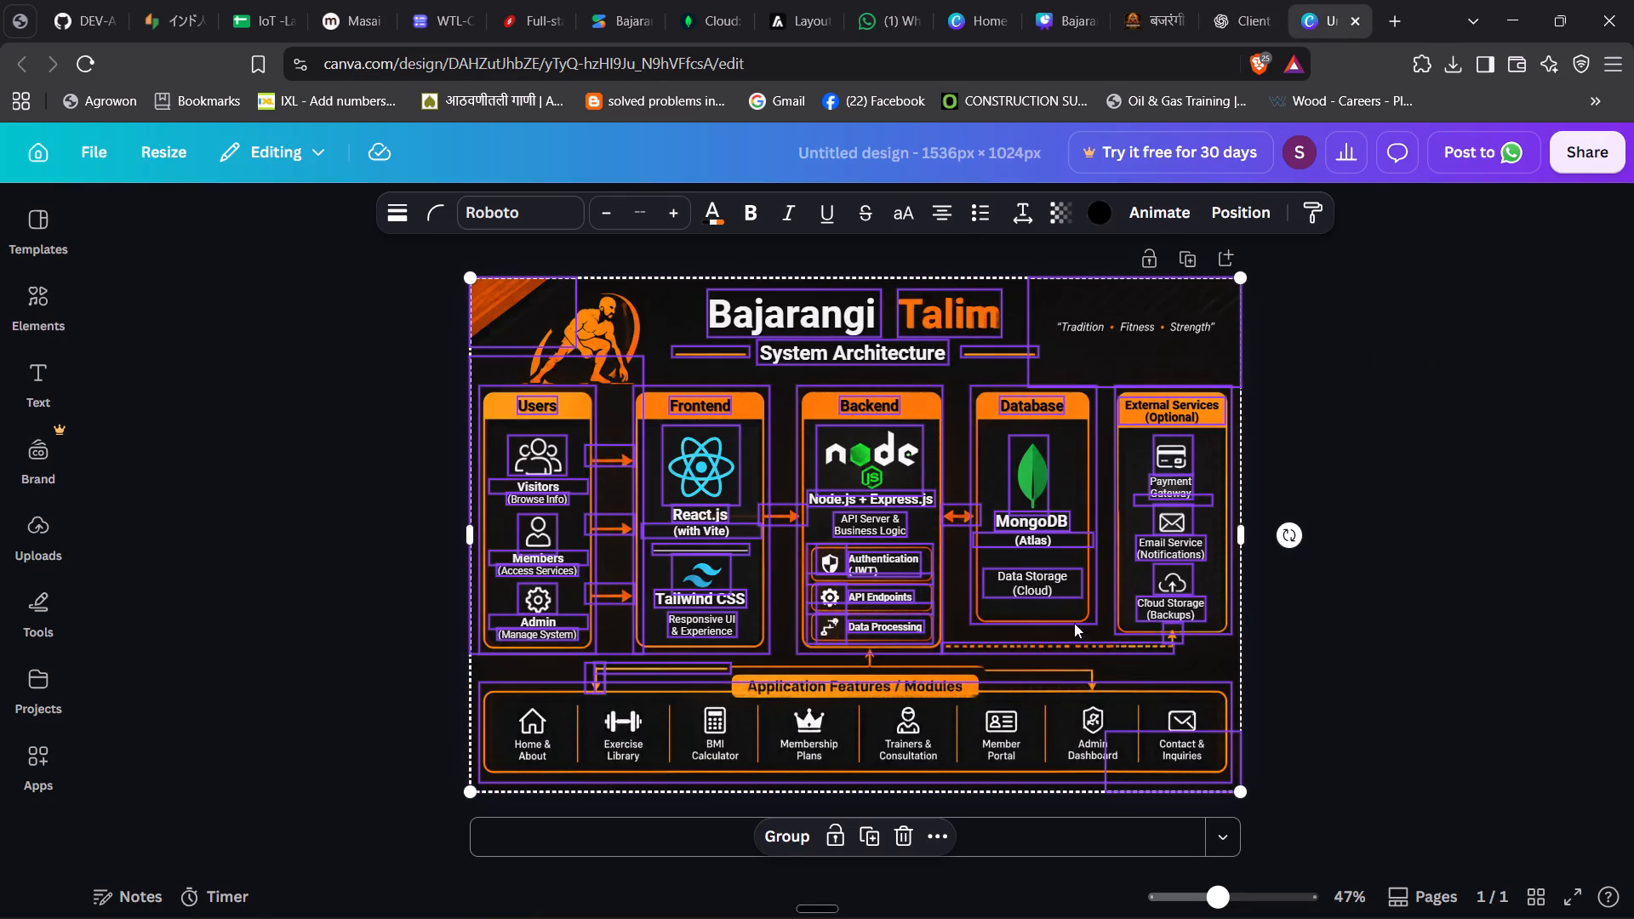
pyautogui.click(788, 829)
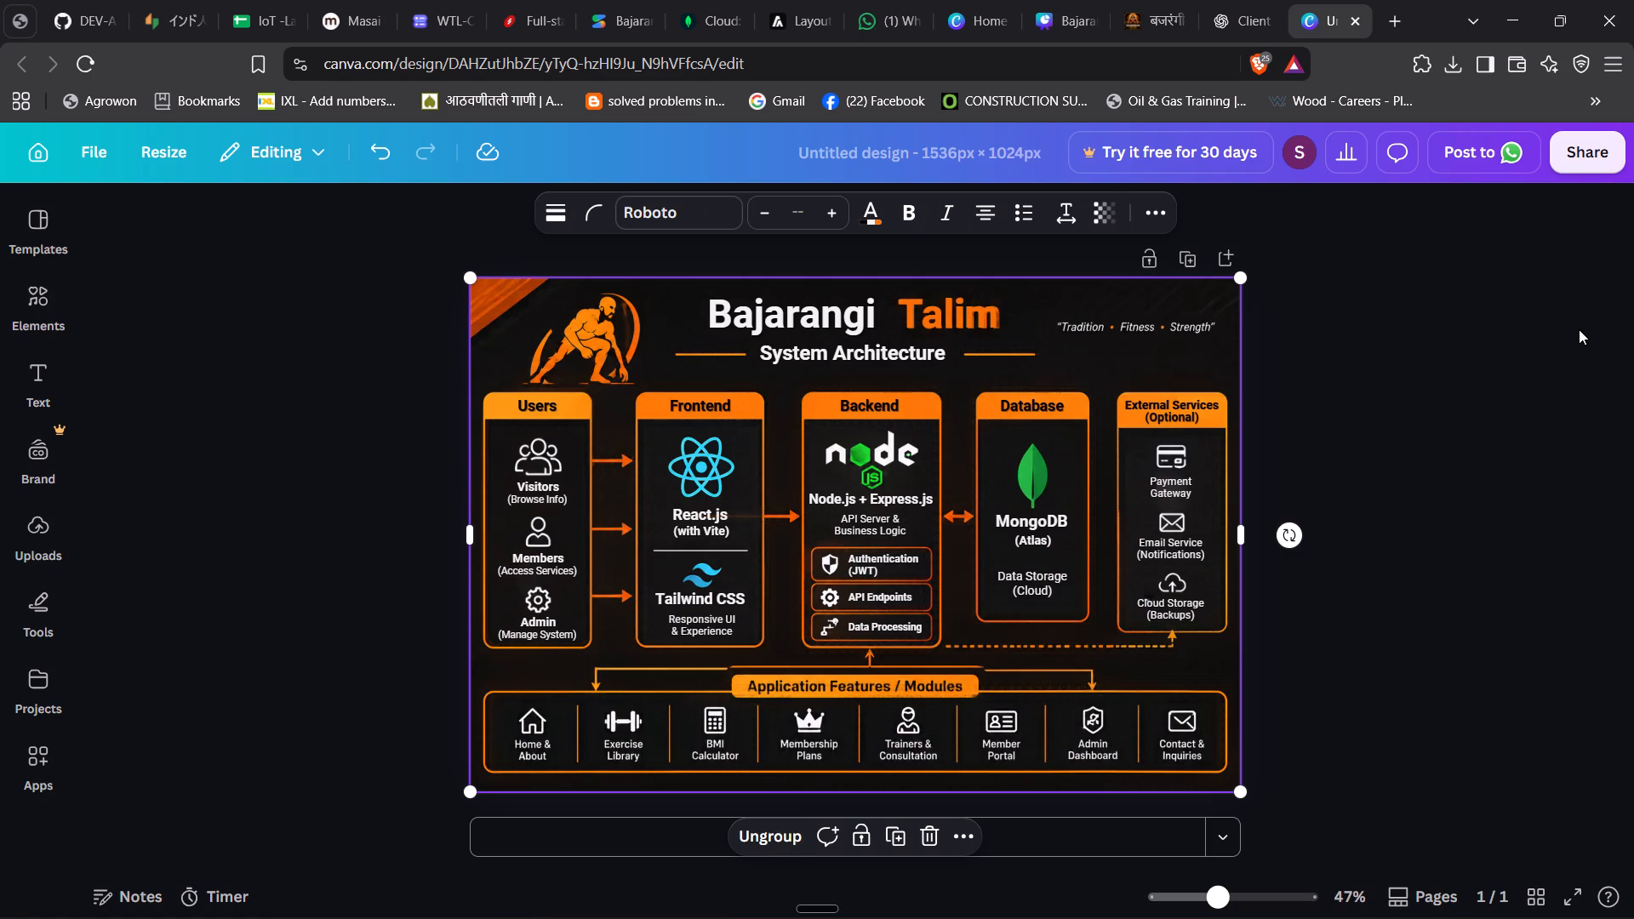
# Copy the whole grouped diagram and paste it onto slide 7 of the Bajarangi-Talim-Digitizing-the-Akhada presentation.
pyautogui.click(1201, 304)
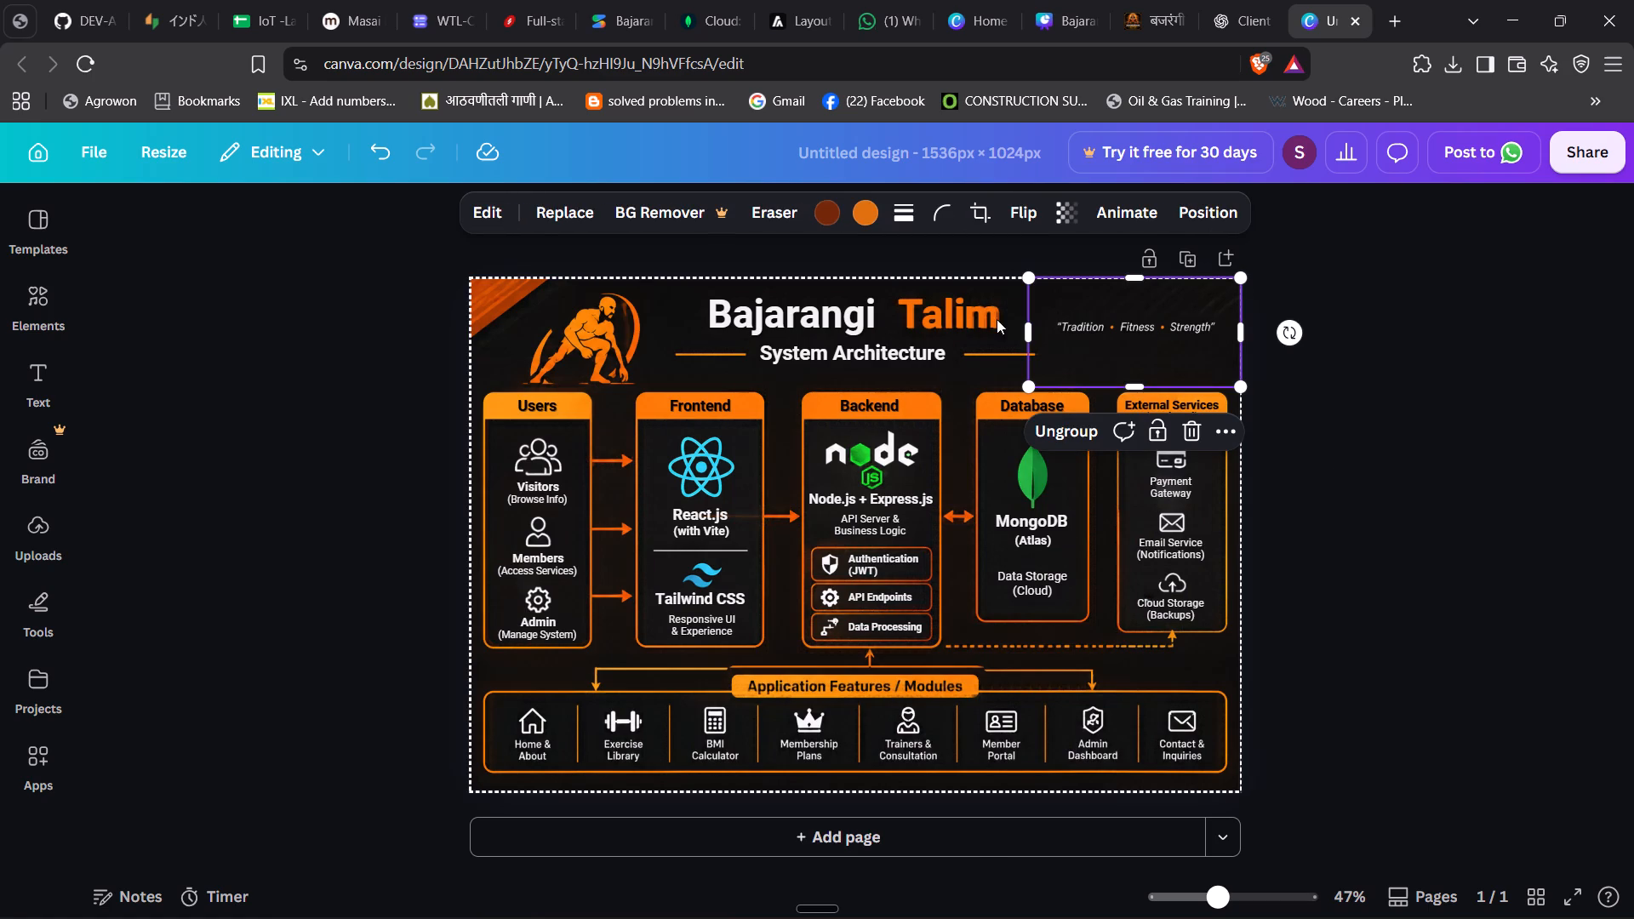
pyautogui.click(1011, 295)
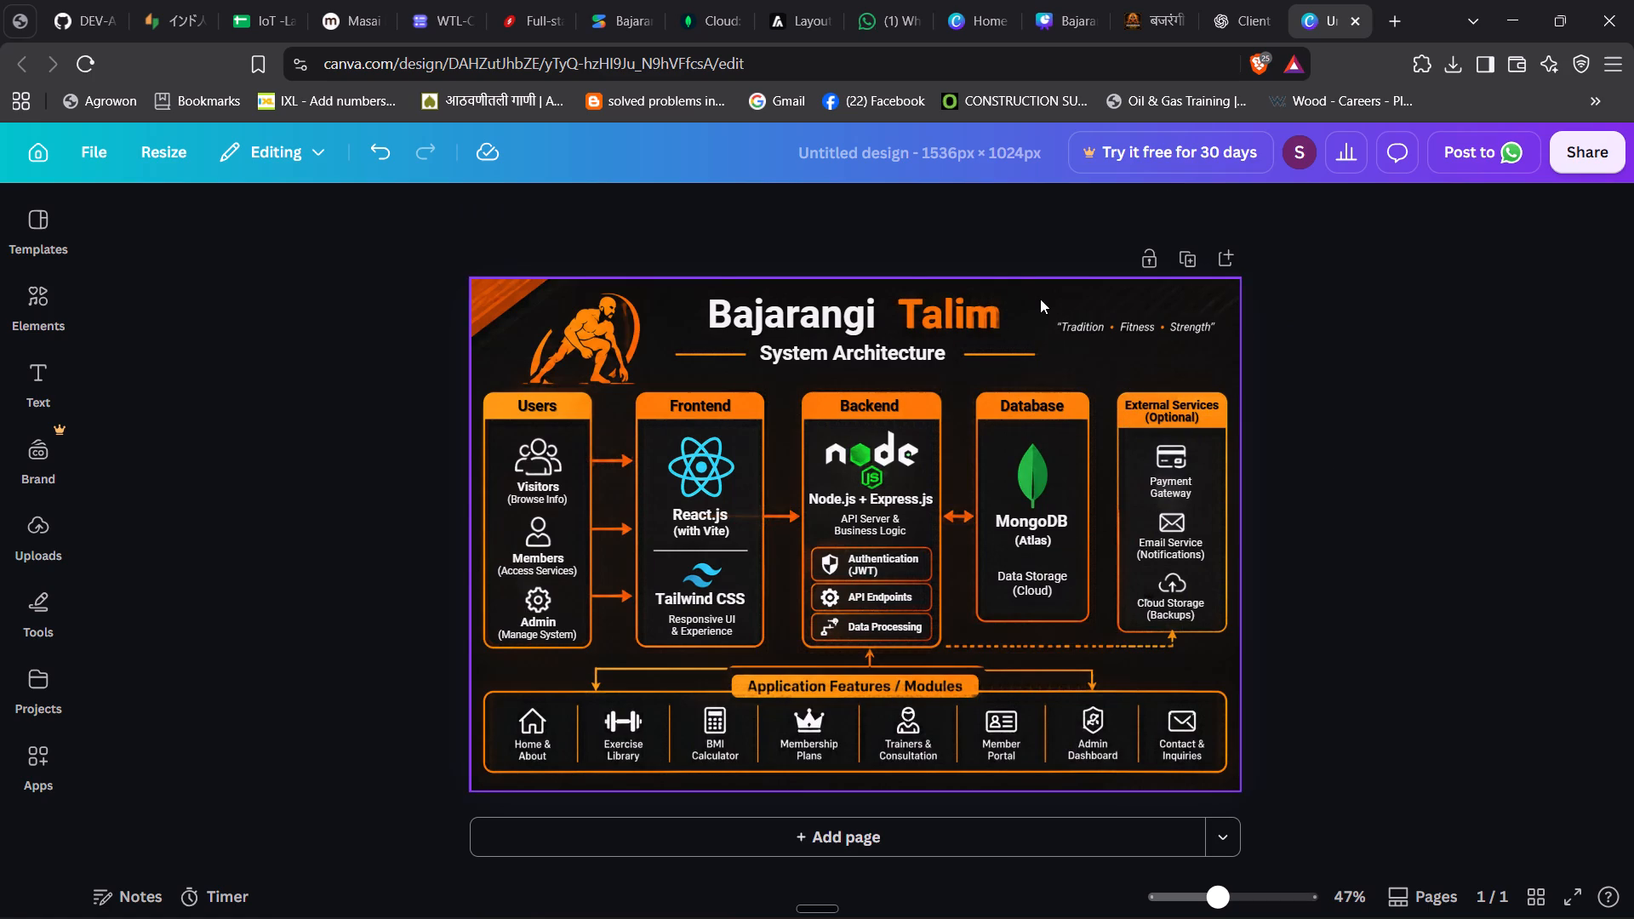
pyautogui.hotkey('ctrl', 'a')
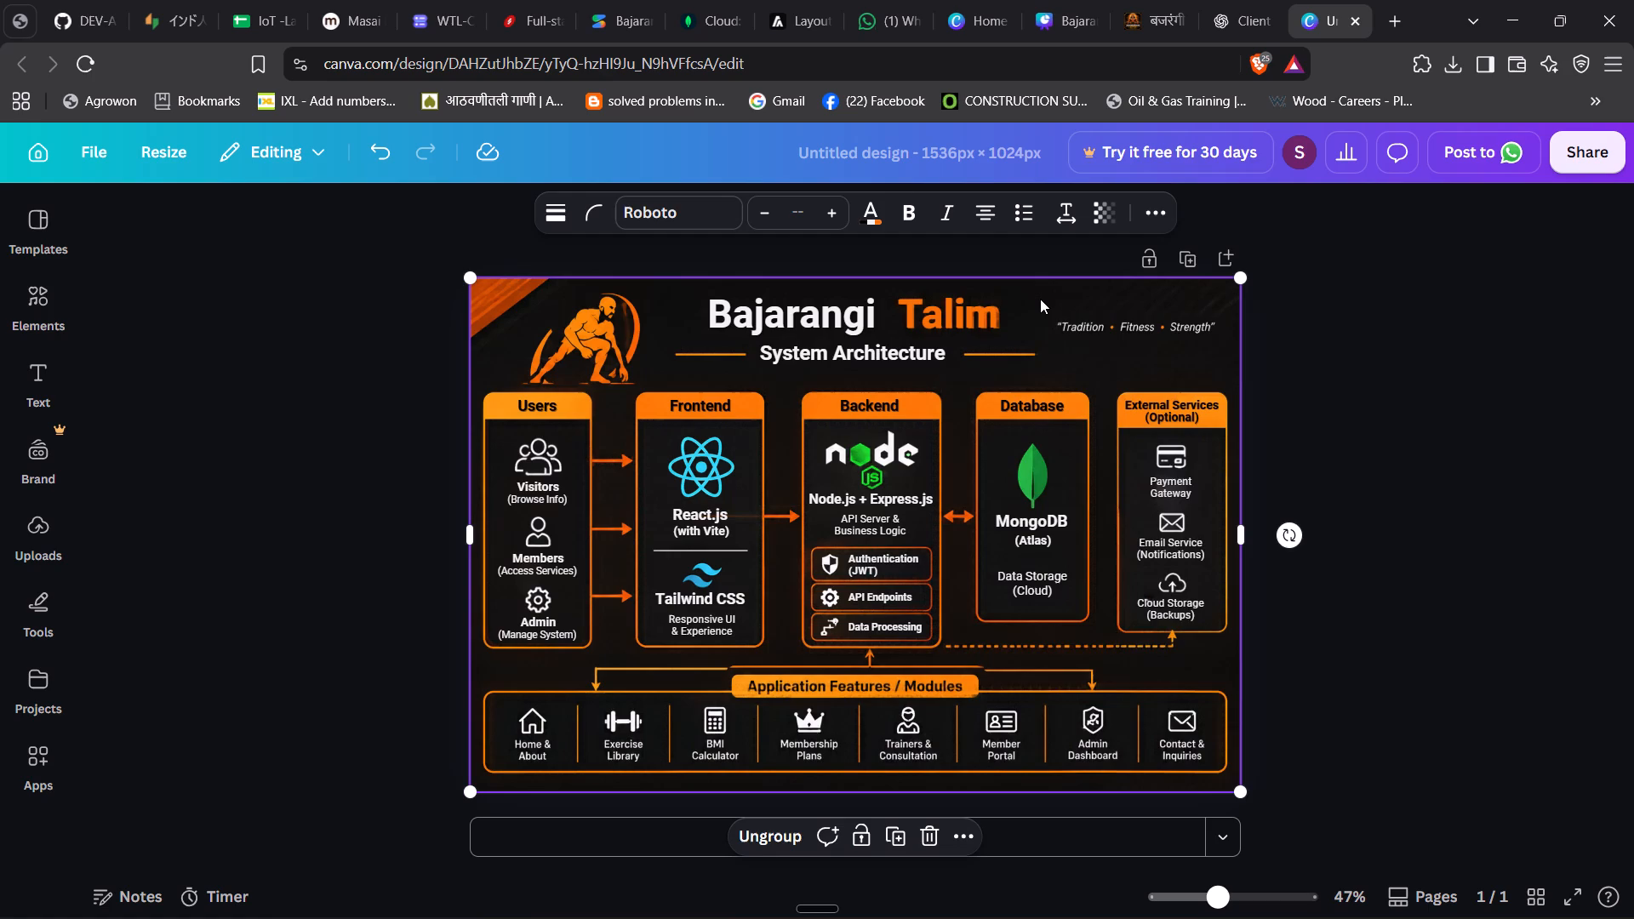
pyautogui.rightClick(1040, 299)
pyautogui.click(1071, 333)
pyautogui.click(1038, 0)
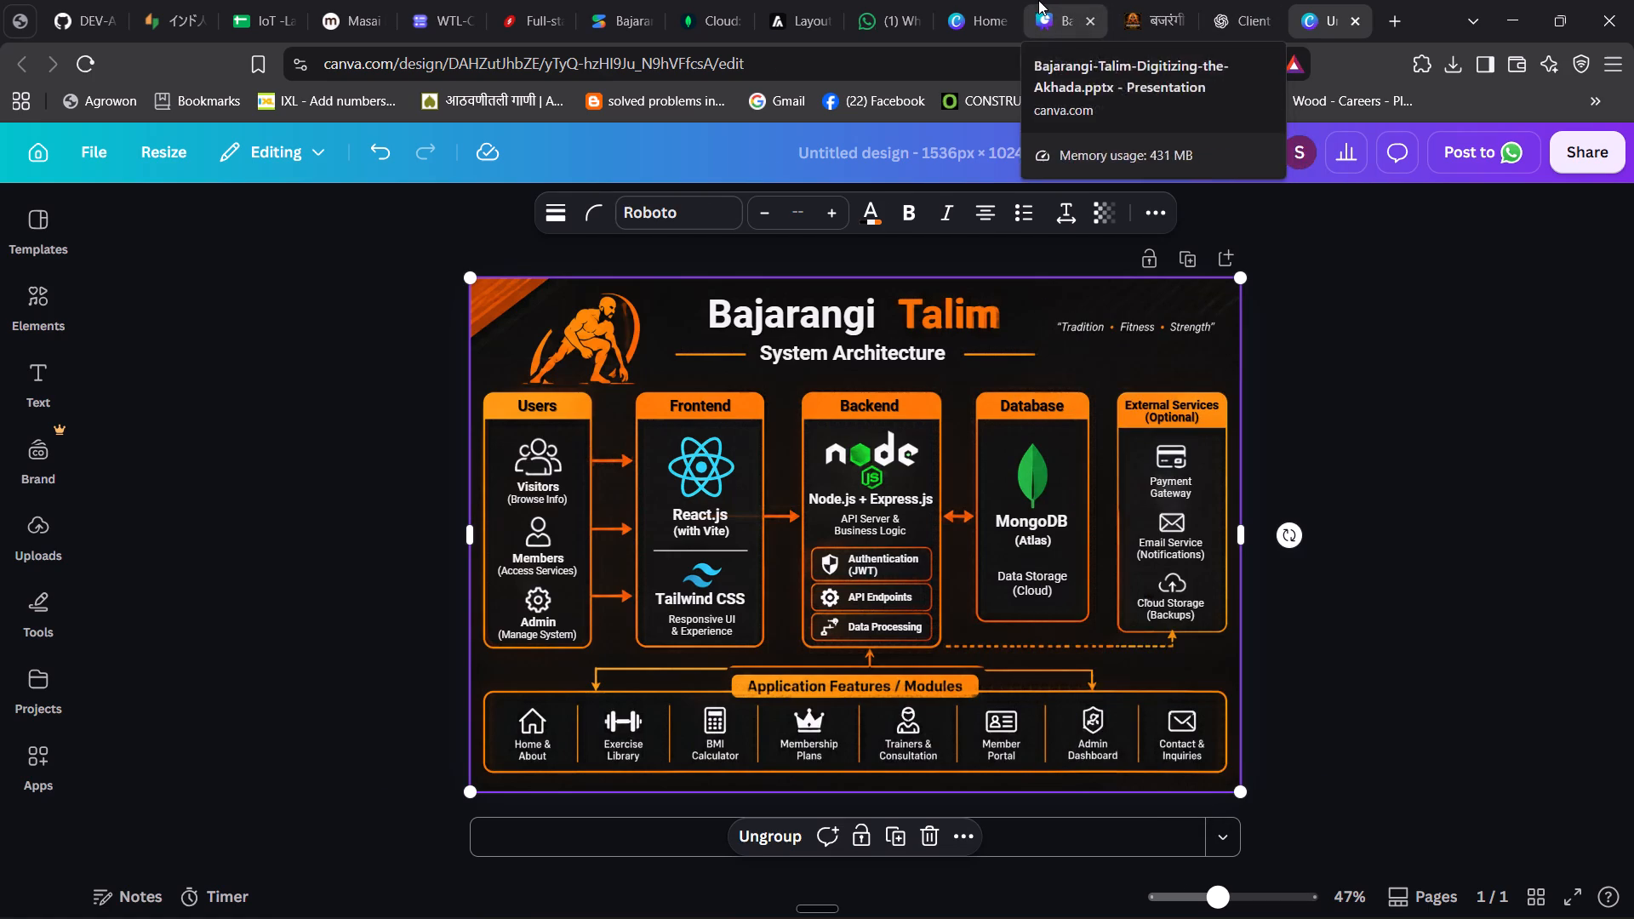
pyautogui.click(882, 464)
pyautogui.hotkey('ctrl', 'v')
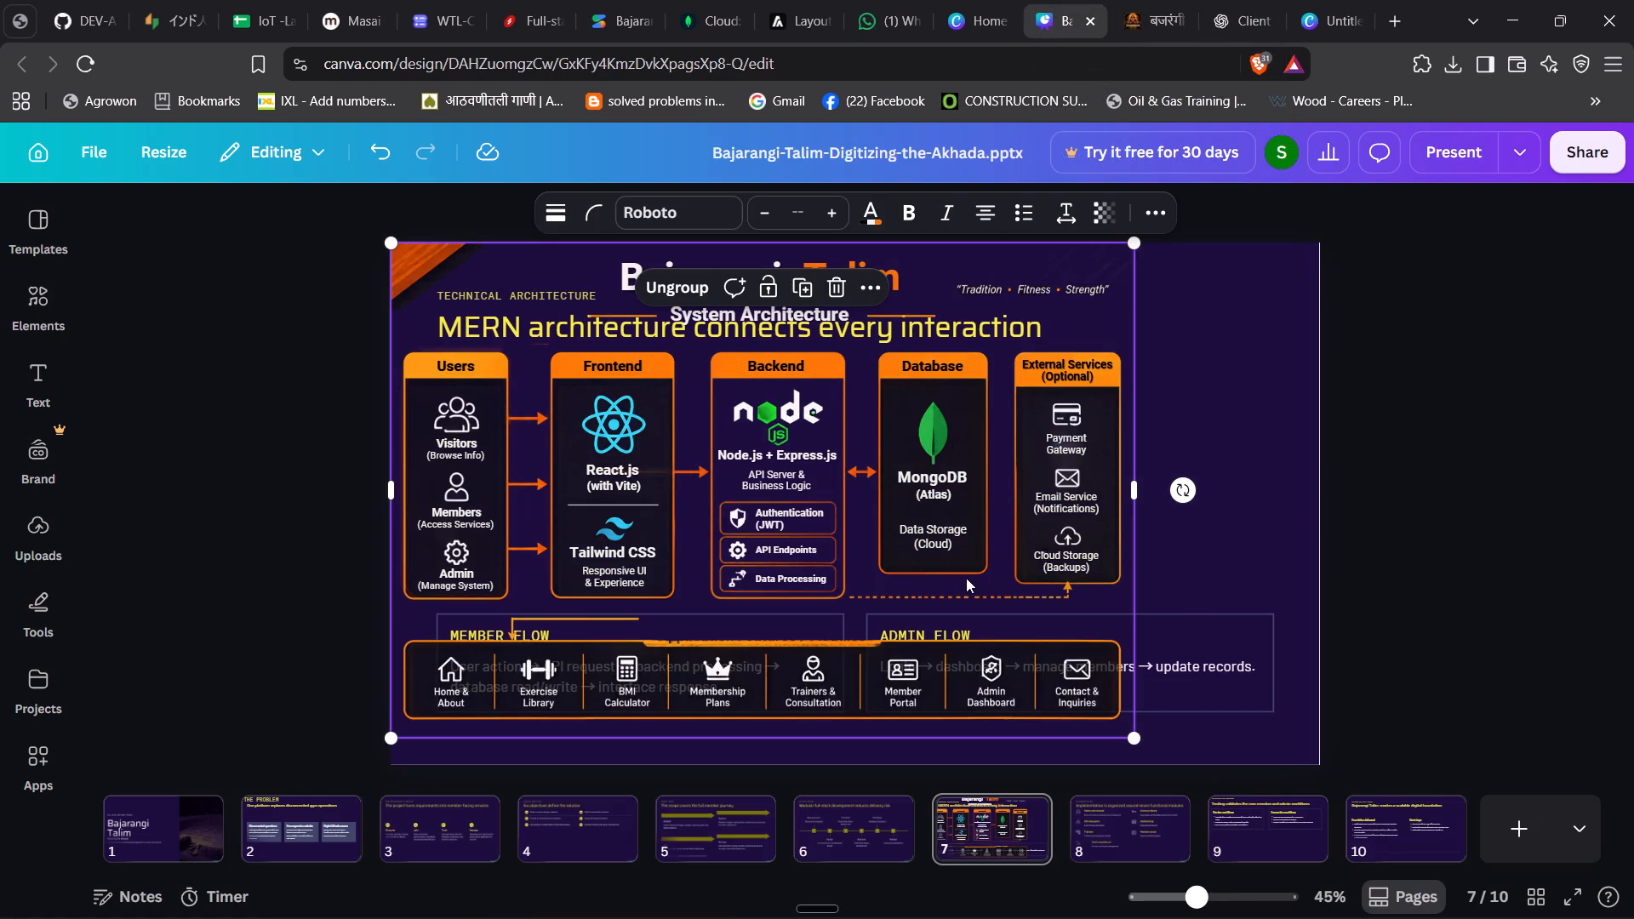
# Shrink the pasted diagram to about half the slide's width and move it beneath the "MERN architecture connects every interaction" heading.
pyautogui.moveTo(1134, 739); pyautogui.dragTo(984, 650)
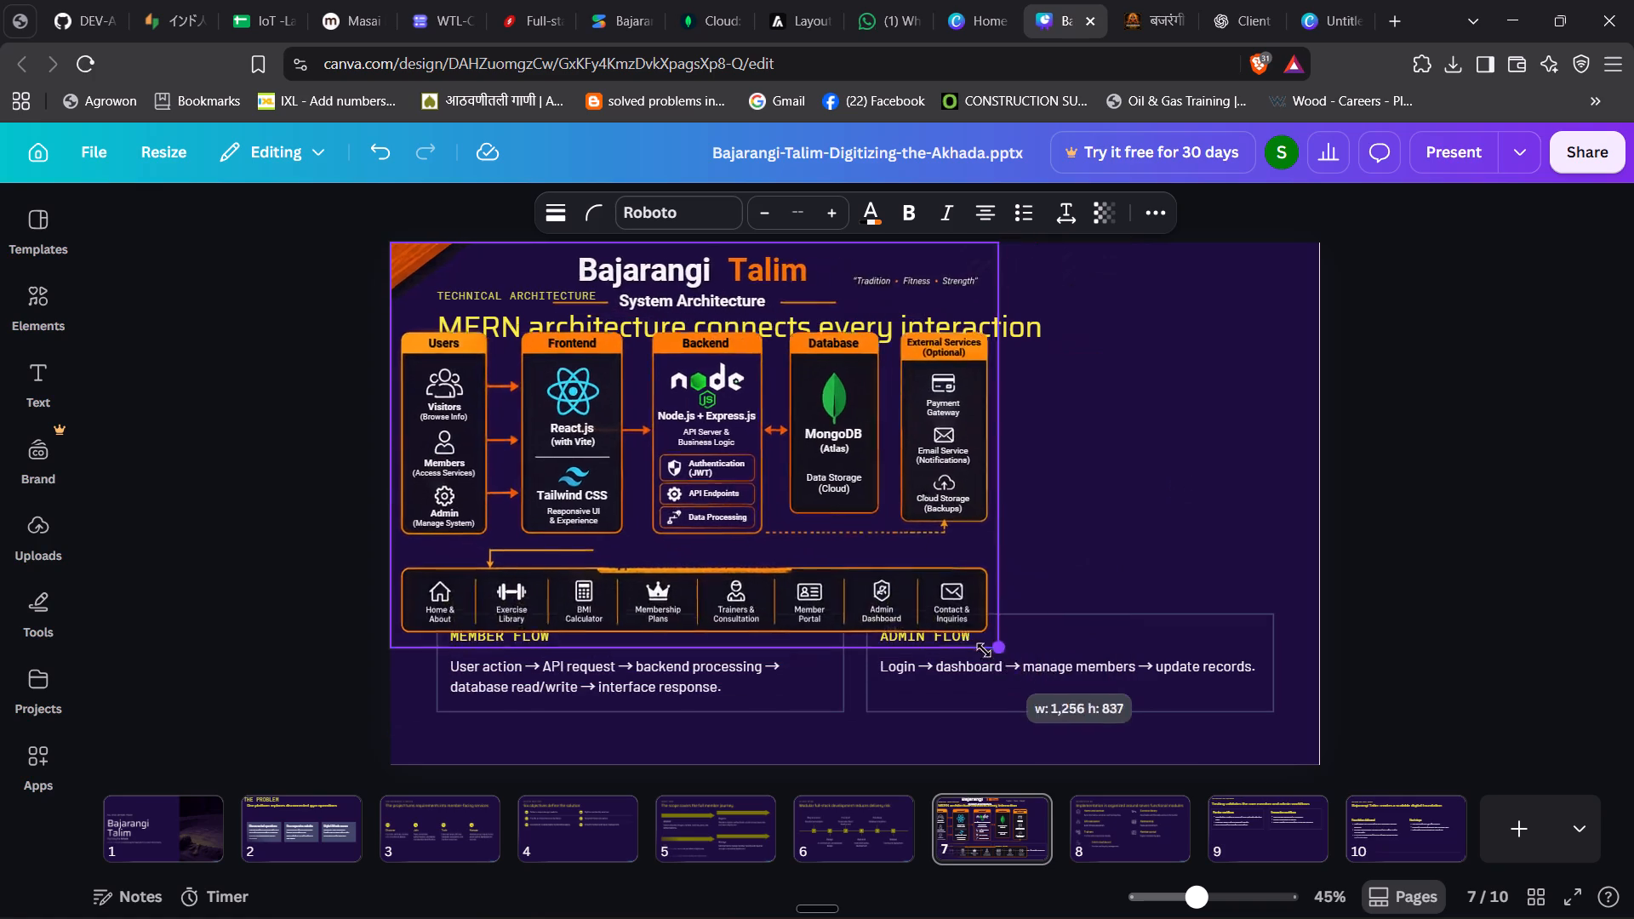
pyautogui.moveTo(984, 650); pyautogui.dragTo(860, 554)
pyautogui.moveTo(473, 260); pyautogui.dragTo(659, 371)
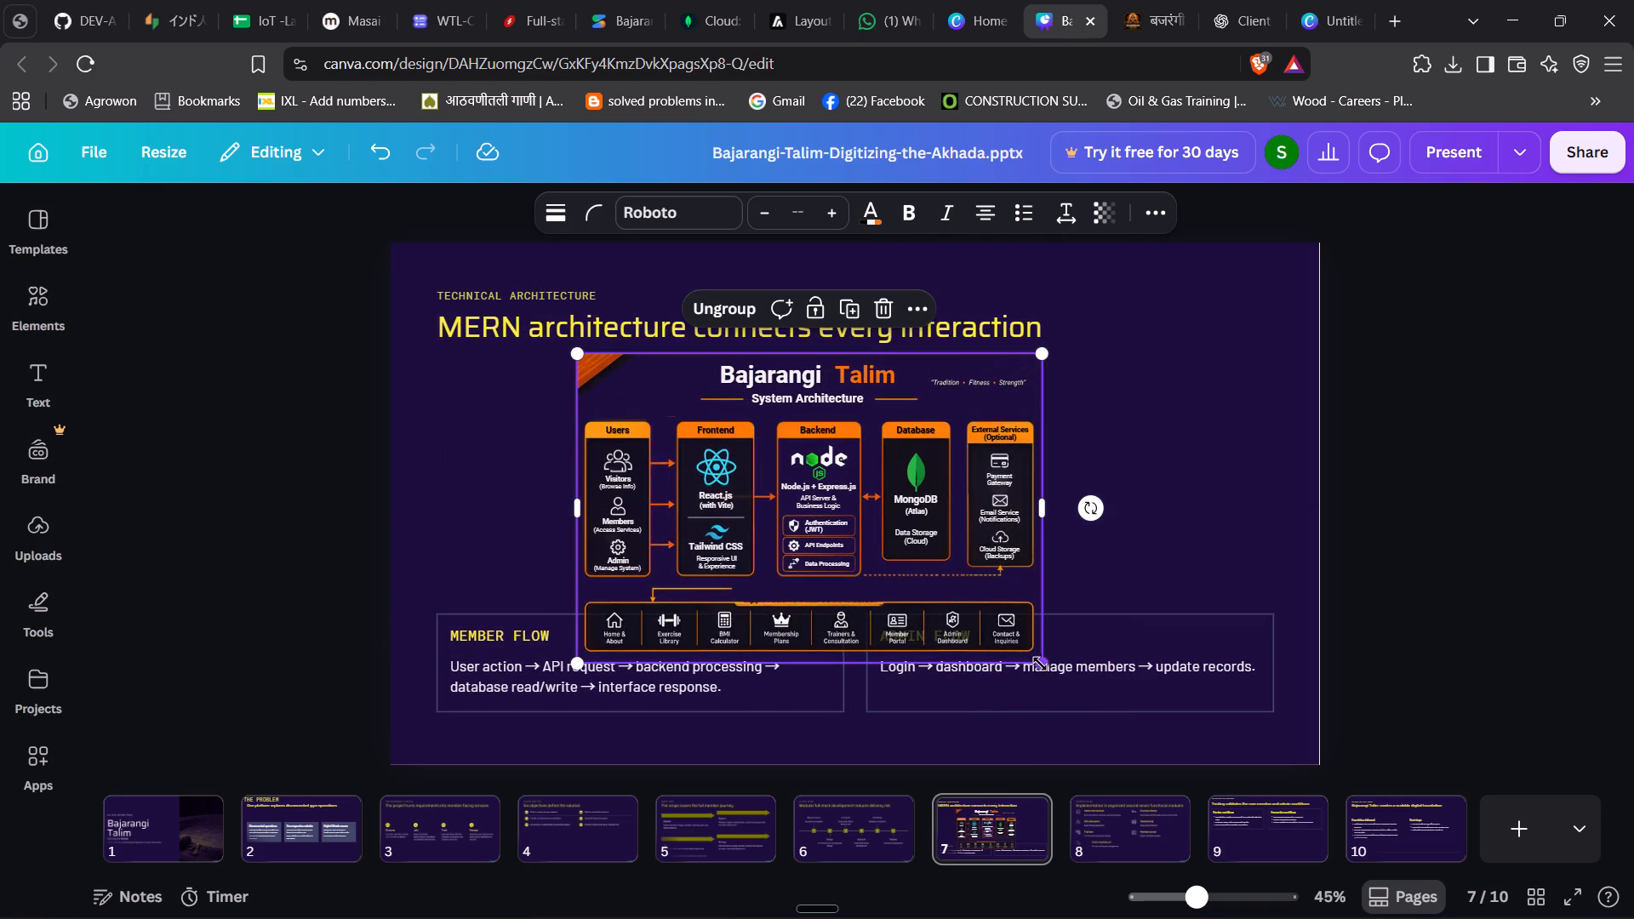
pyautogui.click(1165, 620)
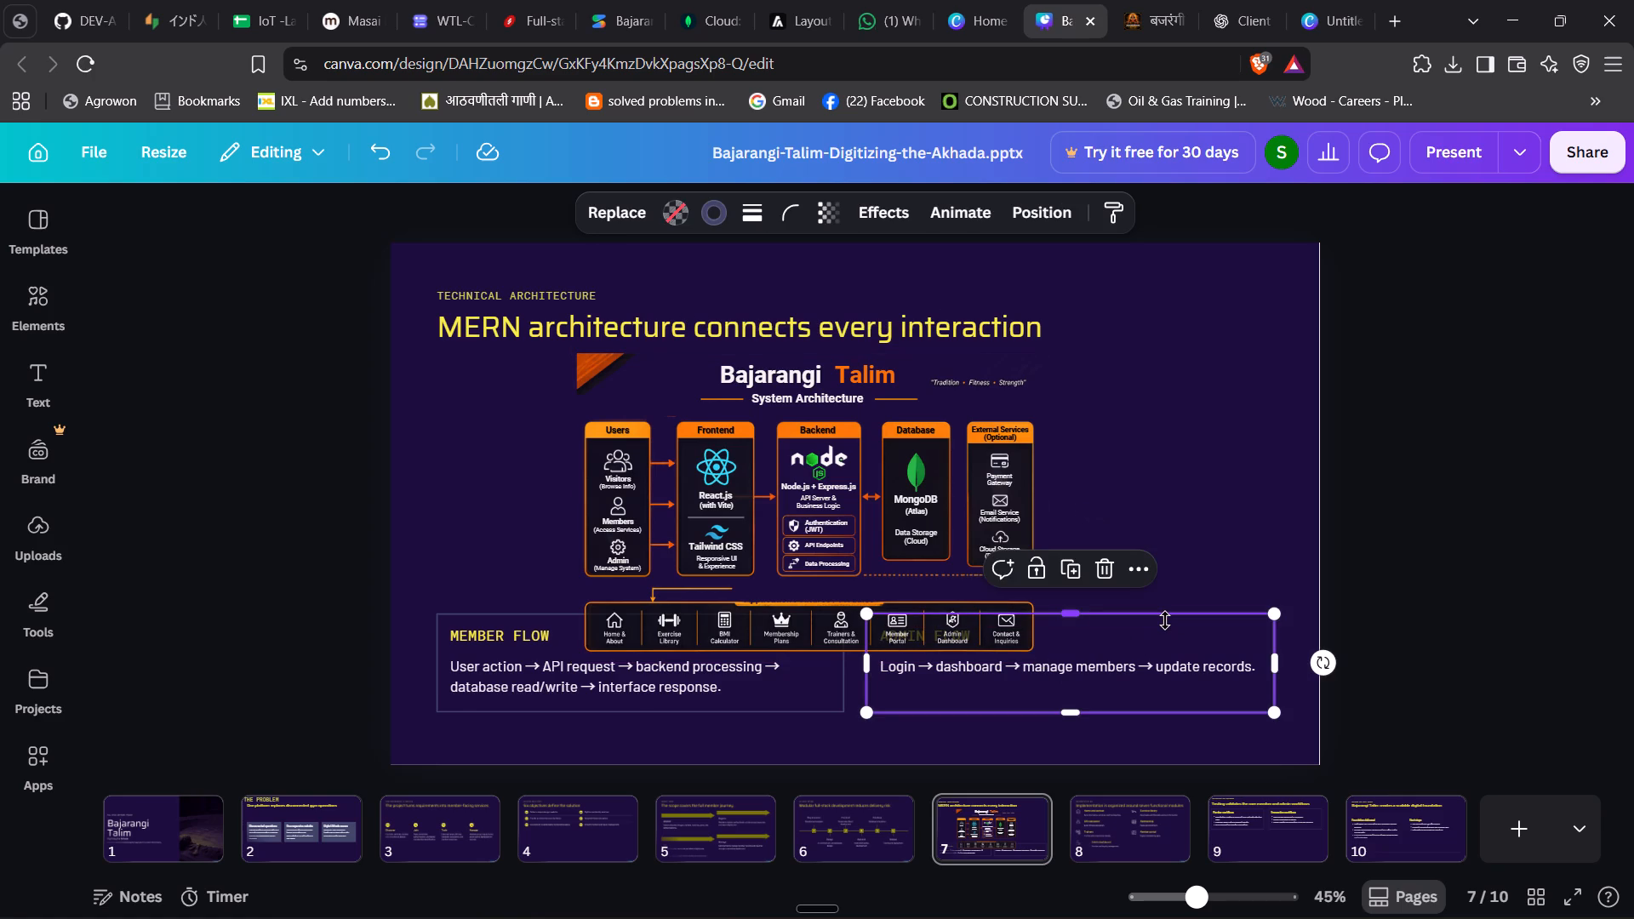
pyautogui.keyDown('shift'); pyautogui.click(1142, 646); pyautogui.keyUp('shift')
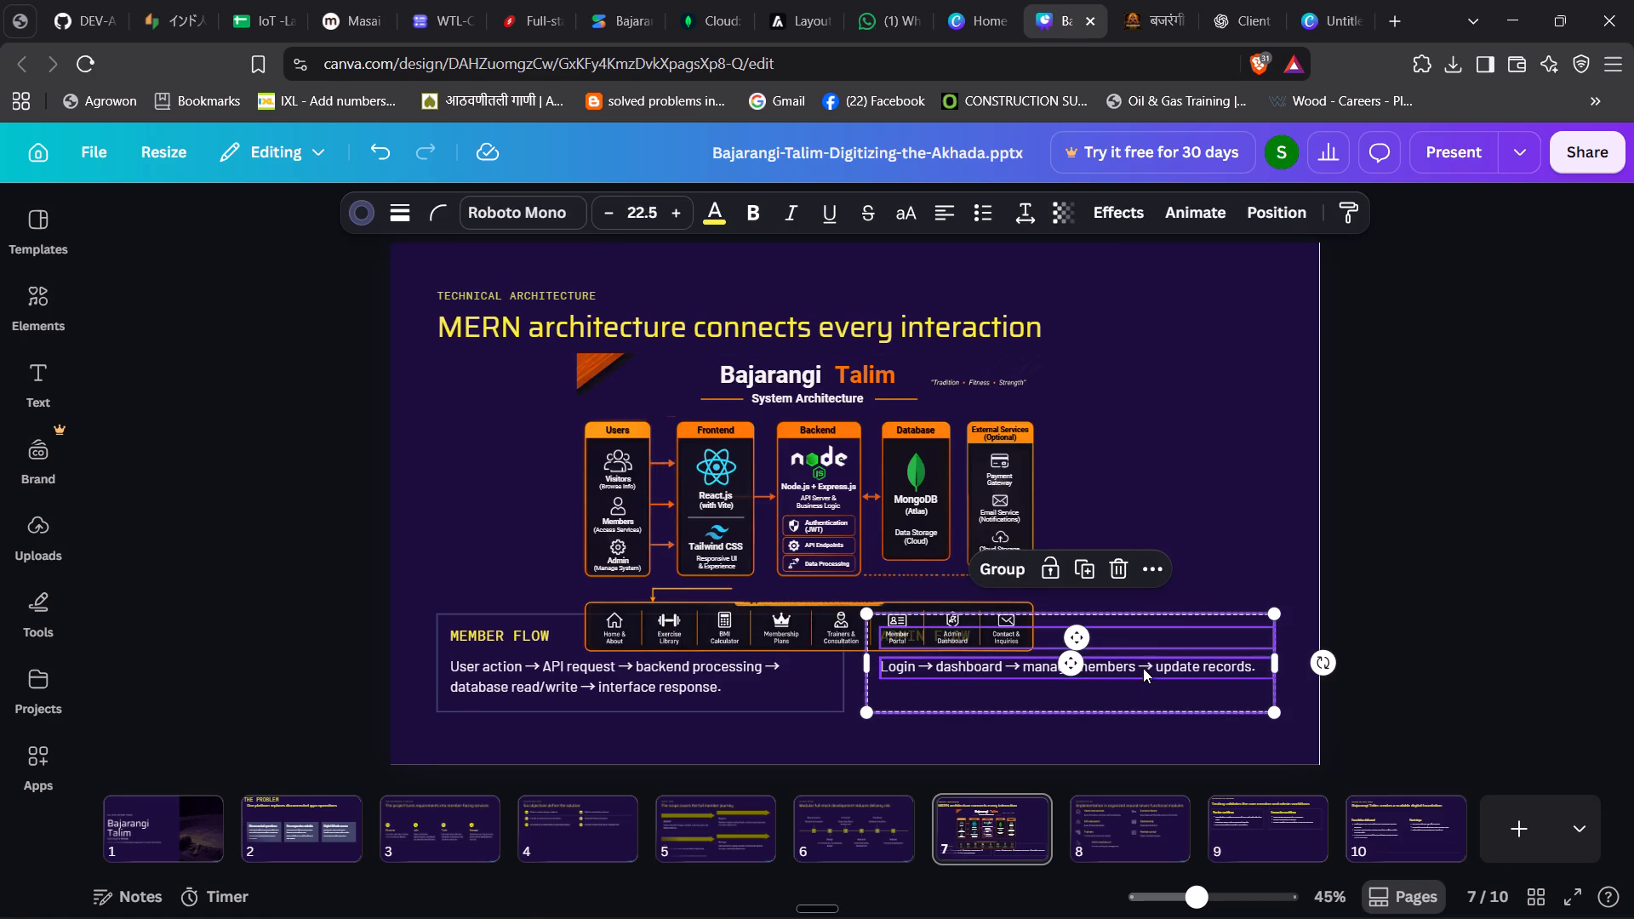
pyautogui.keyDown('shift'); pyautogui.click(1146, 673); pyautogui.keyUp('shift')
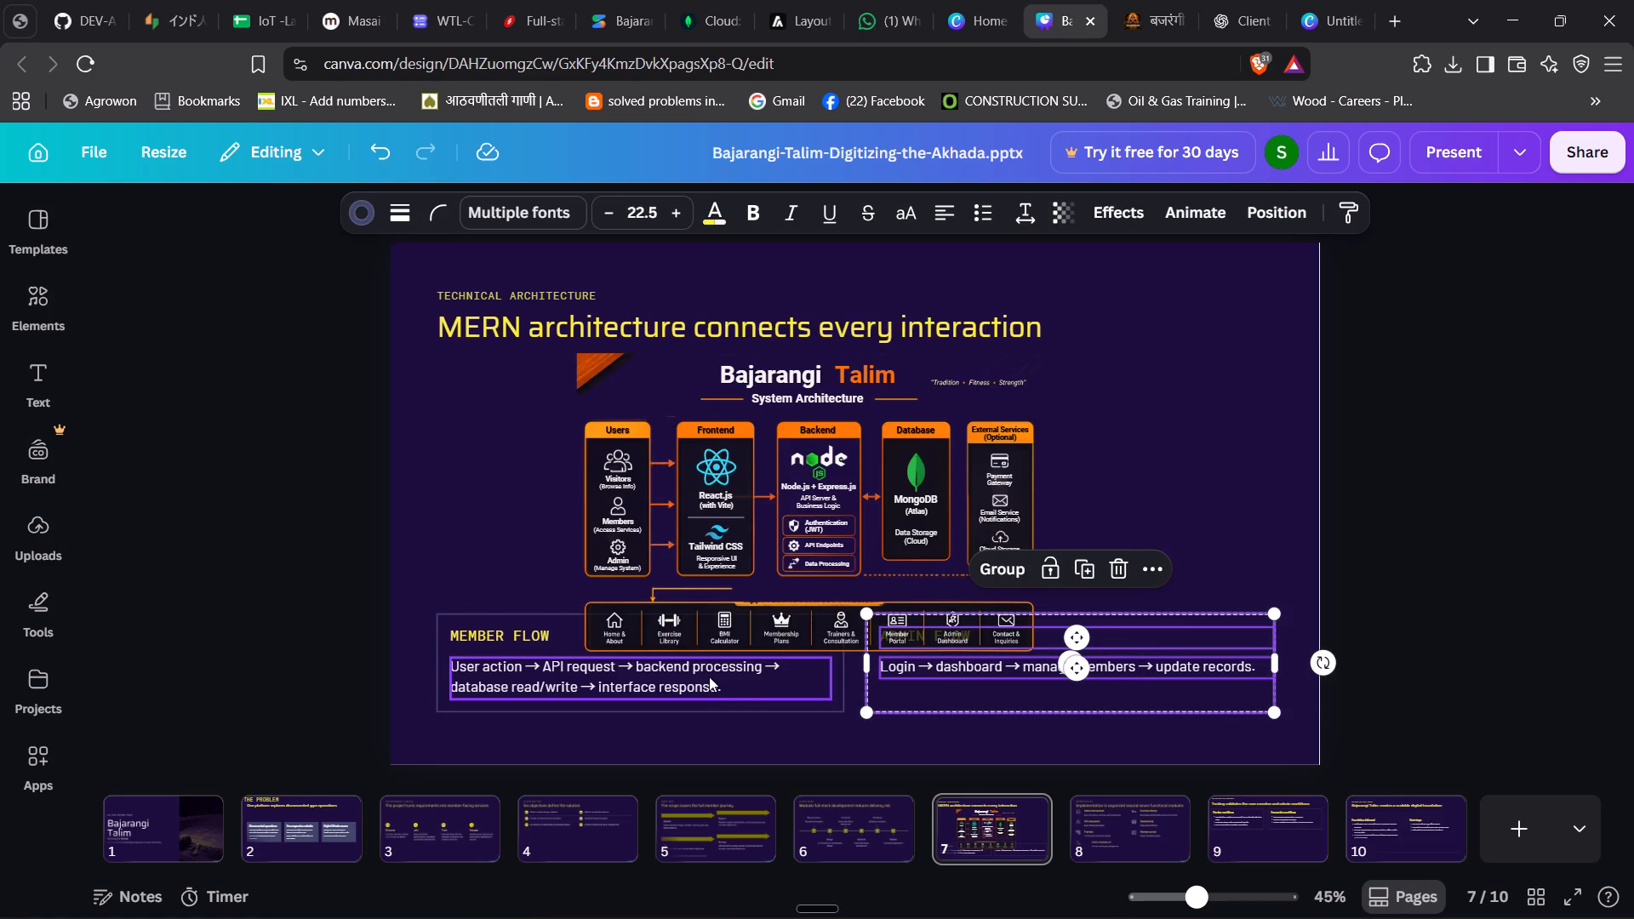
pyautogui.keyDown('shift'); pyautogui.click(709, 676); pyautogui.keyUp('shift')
# Delete the Member Flow box together with its heading and description text from slide 7.
pyautogui.click(816, 703)
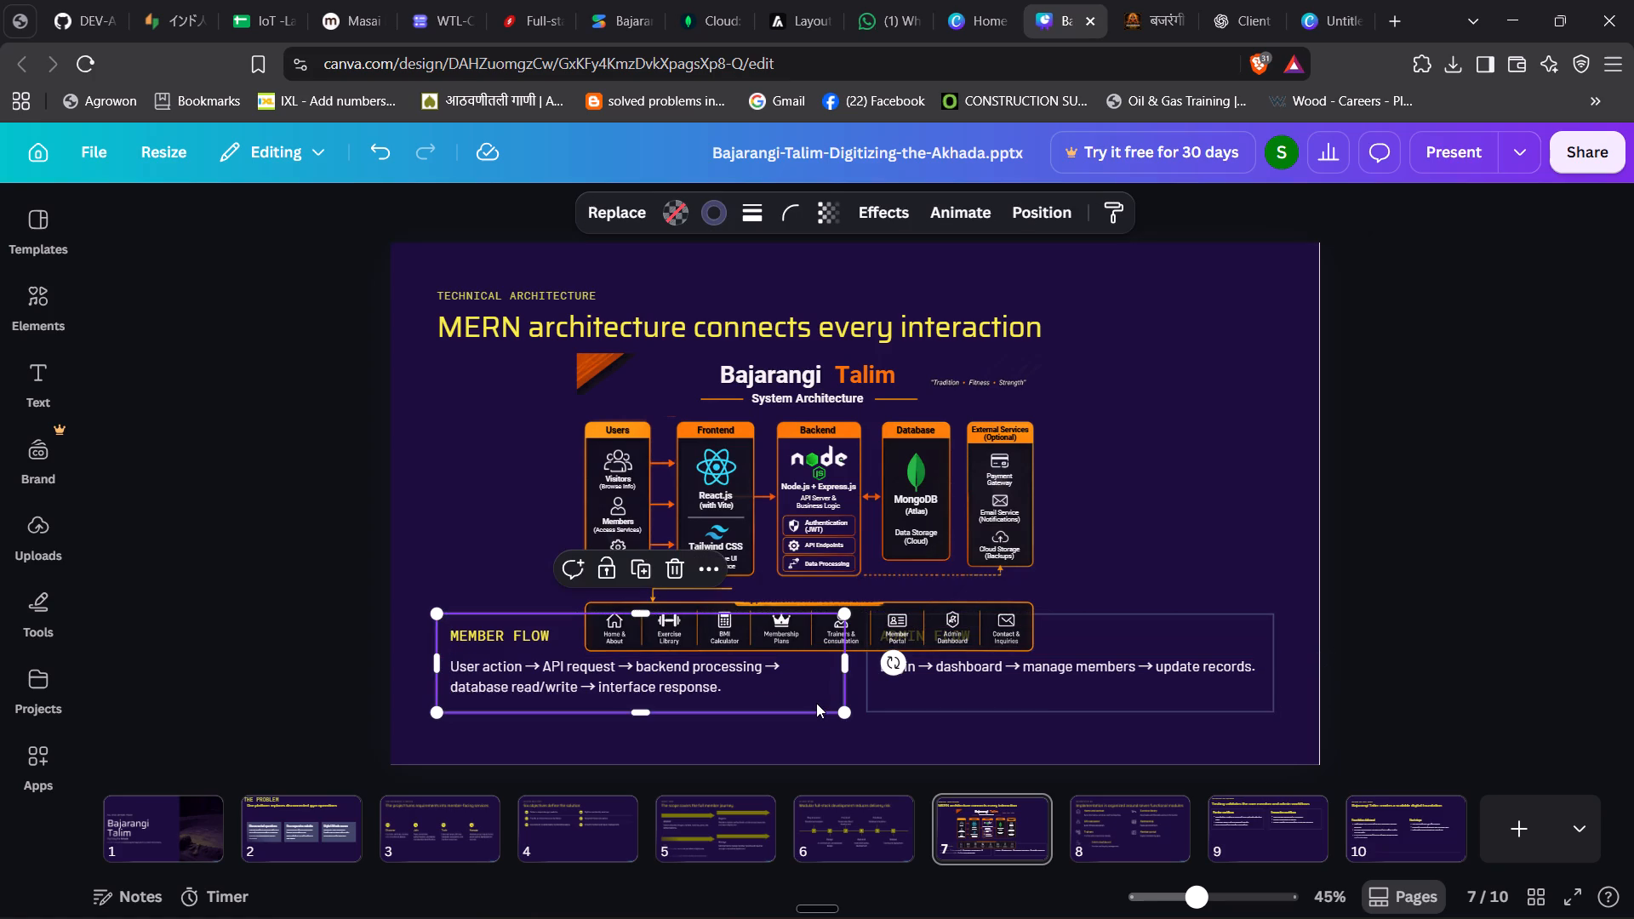
pyautogui.keyDown('shift'); pyautogui.click(740, 676); pyautogui.keyUp('shift')
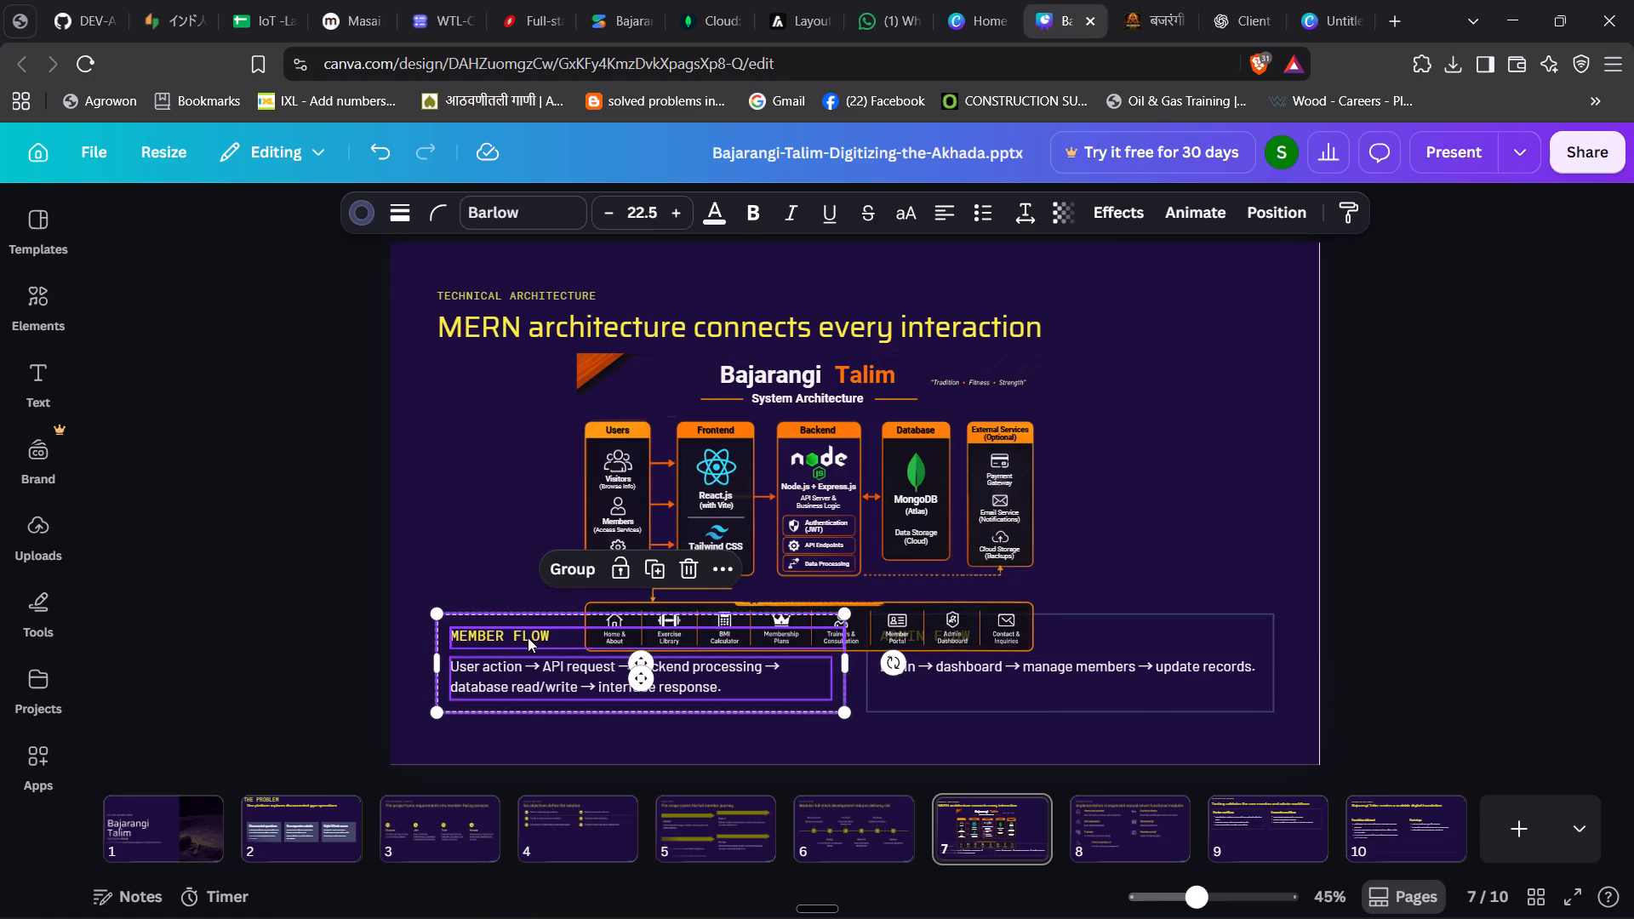
pyautogui.keyDown('shift'); pyautogui.click(528, 637); pyautogui.keyUp('shift')
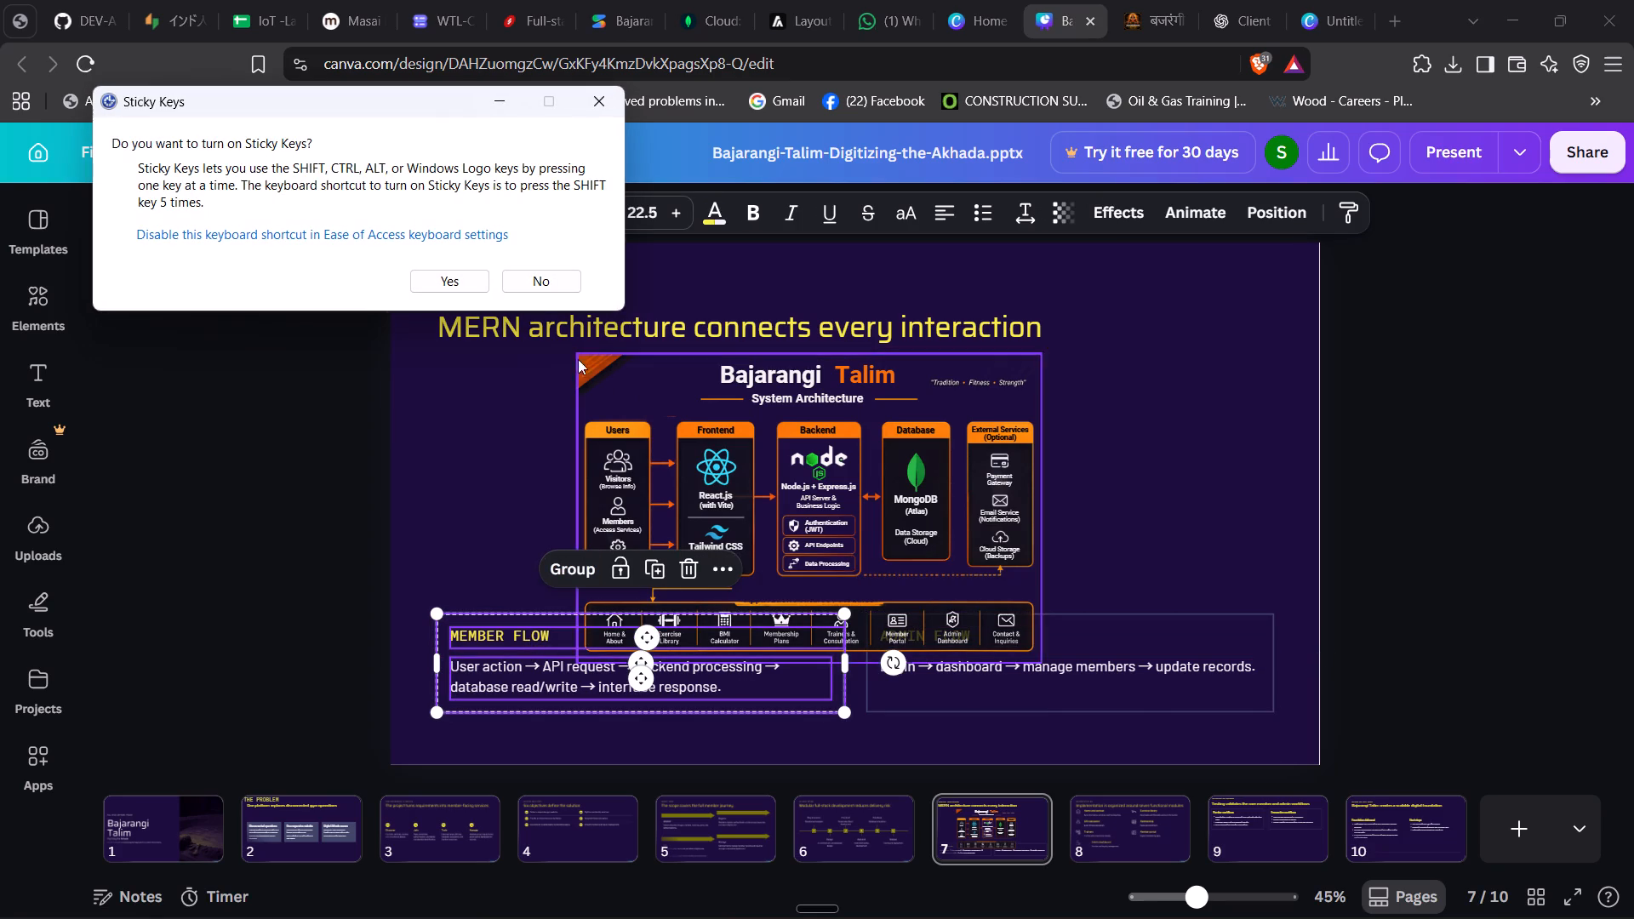
pyautogui.press('Delete')
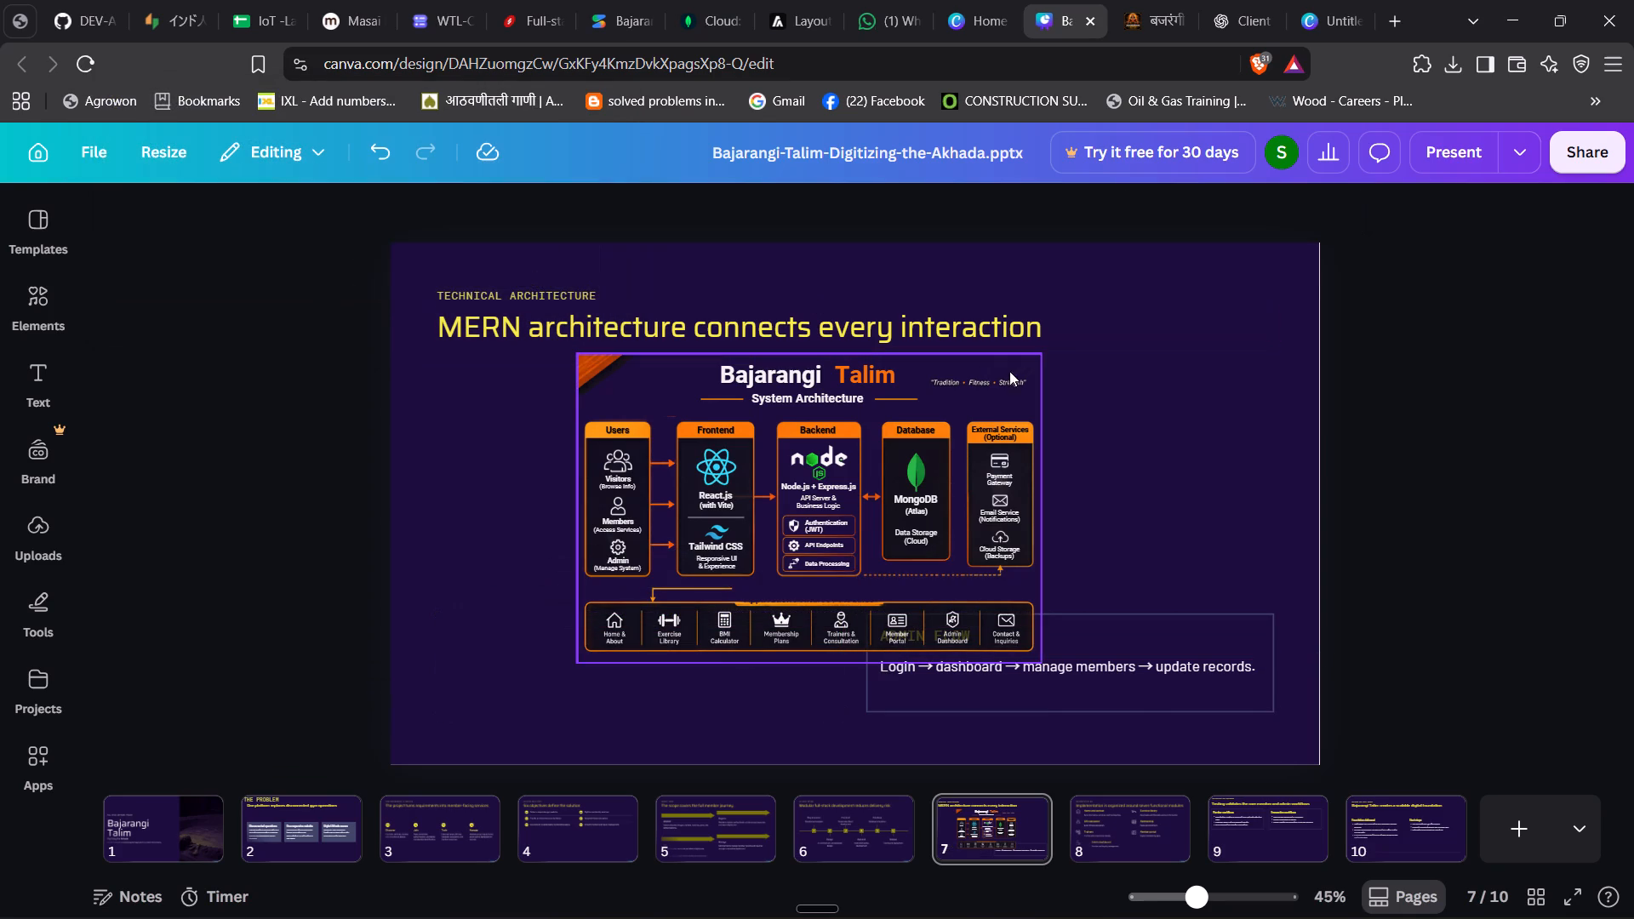
# Delete the Admin flow box with its "Login → dashboard → manage members → update records." description from slide 7.
pyautogui.click(1153, 614)
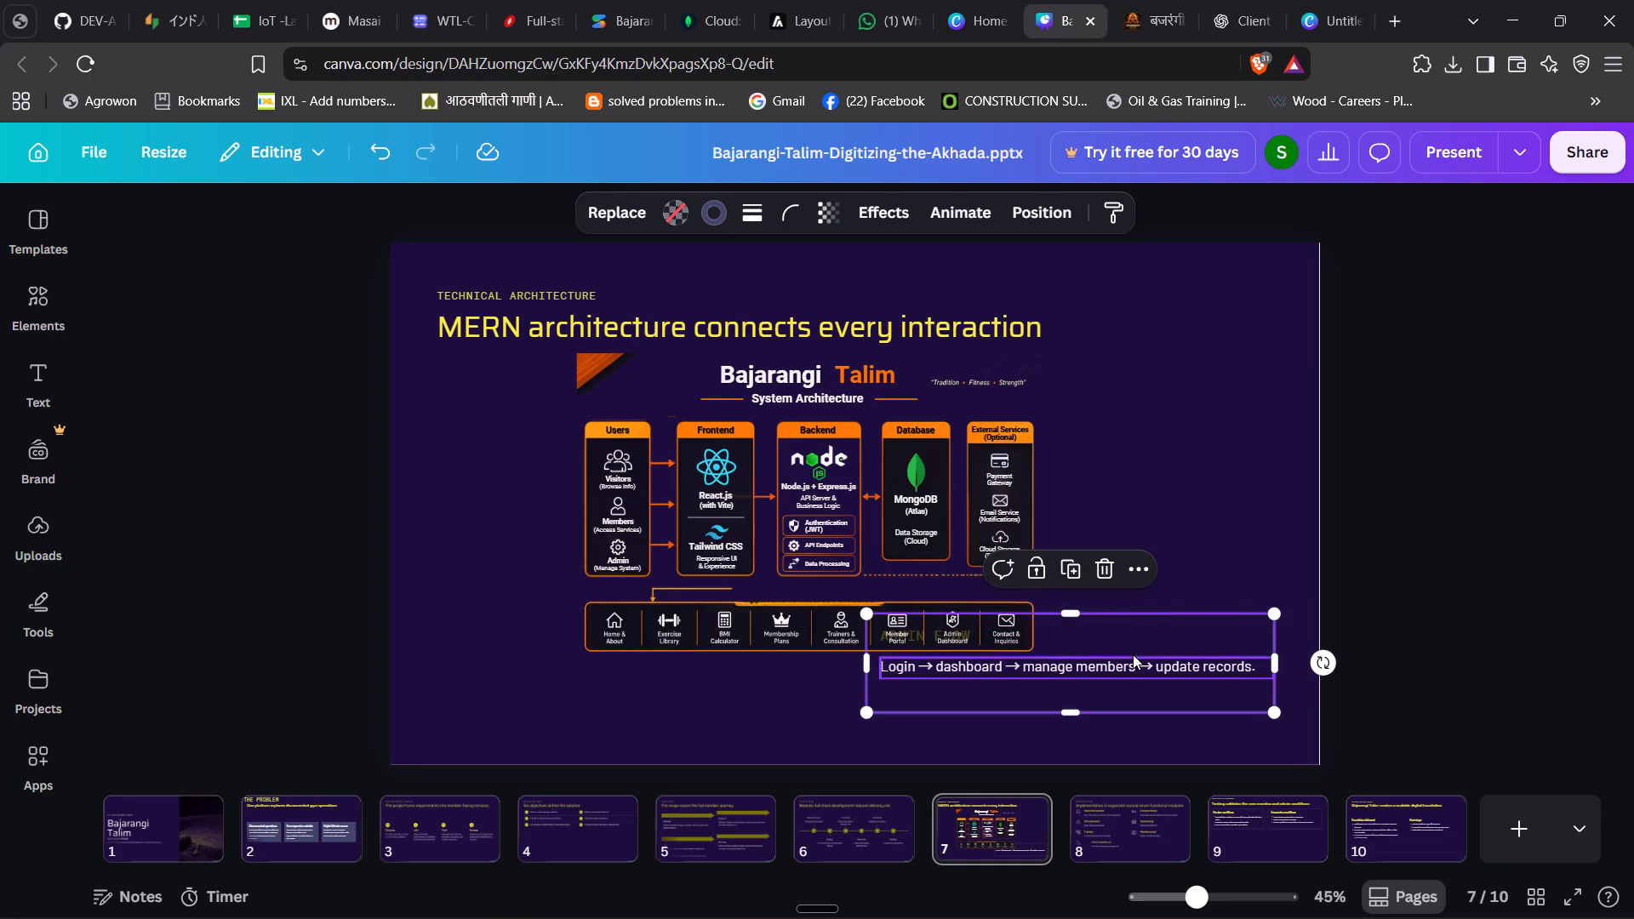
pyautogui.keyDown('shift'); pyautogui.click(1133, 654); pyautogui.keyUp('shift')
pyautogui.keyDown('shift'); pyautogui.click(1117, 636); pyautogui.keyUp('shift')
pyautogui.press('Delete')
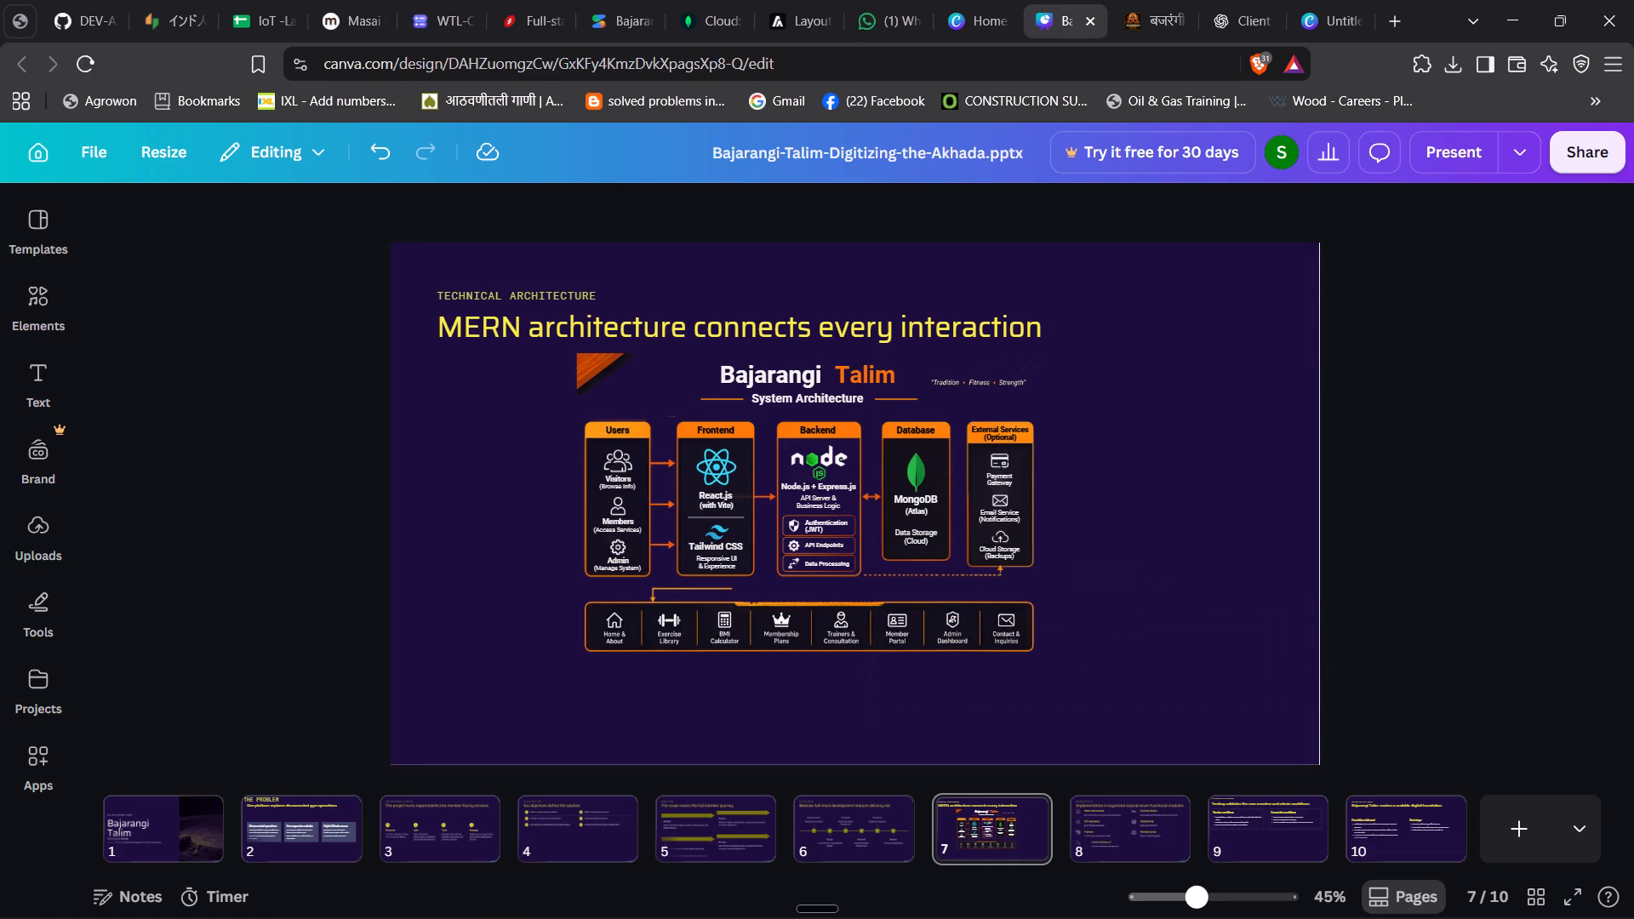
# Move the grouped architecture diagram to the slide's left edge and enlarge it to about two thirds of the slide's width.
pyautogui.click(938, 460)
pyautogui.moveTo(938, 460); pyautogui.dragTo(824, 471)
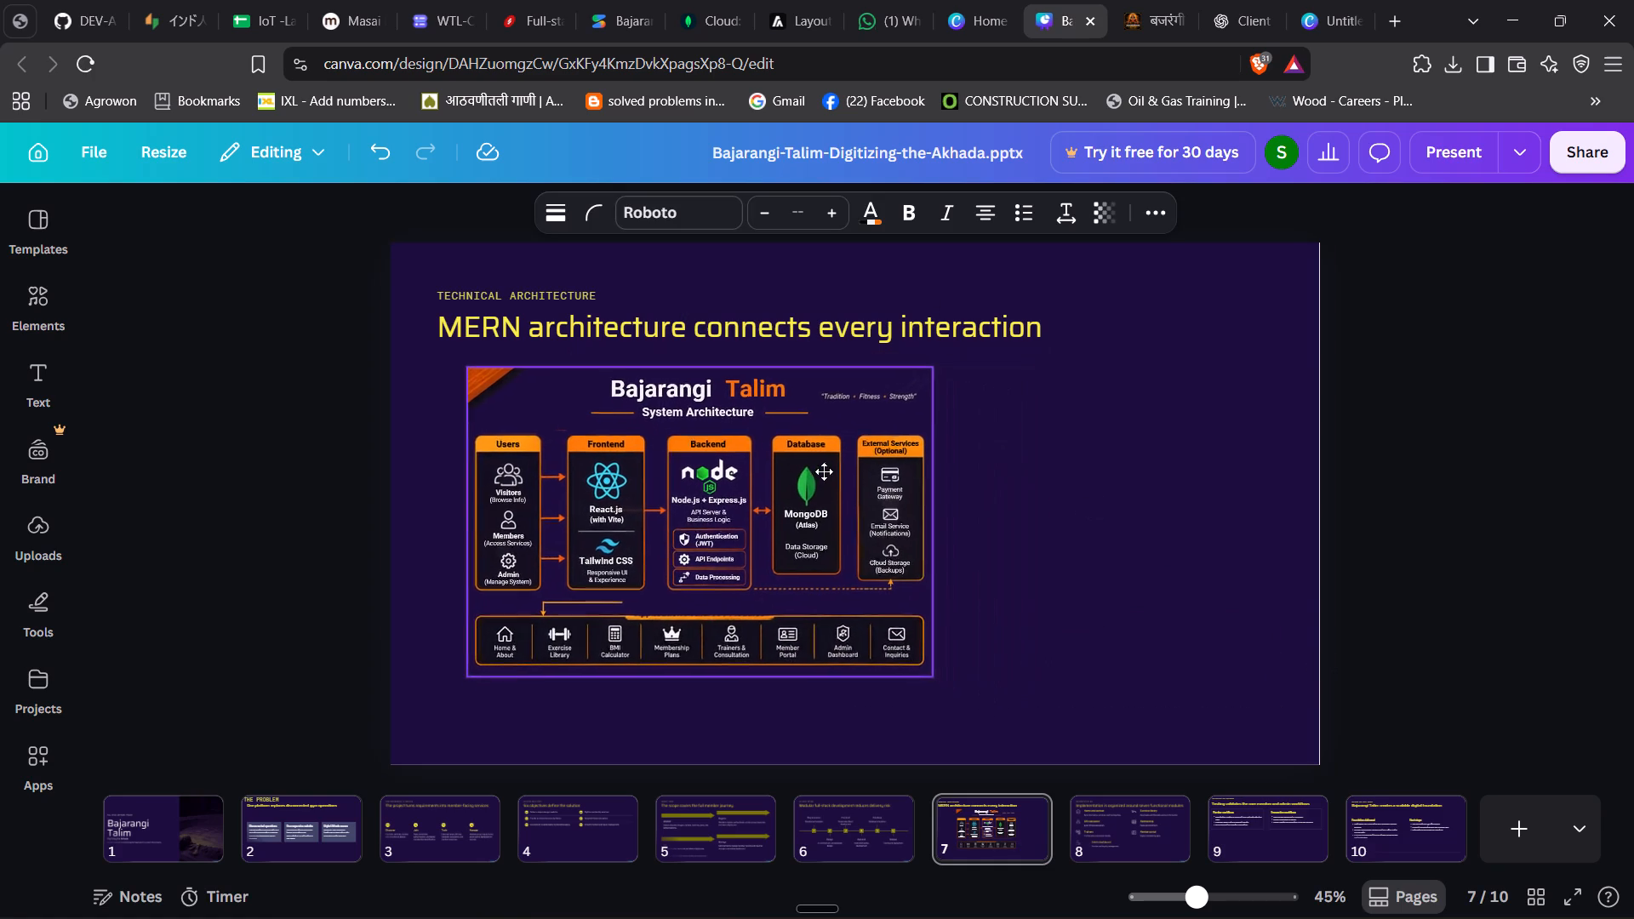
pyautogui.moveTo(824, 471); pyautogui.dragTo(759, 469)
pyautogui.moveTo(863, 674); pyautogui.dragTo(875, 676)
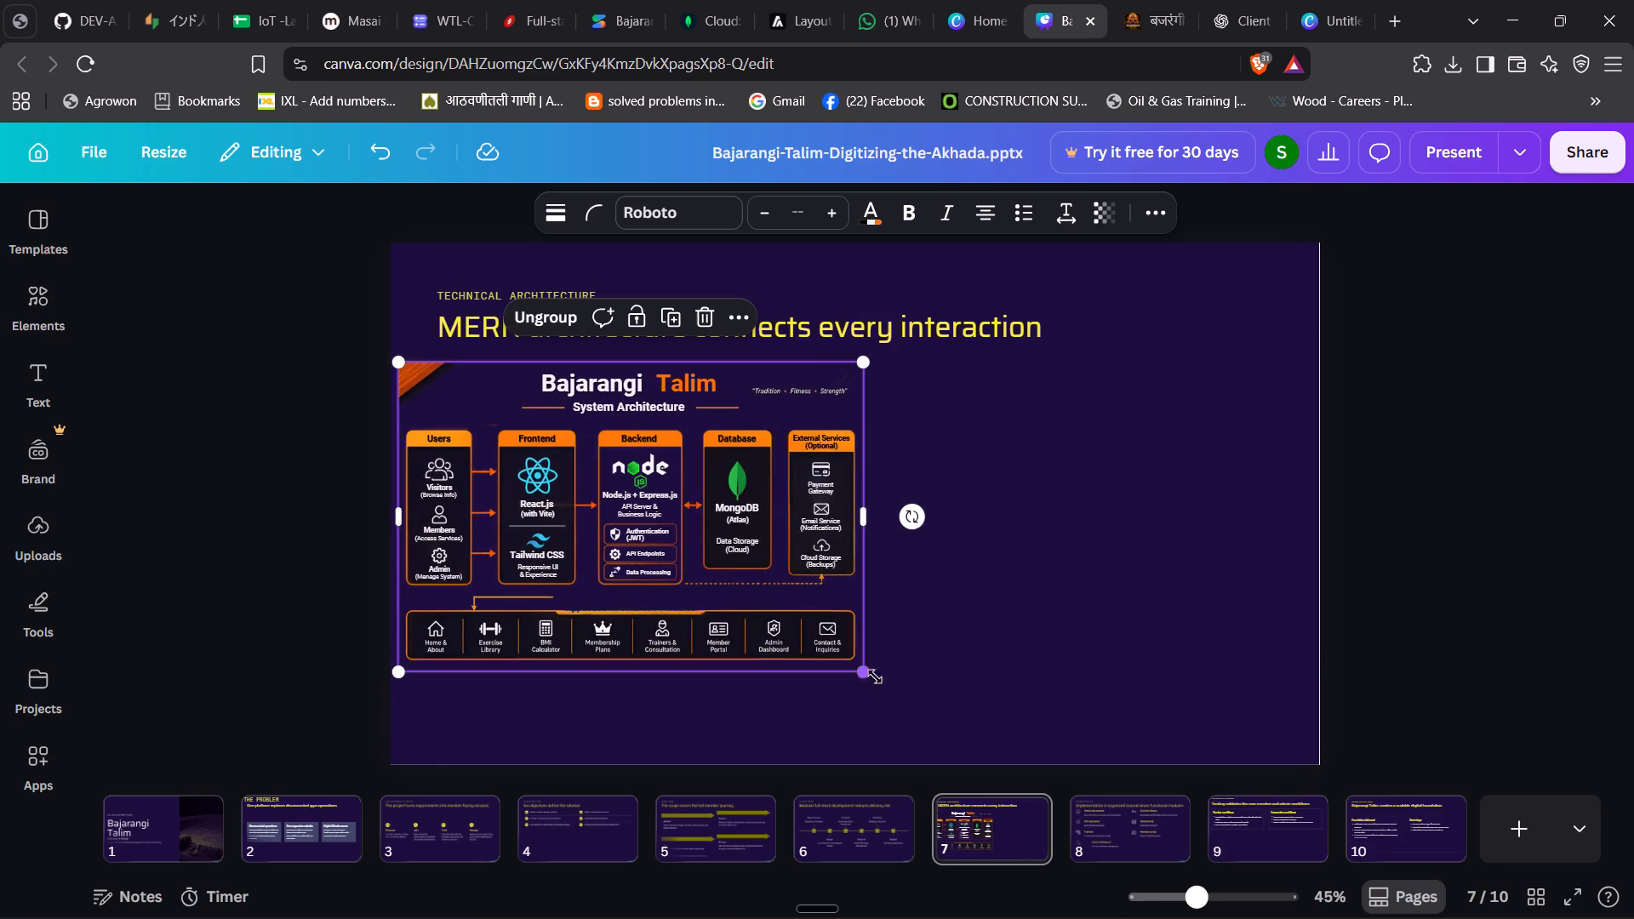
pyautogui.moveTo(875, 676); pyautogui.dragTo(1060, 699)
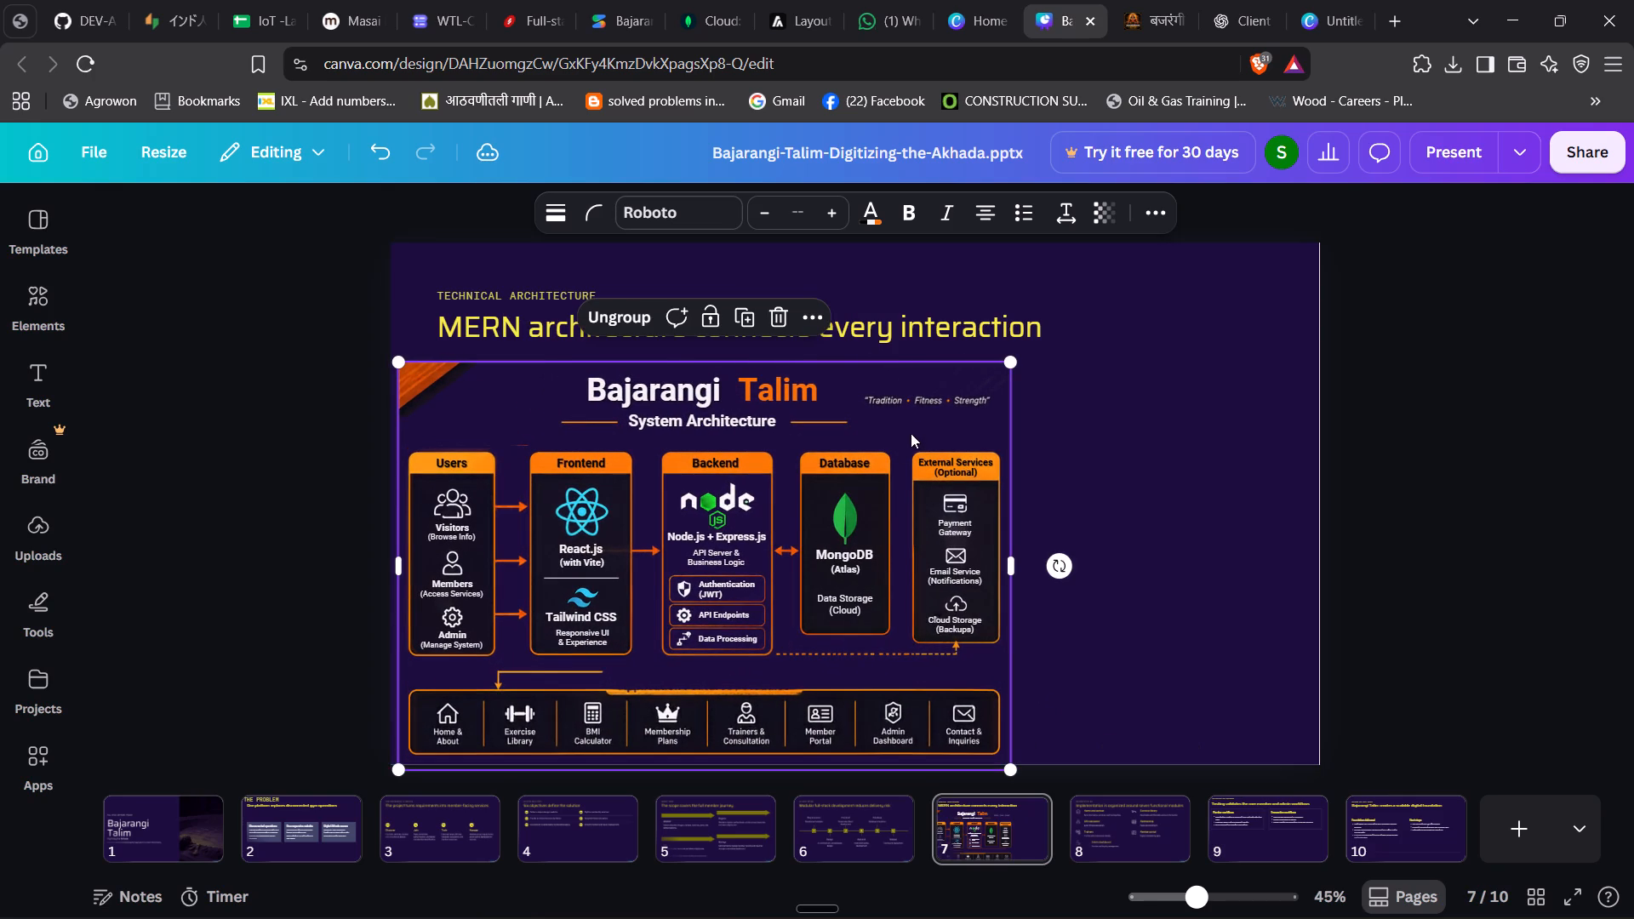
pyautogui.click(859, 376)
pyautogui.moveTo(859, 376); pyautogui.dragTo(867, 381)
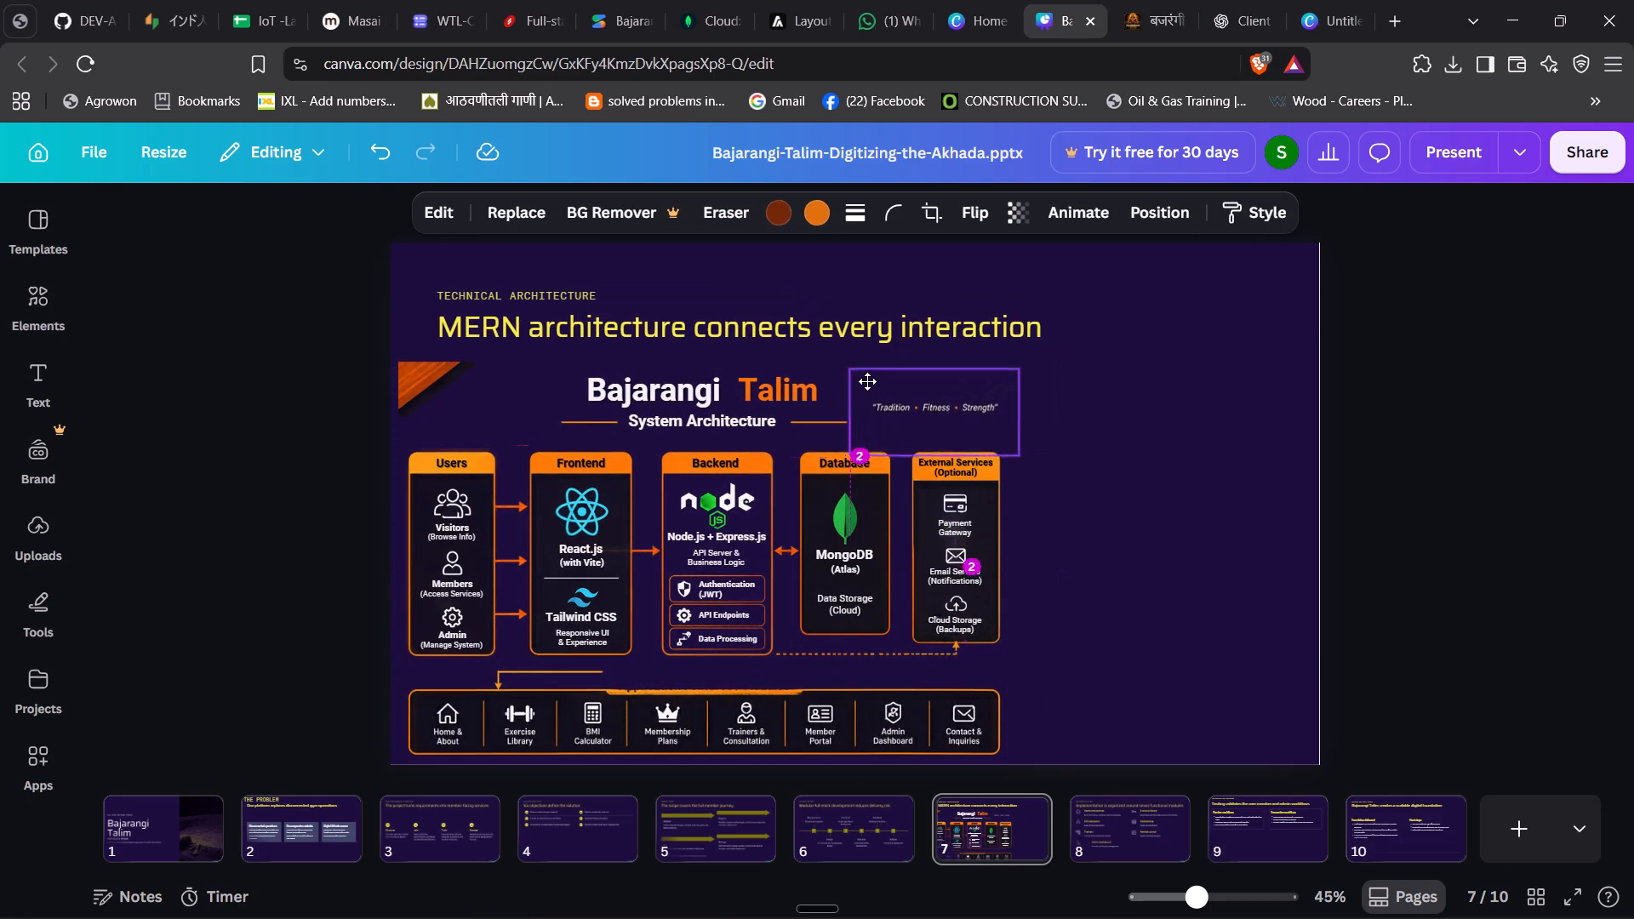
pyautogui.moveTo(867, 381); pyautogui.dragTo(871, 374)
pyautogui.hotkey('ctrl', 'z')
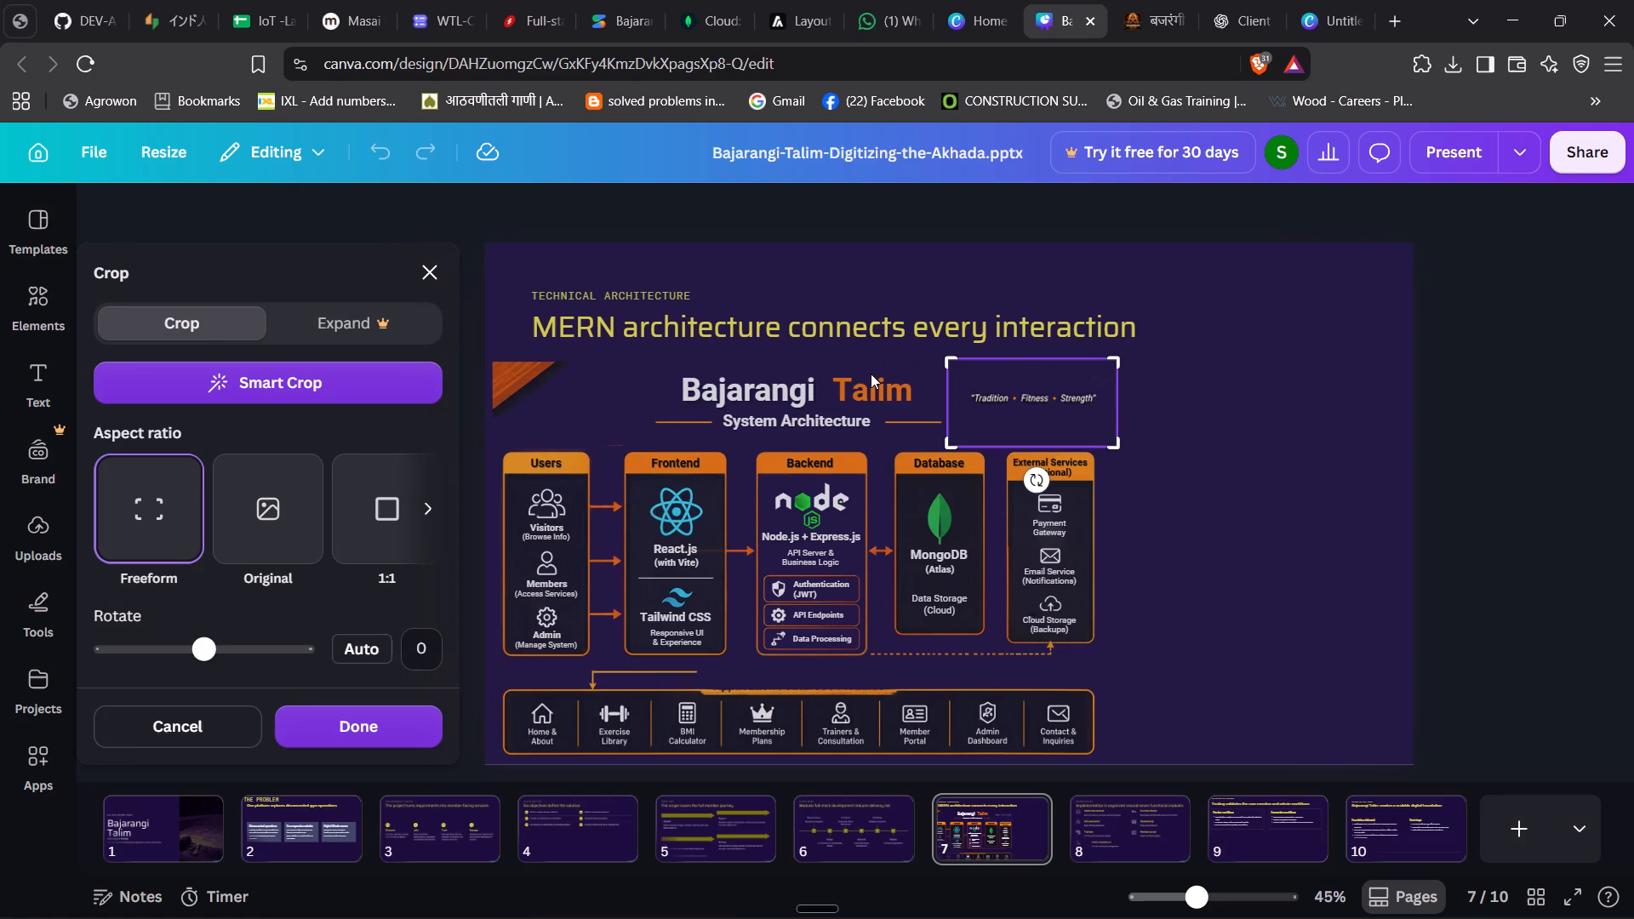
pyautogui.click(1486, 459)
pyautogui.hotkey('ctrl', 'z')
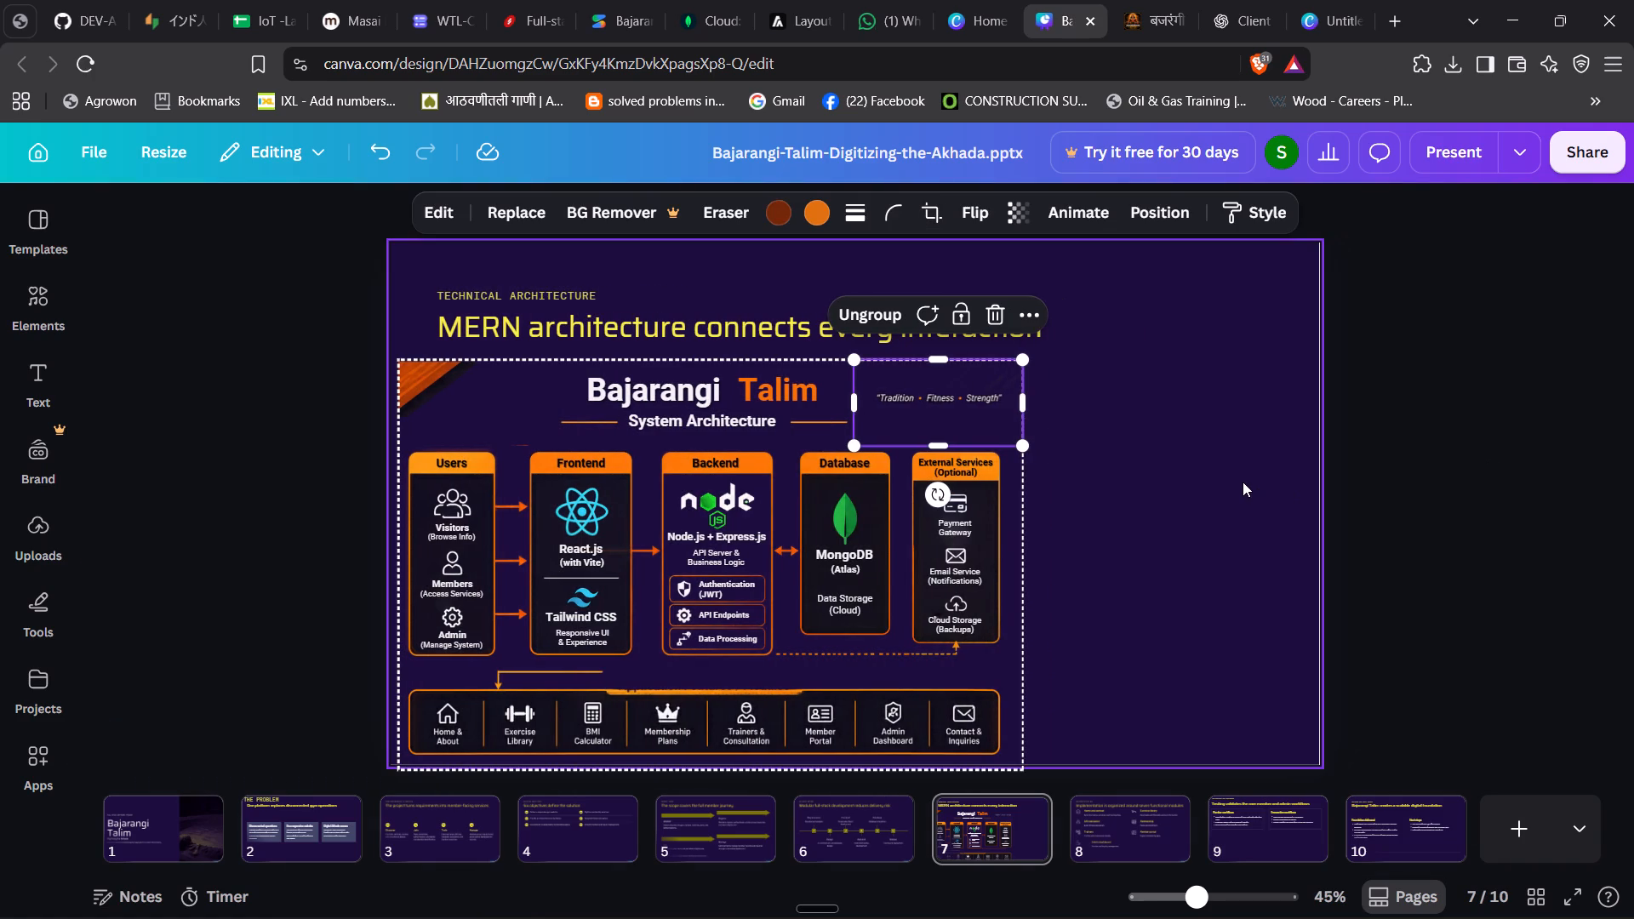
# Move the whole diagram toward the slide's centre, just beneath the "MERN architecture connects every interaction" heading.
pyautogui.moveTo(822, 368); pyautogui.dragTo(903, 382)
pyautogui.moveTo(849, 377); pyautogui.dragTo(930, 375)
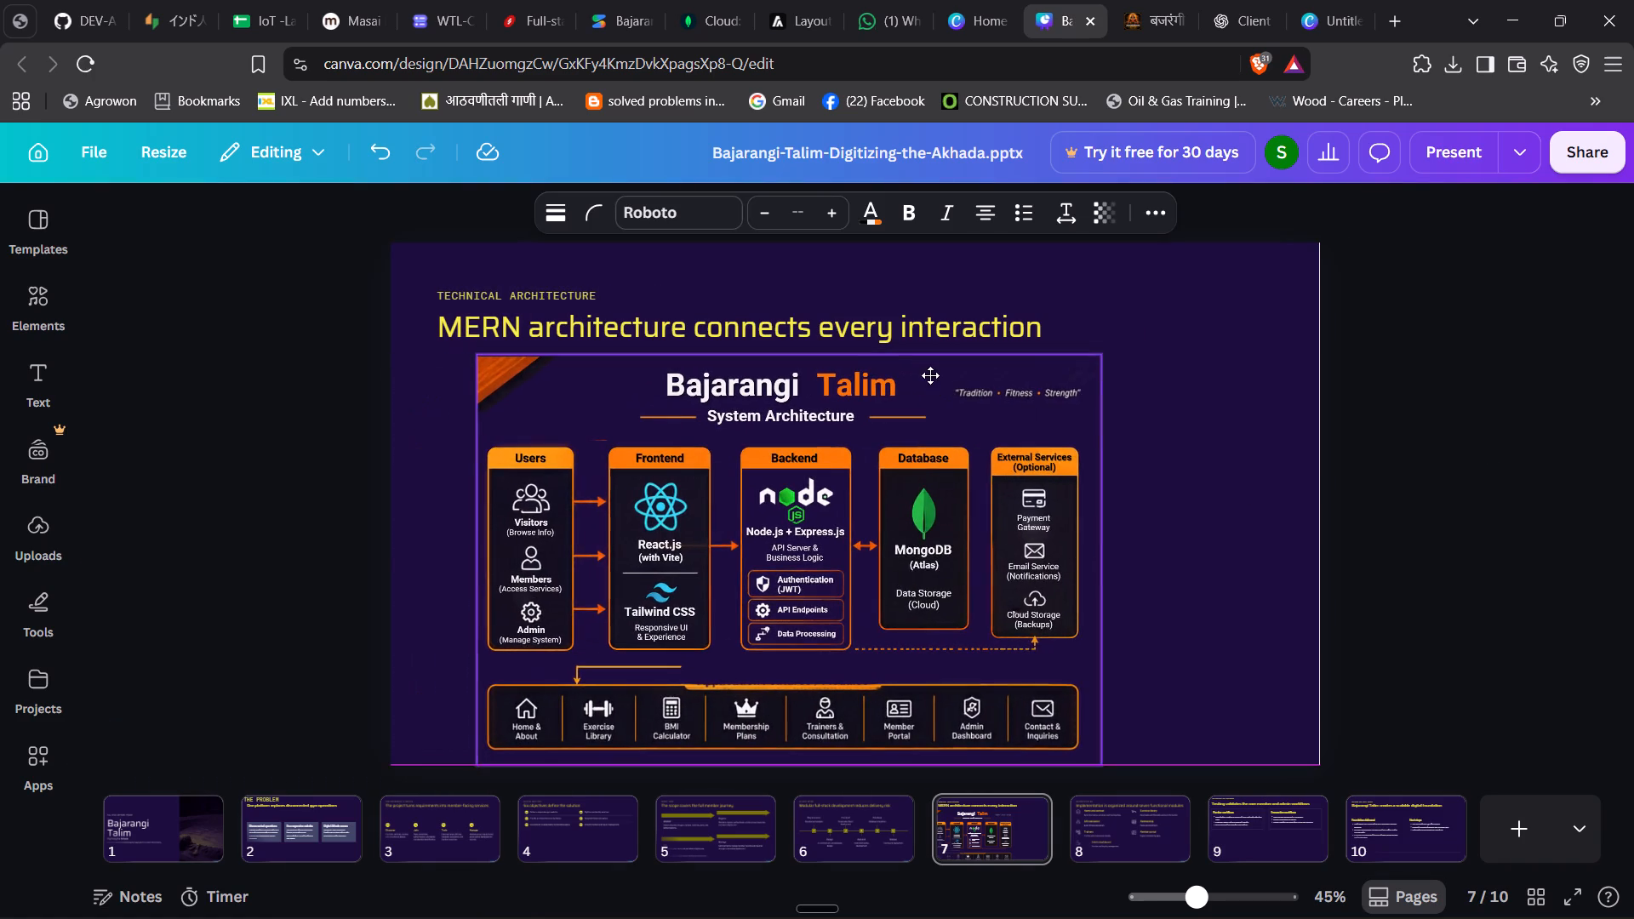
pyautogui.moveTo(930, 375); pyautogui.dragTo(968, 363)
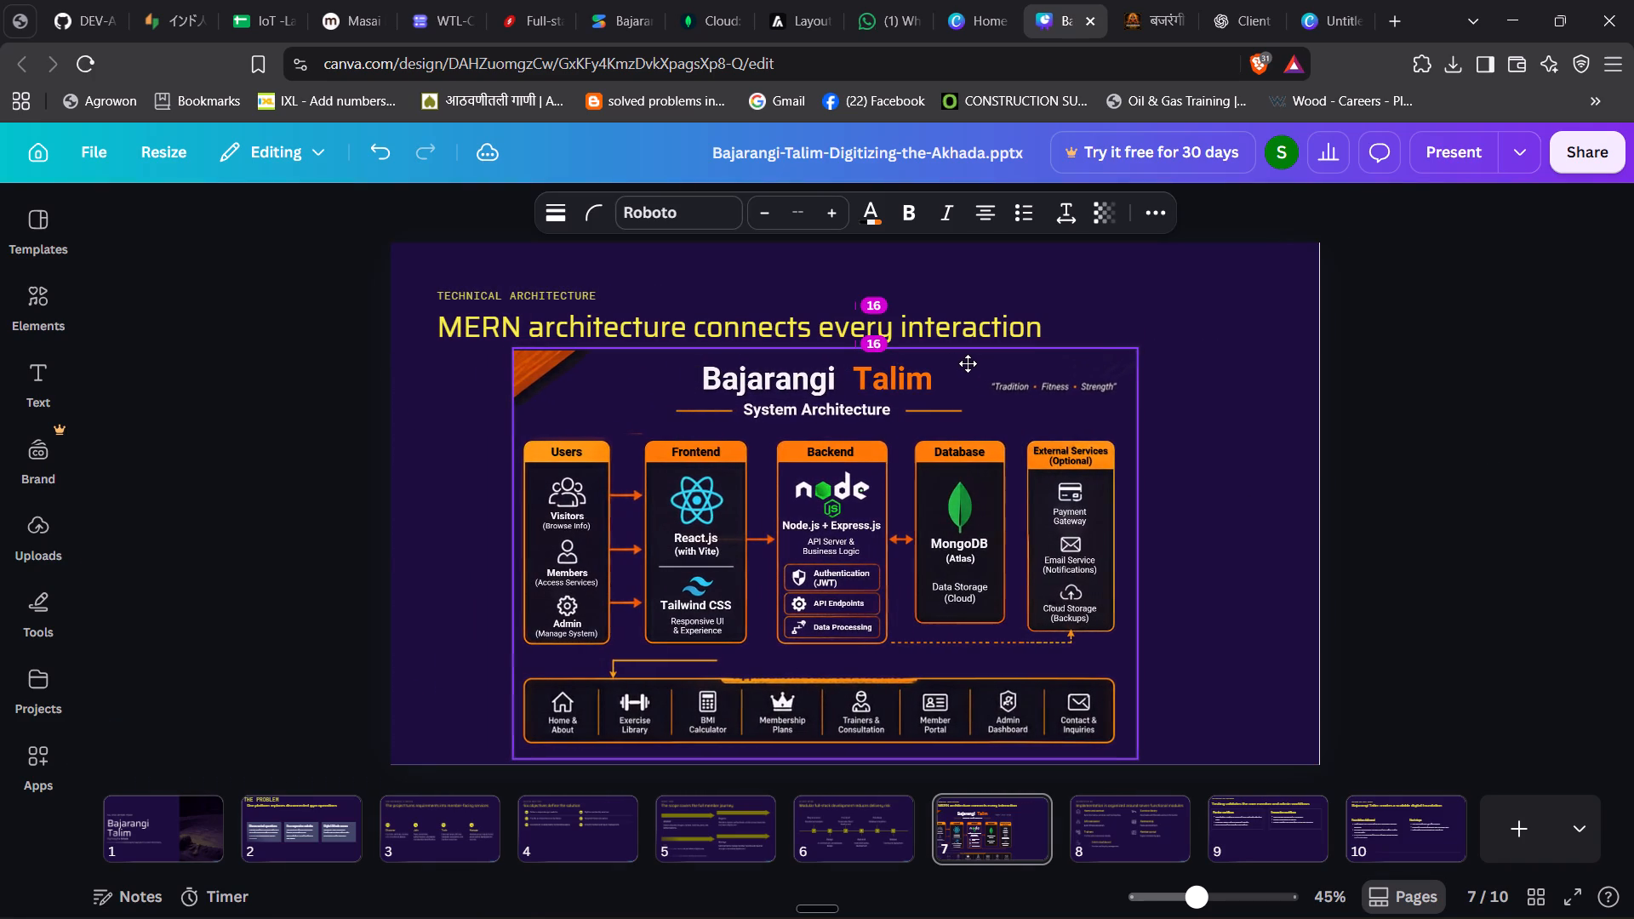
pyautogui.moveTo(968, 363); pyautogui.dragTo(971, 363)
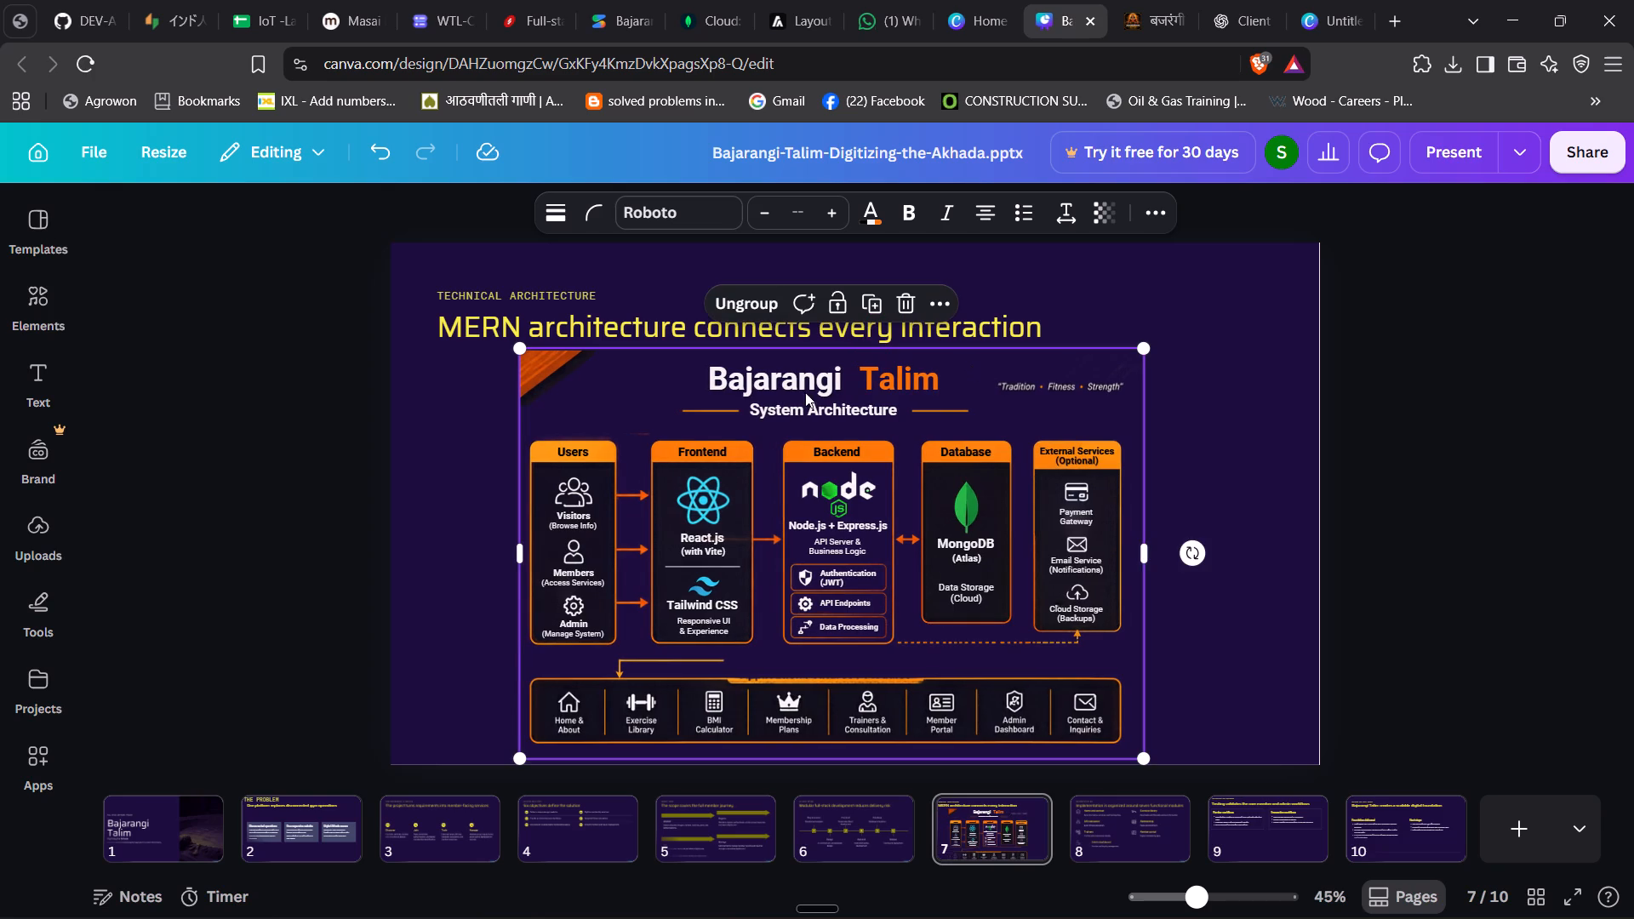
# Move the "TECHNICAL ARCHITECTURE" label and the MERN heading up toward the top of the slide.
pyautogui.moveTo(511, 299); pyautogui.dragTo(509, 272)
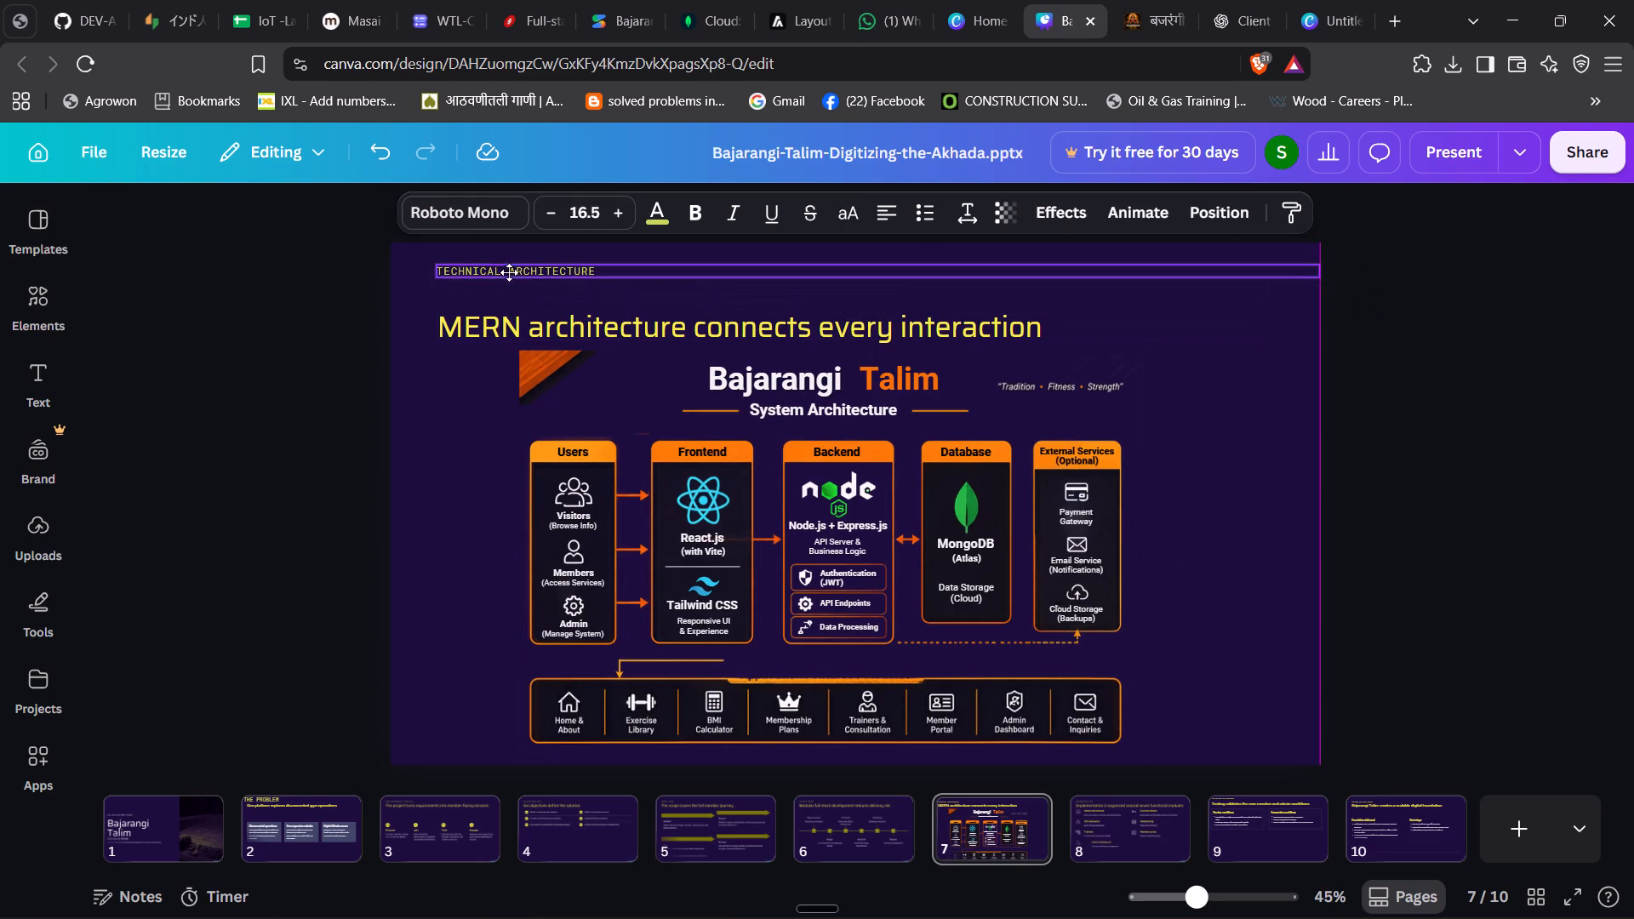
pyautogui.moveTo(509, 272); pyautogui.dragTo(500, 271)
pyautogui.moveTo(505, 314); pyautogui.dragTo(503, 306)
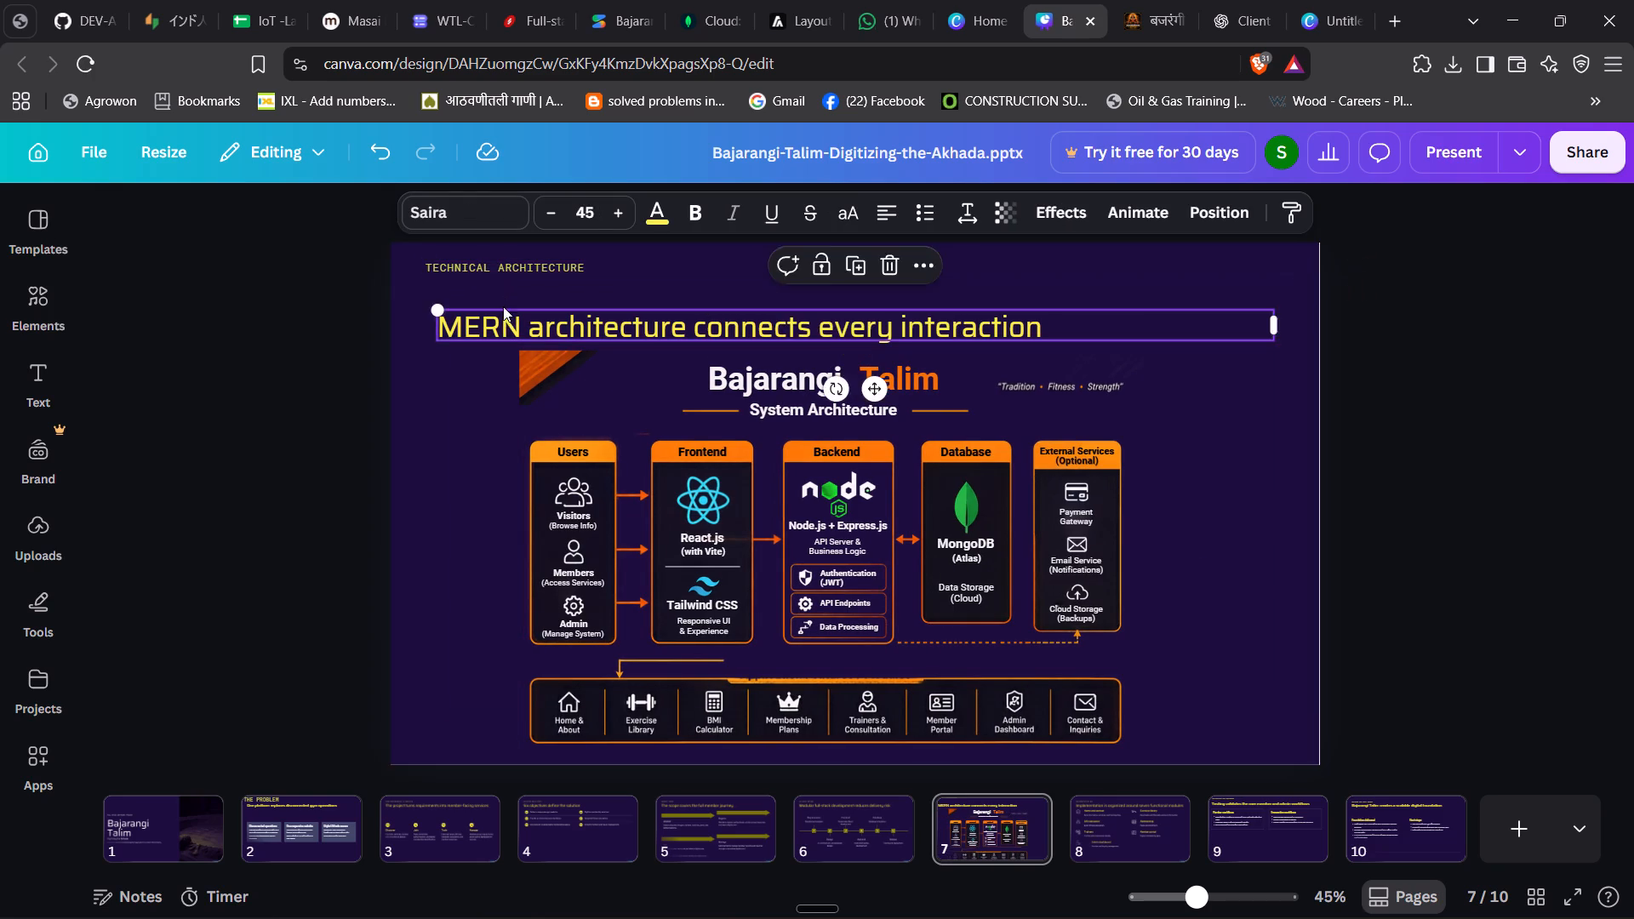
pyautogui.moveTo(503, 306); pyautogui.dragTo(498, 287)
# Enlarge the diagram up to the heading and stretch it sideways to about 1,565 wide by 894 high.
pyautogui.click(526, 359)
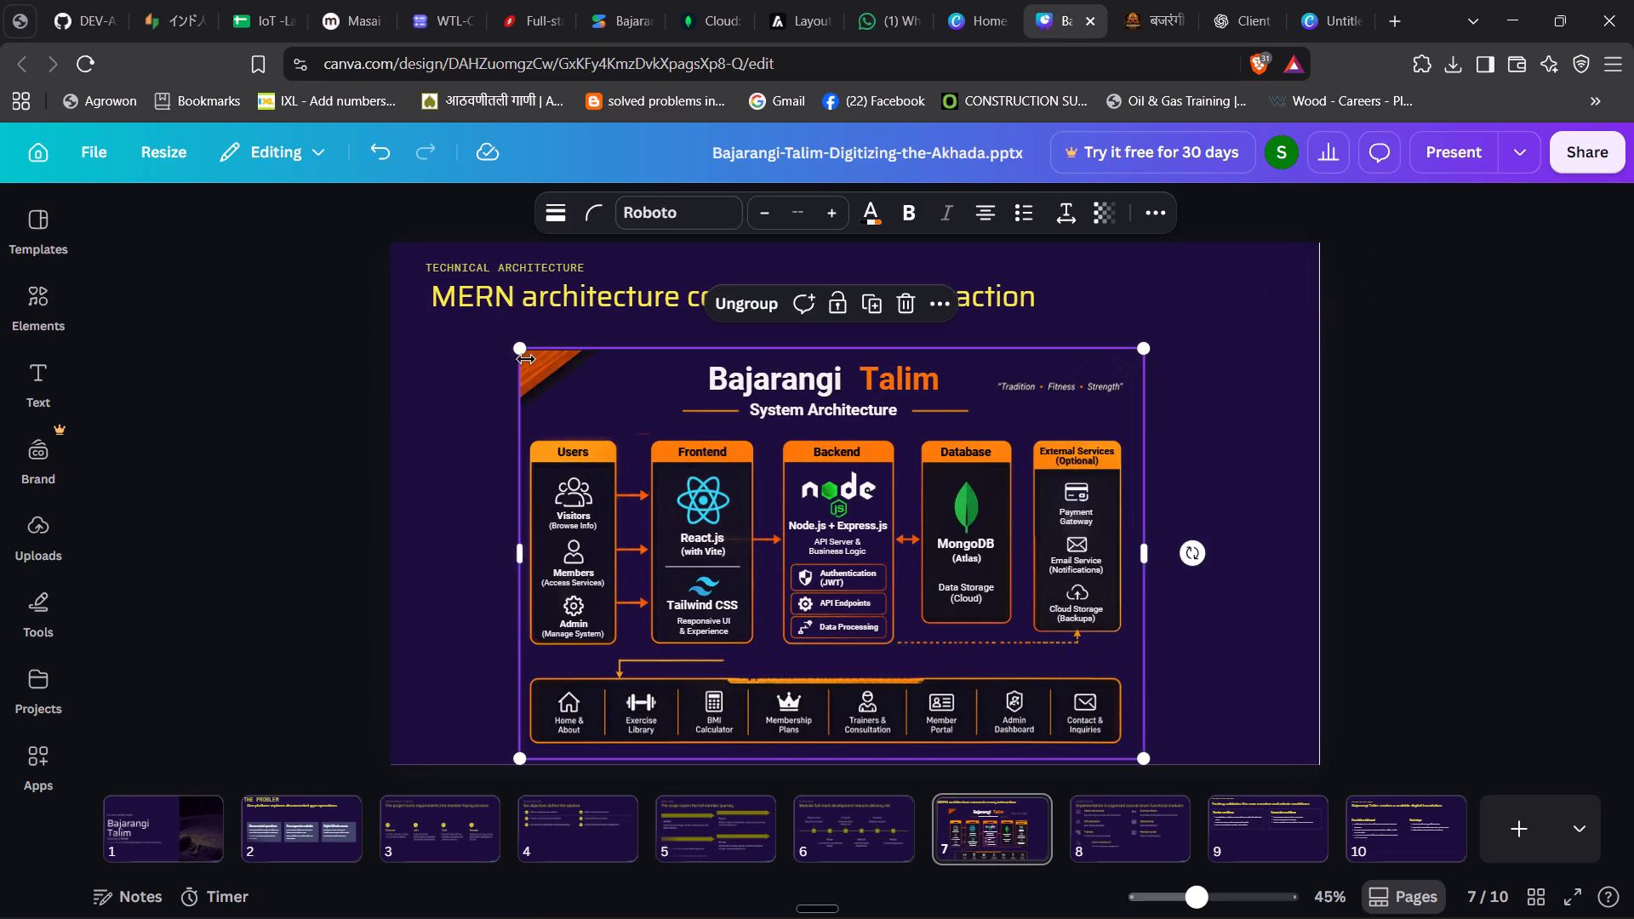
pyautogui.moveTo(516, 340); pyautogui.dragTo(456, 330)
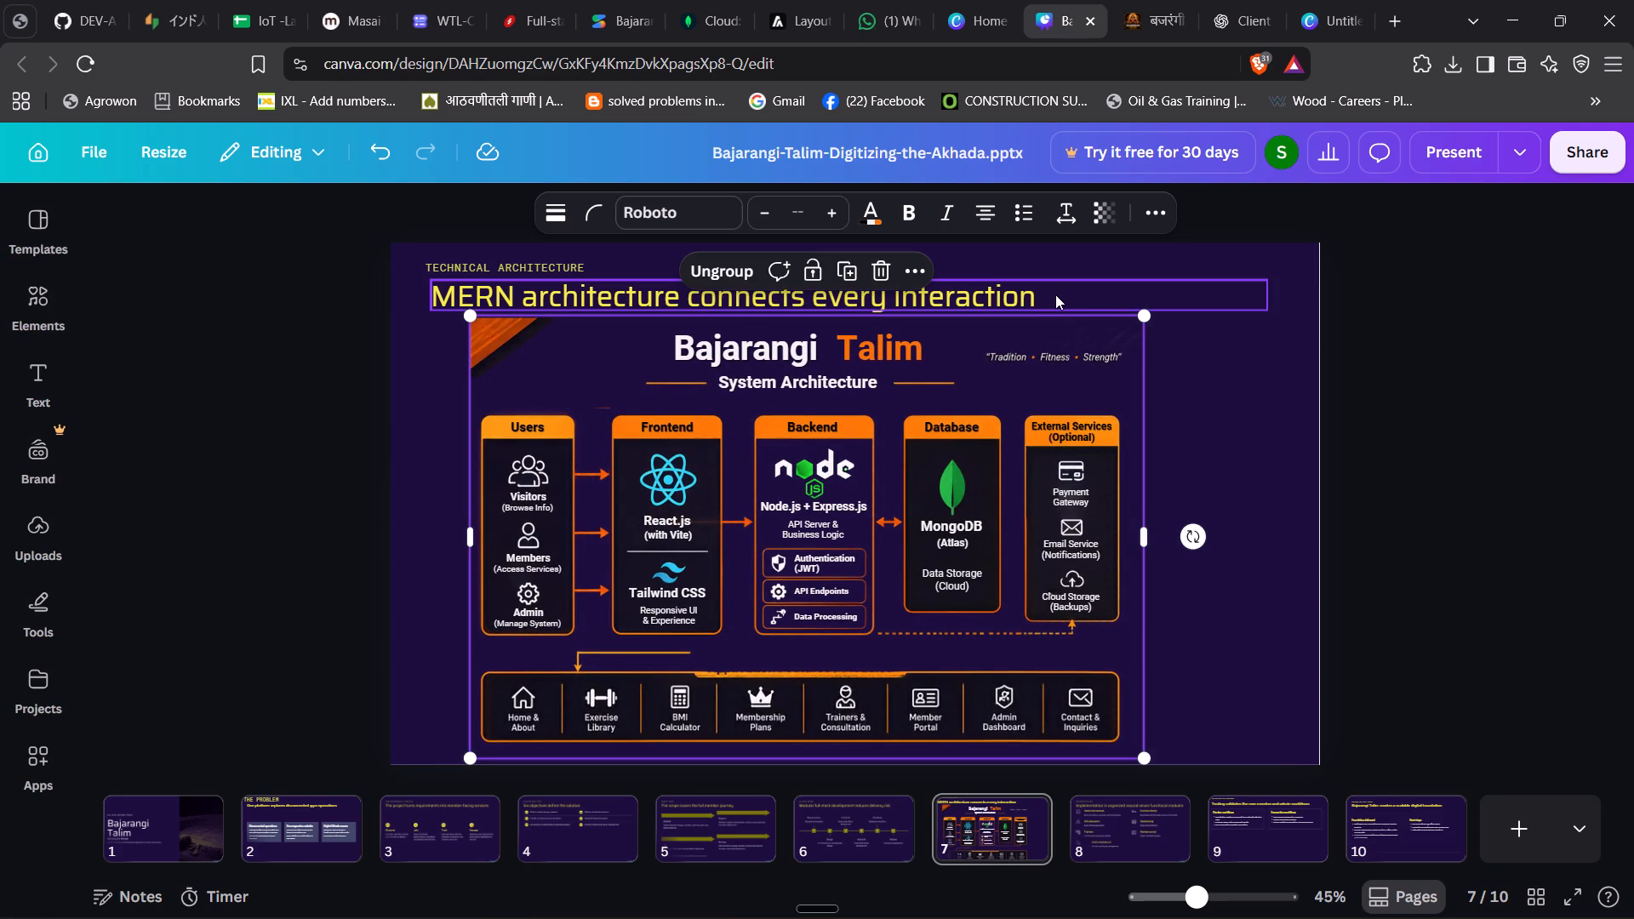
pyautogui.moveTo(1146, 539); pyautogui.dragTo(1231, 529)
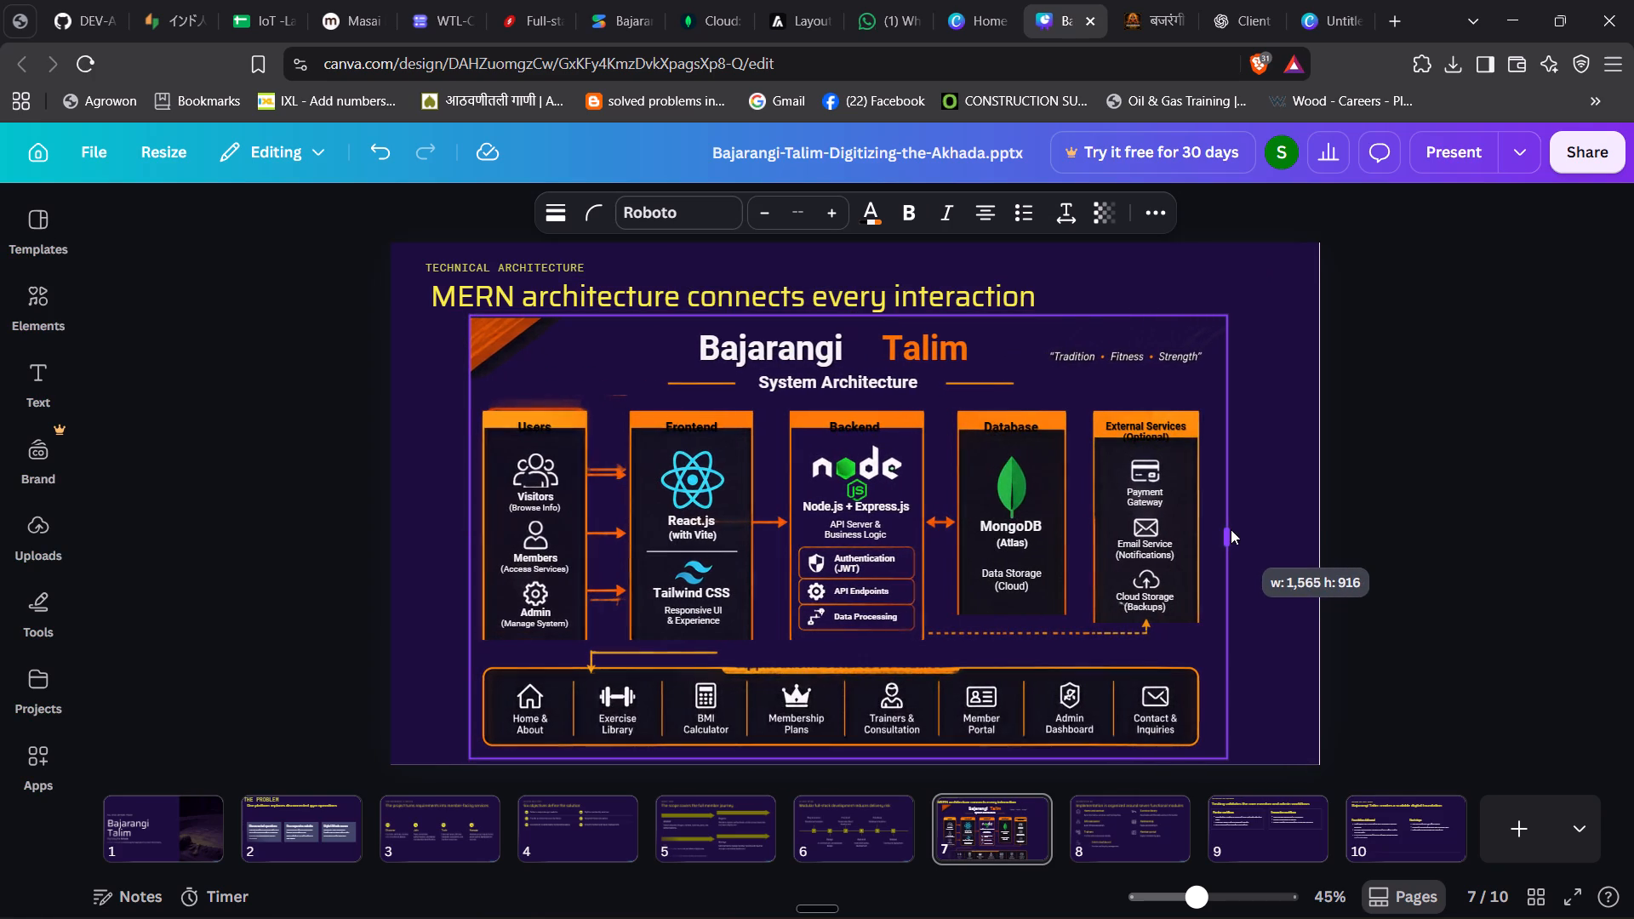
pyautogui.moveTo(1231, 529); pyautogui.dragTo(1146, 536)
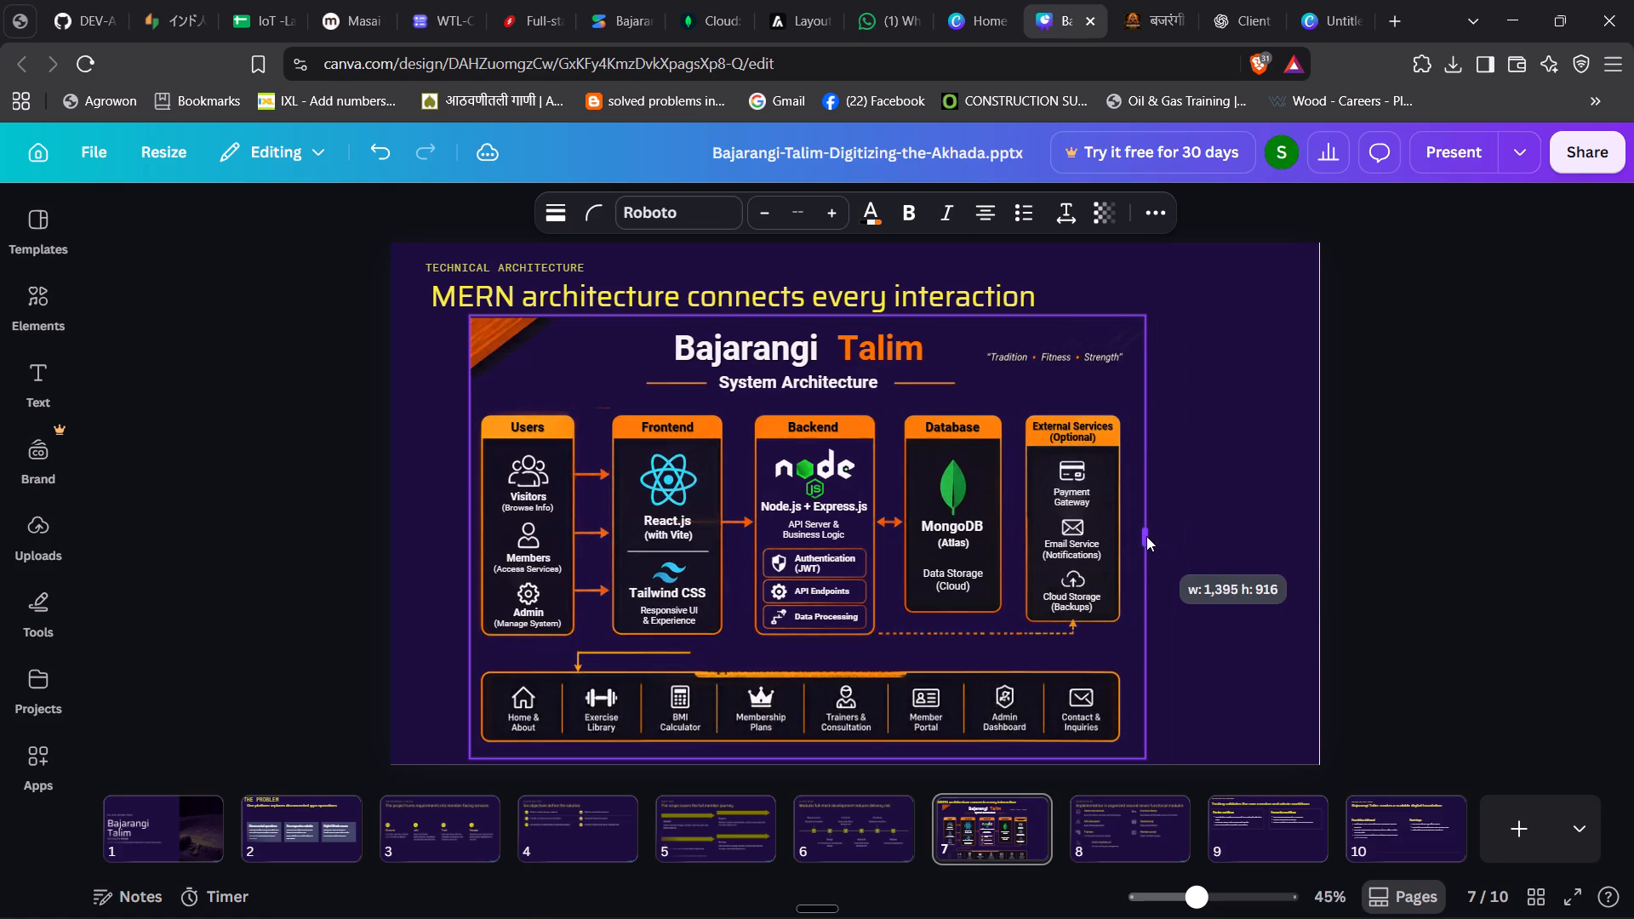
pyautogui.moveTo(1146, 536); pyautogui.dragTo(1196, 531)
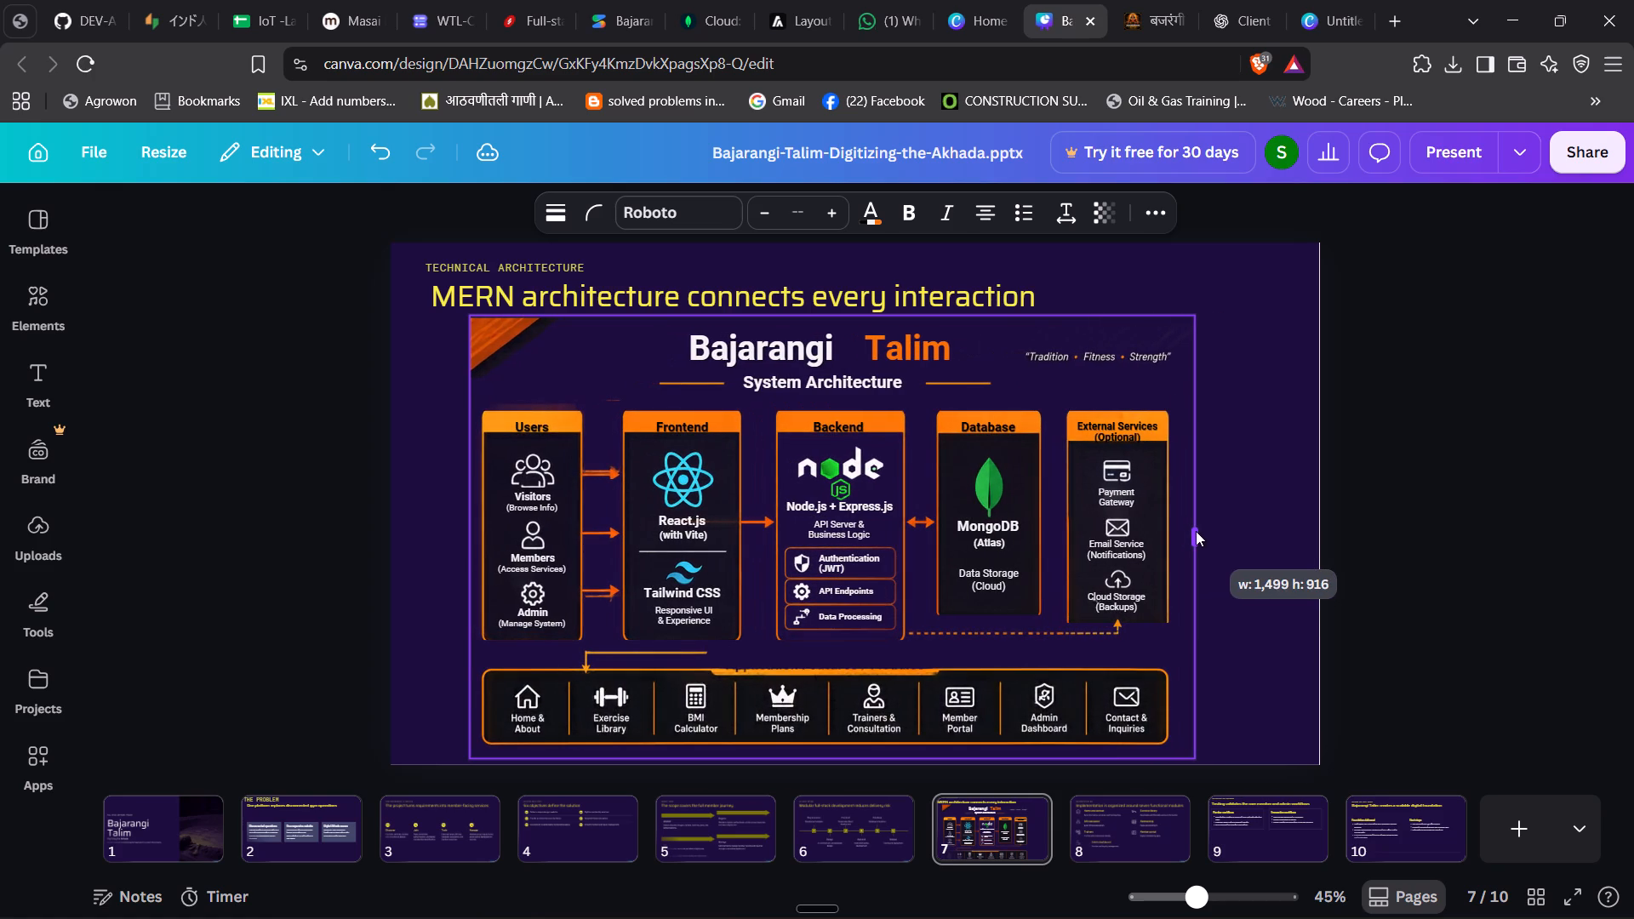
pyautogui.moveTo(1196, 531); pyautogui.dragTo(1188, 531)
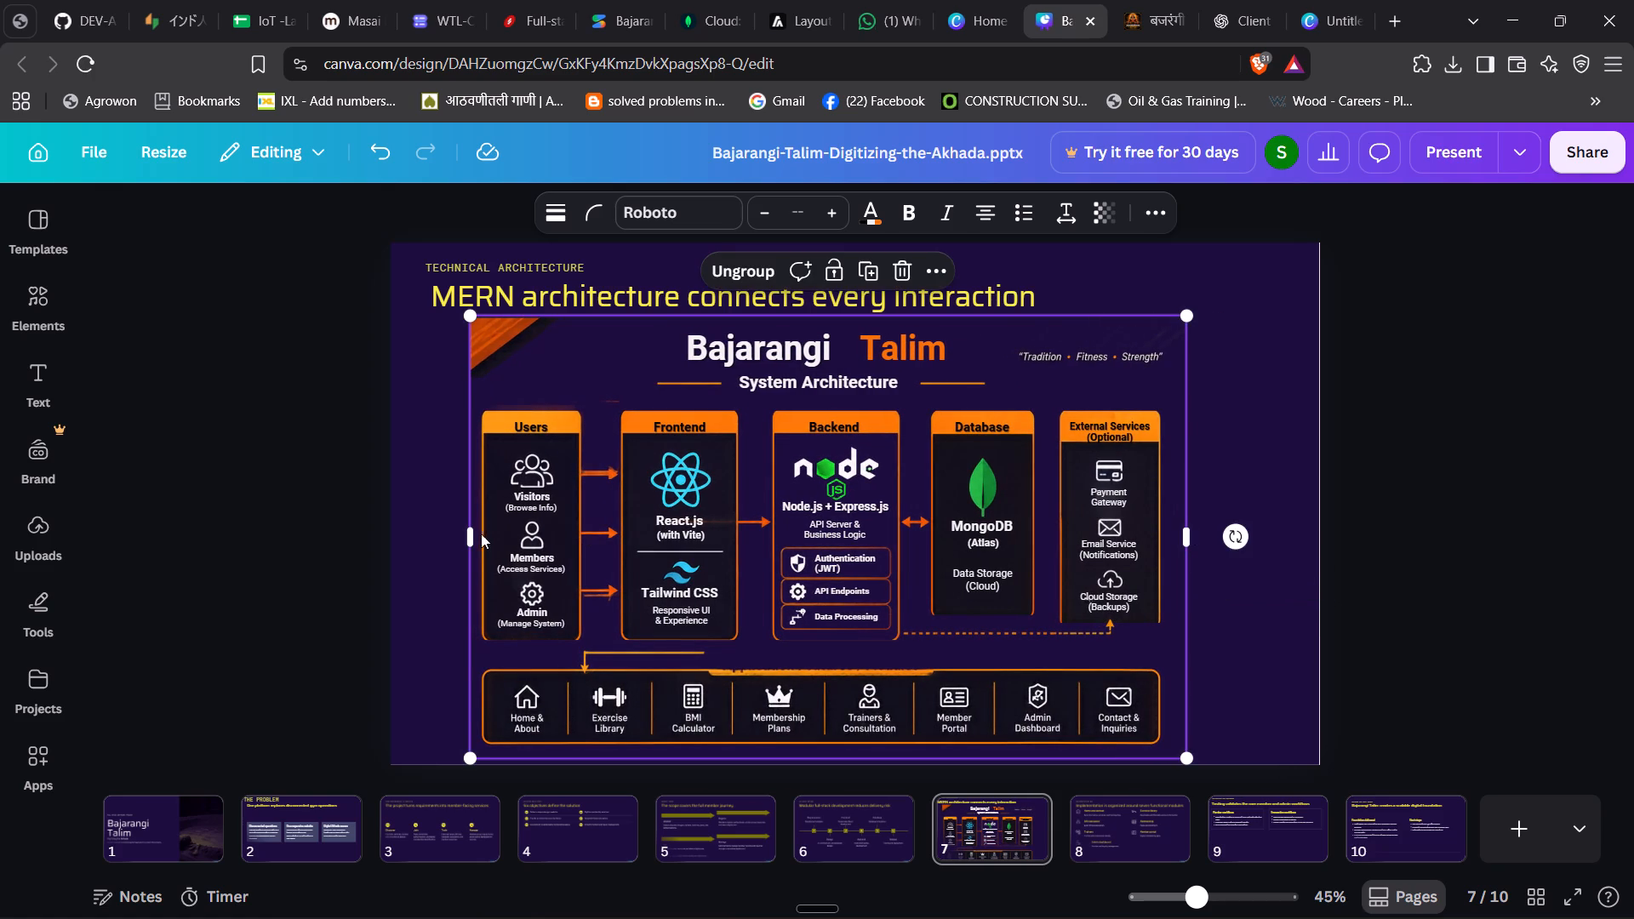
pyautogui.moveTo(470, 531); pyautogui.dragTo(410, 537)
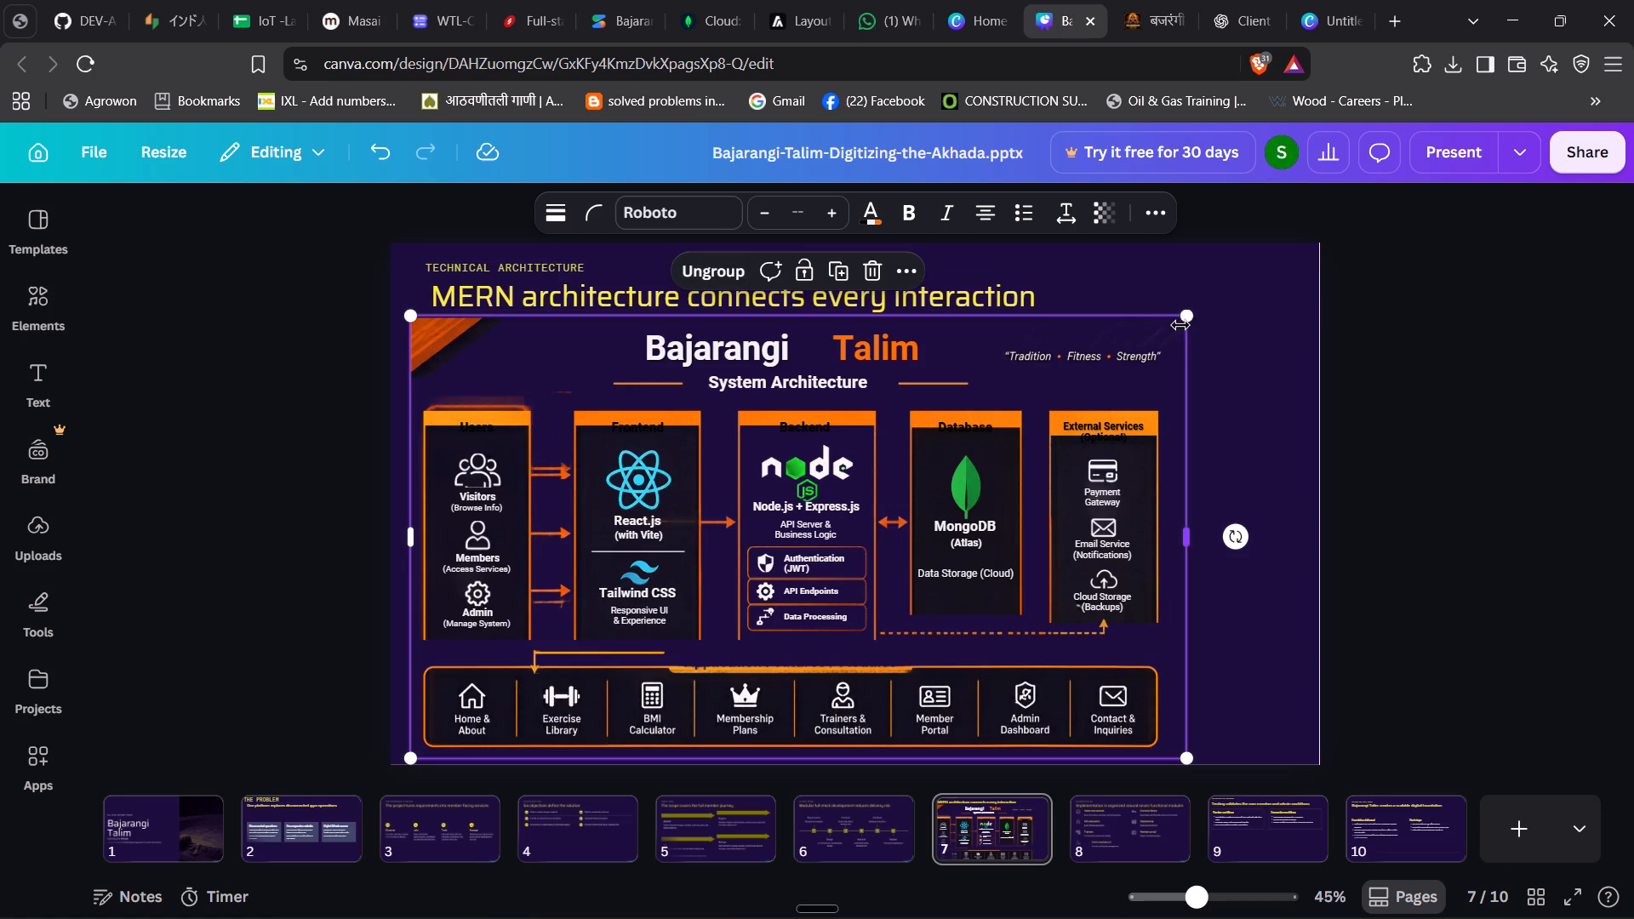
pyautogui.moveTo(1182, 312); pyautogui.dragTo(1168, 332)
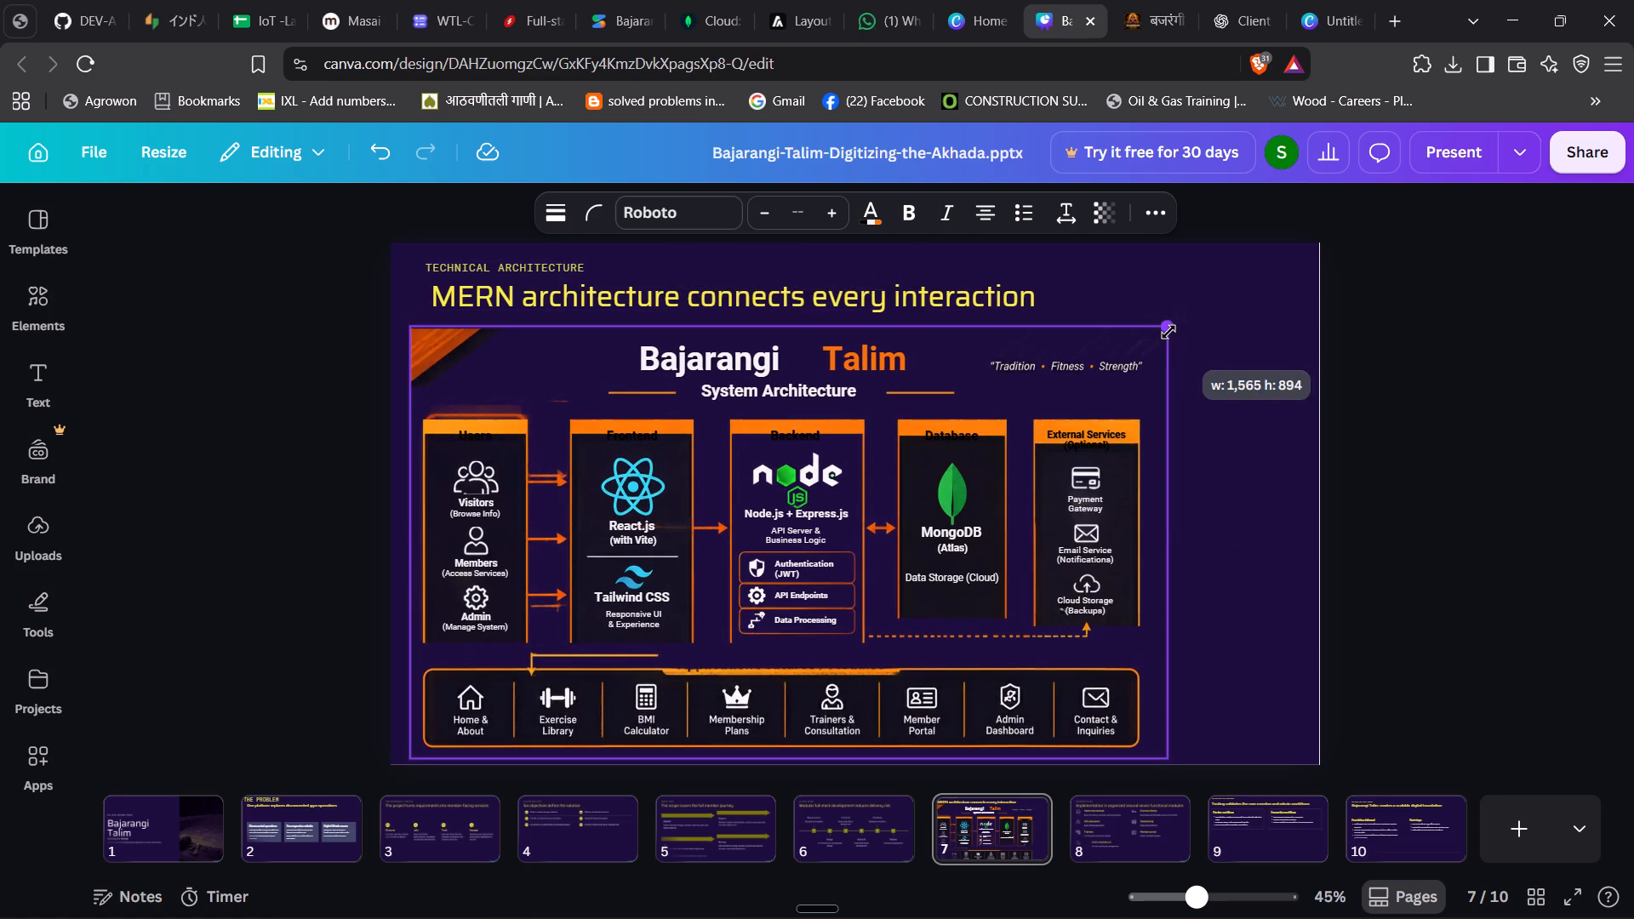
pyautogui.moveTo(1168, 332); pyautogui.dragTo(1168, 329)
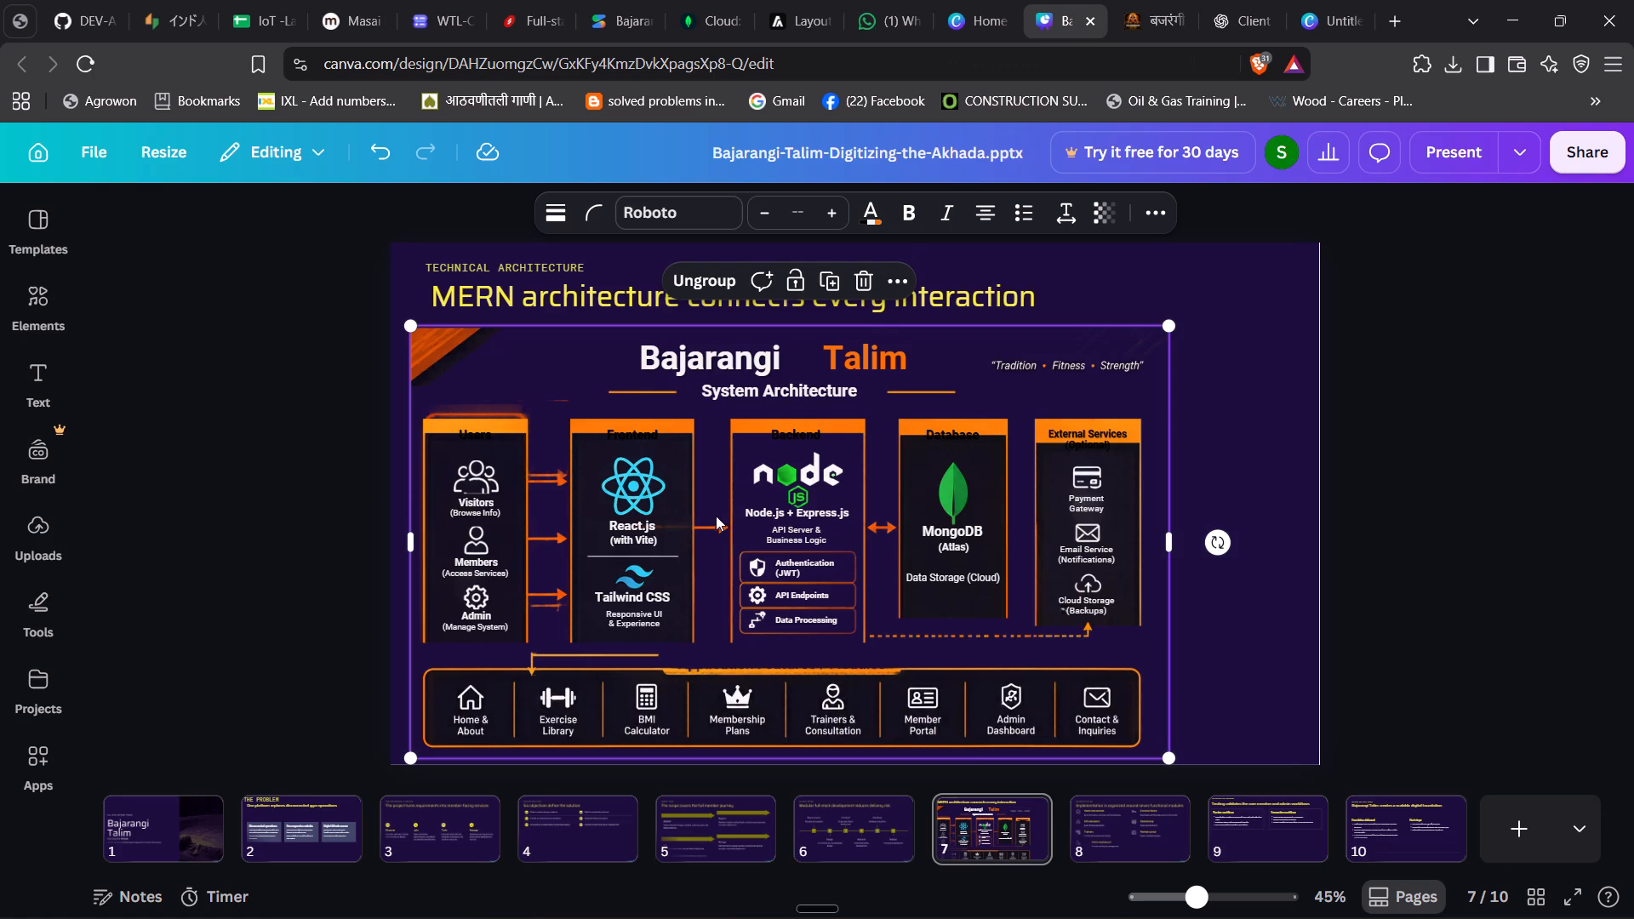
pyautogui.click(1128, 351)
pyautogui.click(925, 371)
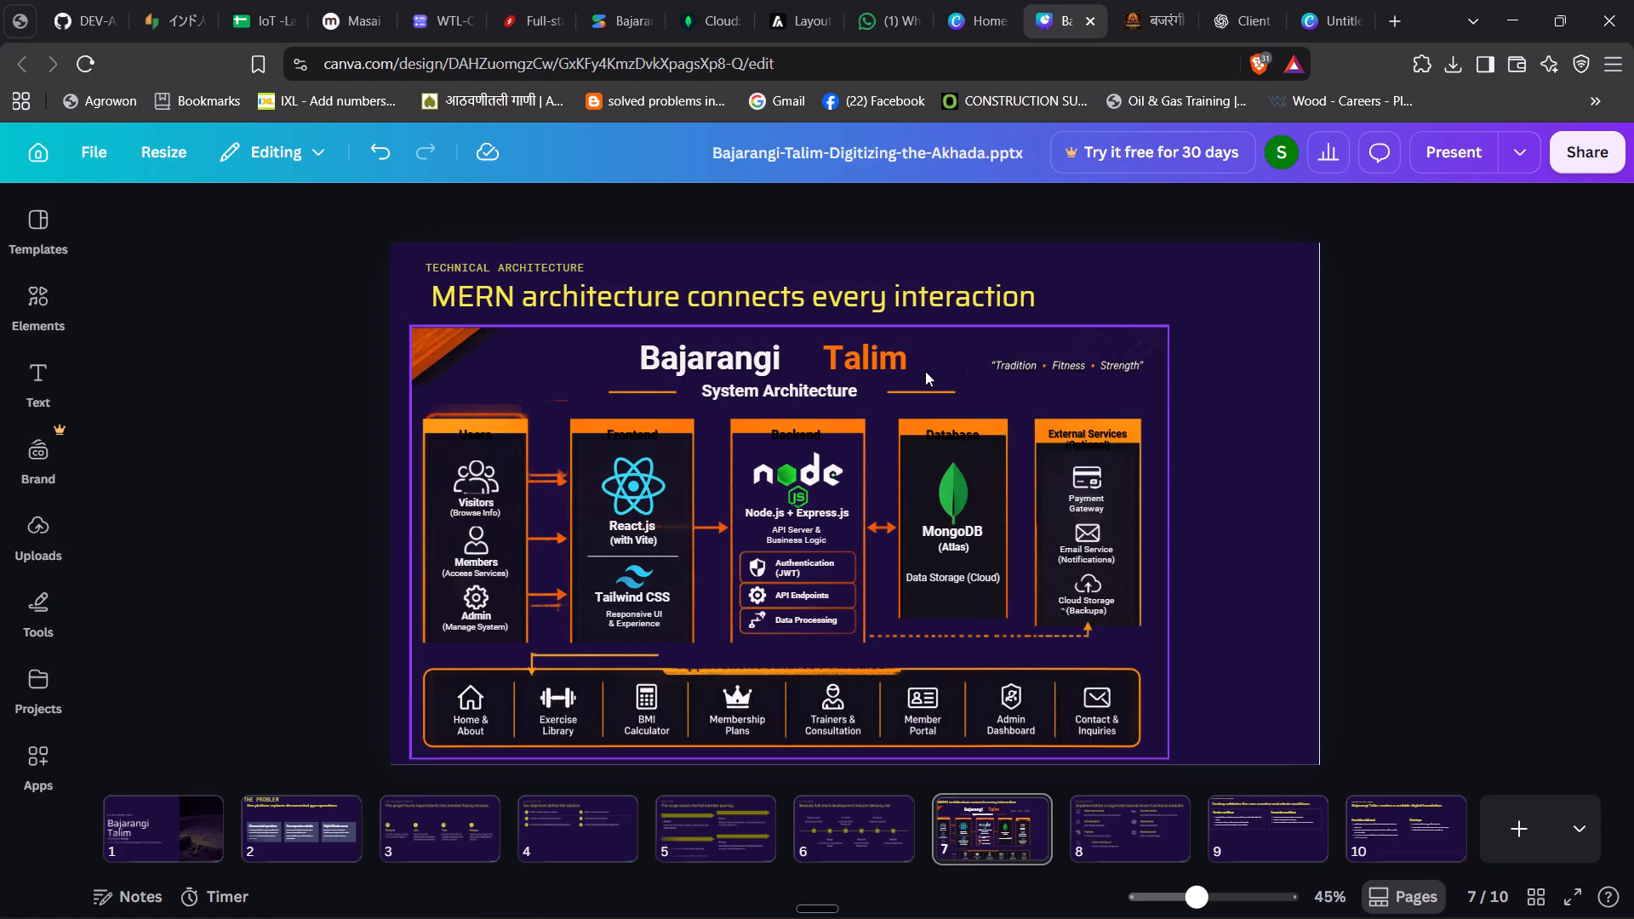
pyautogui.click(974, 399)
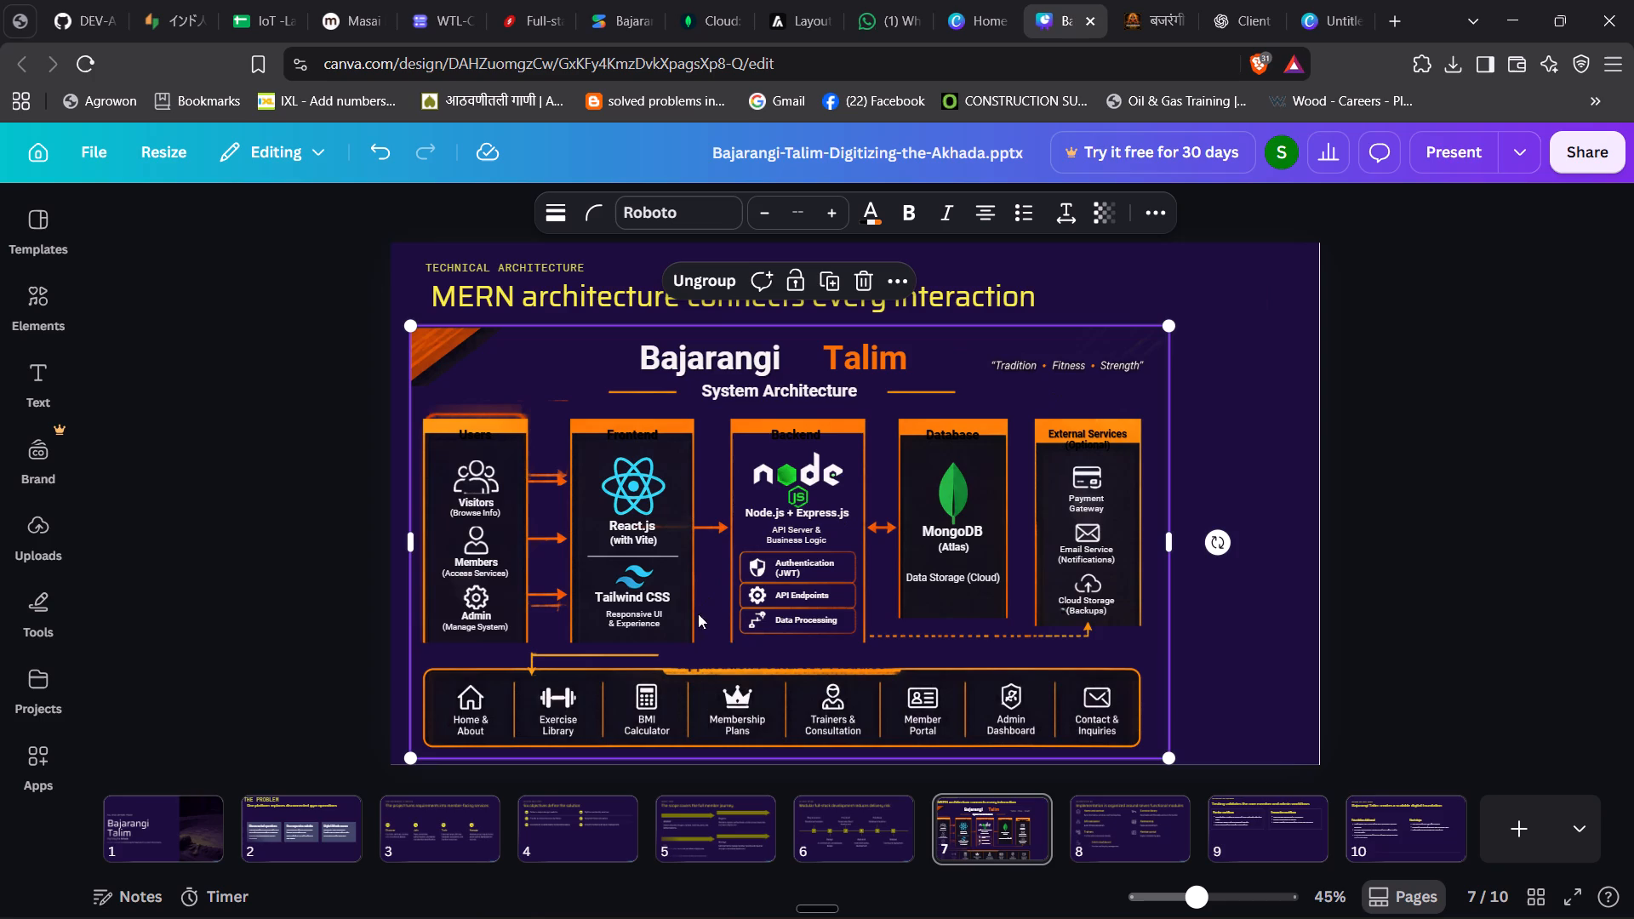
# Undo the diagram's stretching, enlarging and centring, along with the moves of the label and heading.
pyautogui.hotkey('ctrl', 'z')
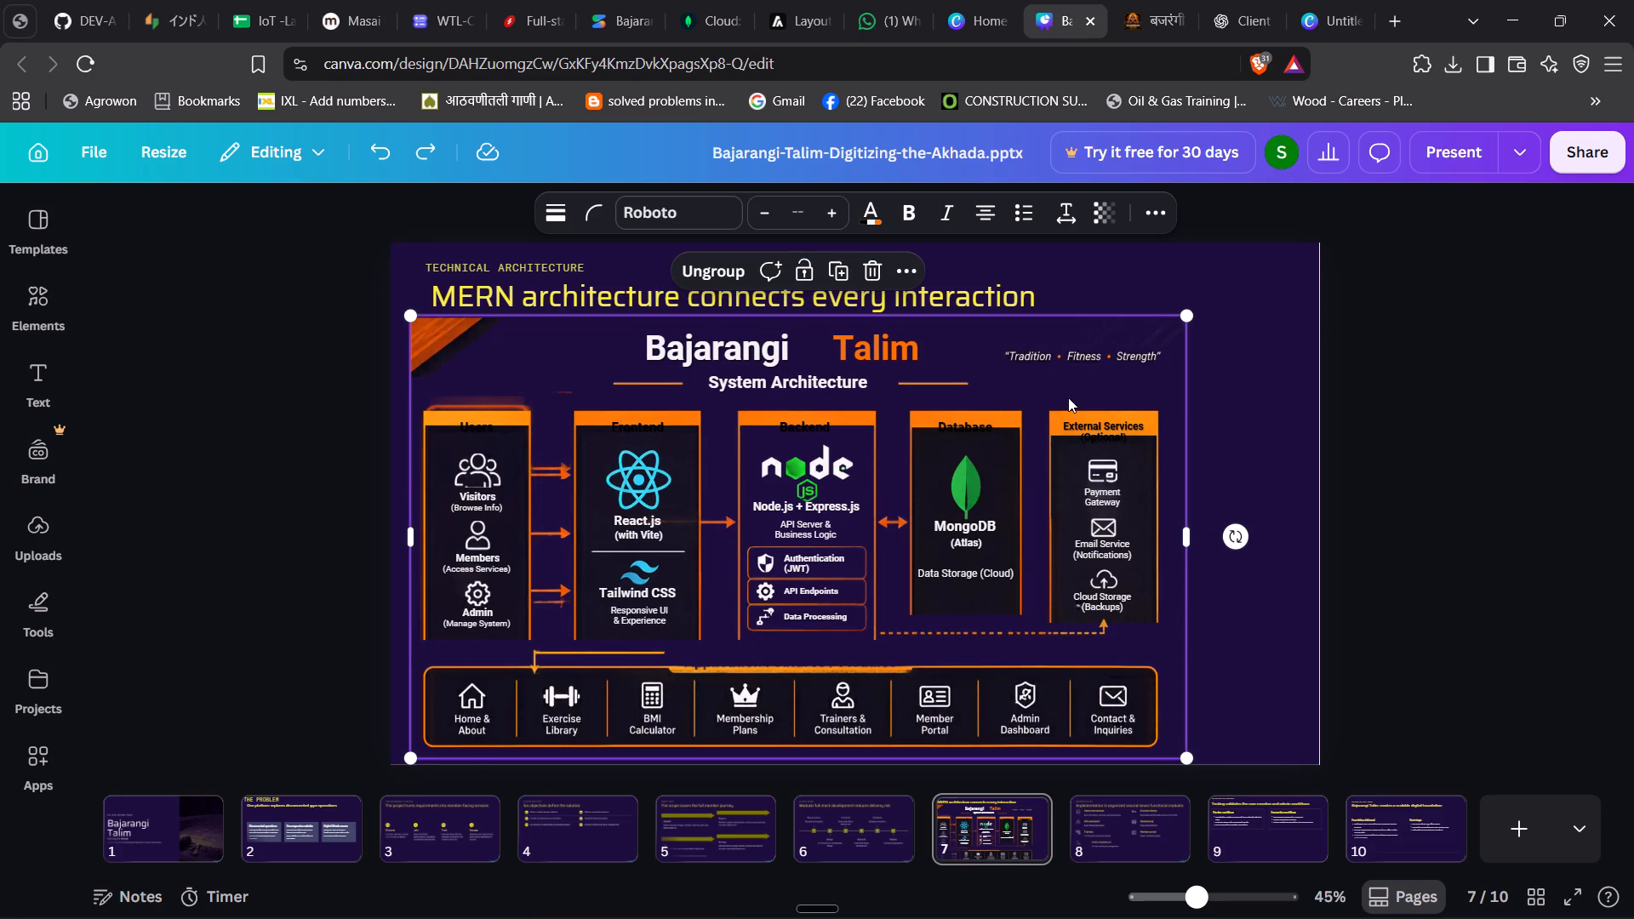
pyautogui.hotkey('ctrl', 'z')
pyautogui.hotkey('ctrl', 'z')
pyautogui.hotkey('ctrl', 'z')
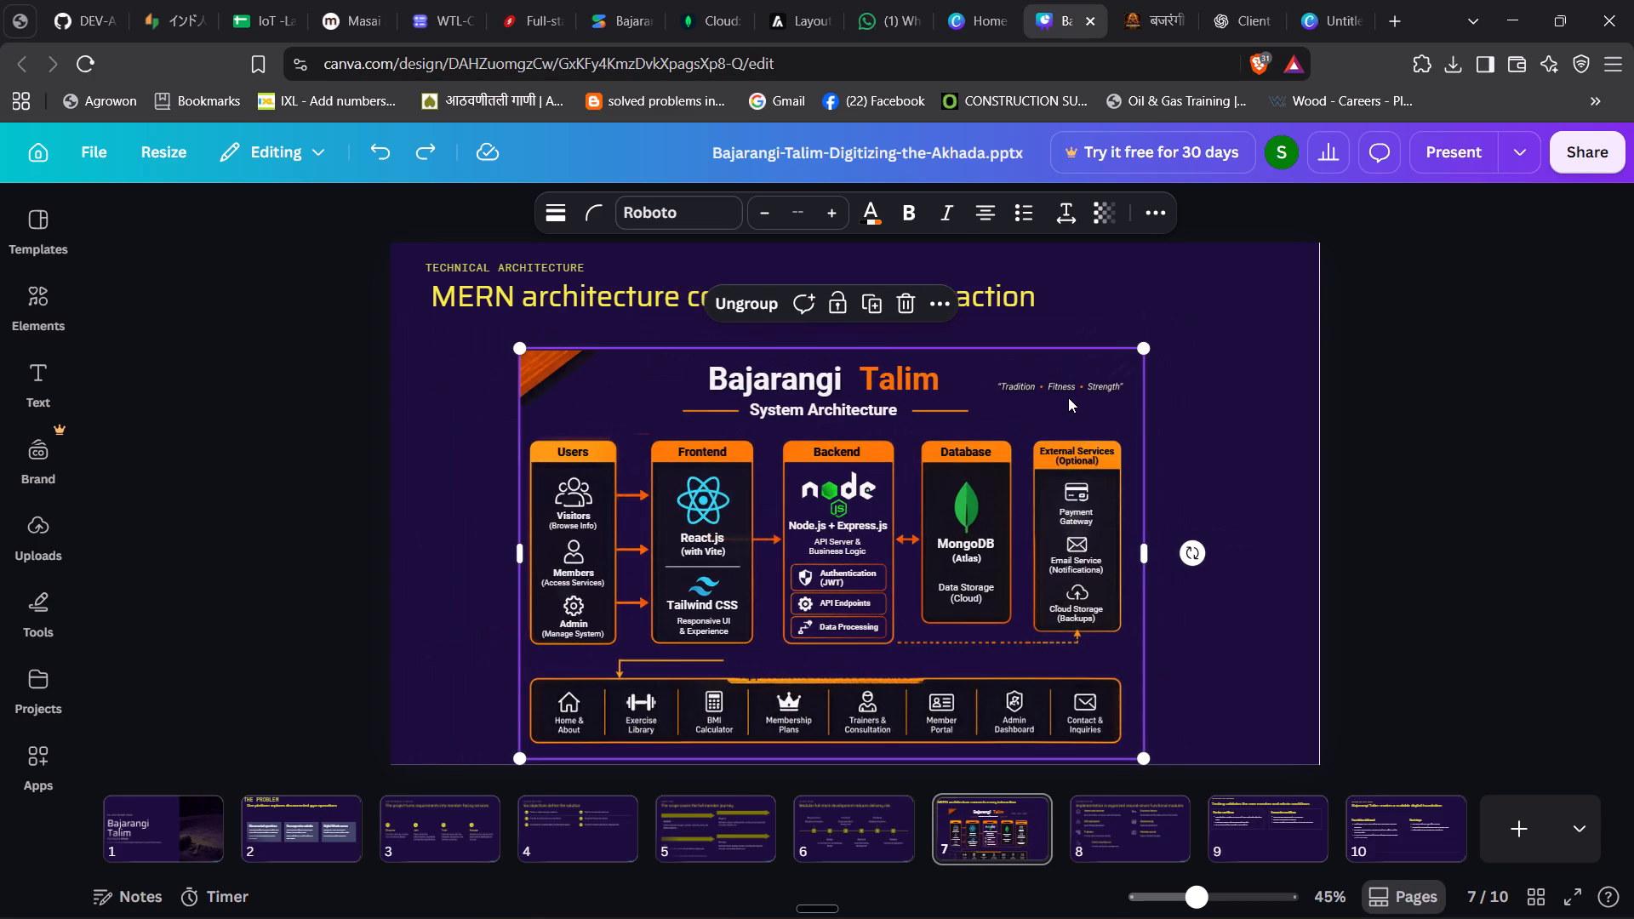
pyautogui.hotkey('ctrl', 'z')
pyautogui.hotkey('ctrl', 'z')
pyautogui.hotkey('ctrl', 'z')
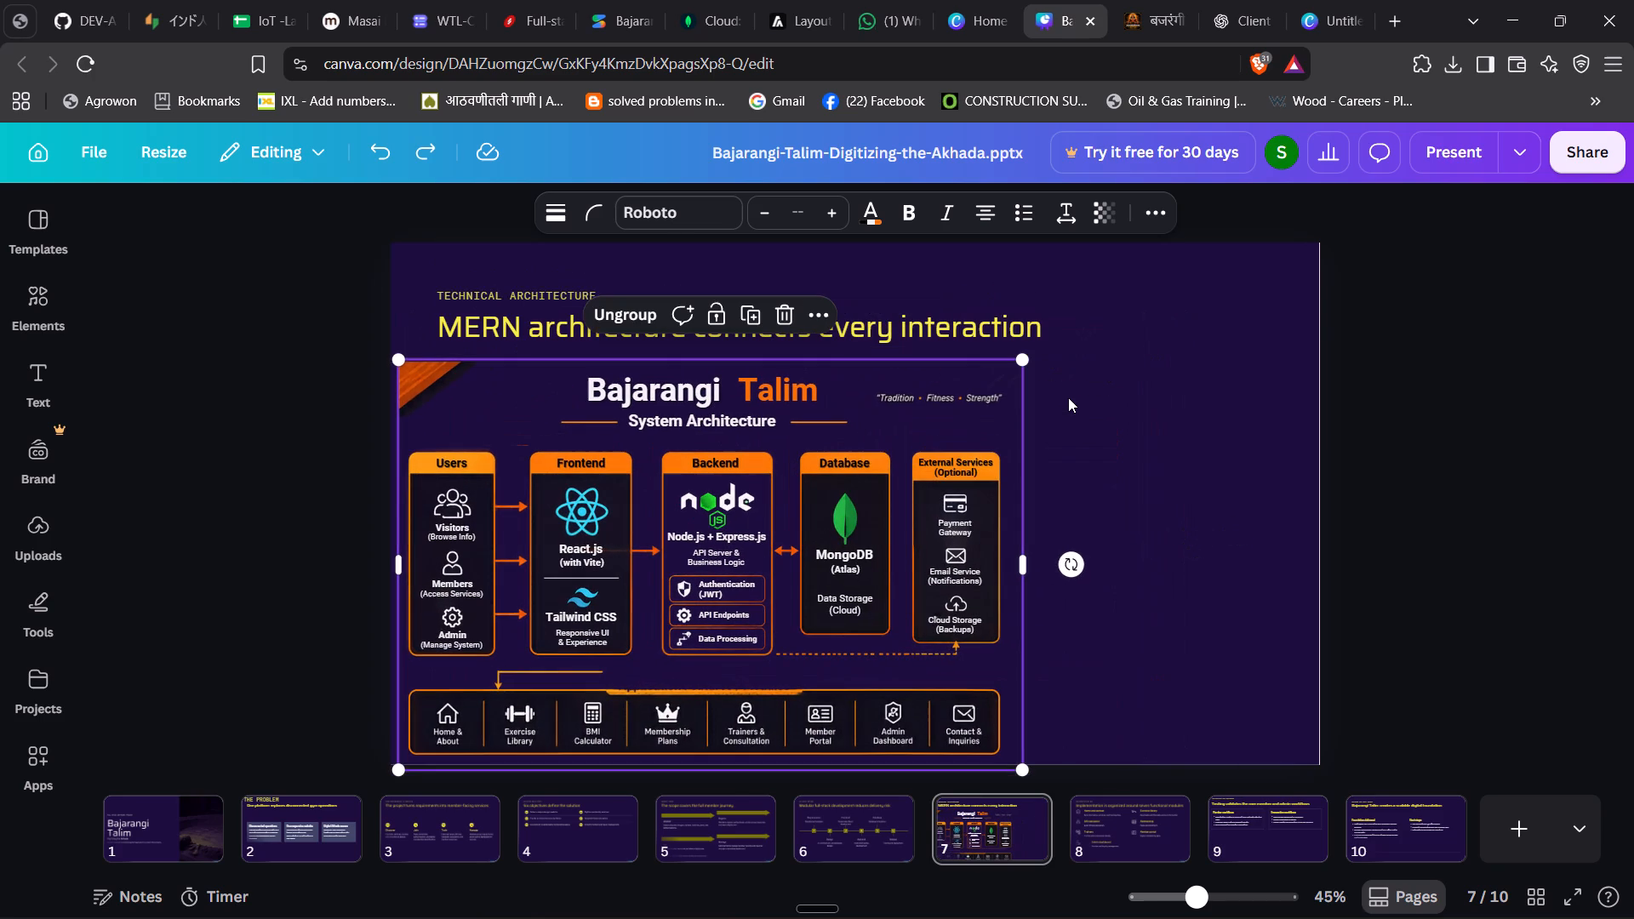
# Delete the pasted architecture diagram group from slide 7.
pyautogui.click(783, 323)
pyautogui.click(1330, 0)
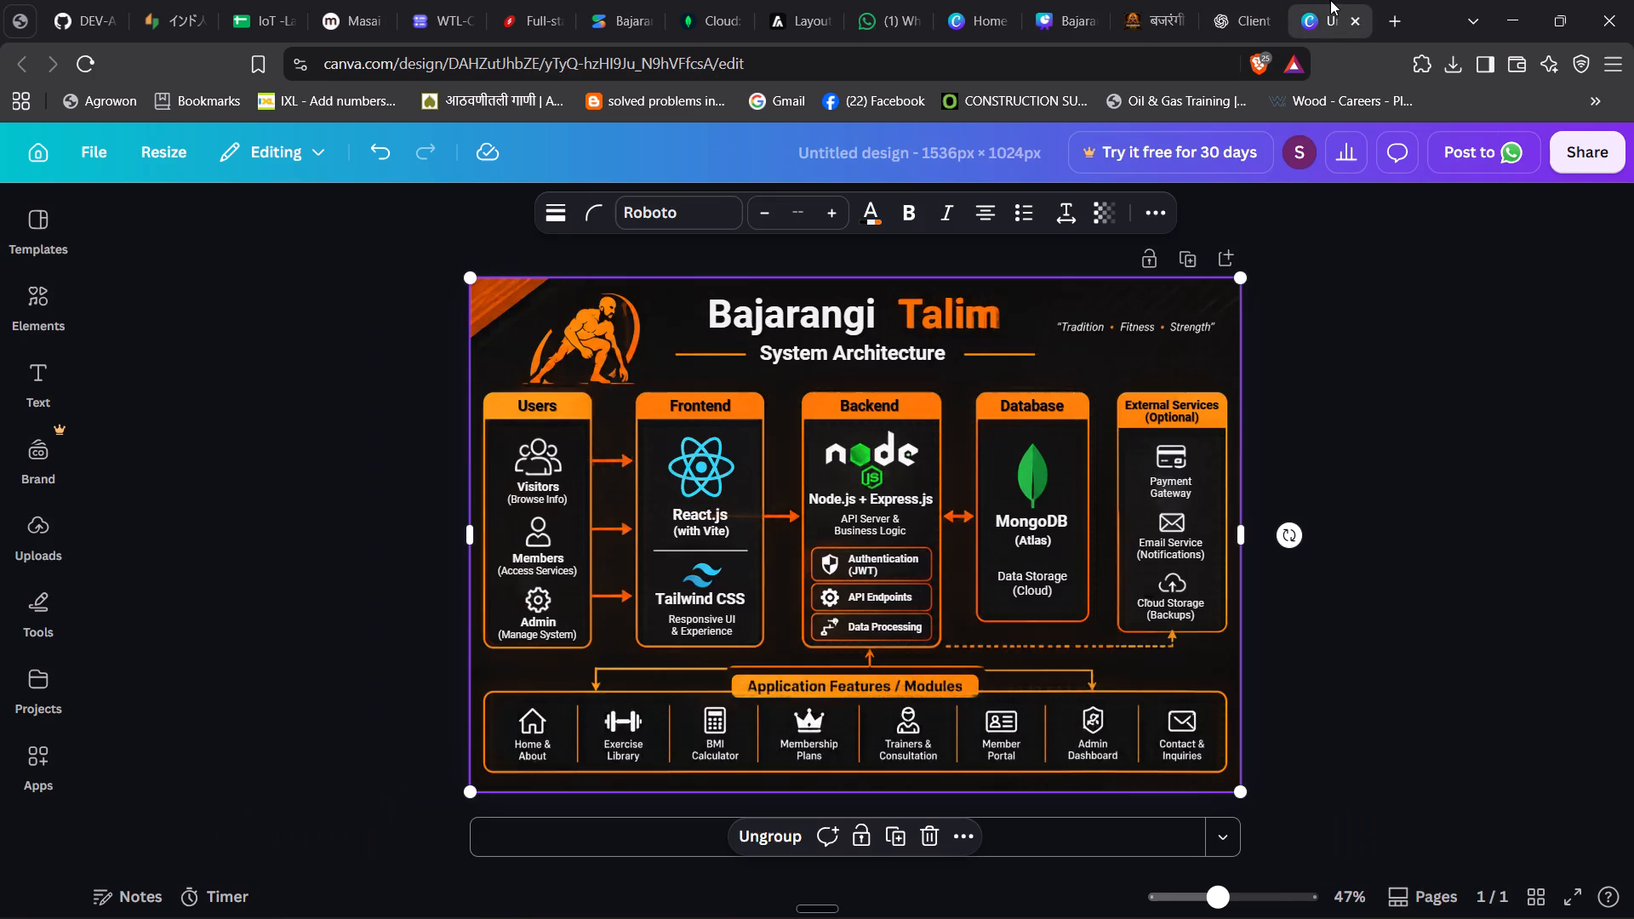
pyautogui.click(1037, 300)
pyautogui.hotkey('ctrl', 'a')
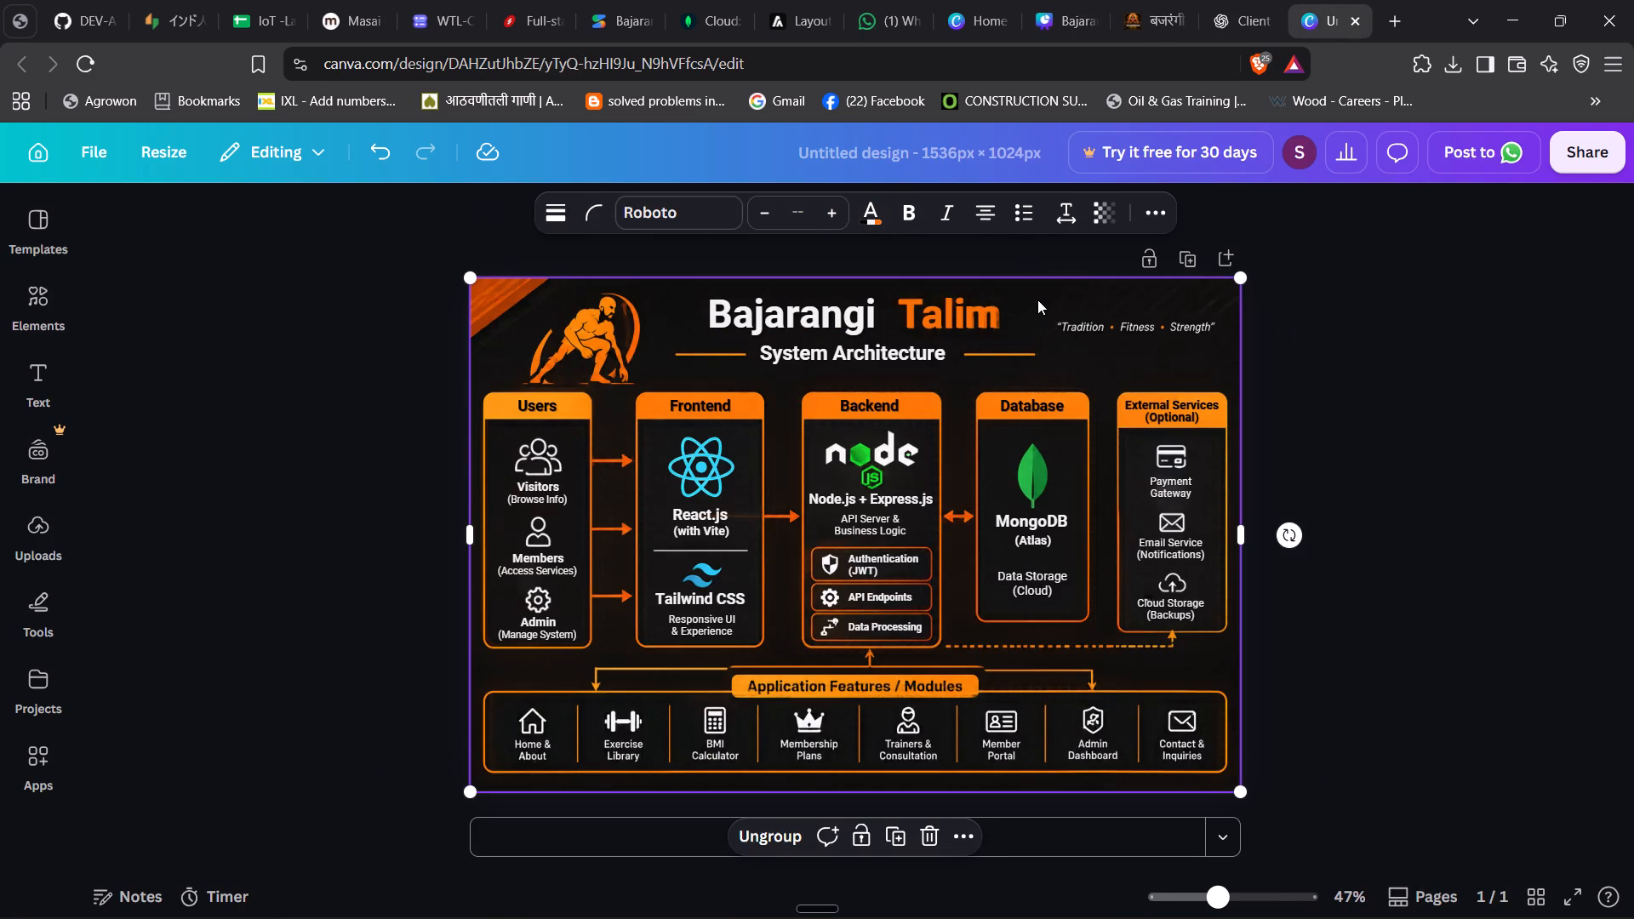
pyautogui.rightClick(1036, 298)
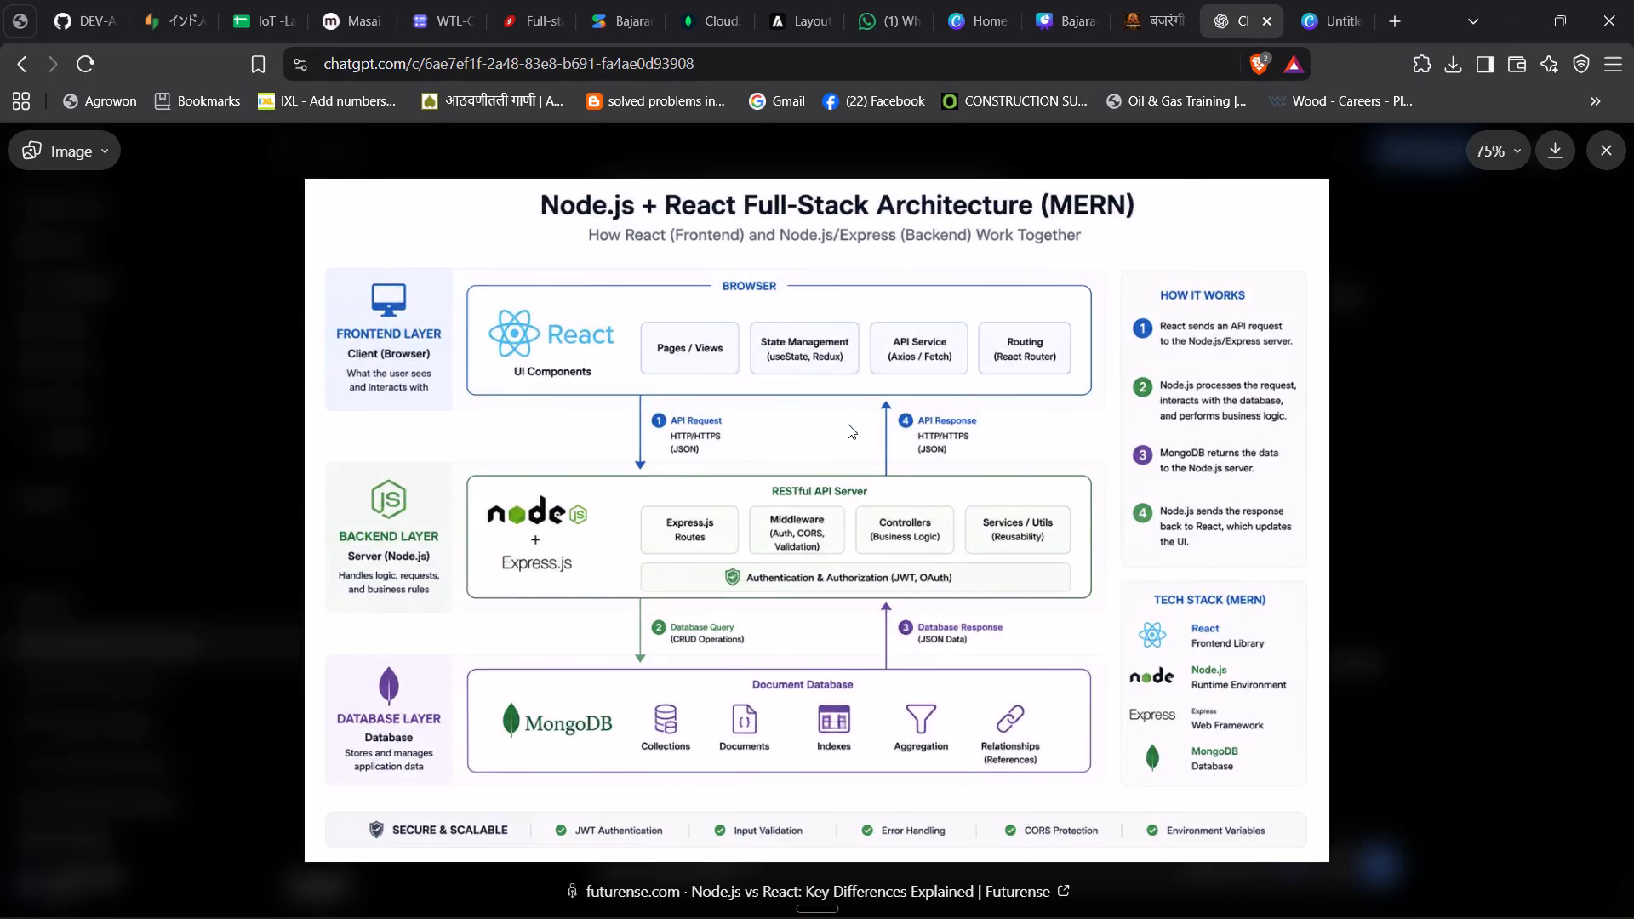
pyautogui.rightClick(841, 425)
pyautogui.click(872, 505)
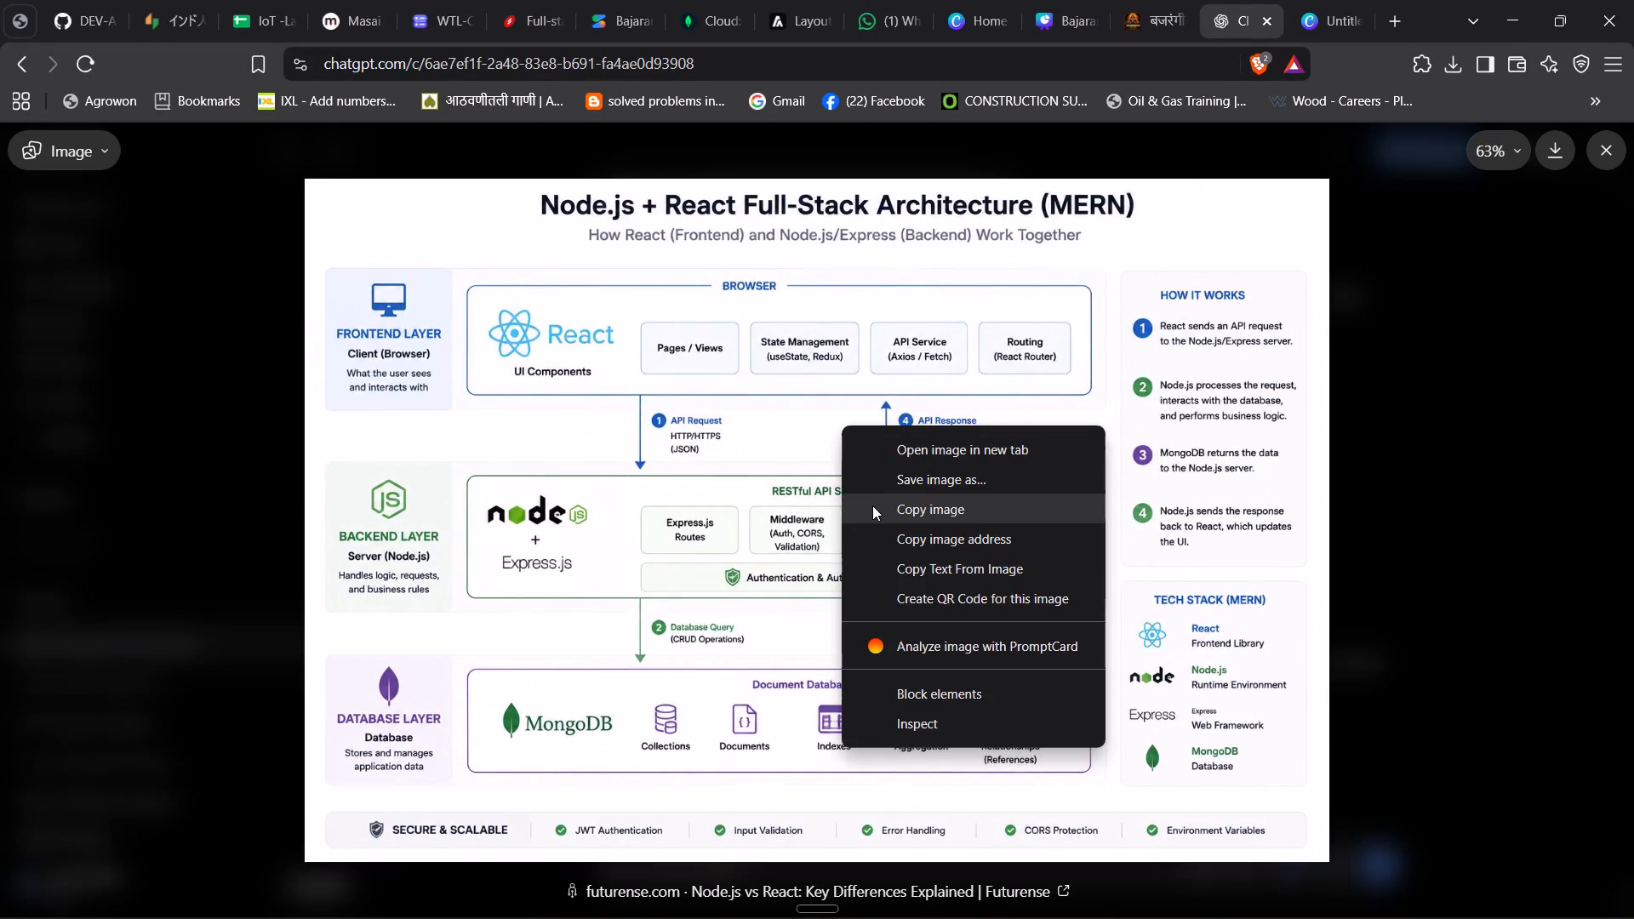
# Switch back to the Bajarangi-Talim presentation and paste the MERN architecture image onto blank slide 8.
pyautogui.click(1334, 0)
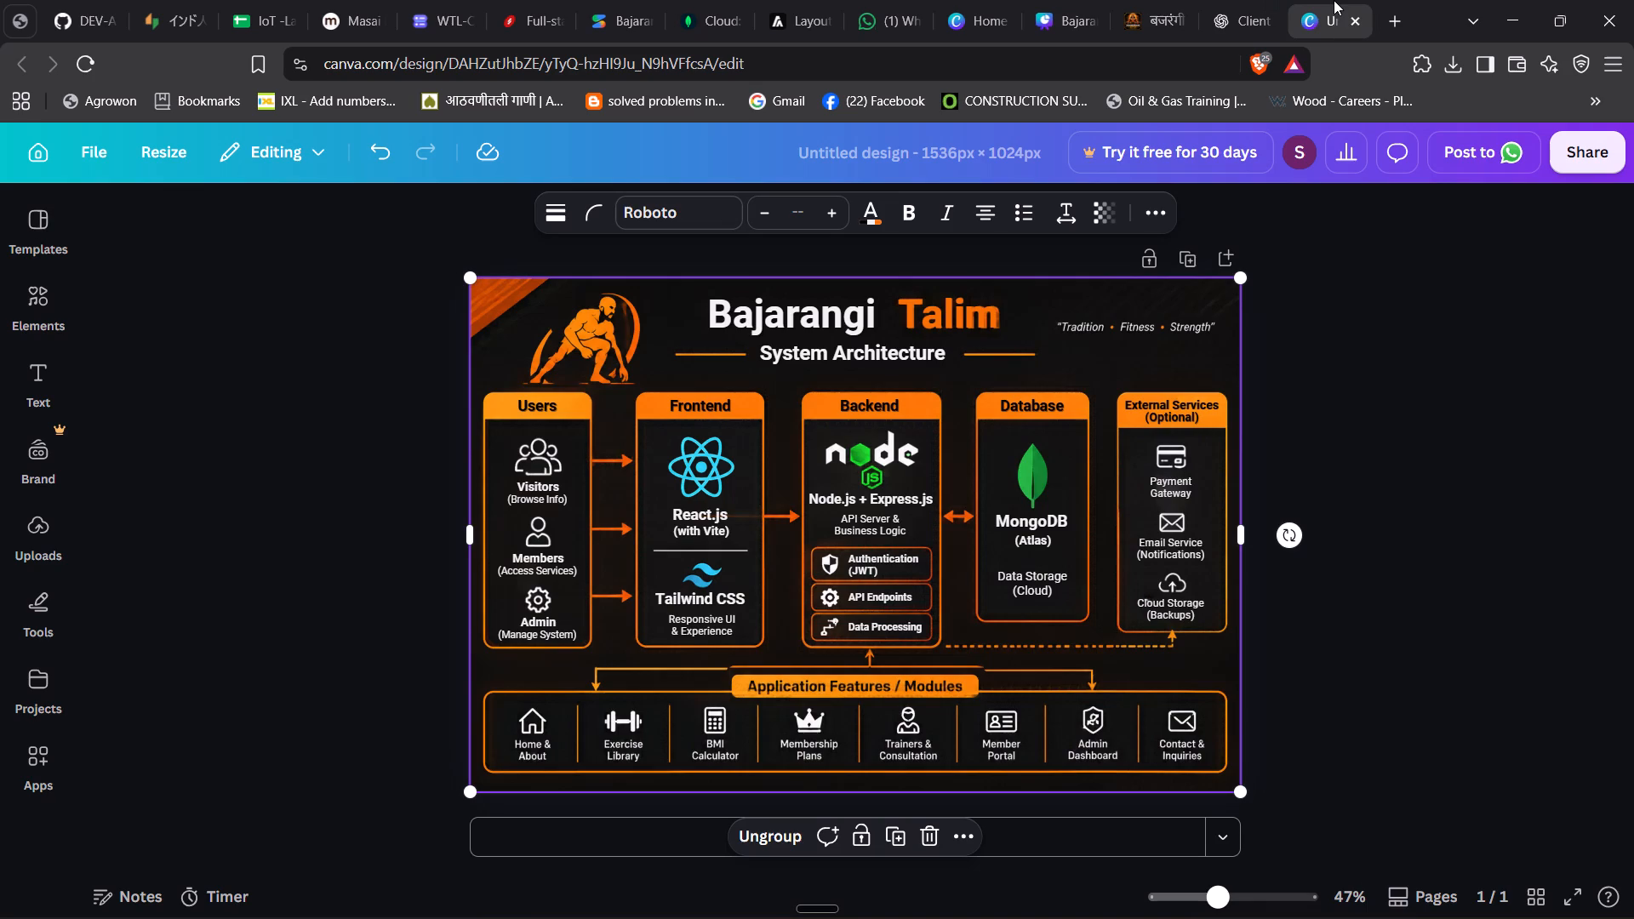
pyautogui.click(1054, 2)
pyautogui.click(713, 567)
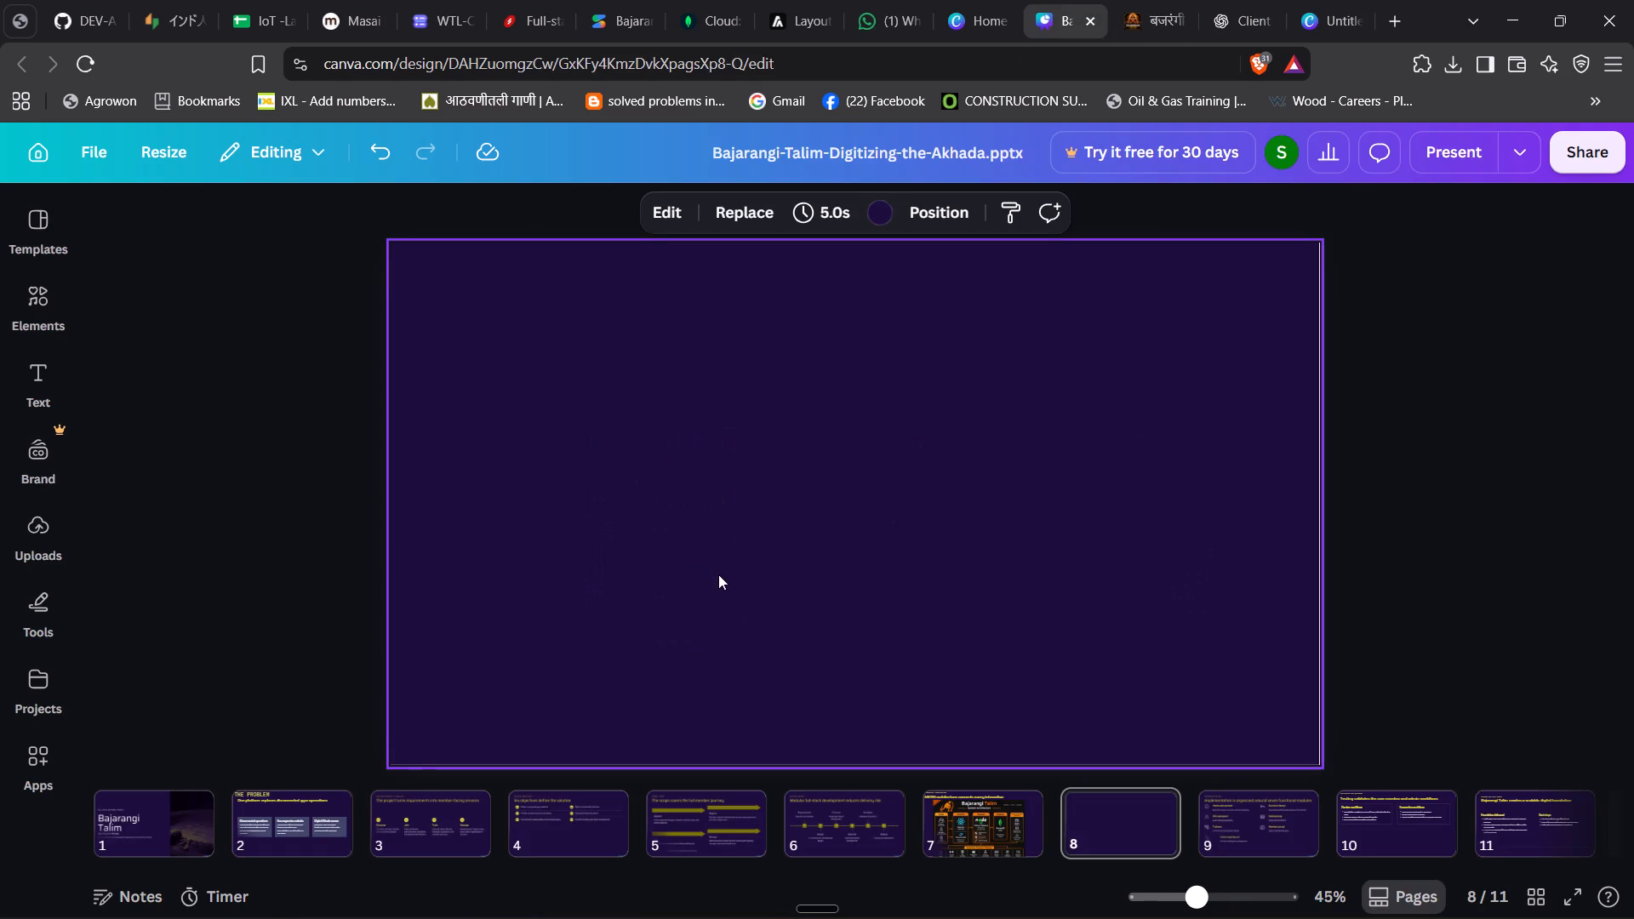
pyautogui.hotkey('ctrl', 'v')
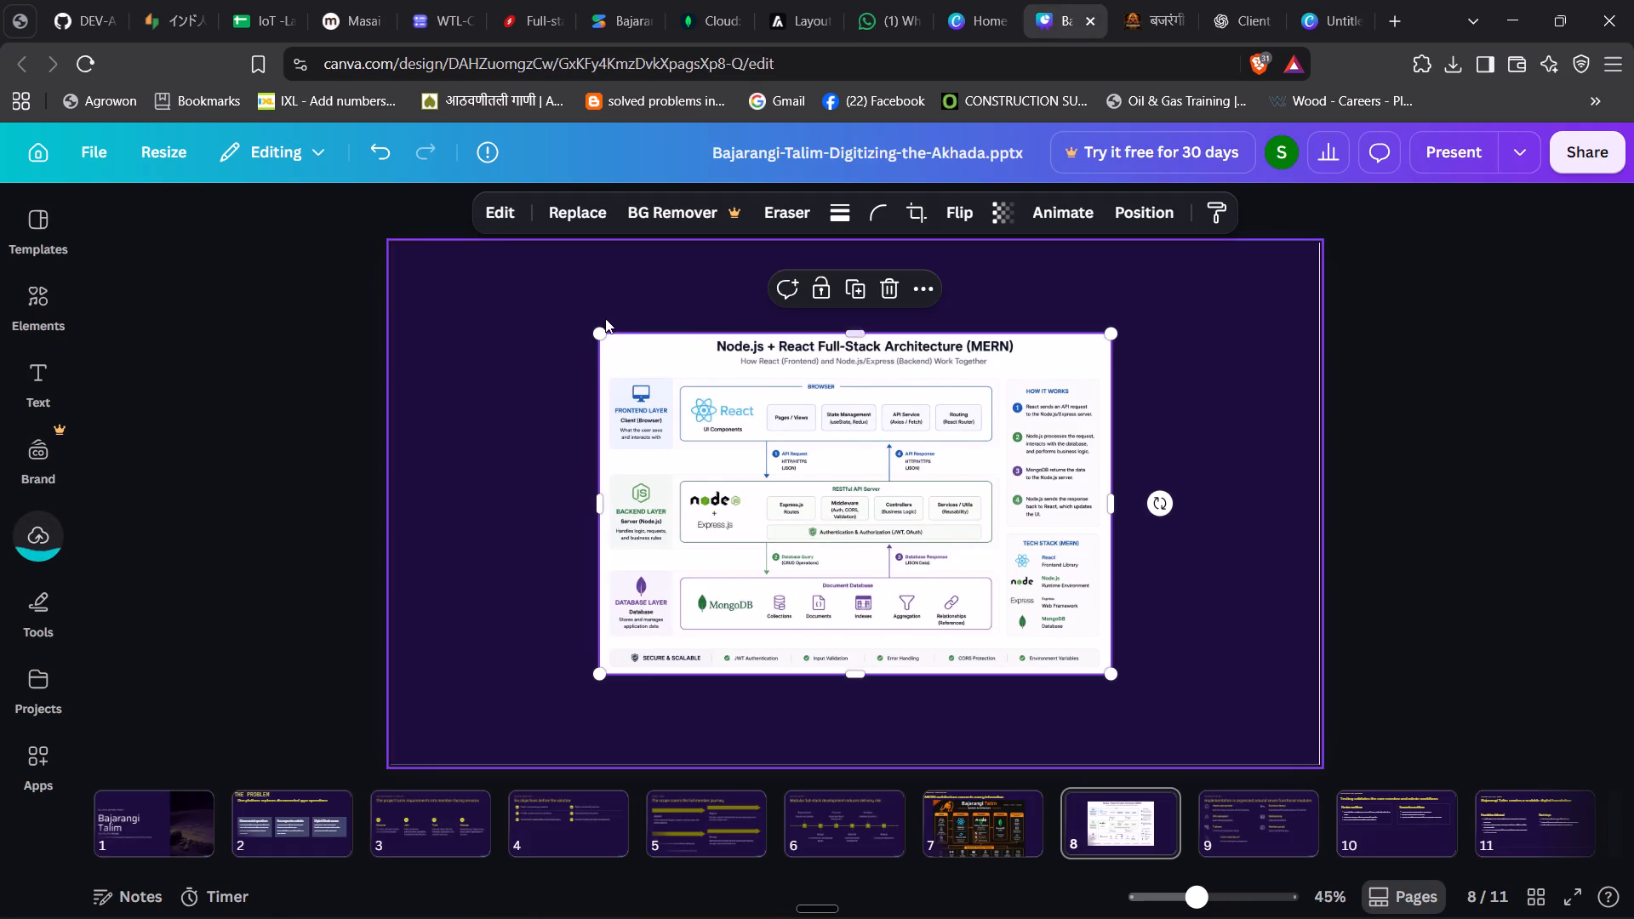
# Enlarge the MERN diagram proportionally to the slide's full height and move it flush against the slide's left edge.
pyautogui.moveTo(597, 329); pyautogui.dragTo(445, 271)
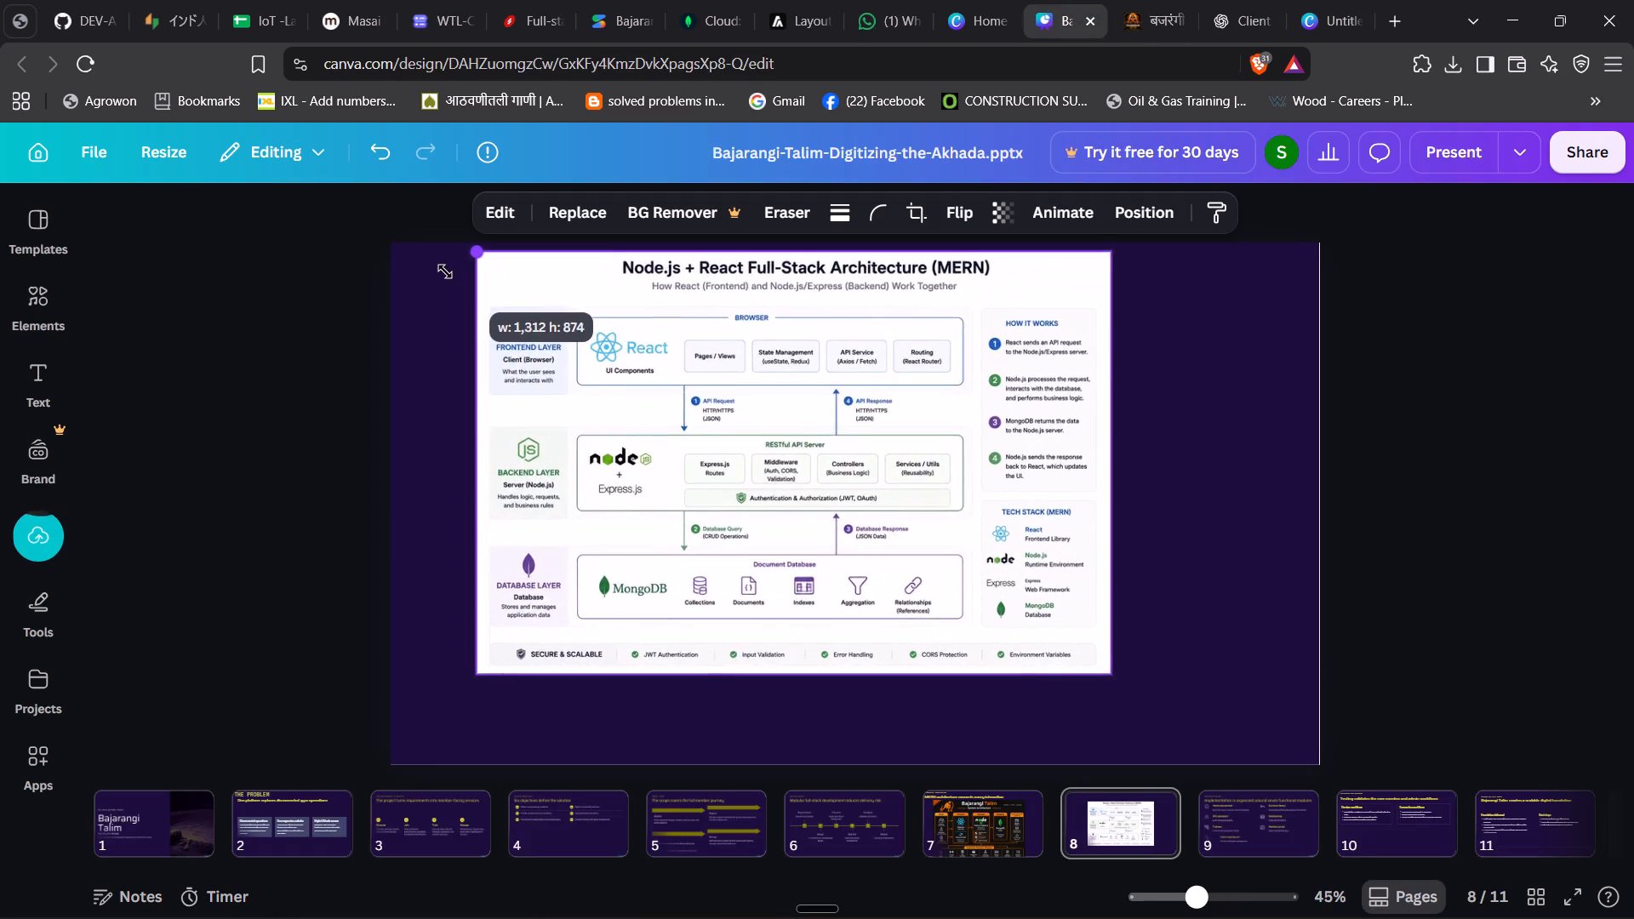
pyautogui.moveTo(445, 271); pyautogui.dragTo(435, 269)
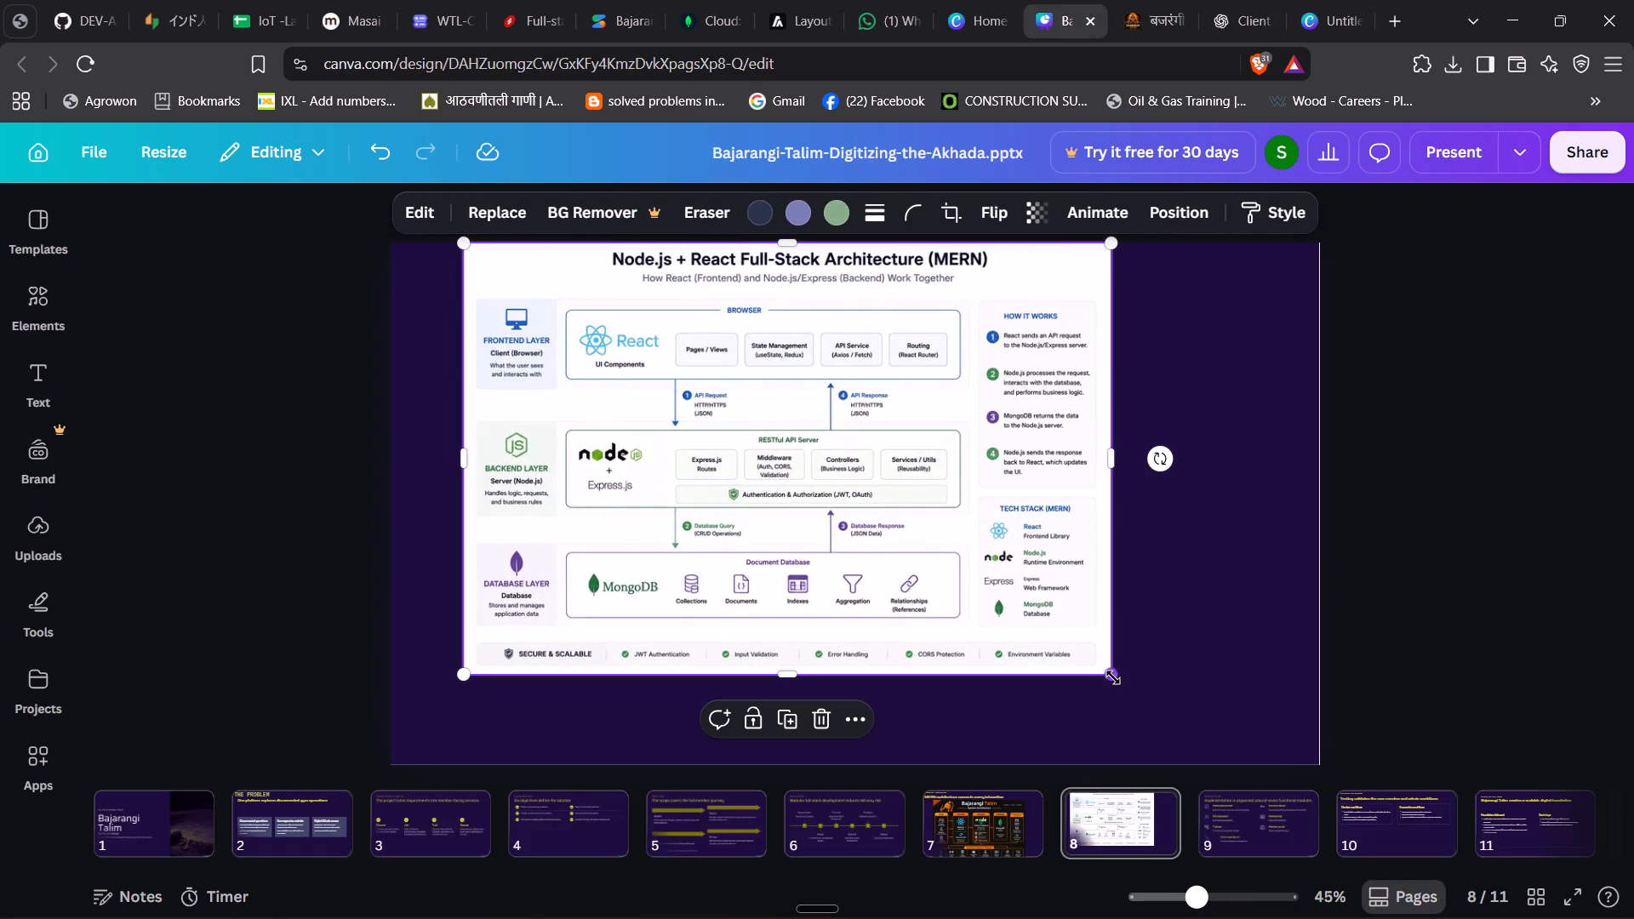
pyautogui.moveTo(1113, 677); pyautogui.dragTo(1265, 758)
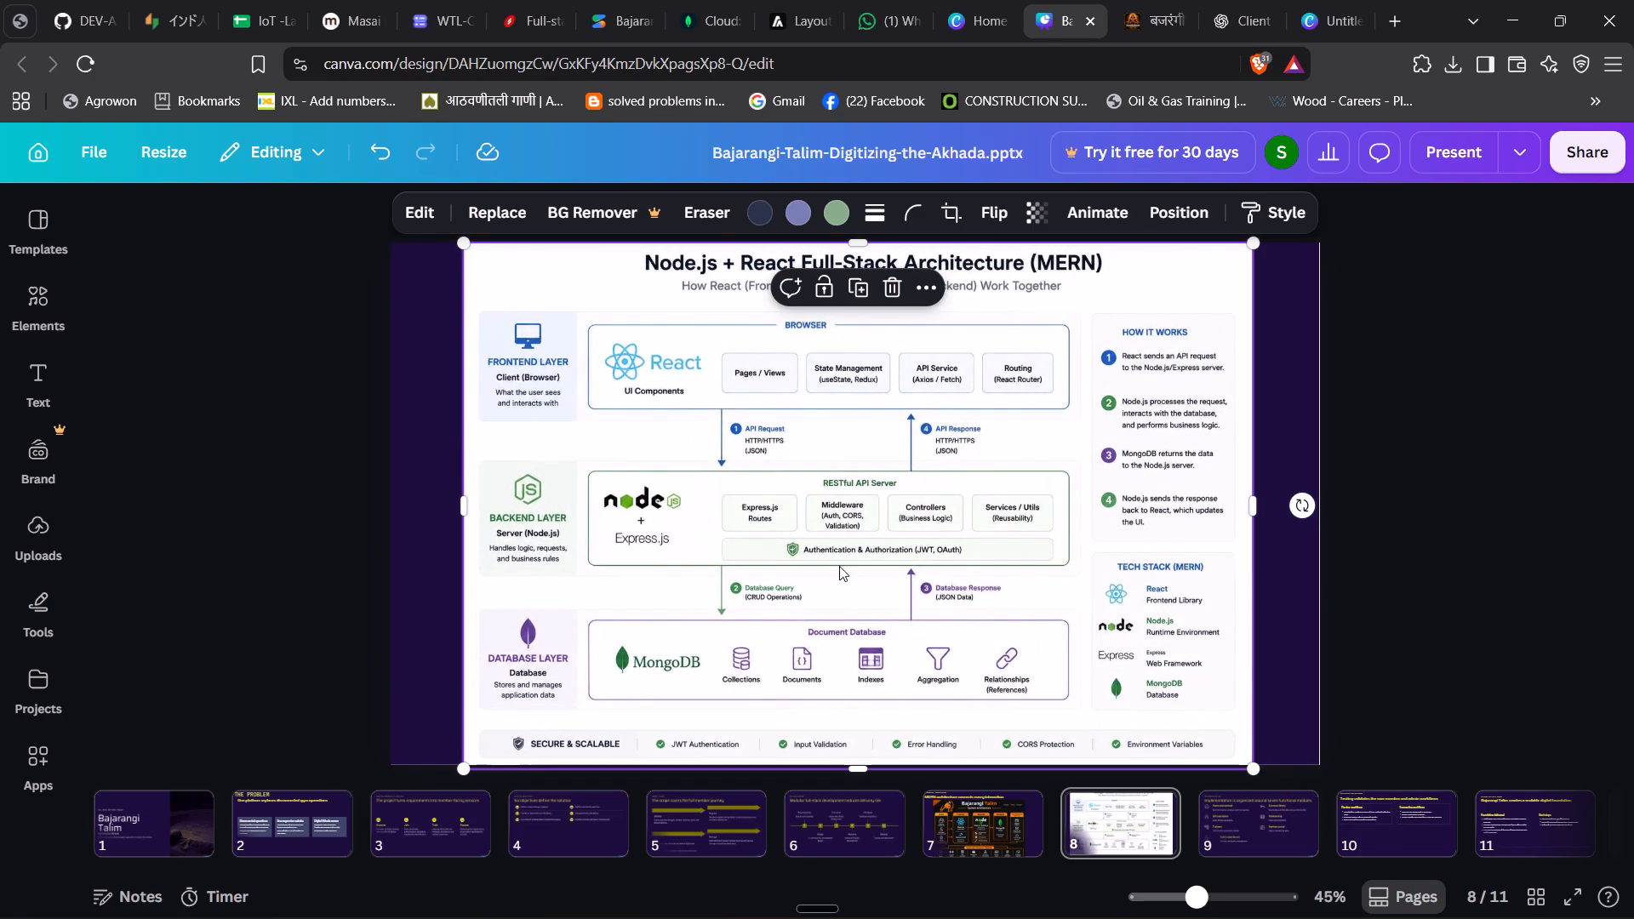
pyautogui.moveTo(825, 552); pyautogui.dragTo(750, 546)
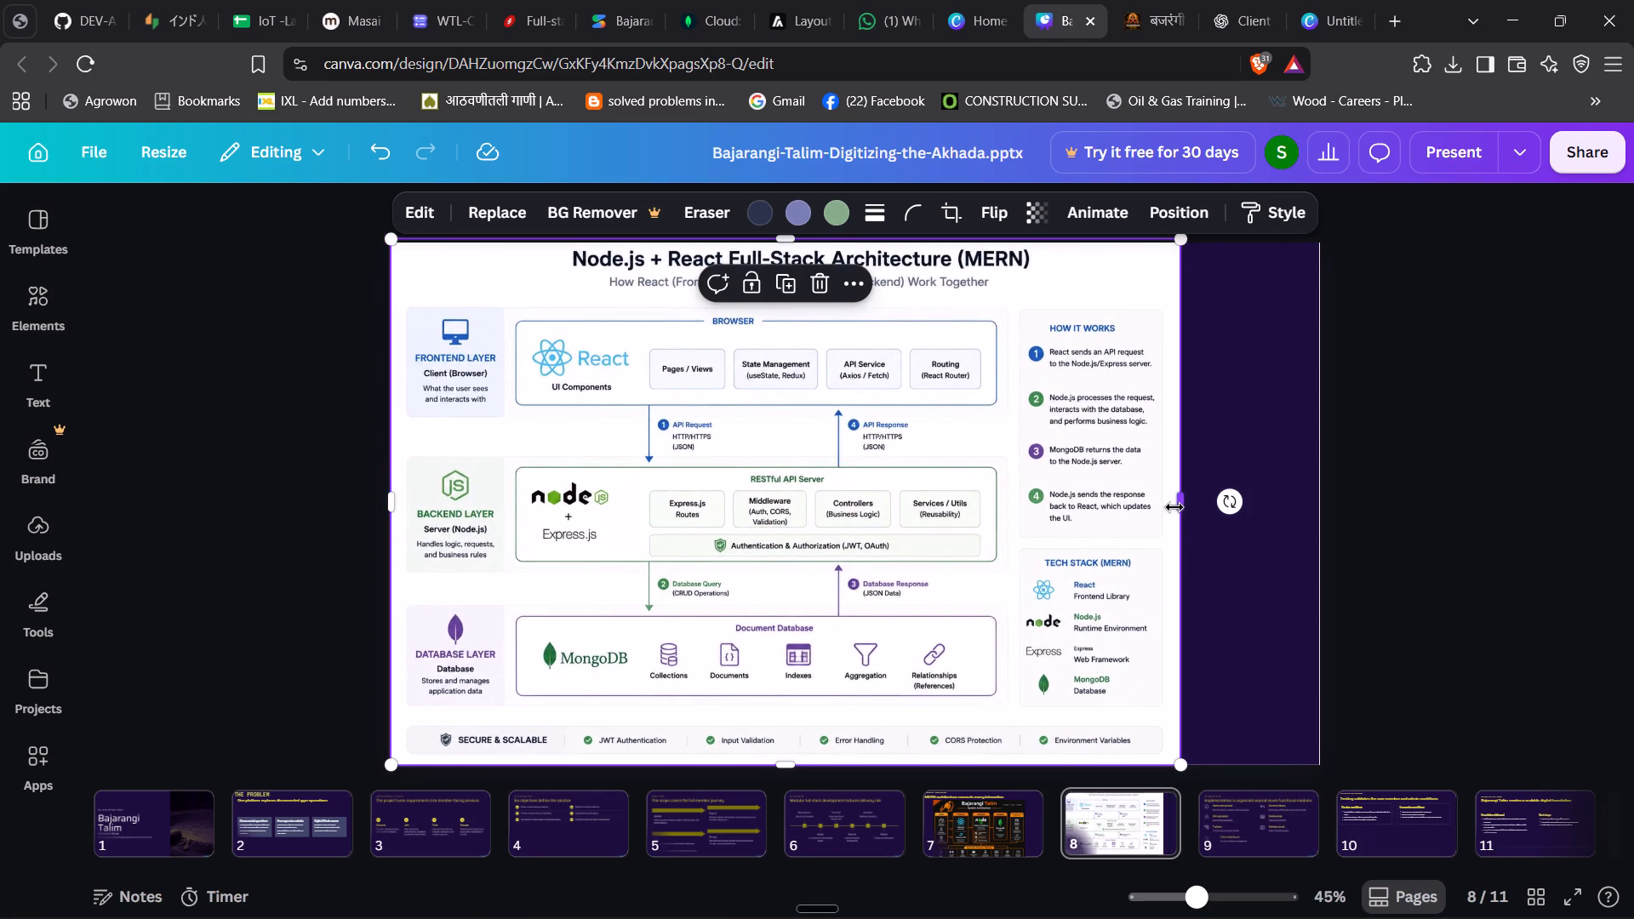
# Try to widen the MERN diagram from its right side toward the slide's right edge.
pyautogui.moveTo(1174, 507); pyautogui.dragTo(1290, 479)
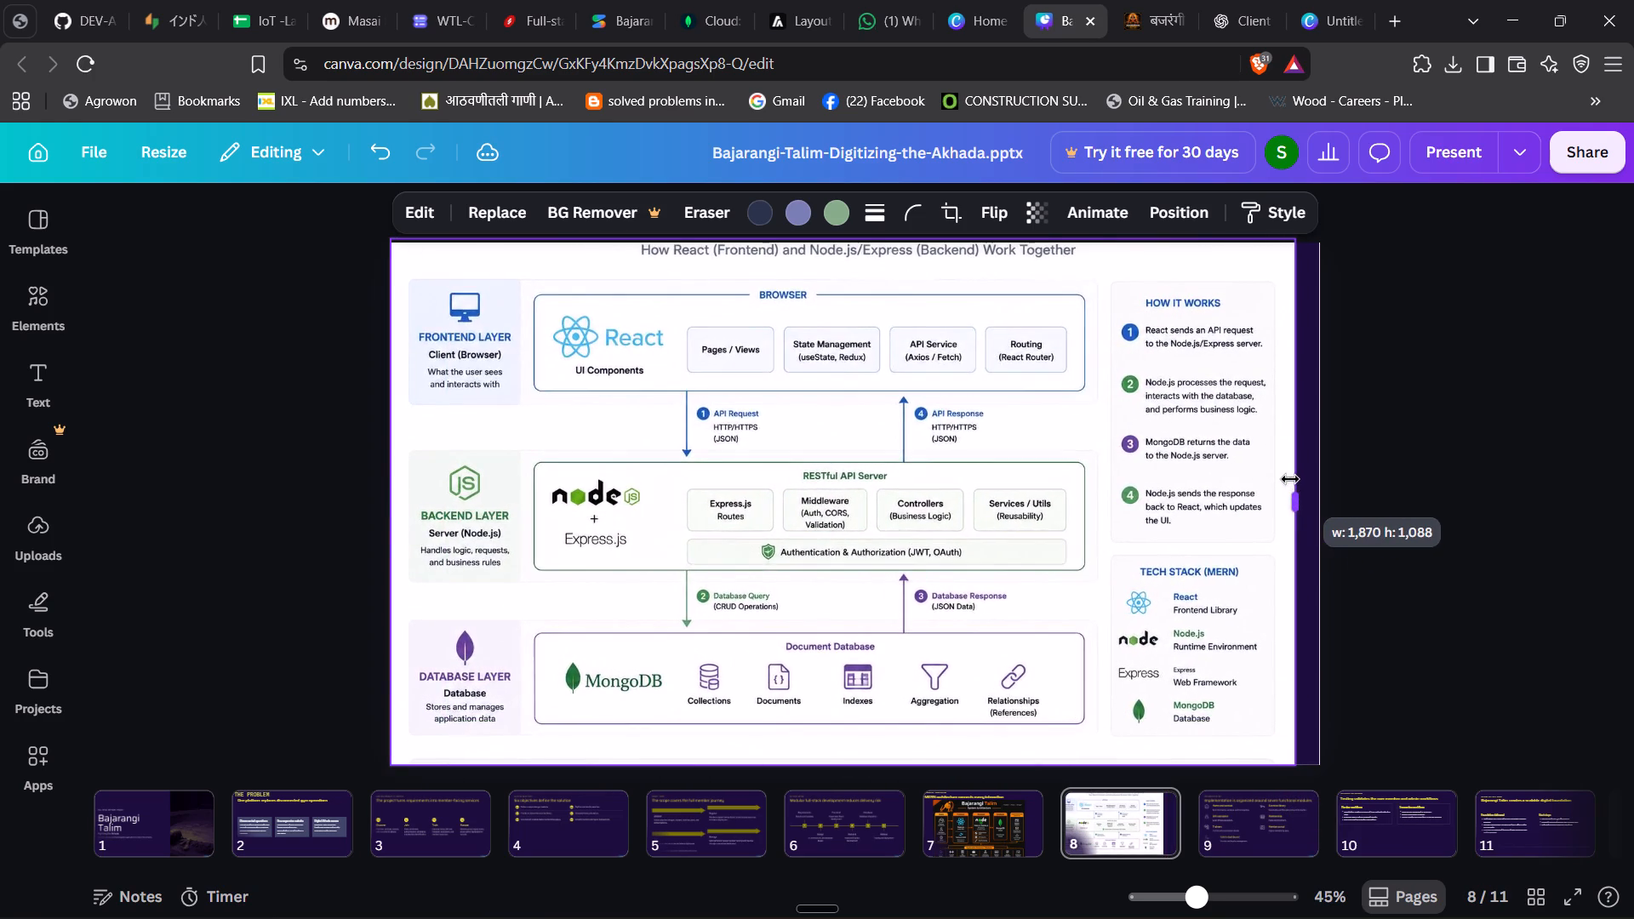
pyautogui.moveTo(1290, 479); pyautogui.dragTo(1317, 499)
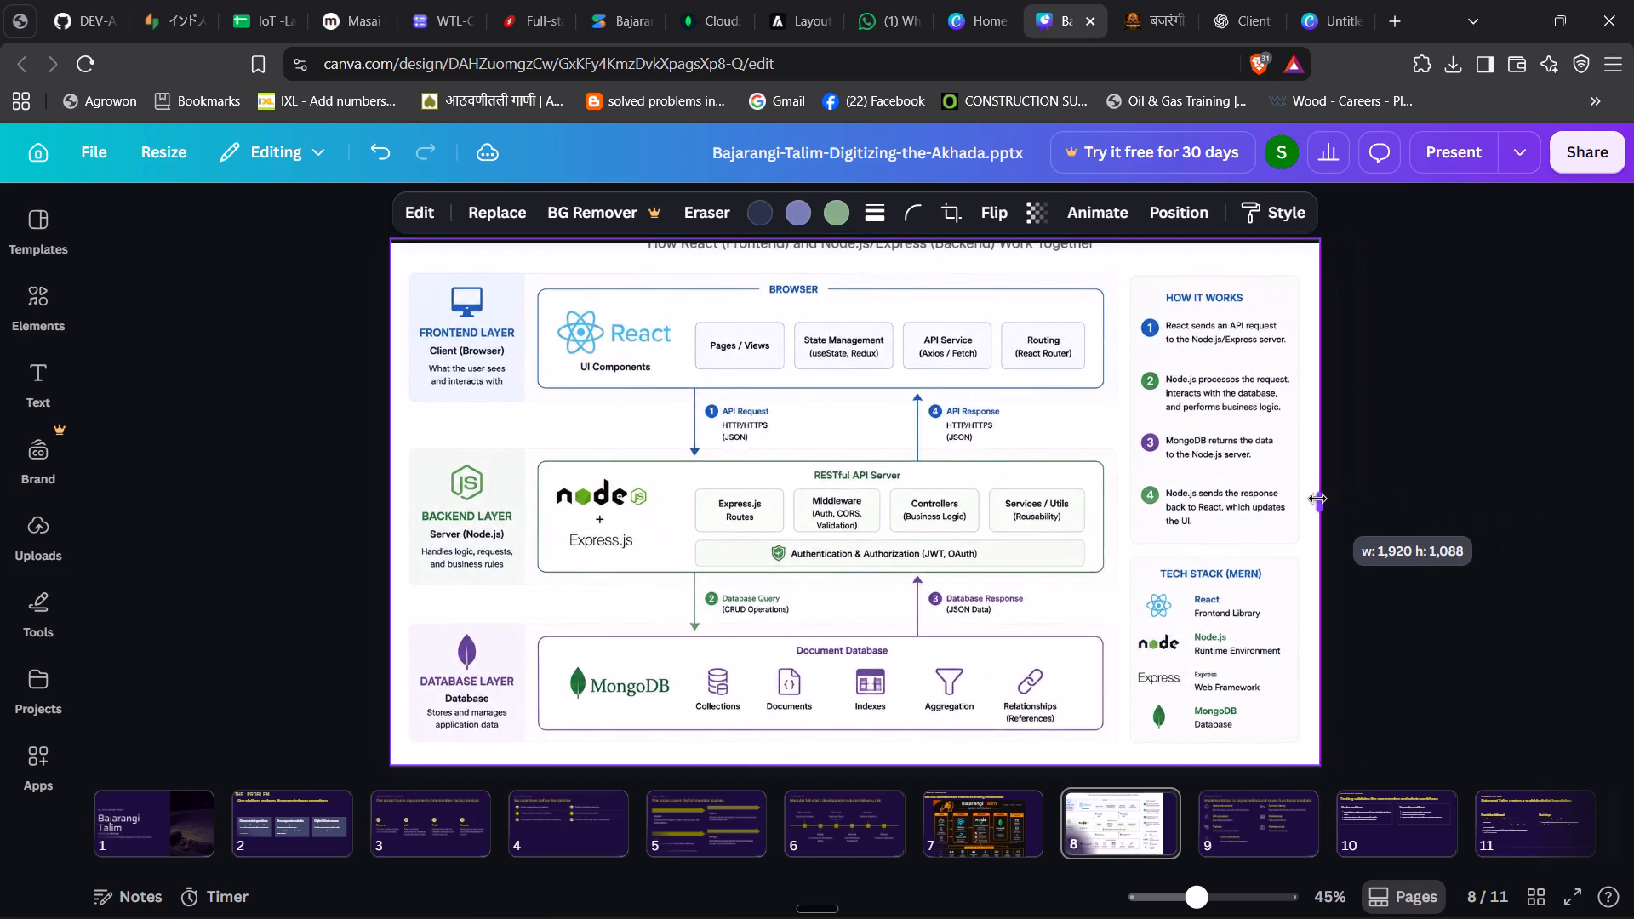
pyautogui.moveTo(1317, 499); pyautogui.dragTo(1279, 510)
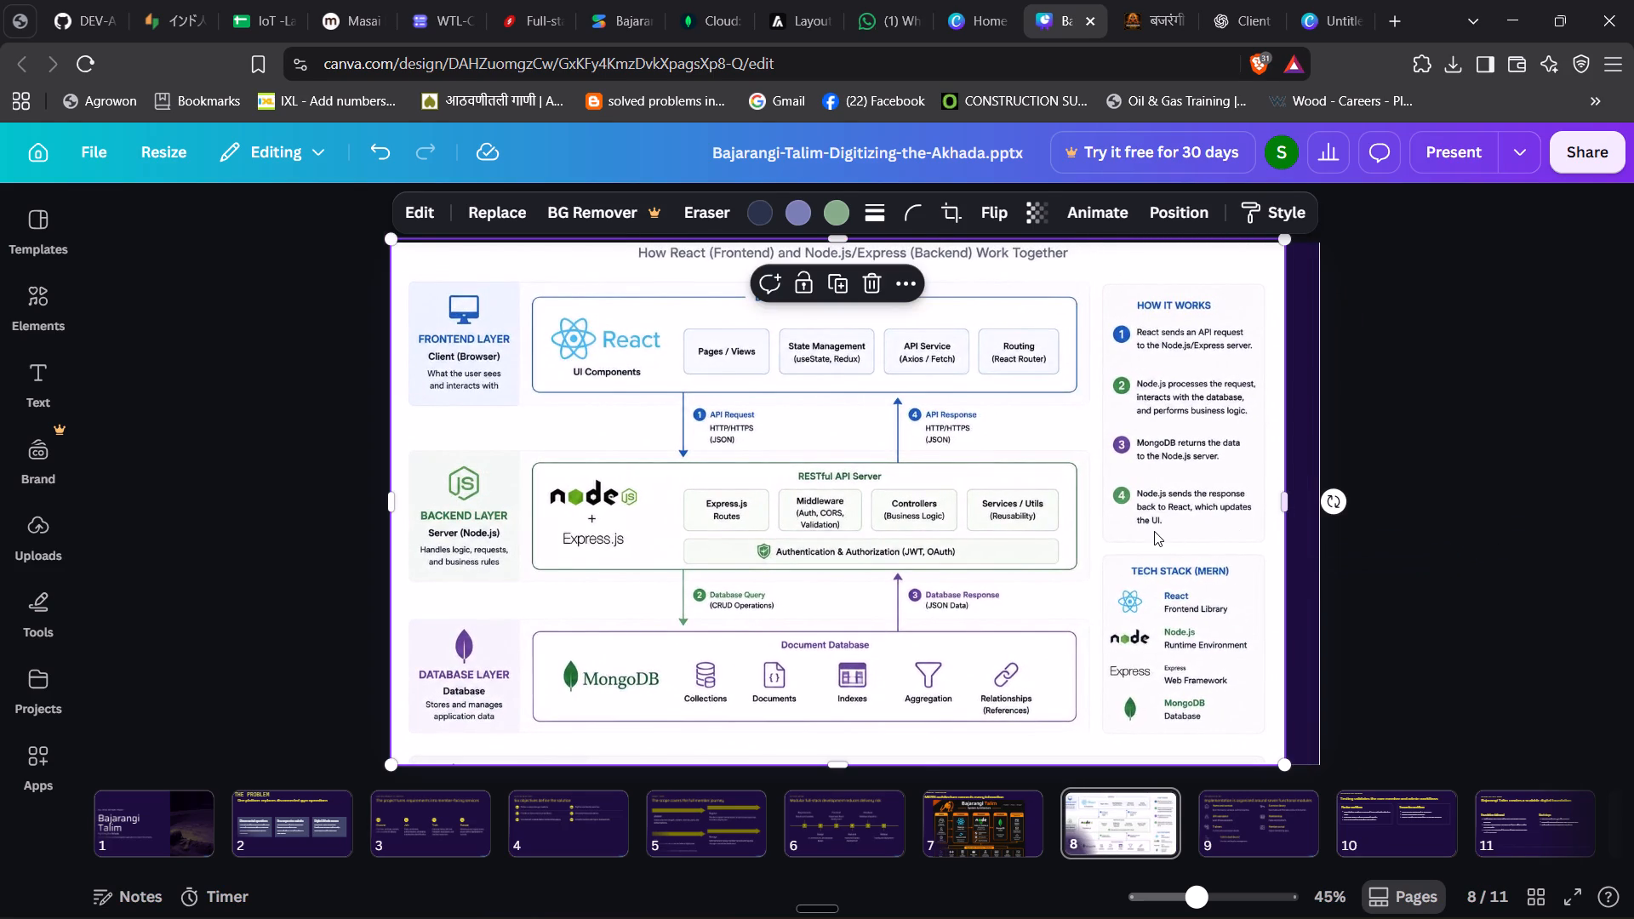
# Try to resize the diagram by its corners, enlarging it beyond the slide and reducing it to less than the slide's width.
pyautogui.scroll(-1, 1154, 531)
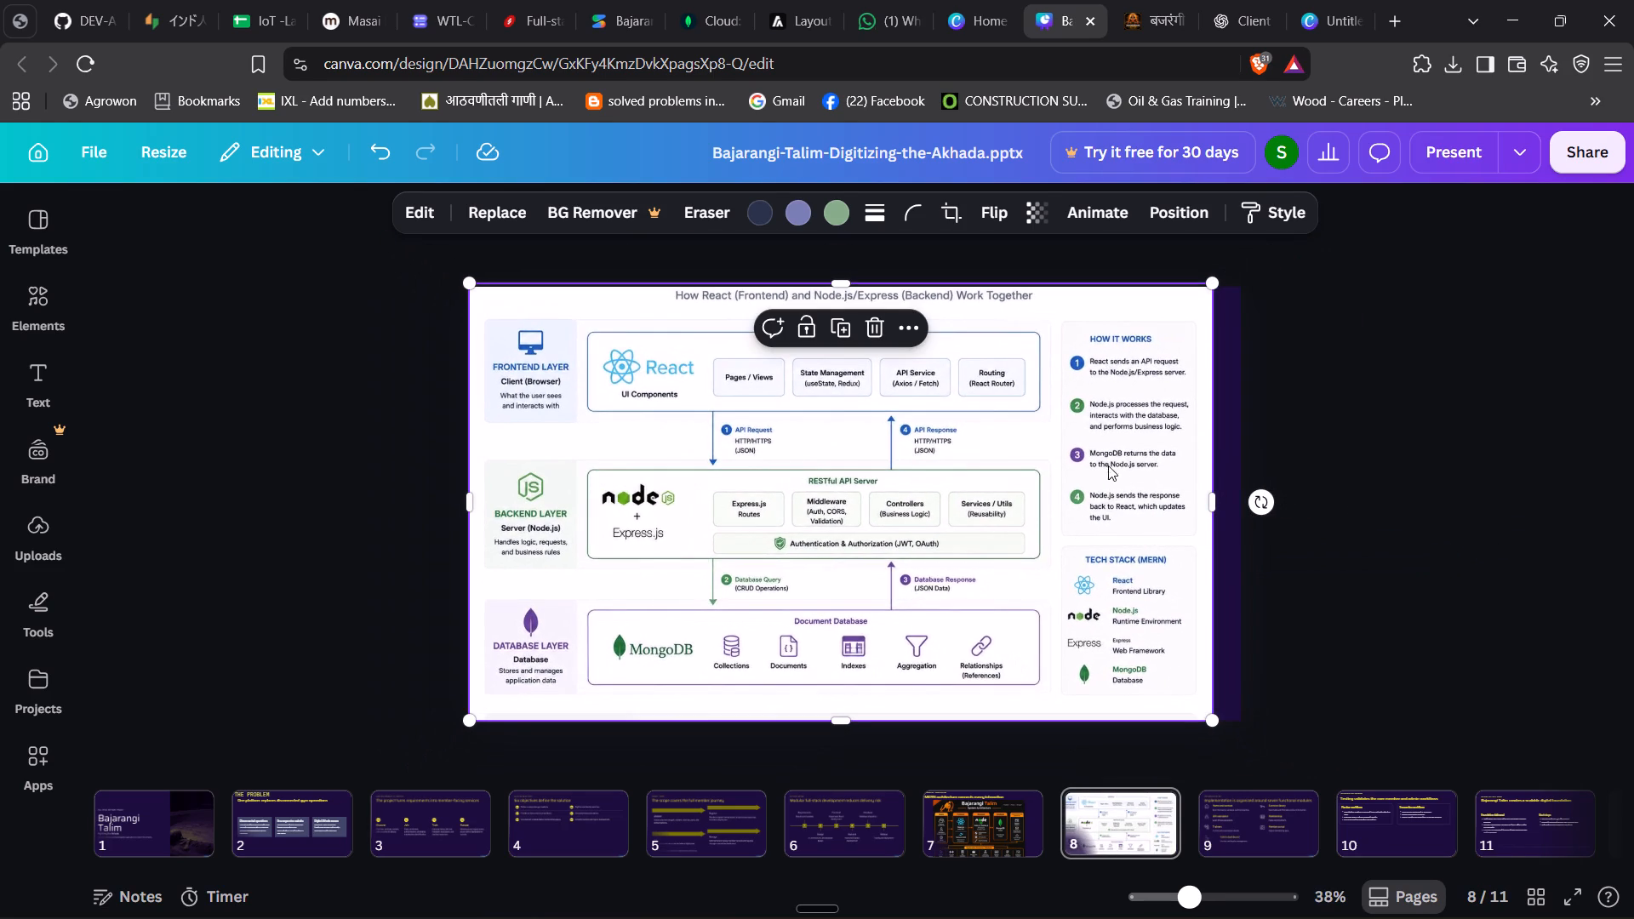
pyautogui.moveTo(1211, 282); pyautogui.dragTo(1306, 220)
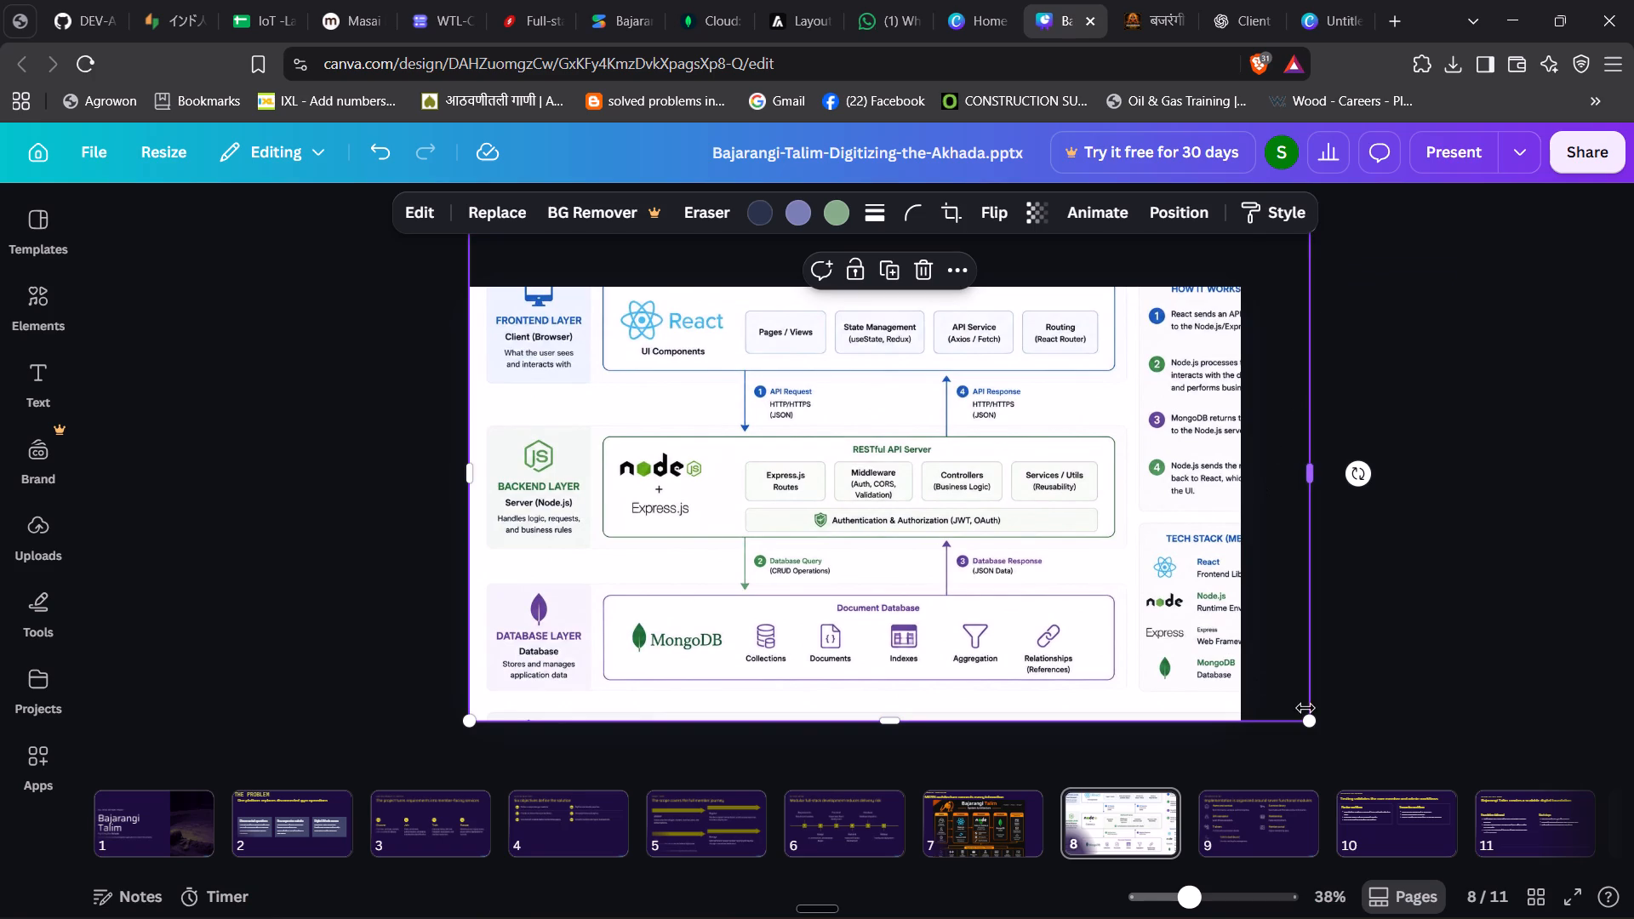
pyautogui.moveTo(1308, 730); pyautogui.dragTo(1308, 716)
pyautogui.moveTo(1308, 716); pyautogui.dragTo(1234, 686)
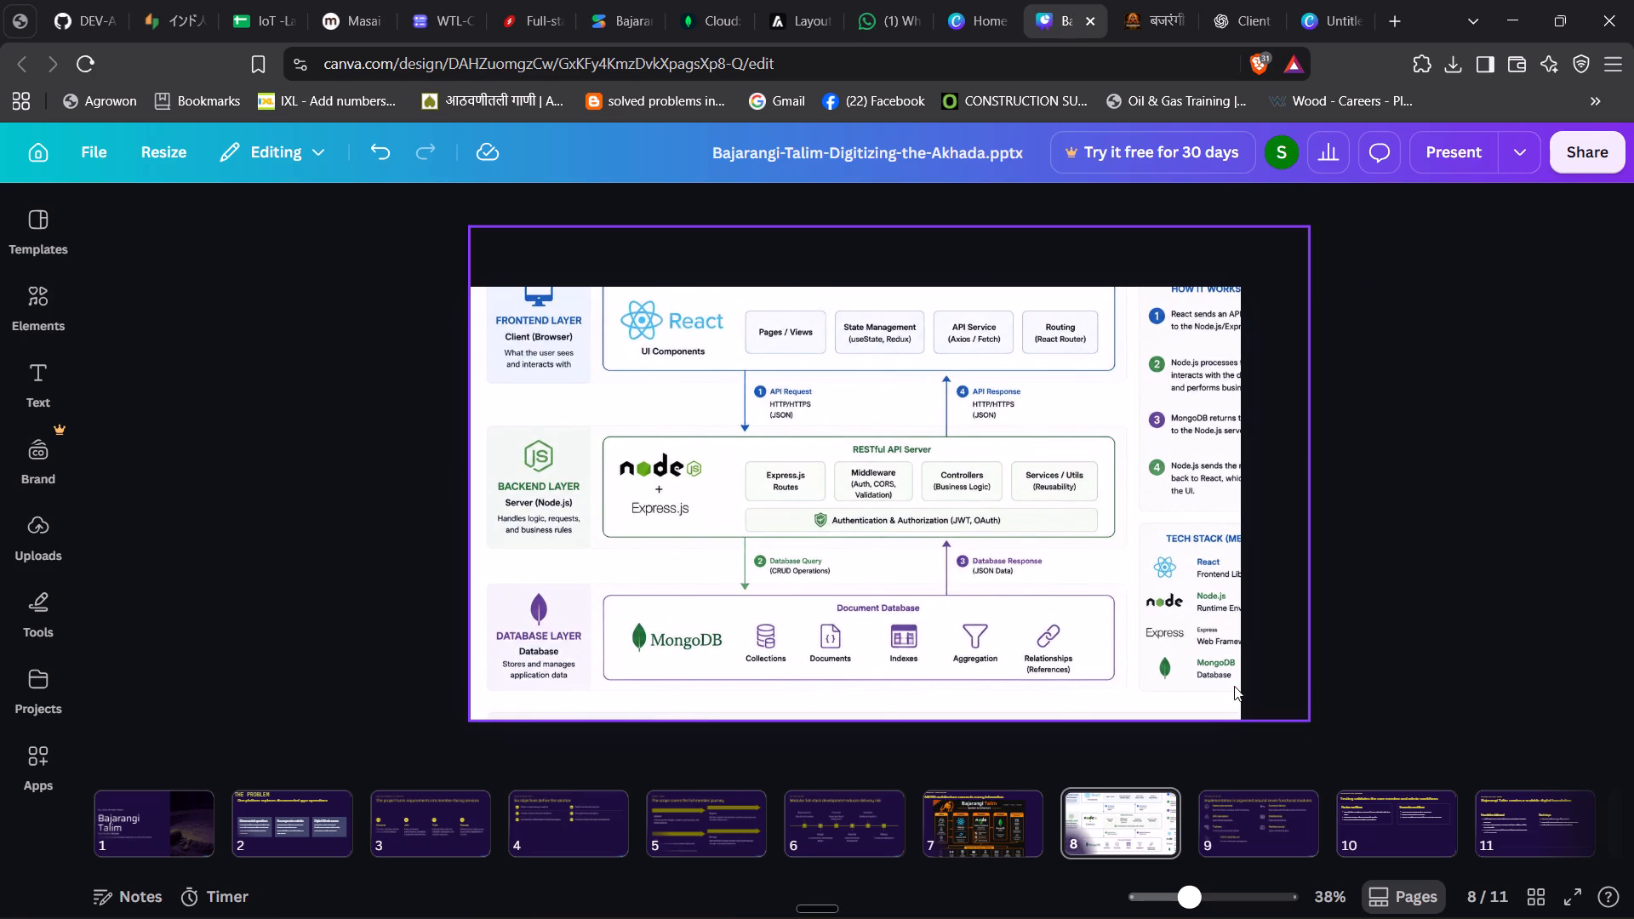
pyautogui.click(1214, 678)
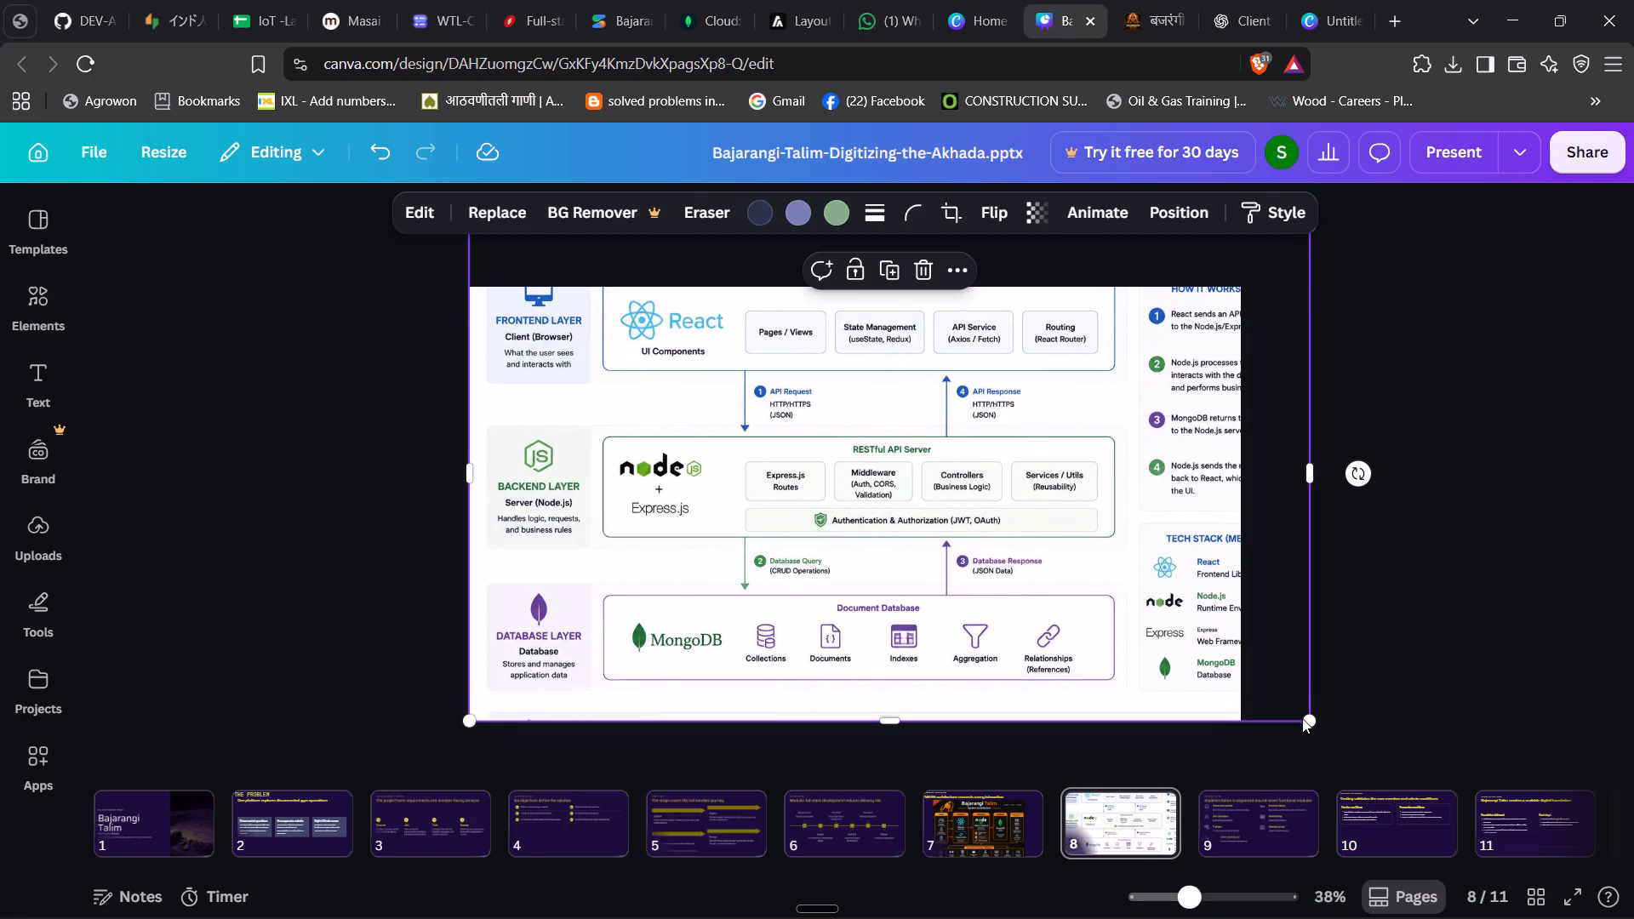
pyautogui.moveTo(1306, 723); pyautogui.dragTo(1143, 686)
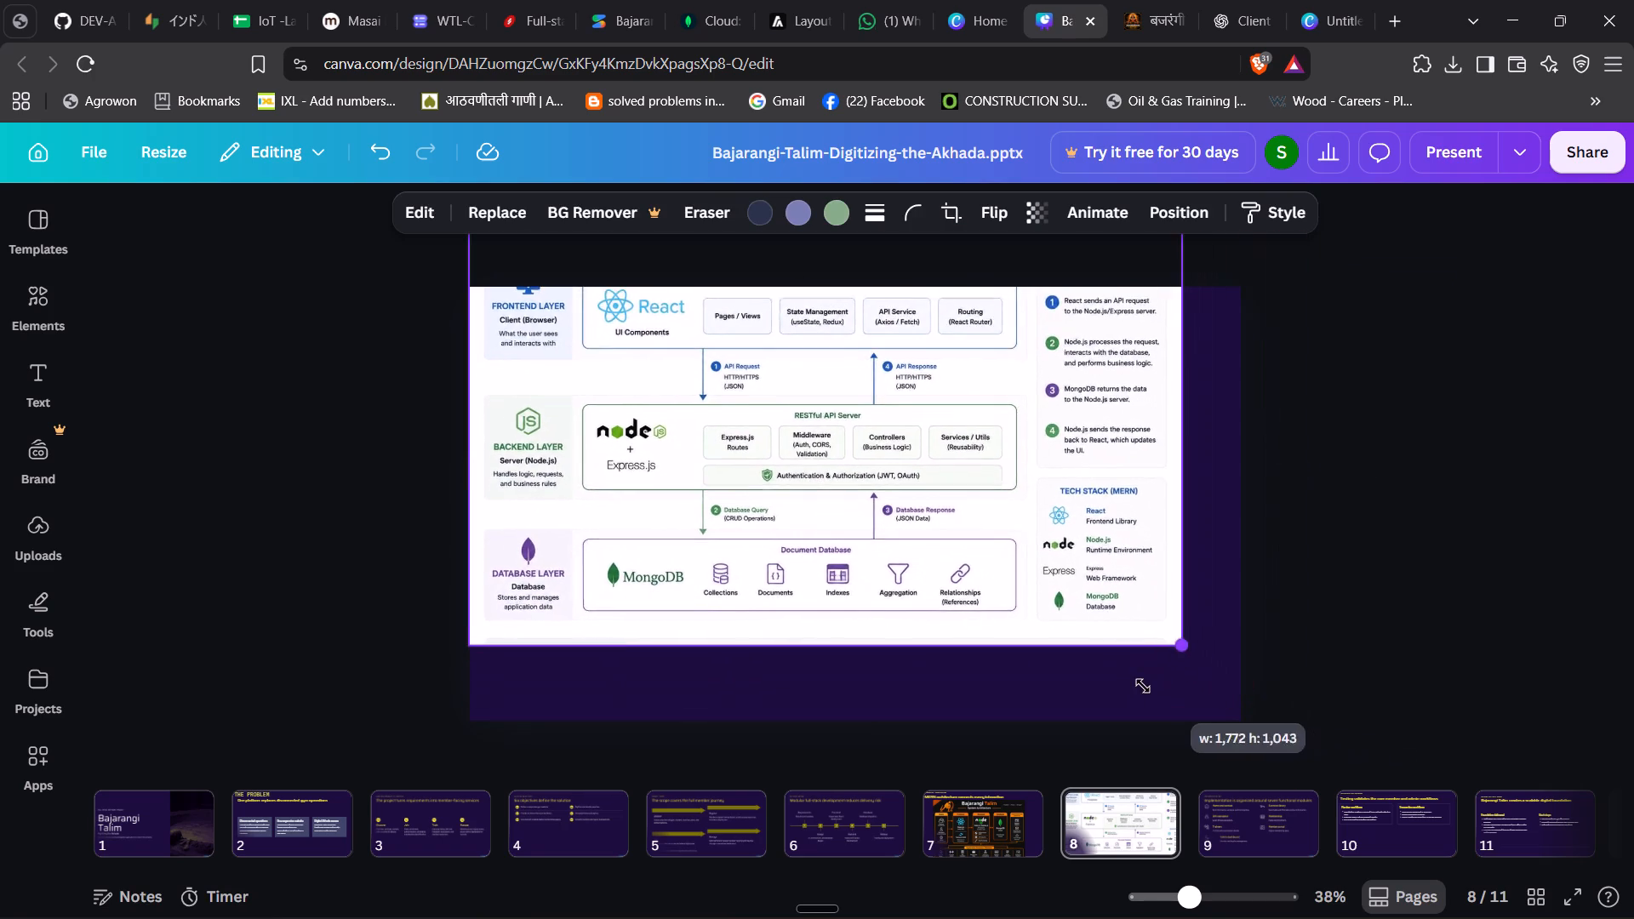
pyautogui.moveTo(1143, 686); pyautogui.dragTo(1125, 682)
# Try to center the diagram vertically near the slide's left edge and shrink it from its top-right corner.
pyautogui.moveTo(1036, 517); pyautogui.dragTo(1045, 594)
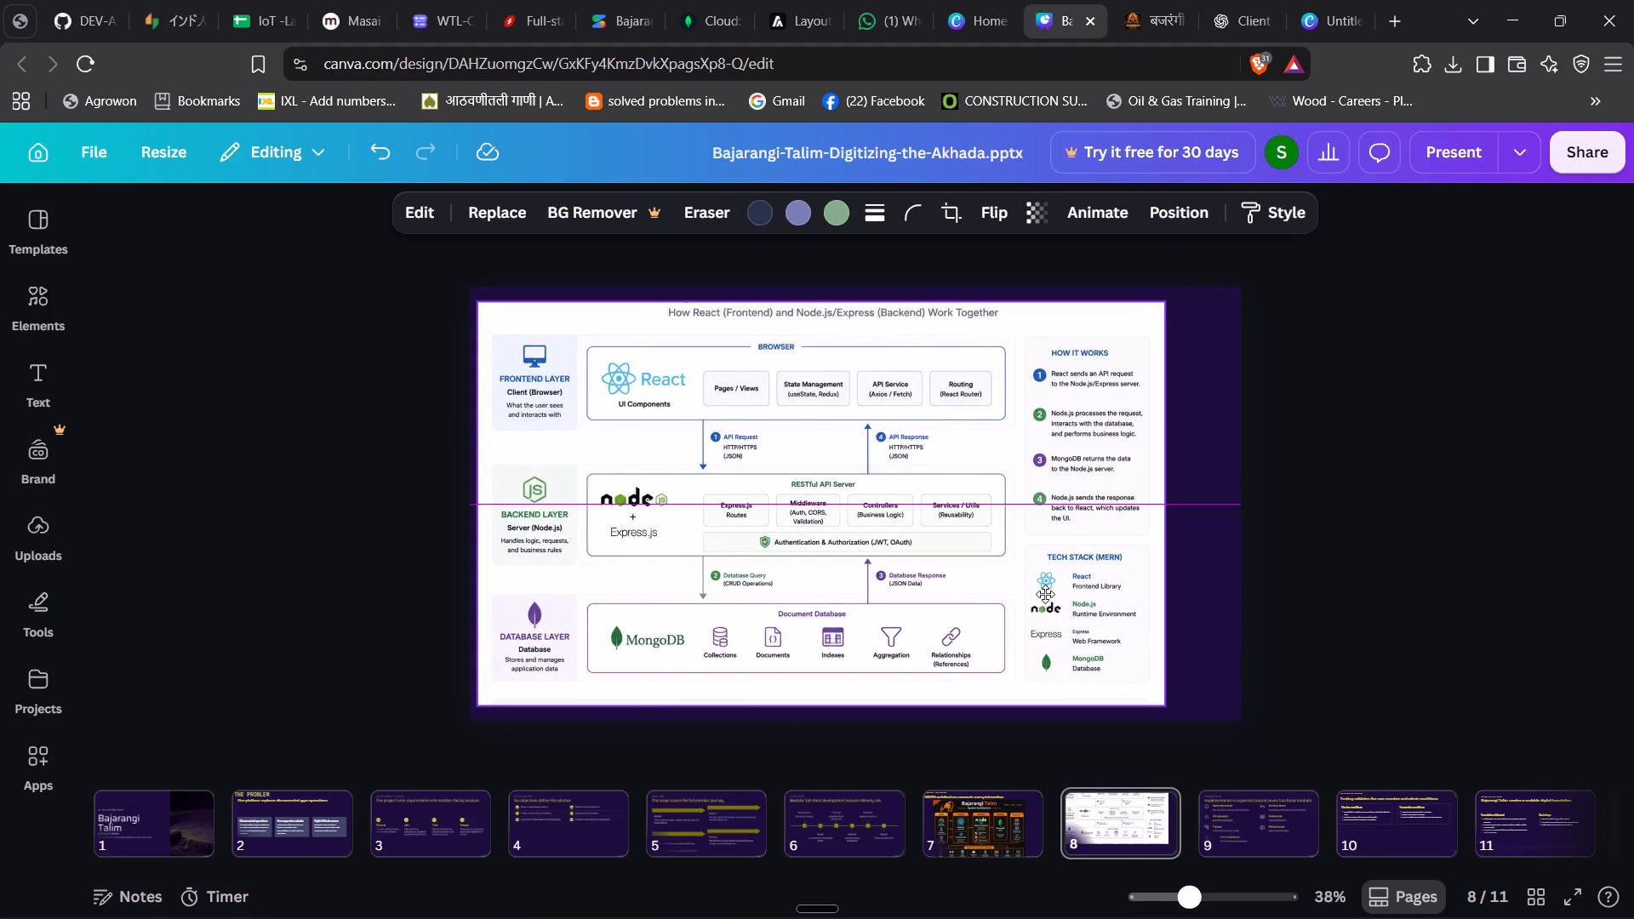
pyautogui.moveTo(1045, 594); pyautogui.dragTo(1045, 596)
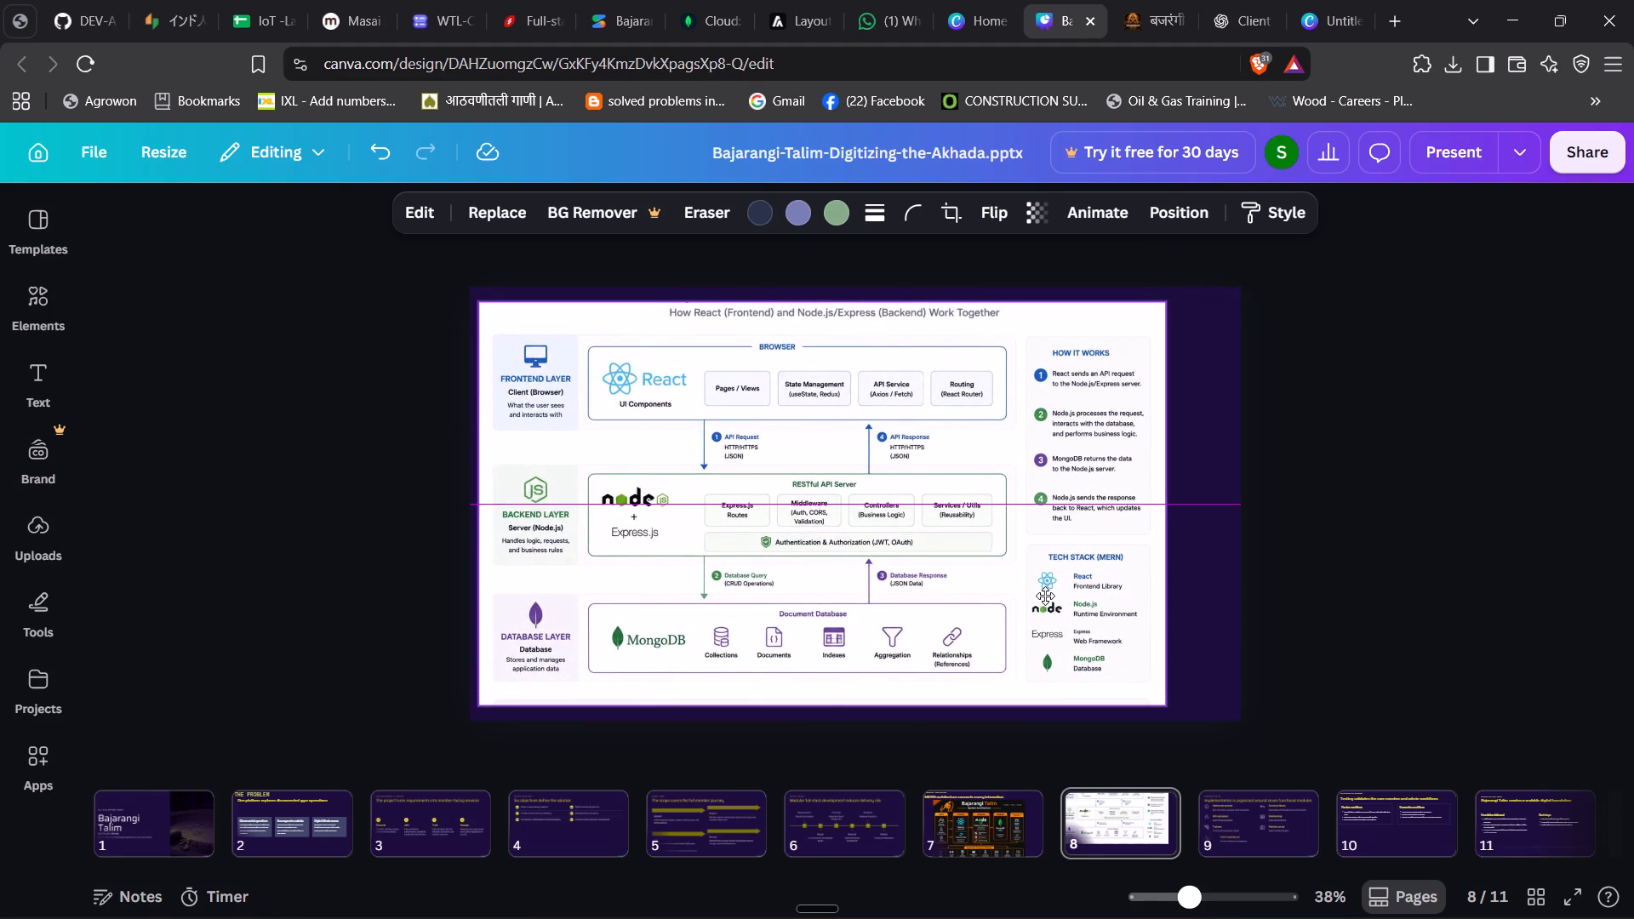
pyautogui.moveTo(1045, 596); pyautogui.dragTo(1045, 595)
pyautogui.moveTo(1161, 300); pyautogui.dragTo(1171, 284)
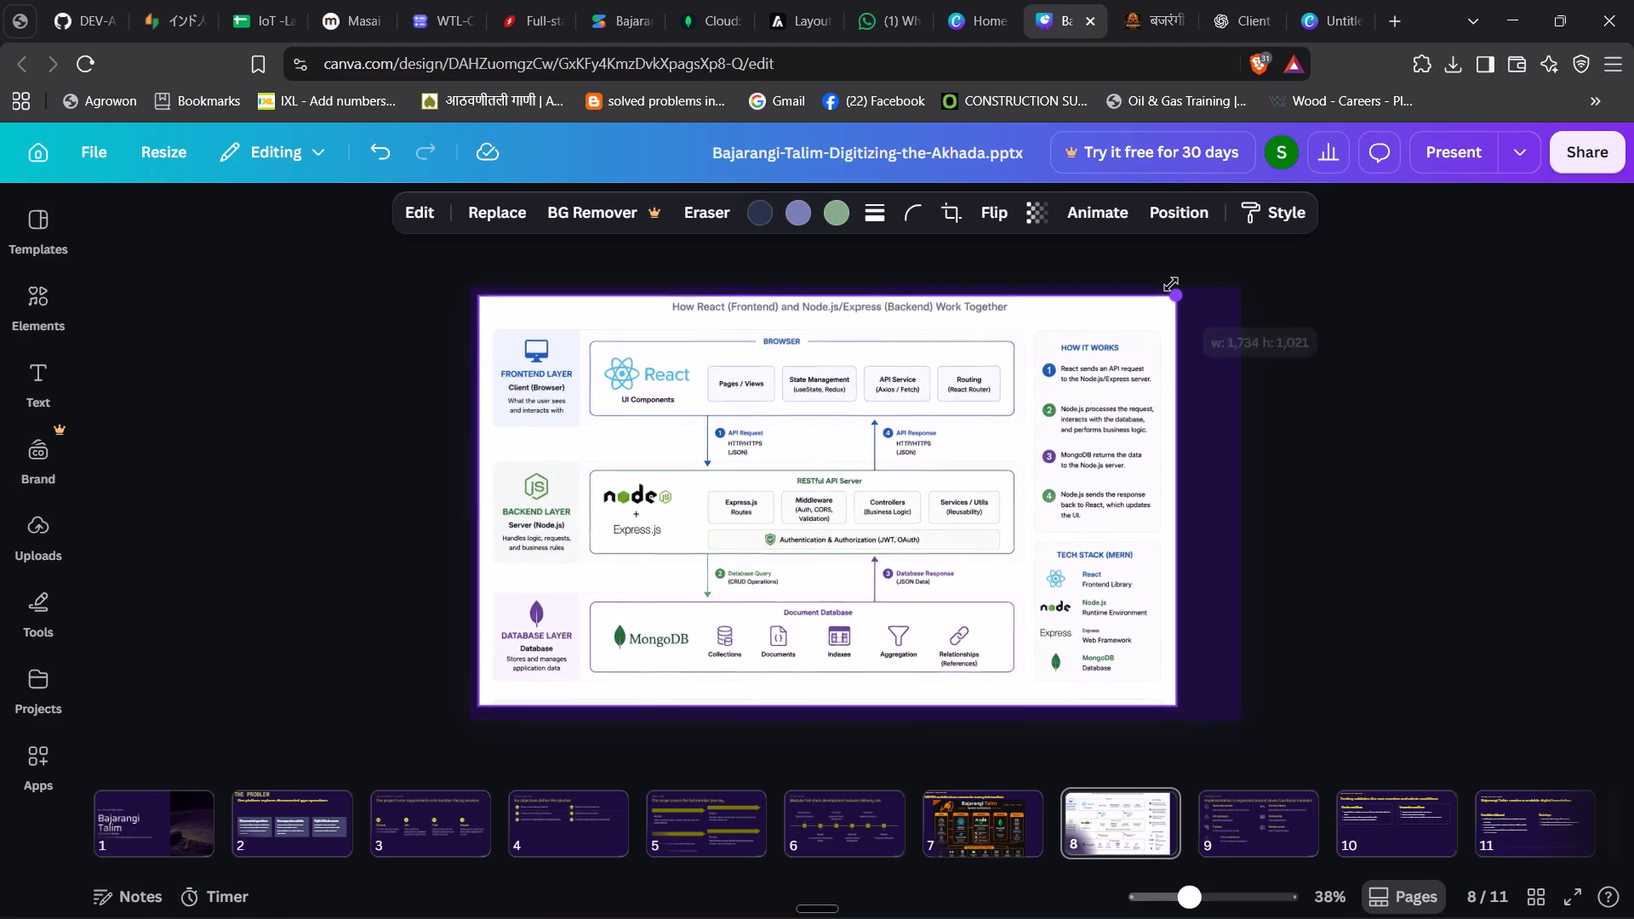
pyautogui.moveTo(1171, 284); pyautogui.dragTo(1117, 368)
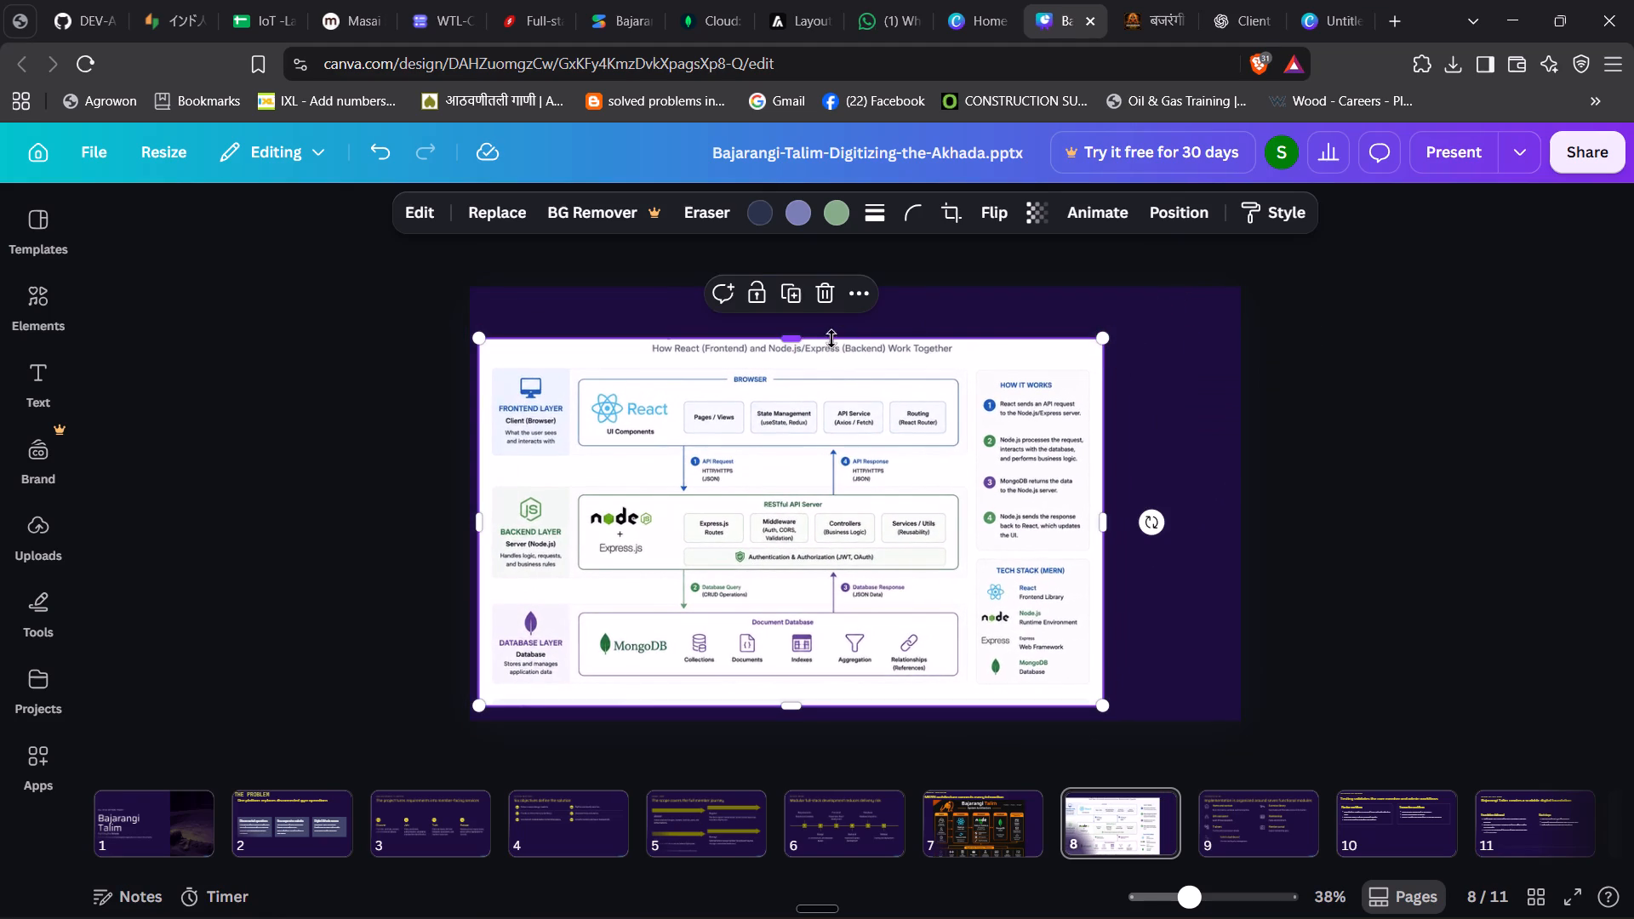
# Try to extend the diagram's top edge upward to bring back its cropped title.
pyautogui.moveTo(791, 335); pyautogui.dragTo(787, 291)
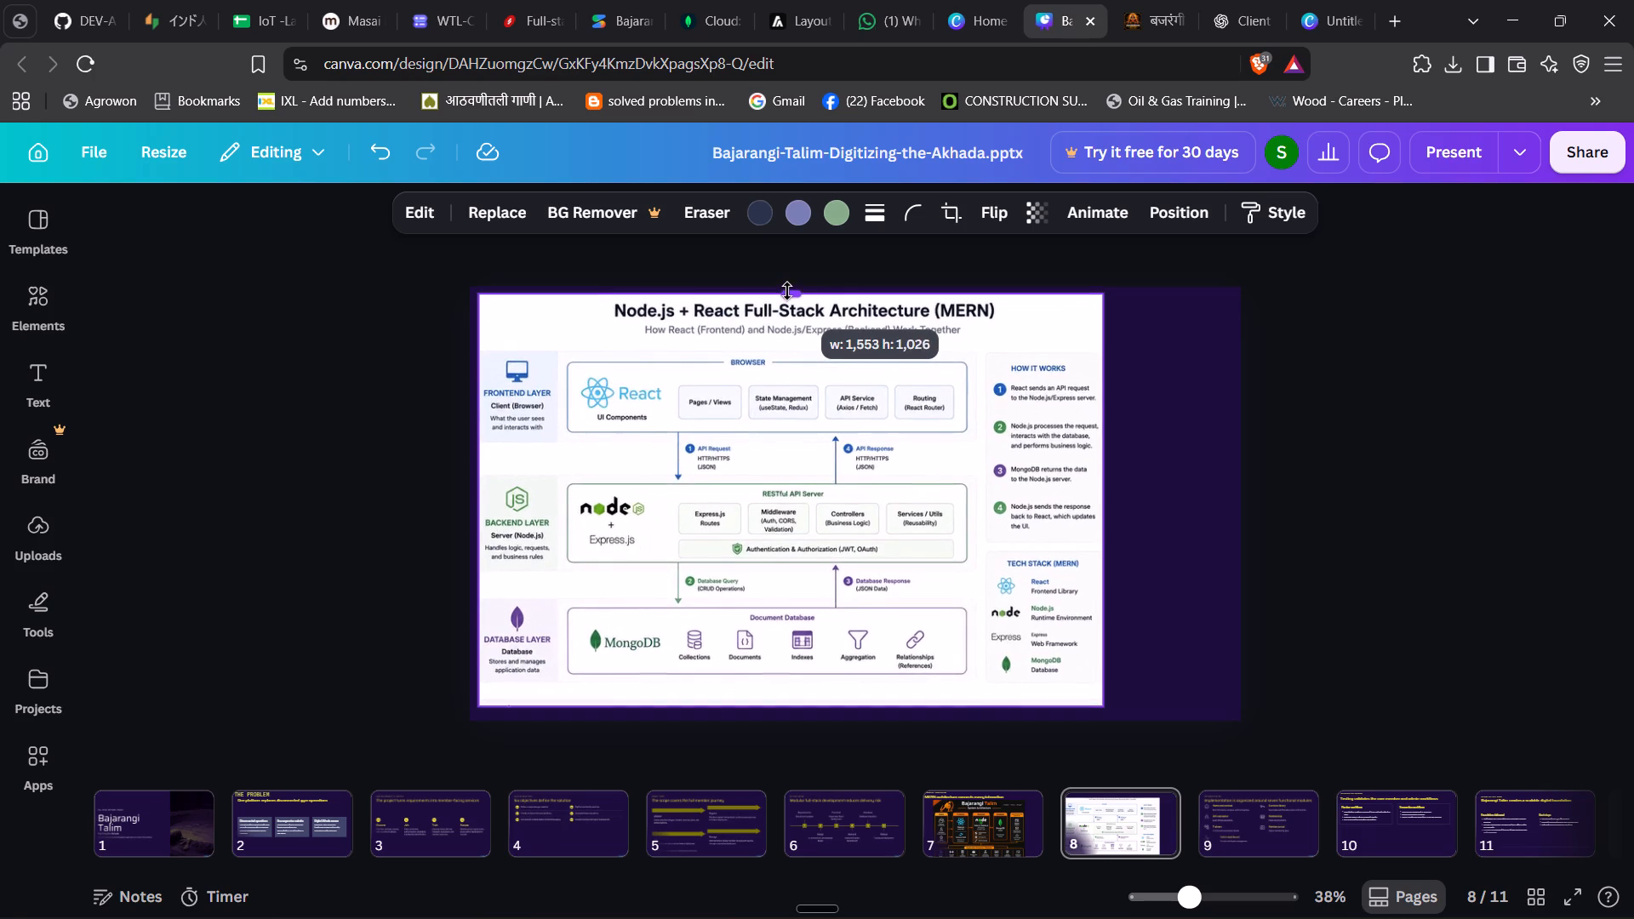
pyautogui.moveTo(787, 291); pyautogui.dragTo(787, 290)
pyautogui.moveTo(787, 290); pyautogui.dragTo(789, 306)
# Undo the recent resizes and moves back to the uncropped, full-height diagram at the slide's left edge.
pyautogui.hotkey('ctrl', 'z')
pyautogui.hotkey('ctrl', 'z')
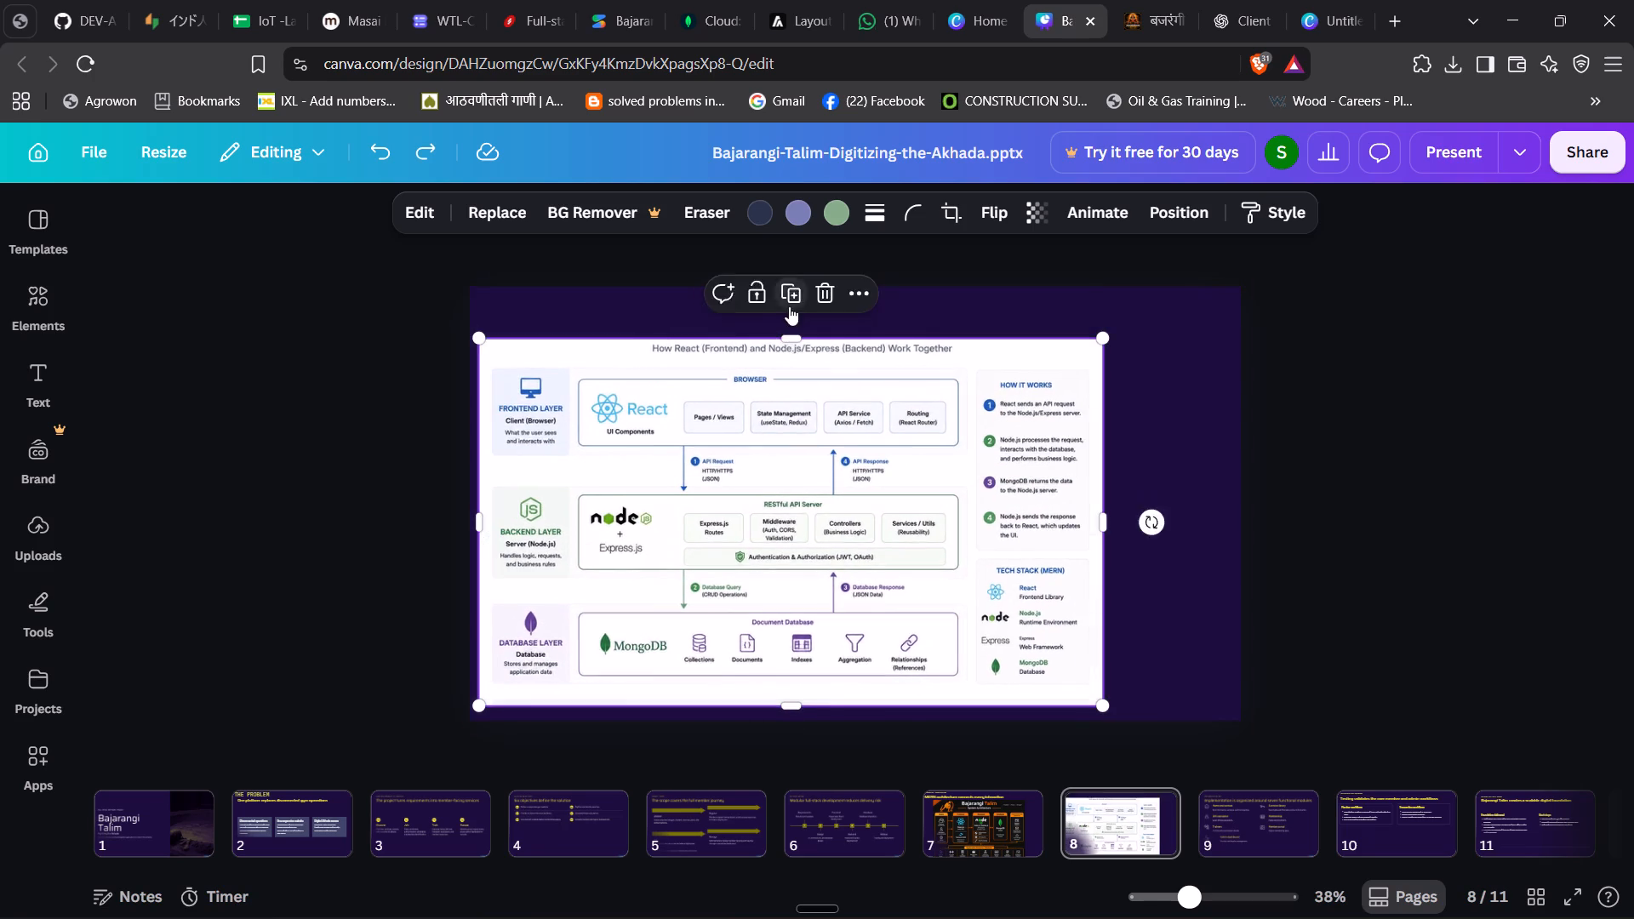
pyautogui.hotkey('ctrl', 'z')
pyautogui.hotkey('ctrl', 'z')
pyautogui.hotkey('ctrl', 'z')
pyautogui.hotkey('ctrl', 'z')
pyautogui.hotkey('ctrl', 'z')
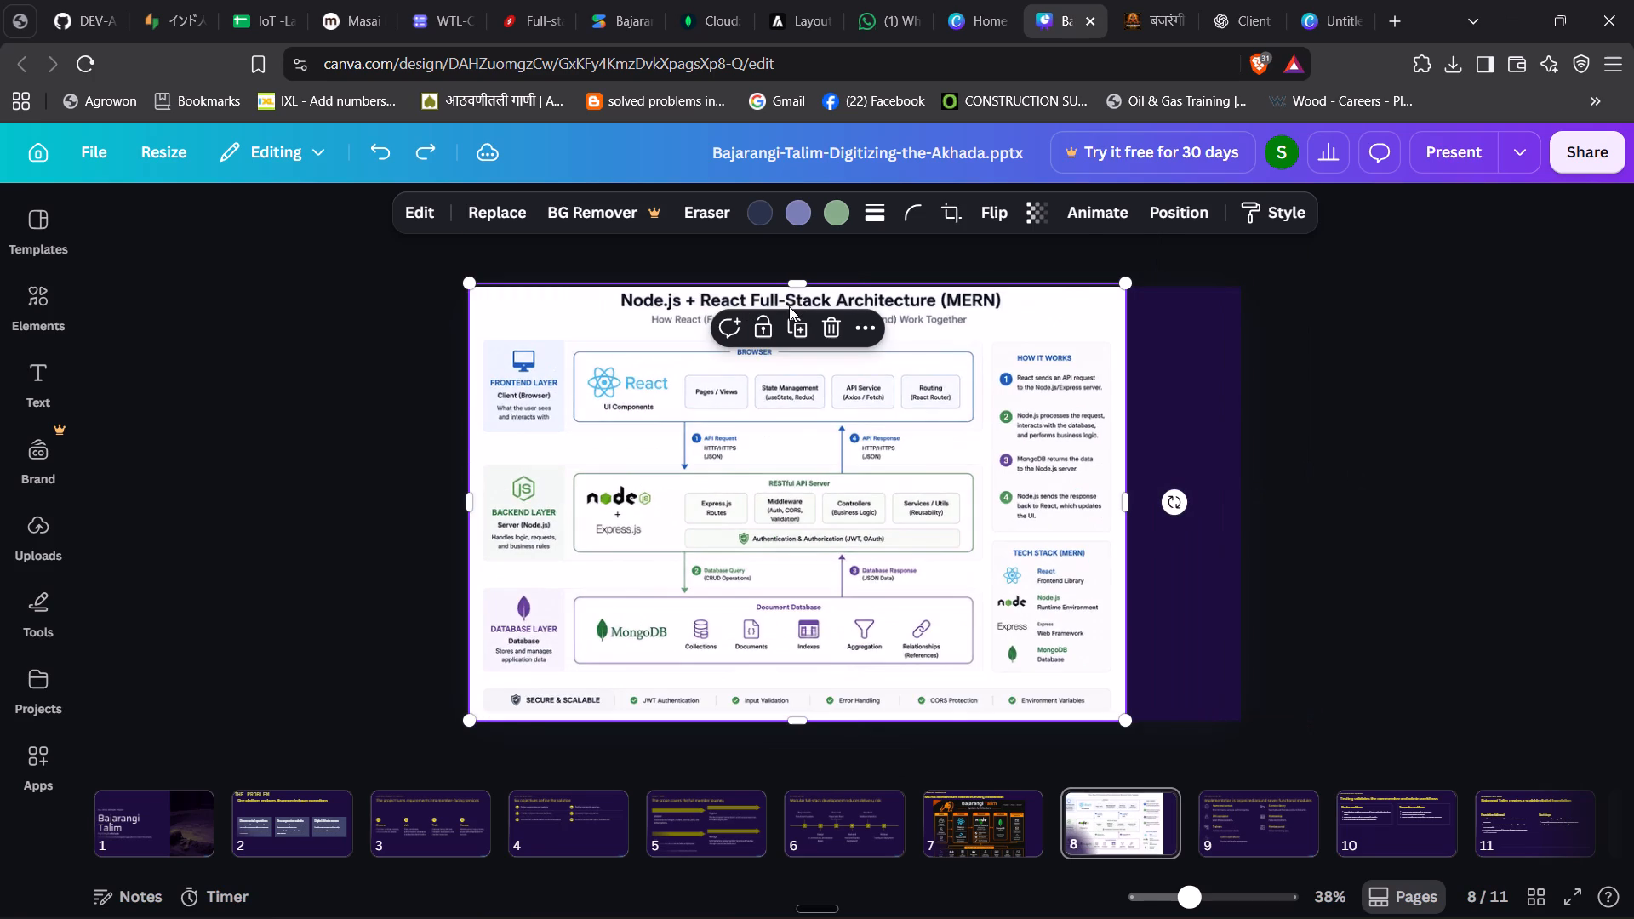
# Center the MERN diagram horizontally on slide 8 and trim its top edge to the slide's top edge.
pyautogui.moveTo(1020, 440); pyautogui.dragTo(1046, 440)
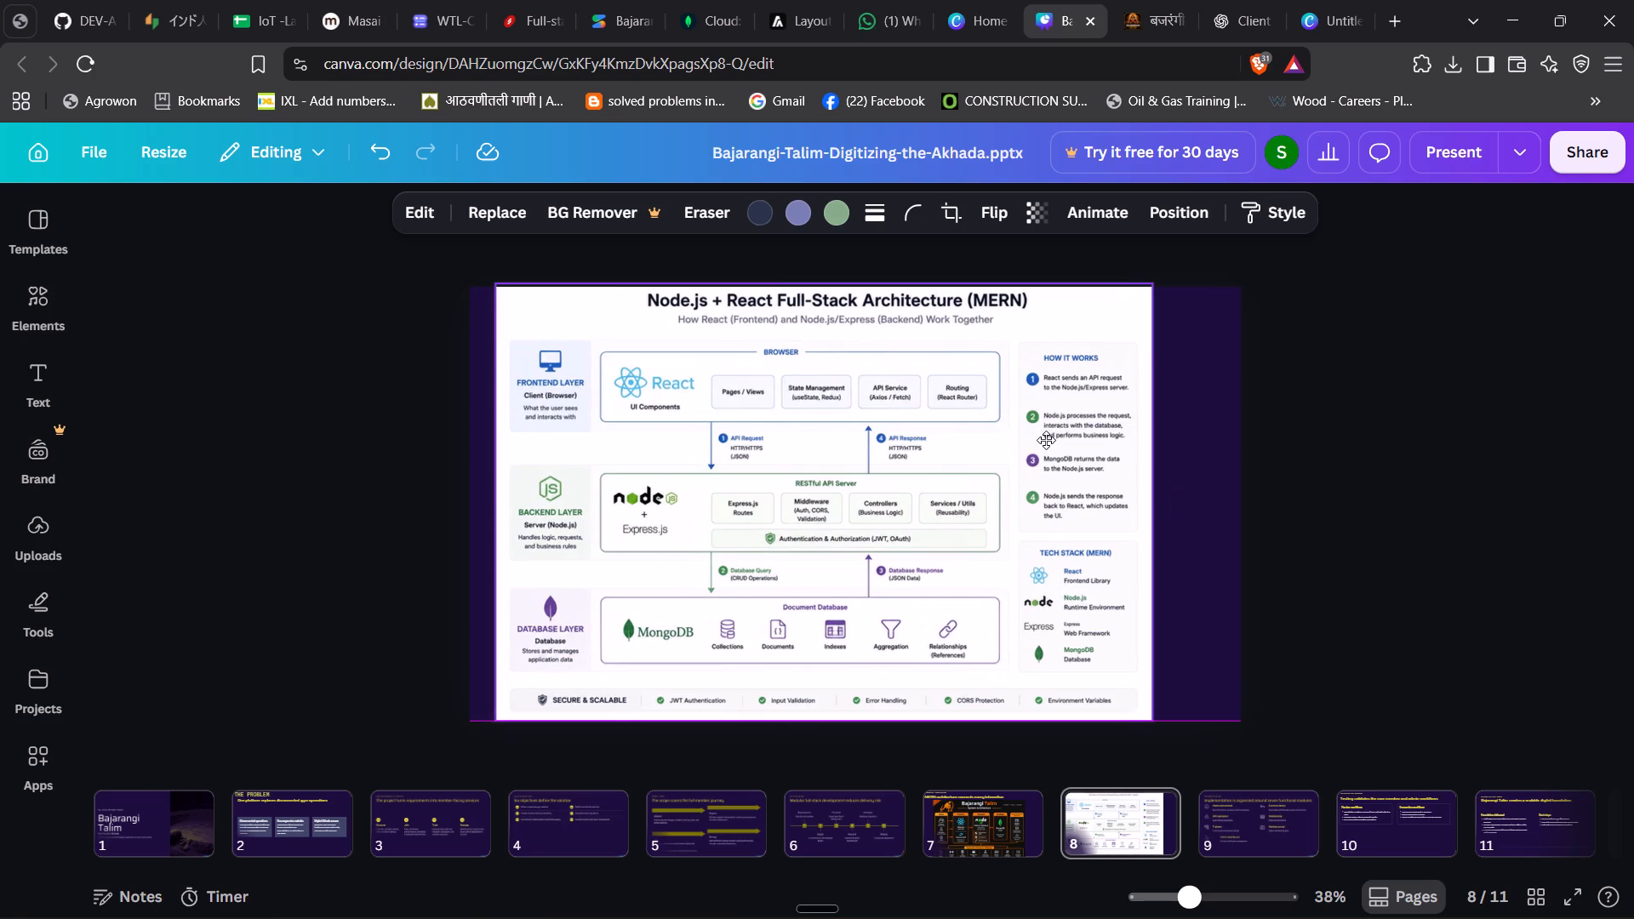
pyautogui.moveTo(1046, 440); pyautogui.dragTo(1076, 434)
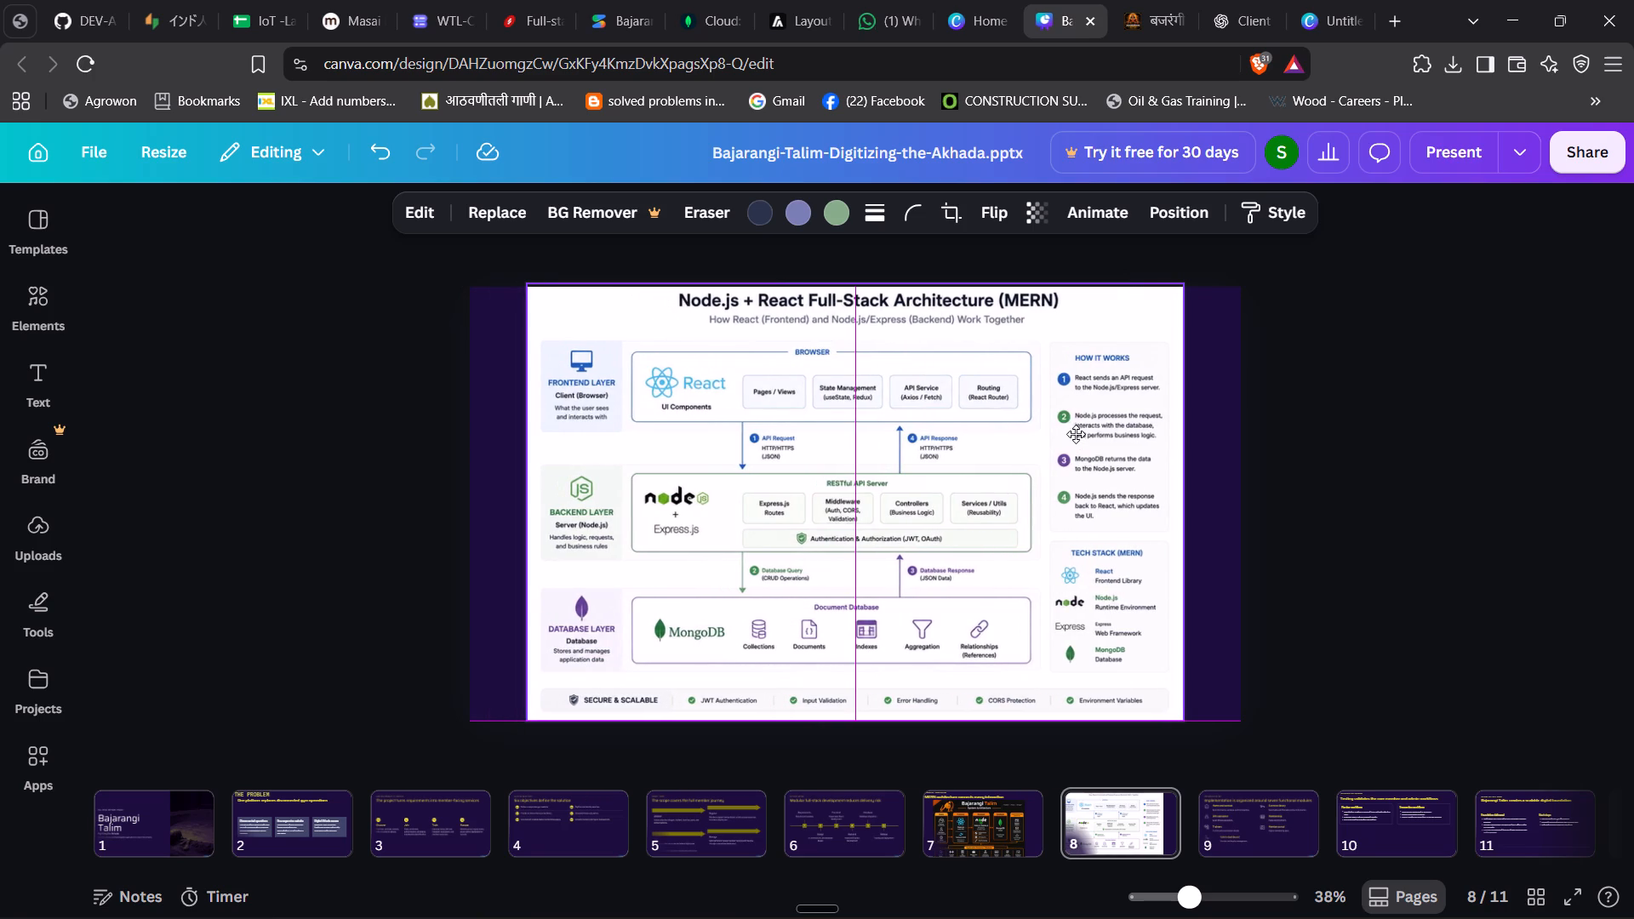
pyautogui.moveTo(1076, 434); pyautogui.dragTo(1074, 433)
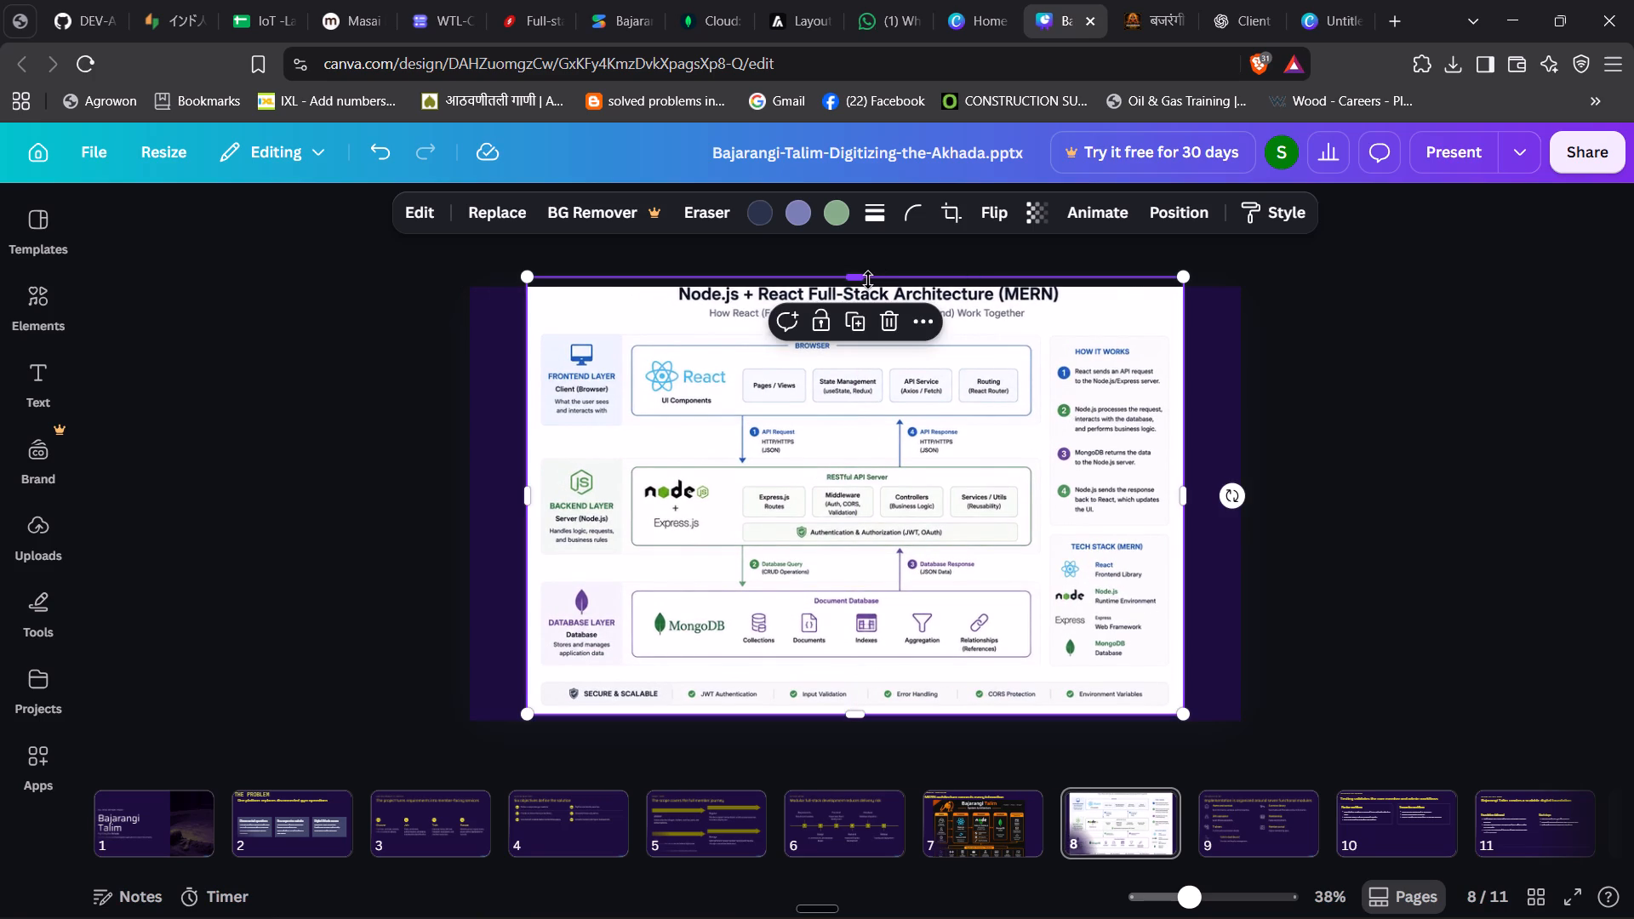
pyautogui.moveTo(855, 278); pyautogui.dragTo(854, 288)
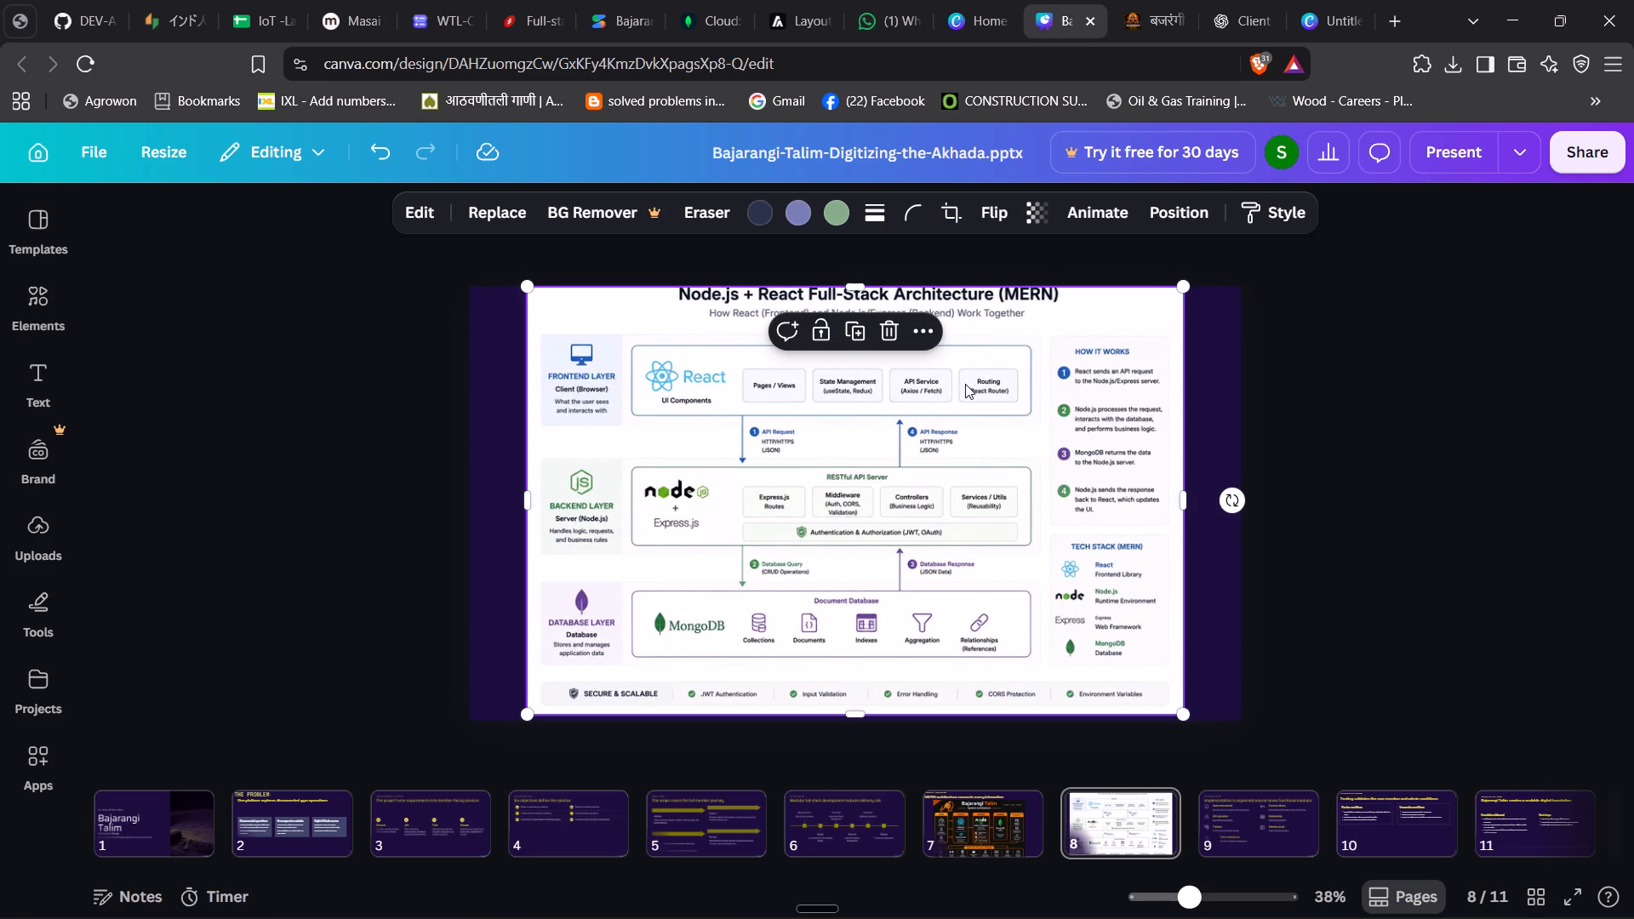
pyautogui.click(1355, 392)
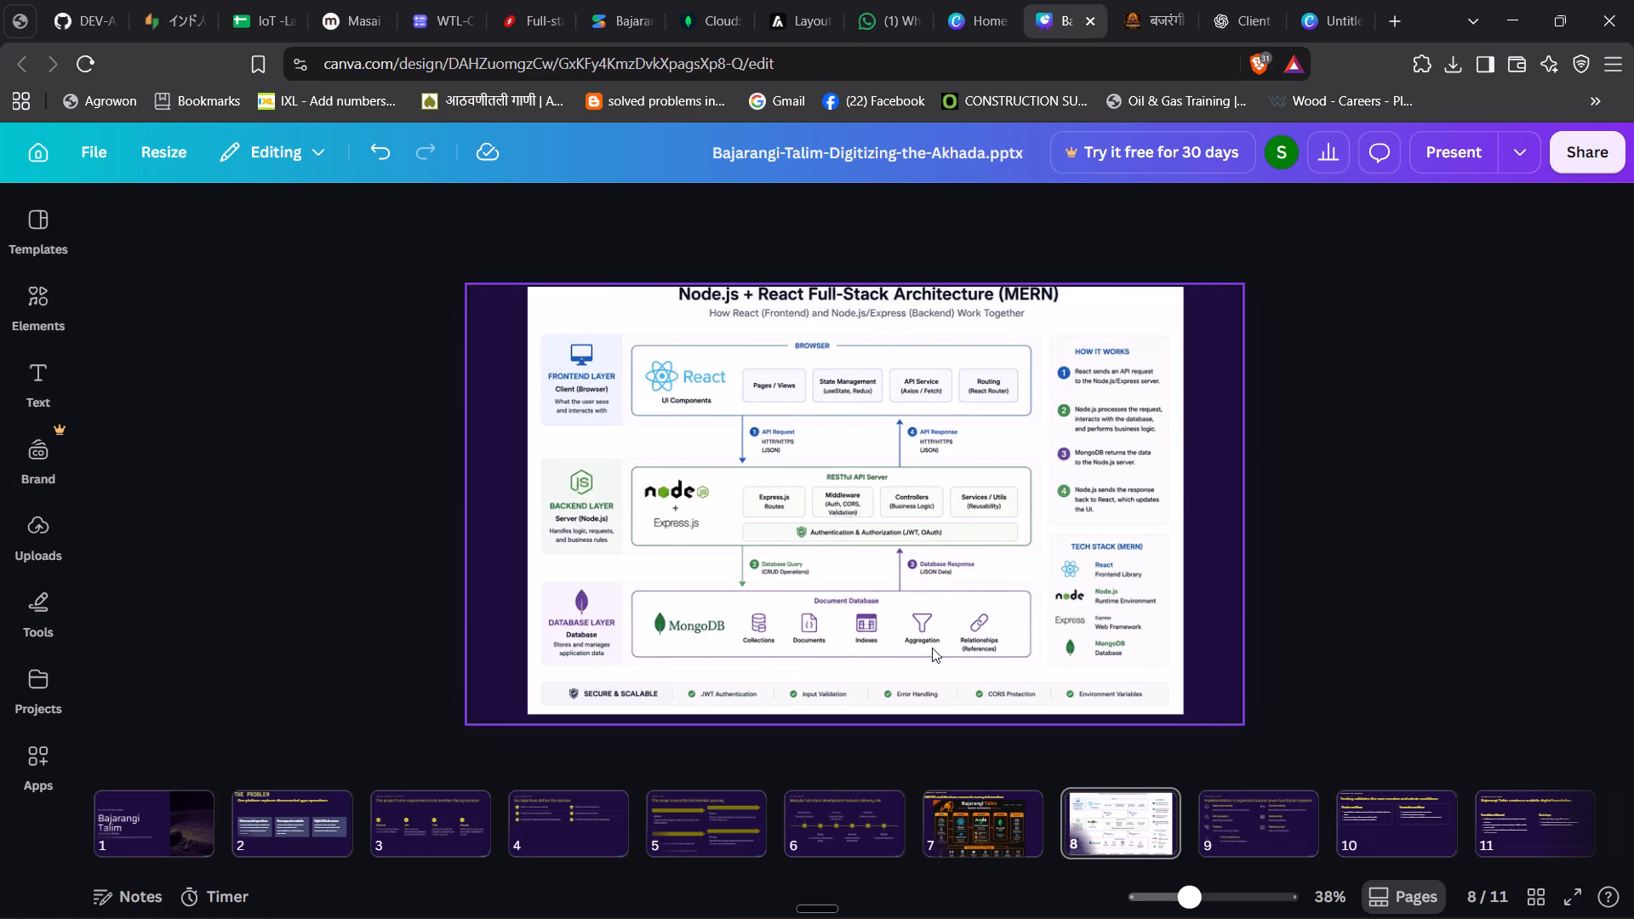
# On slide 7, move the Bajarangi Talim architecture image up until its top edge meets the slide's top edge.
pyautogui.click(997, 831)
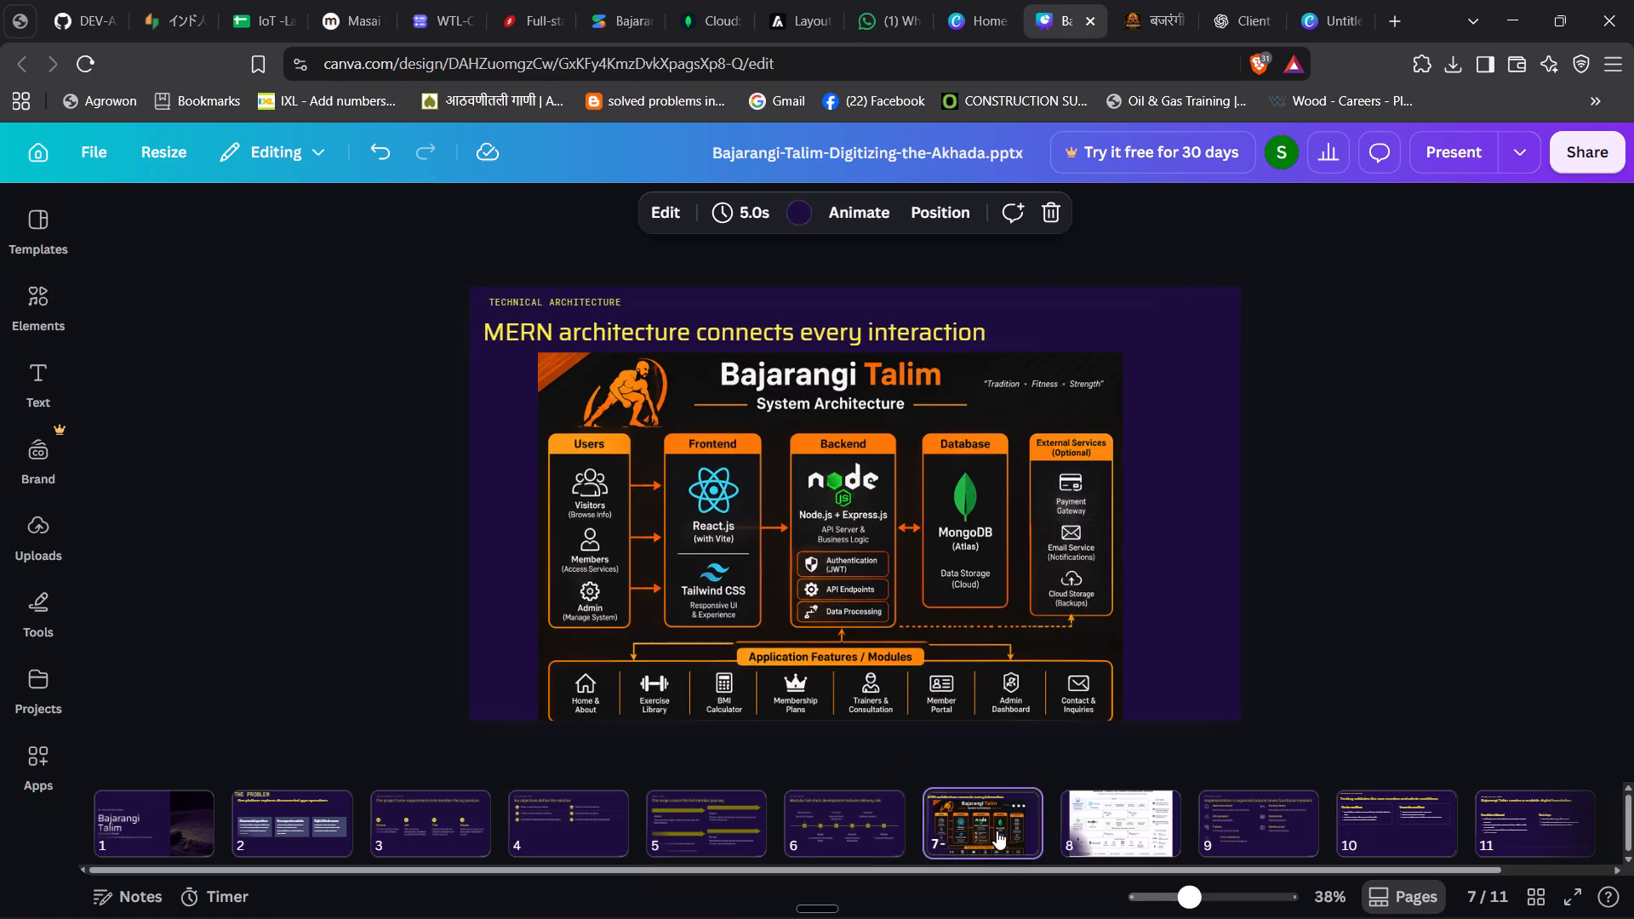
pyautogui.moveTo(882, 611); pyautogui.dragTo(901, 609)
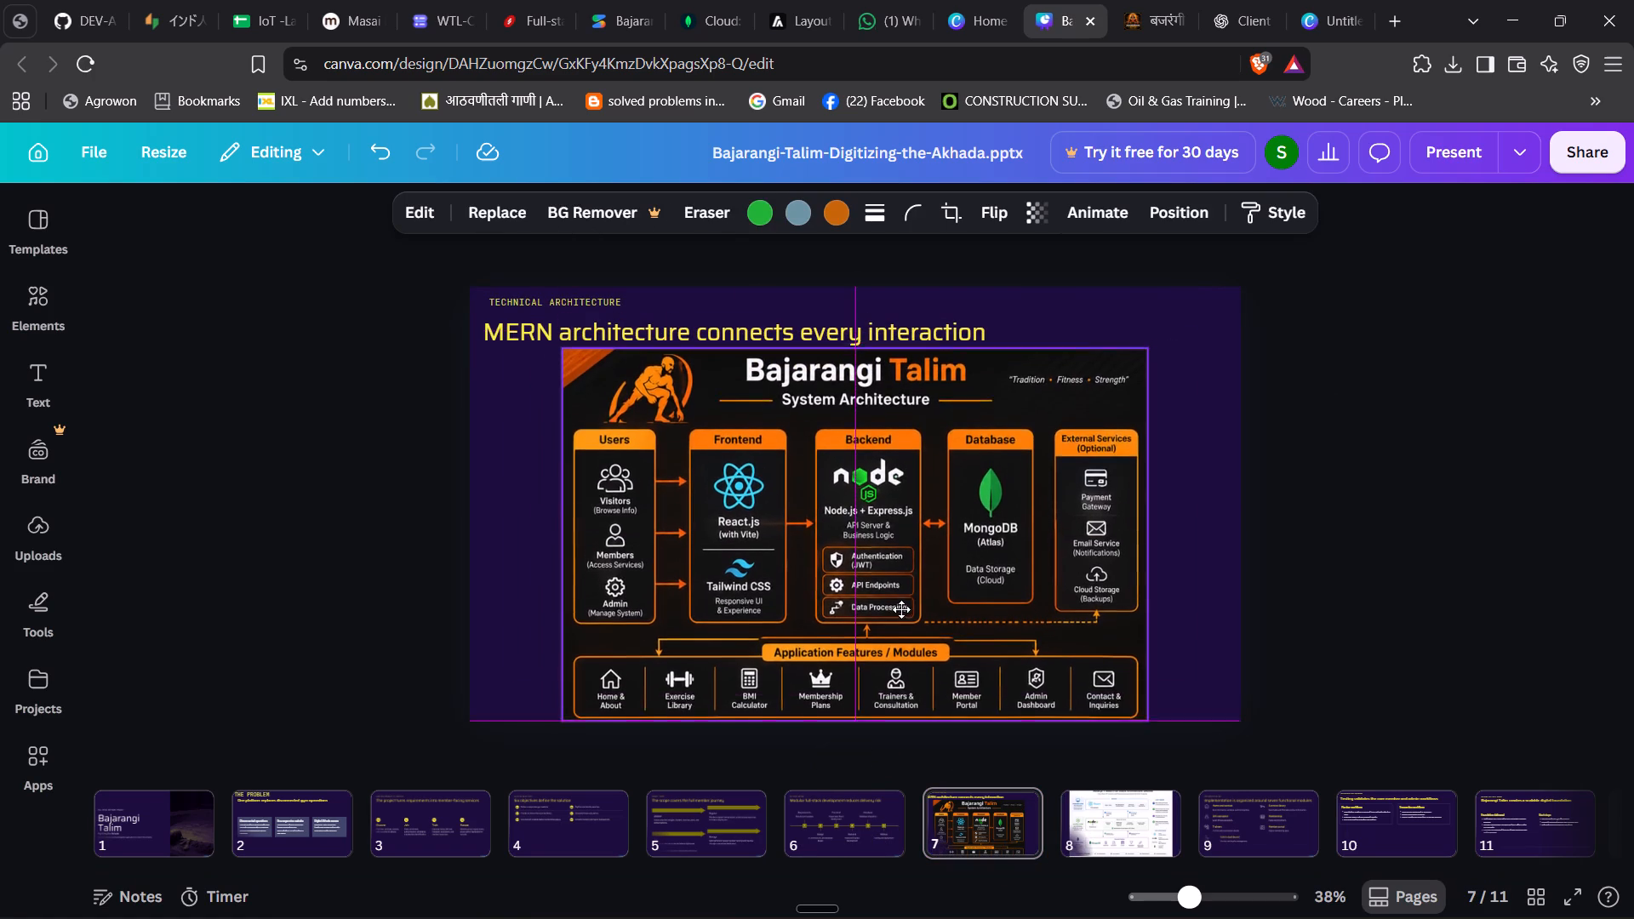
pyautogui.moveTo(901, 609); pyautogui.dragTo(880, 522)
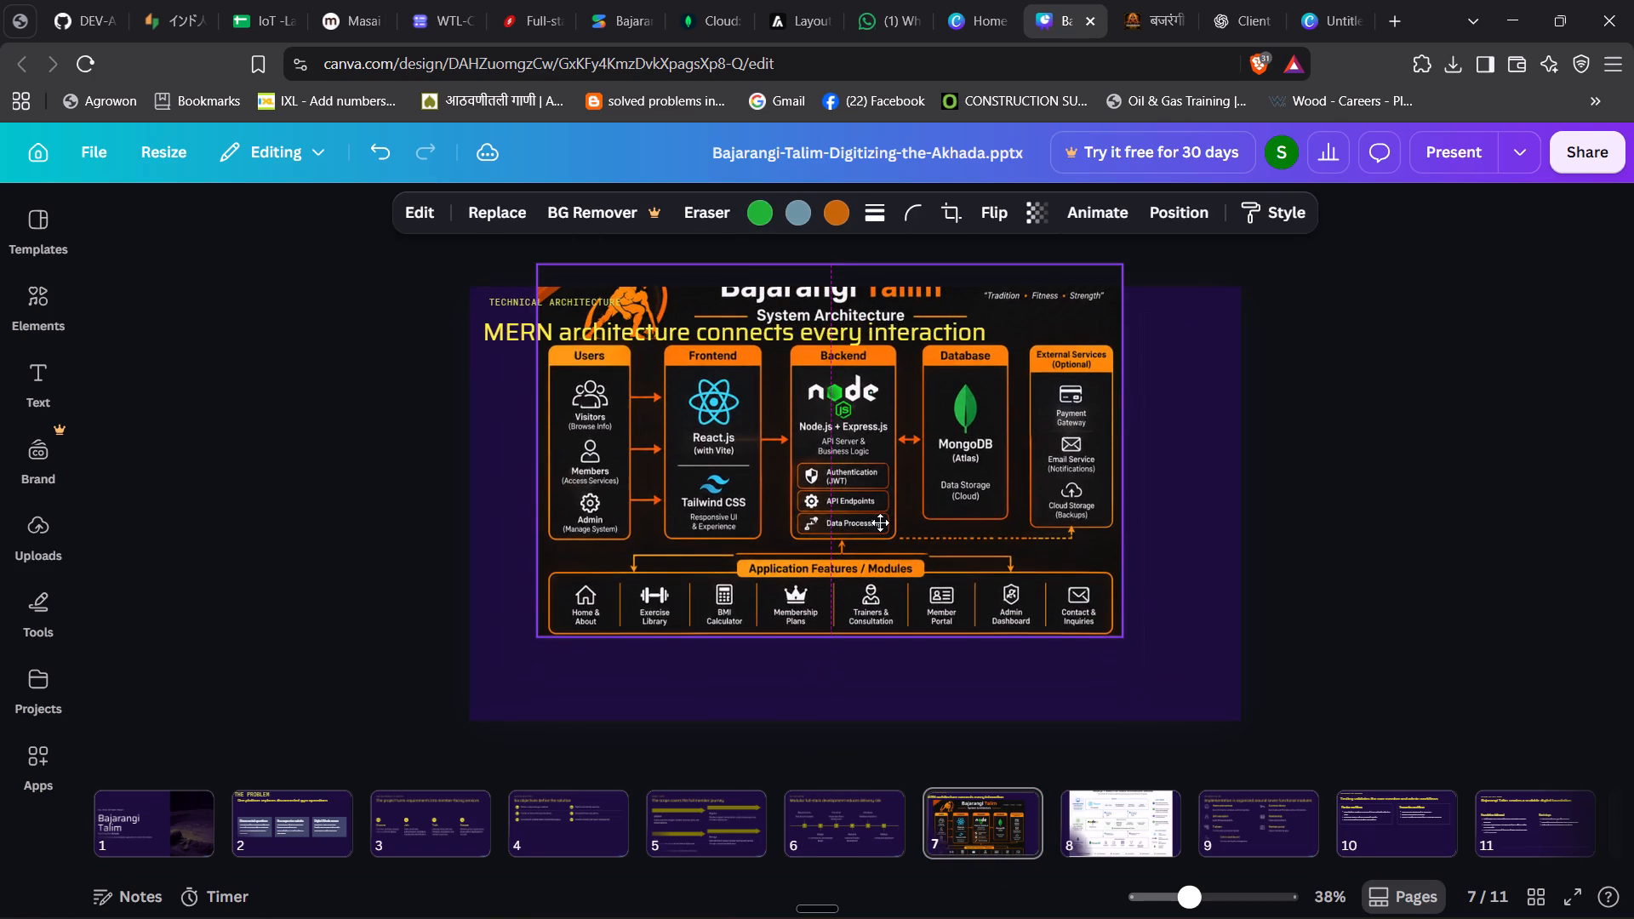
pyautogui.moveTo(880, 522); pyautogui.dragTo(877, 540)
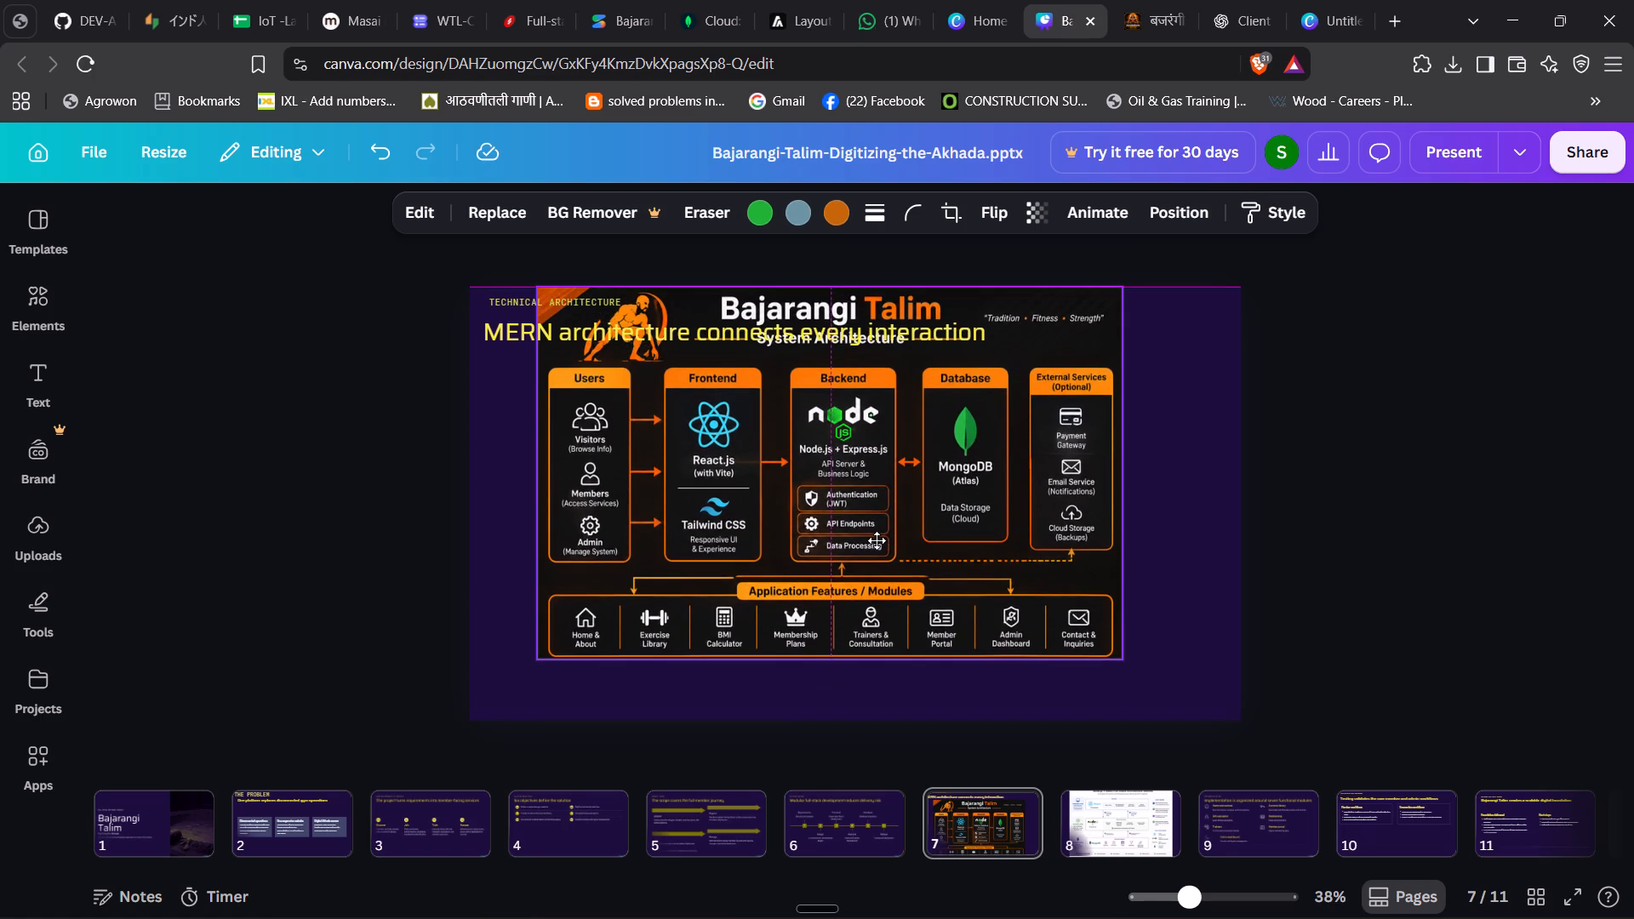
pyautogui.moveTo(877, 540); pyautogui.dragTo(877, 544)
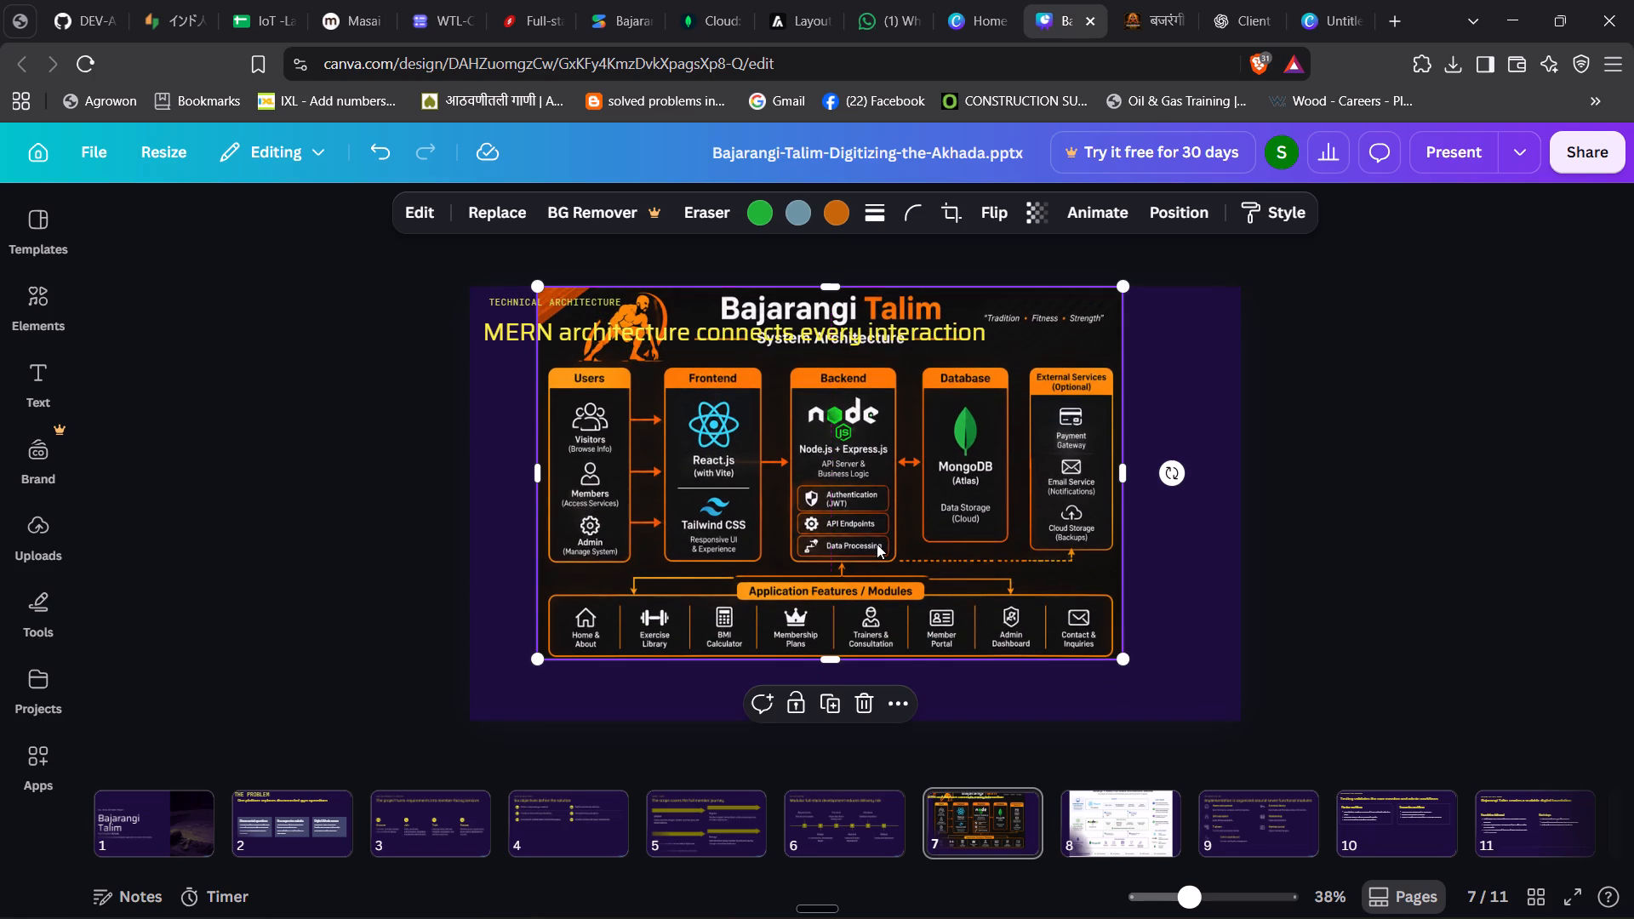
# Delete the heading "MERN architecture connects every interaction" and the "TECHNICAL ARCHITECTURE" label from slide 7.
pyautogui.click(557, 332)
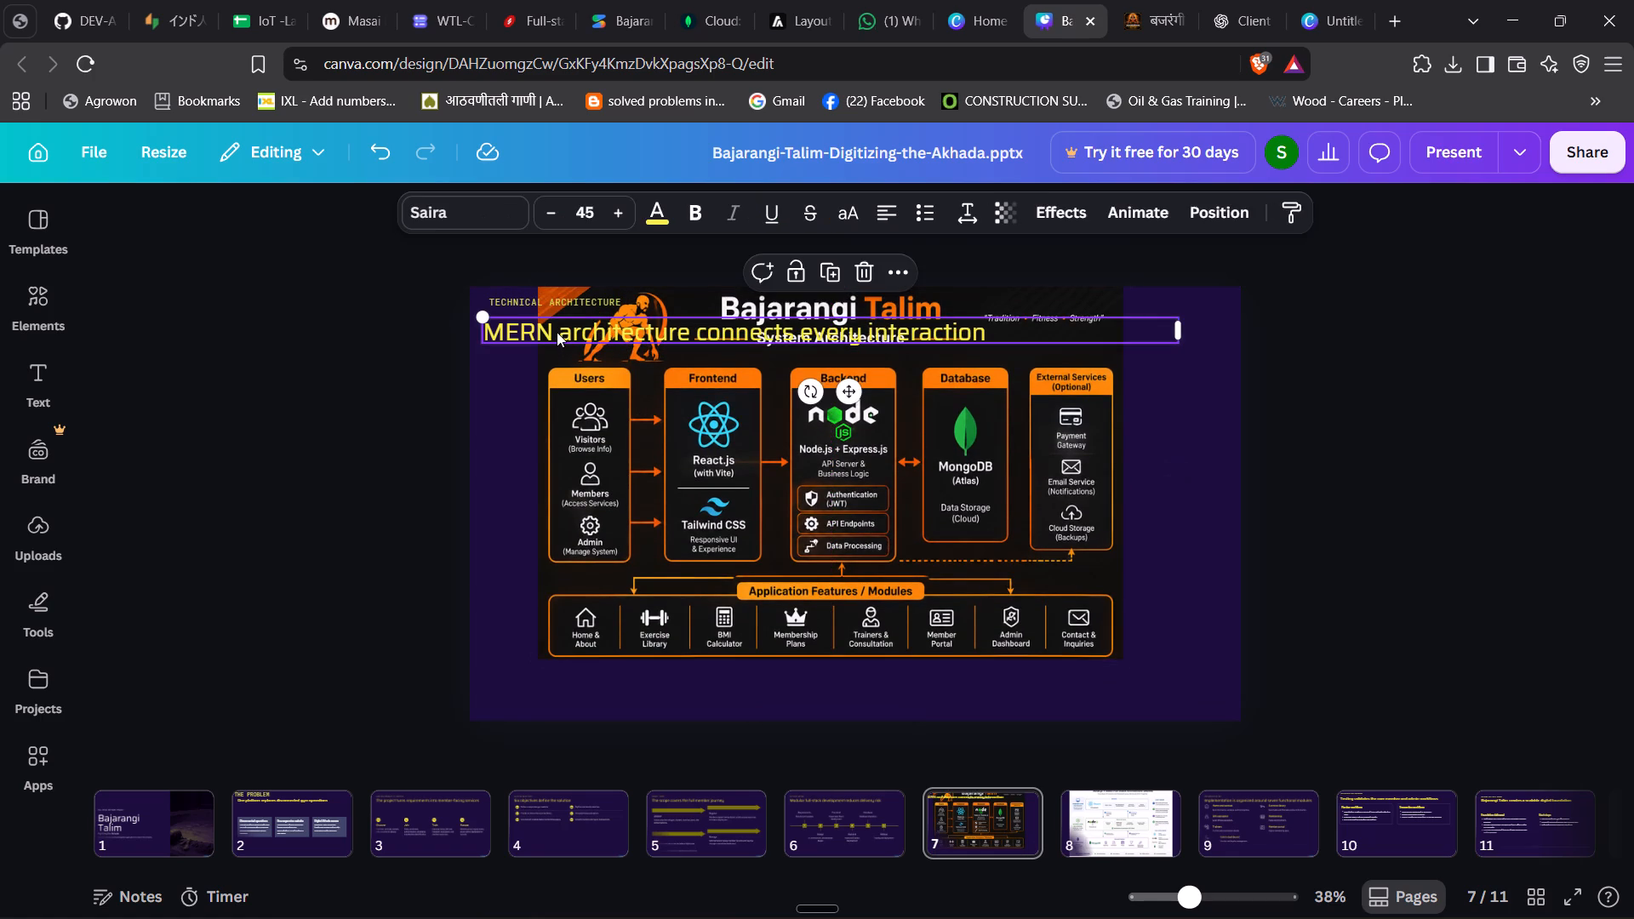
pyautogui.press('Delete')
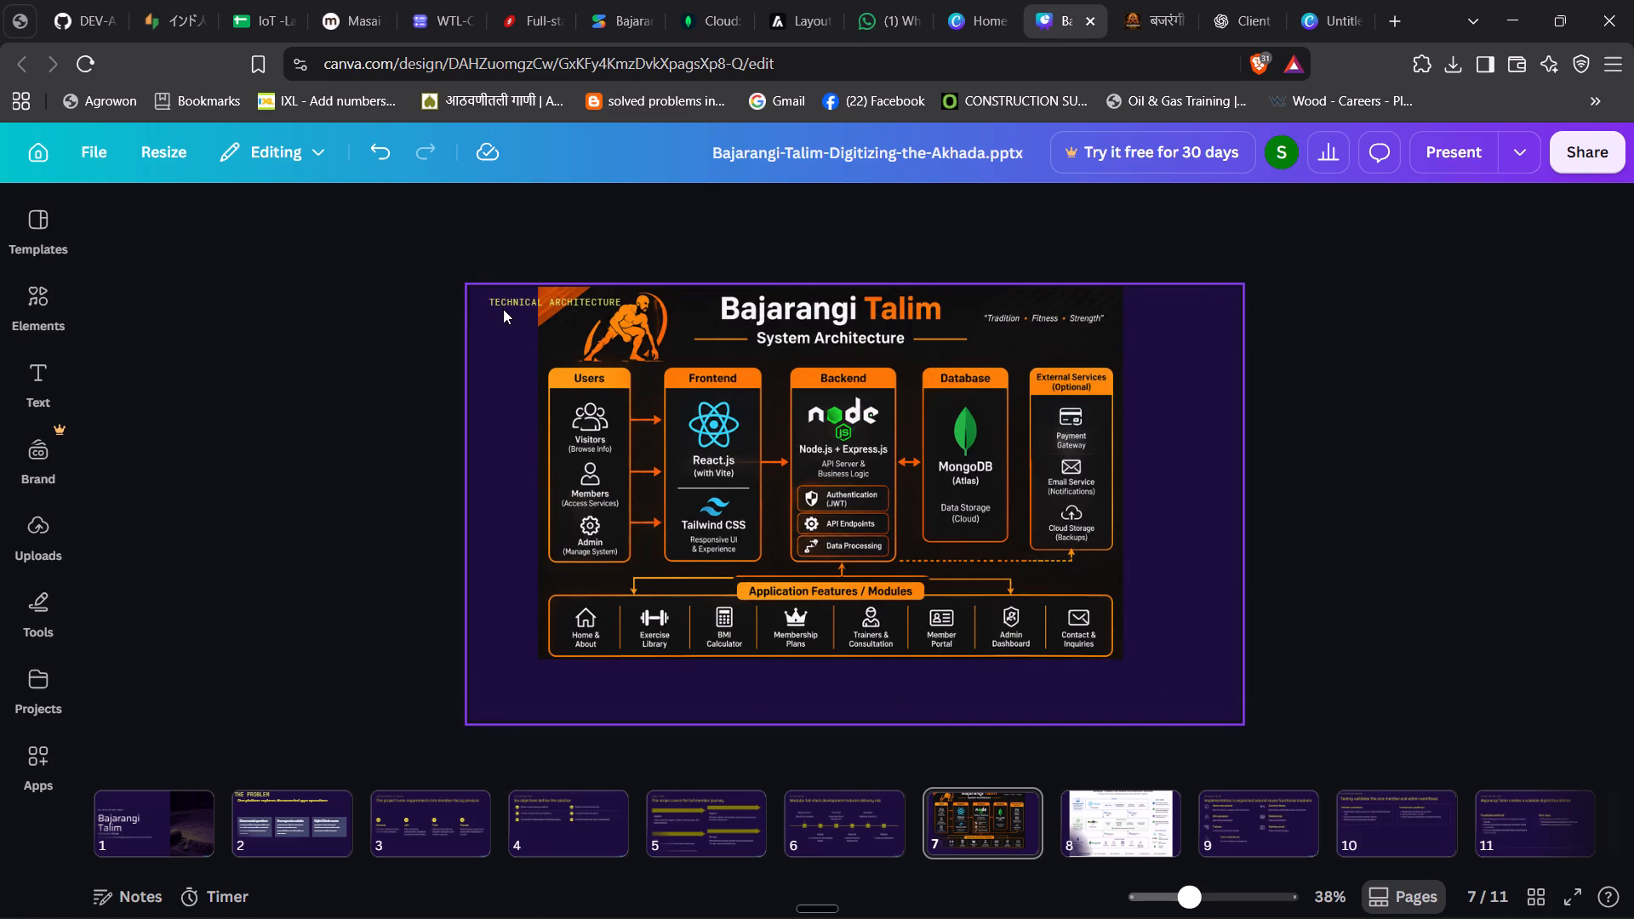
pyautogui.click(503, 309)
pyautogui.click(503, 302)
pyautogui.press('Delete')
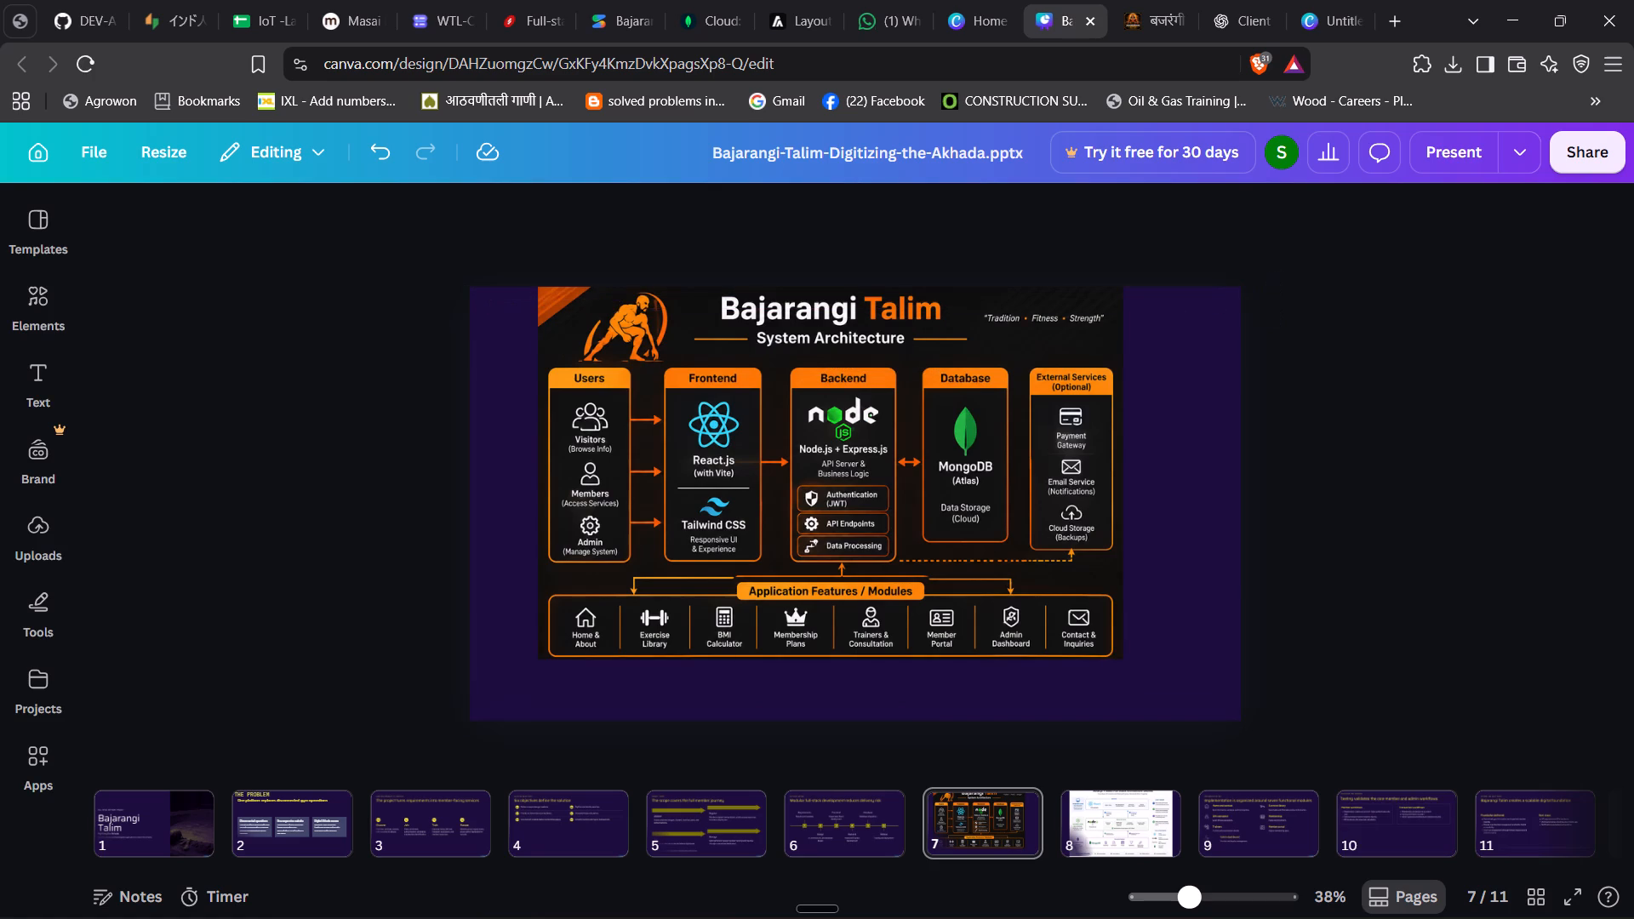
# Enlarge the Bajarangi Talim architecture image proportionally from its bottom corners so it nearly fills slide 7.
pyautogui.click(569, 600)
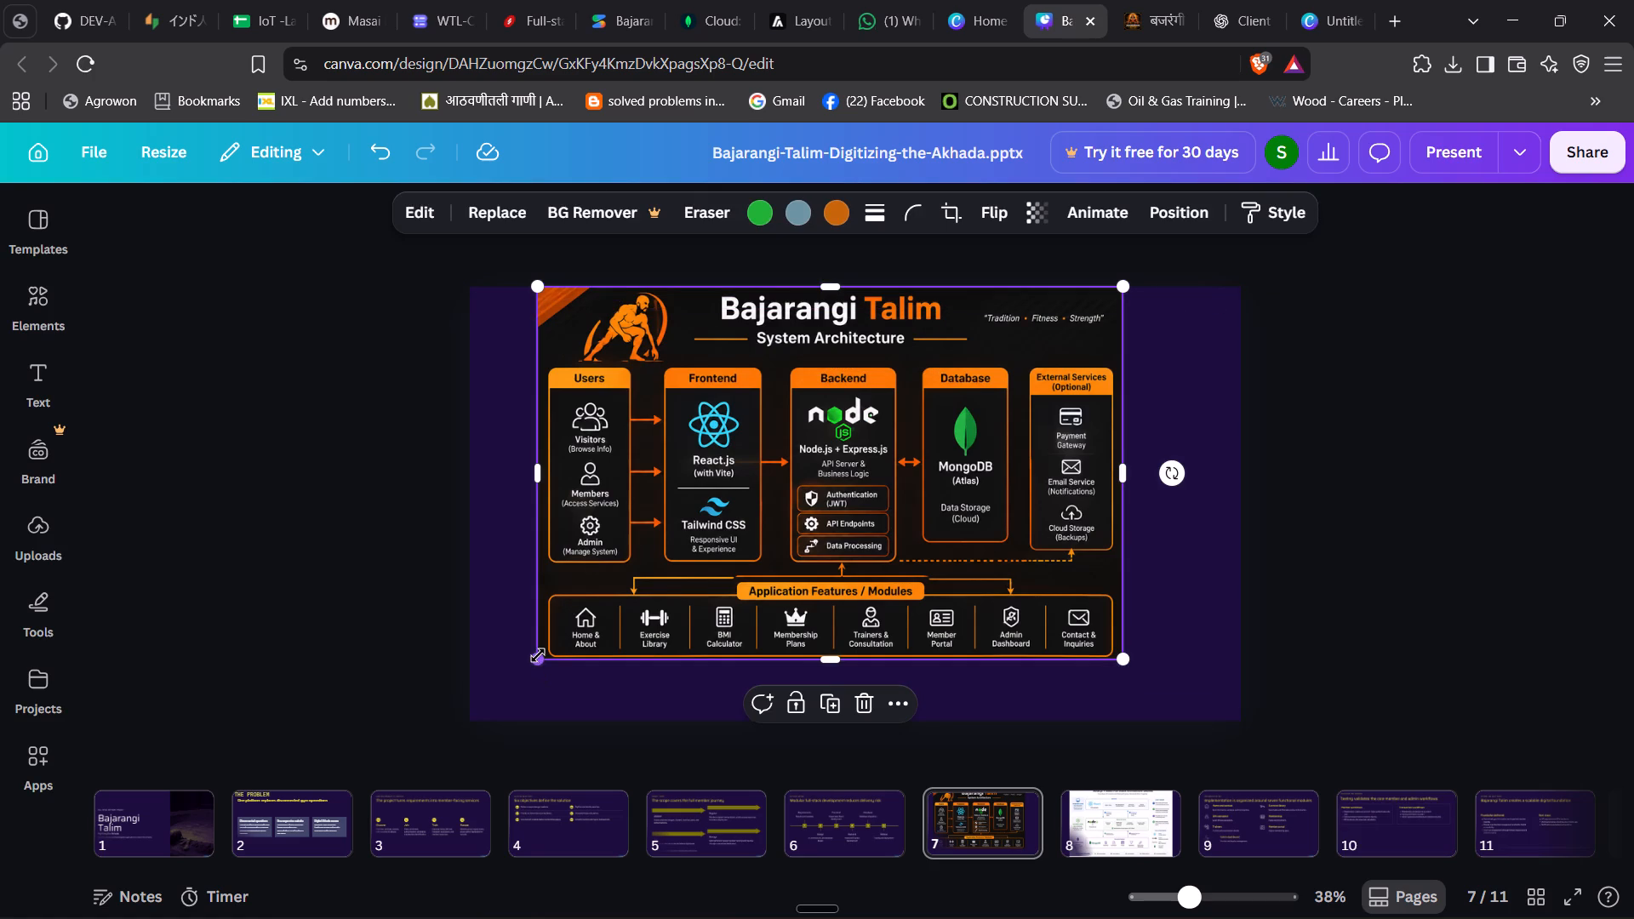
pyautogui.moveTo(538, 655); pyautogui.dragTo(483, 707)
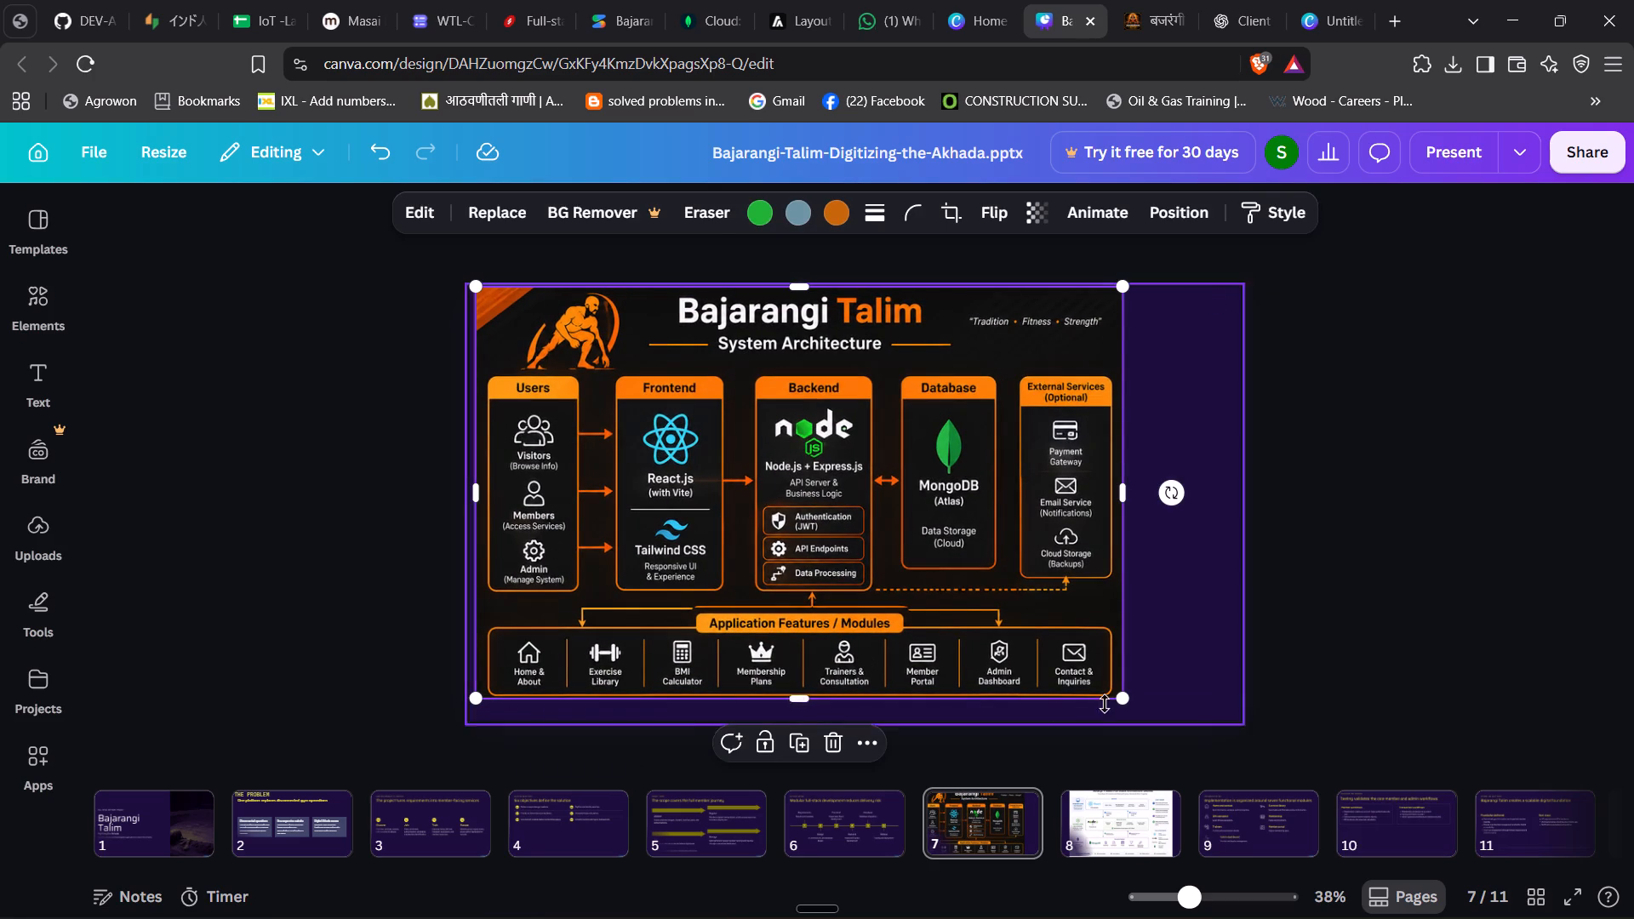
pyautogui.moveTo(1119, 704); pyautogui.dragTo(1288, 712)
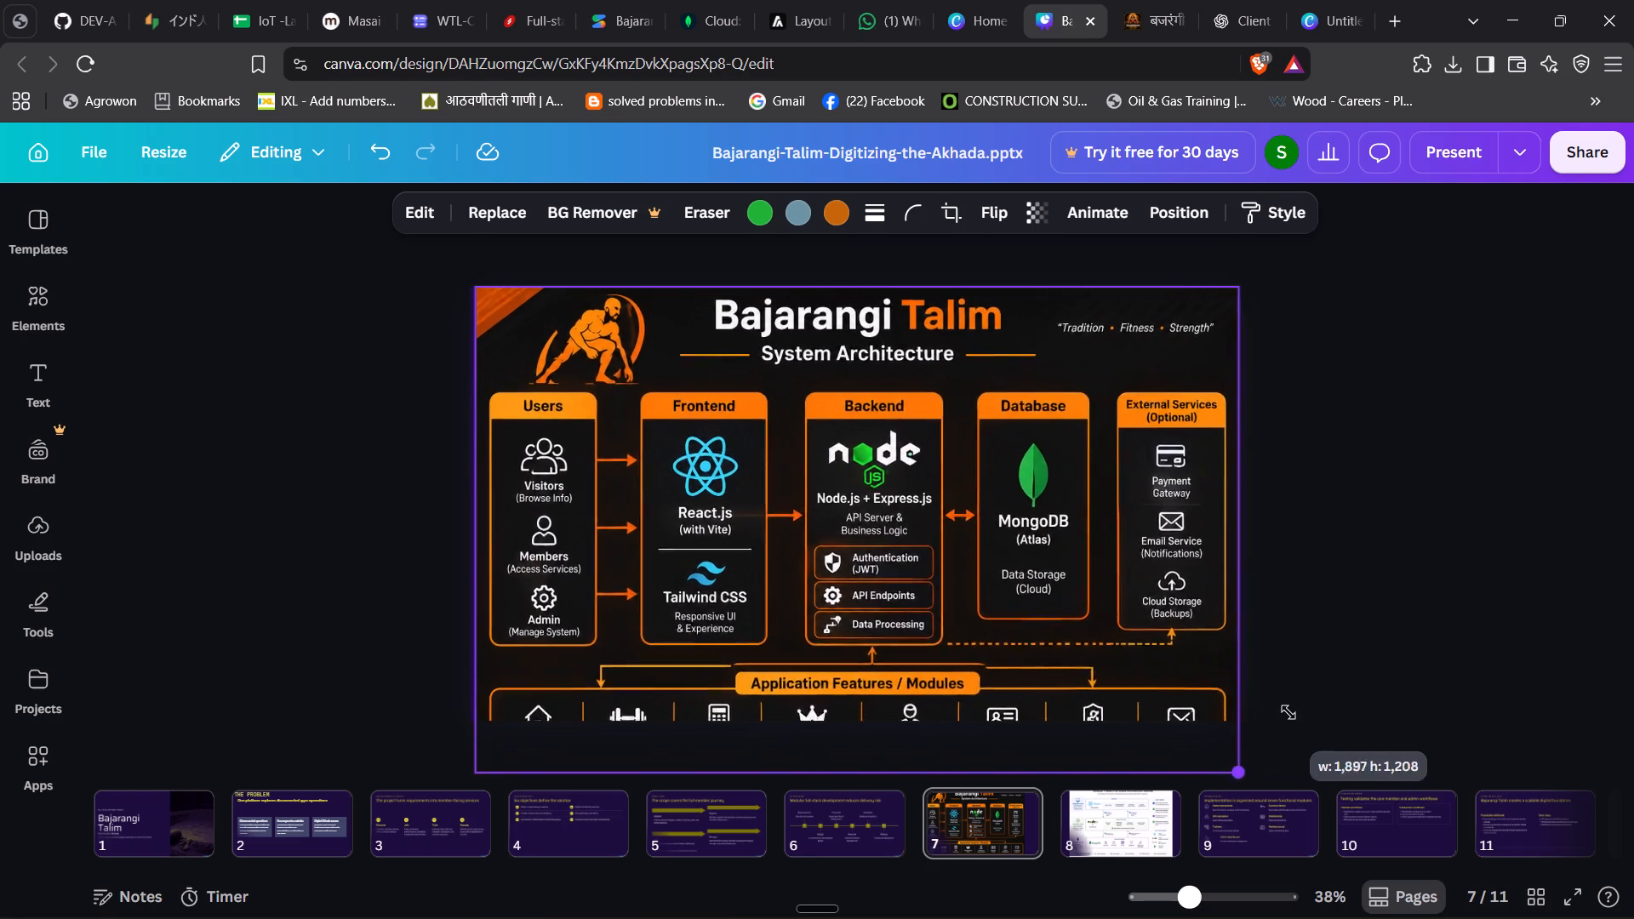
pyautogui.moveTo(1288, 712); pyautogui.dragTo(1243, 701)
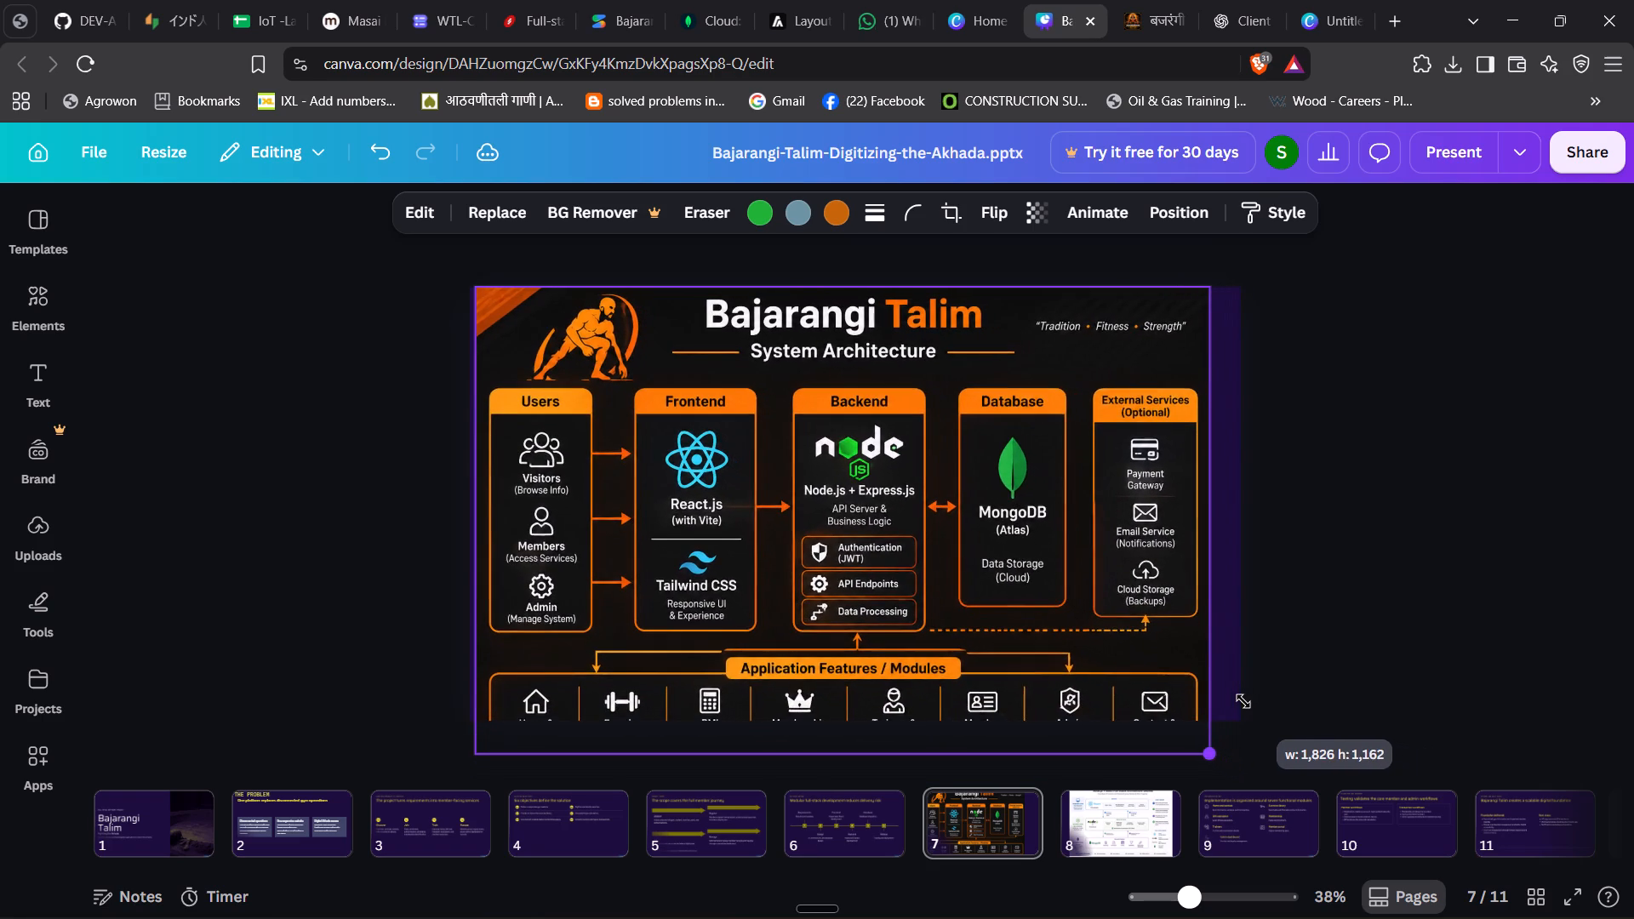
pyautogui.moveTo(1243, 701); pyautogui.dragTo(1211, 693)
# Shift the enlarged architecture image rightward until it is centered horizontally on slide 7, keeping its top edge at the slide's top.
pyautogui.moveTo(1031, 593); pyautogui.dragTo(1046, 598)
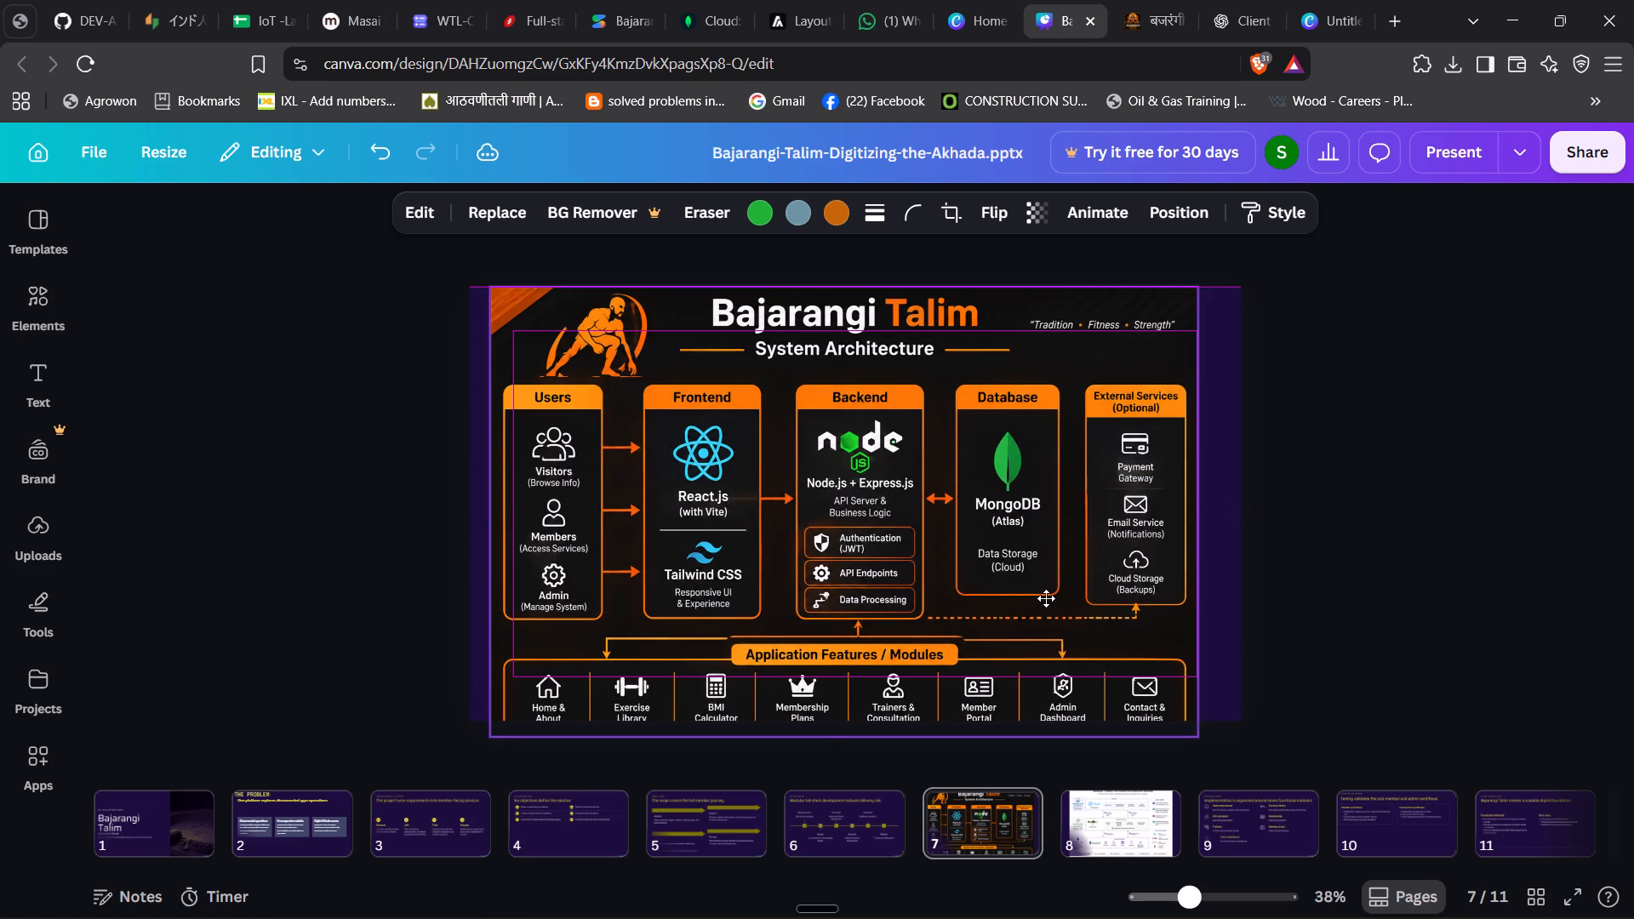
pyautogui.moveTo(1046, 598); pyautogui.dragTo(1047, 598)
pyautogui.press('Right')
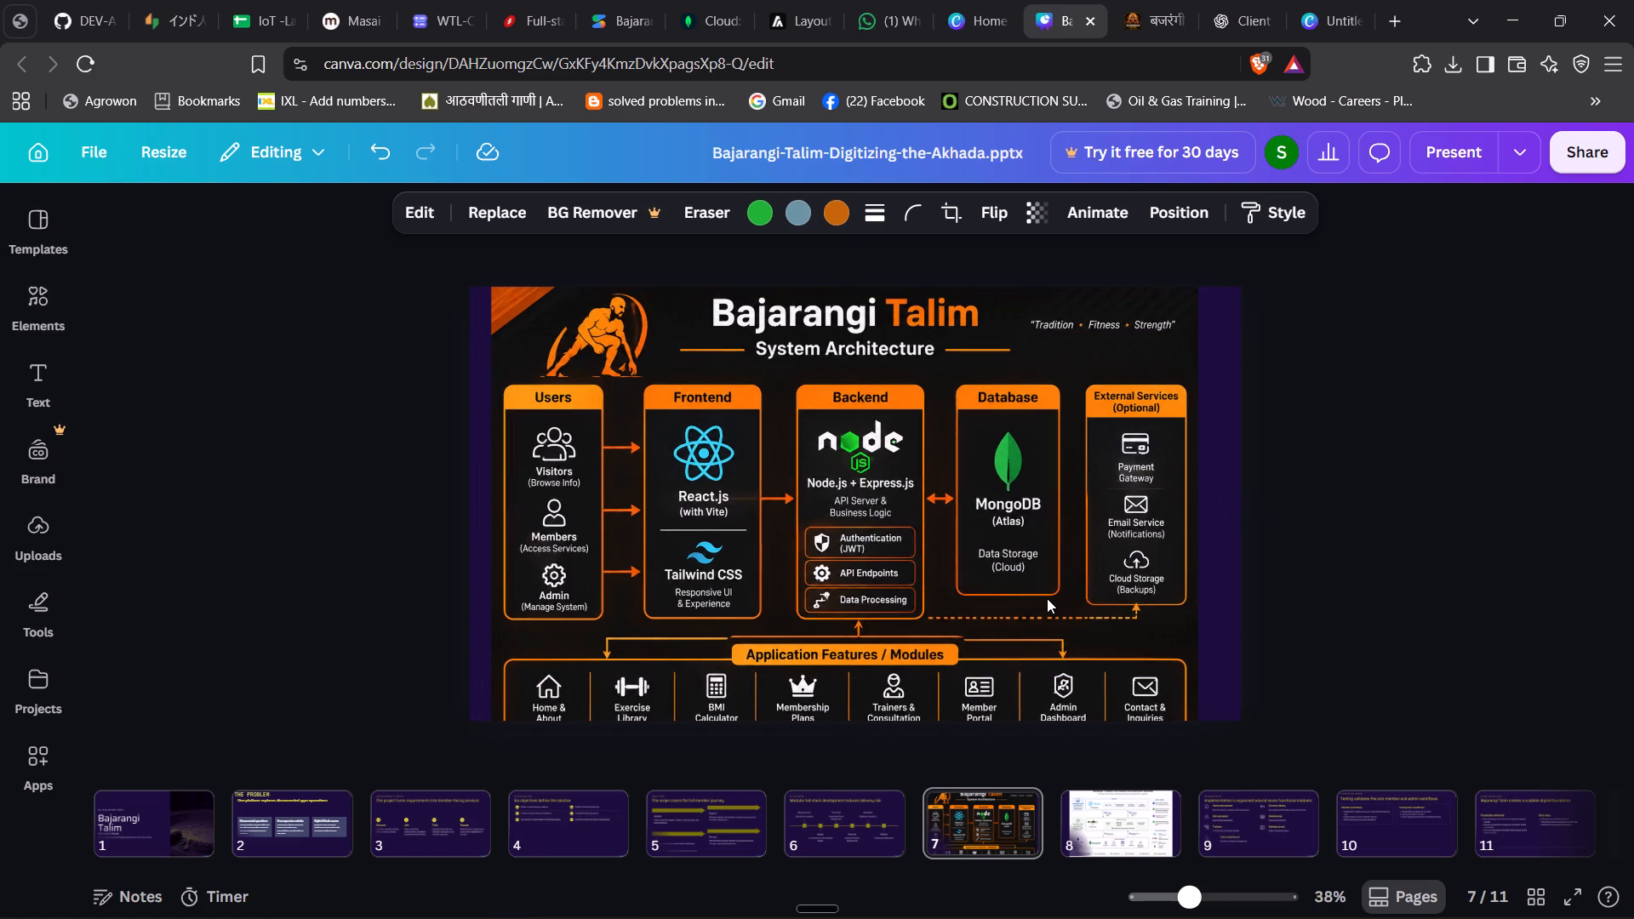
pyautogui.press('Right')
pyautogui.press('Right')
pyautogui.press('Right')
pyautogui.press('Right')
pyautogui.press('Right')
pyautogui.press('Right')
pyautogui.press('Right')
pyautogui.press('Right')
pyautogui.press('Right')
pyautogui.press('Right')
pyautogui.press('Right')
pyautogui.press('Right')
pyautogui.press('Right')
pyautogui.press('Right')
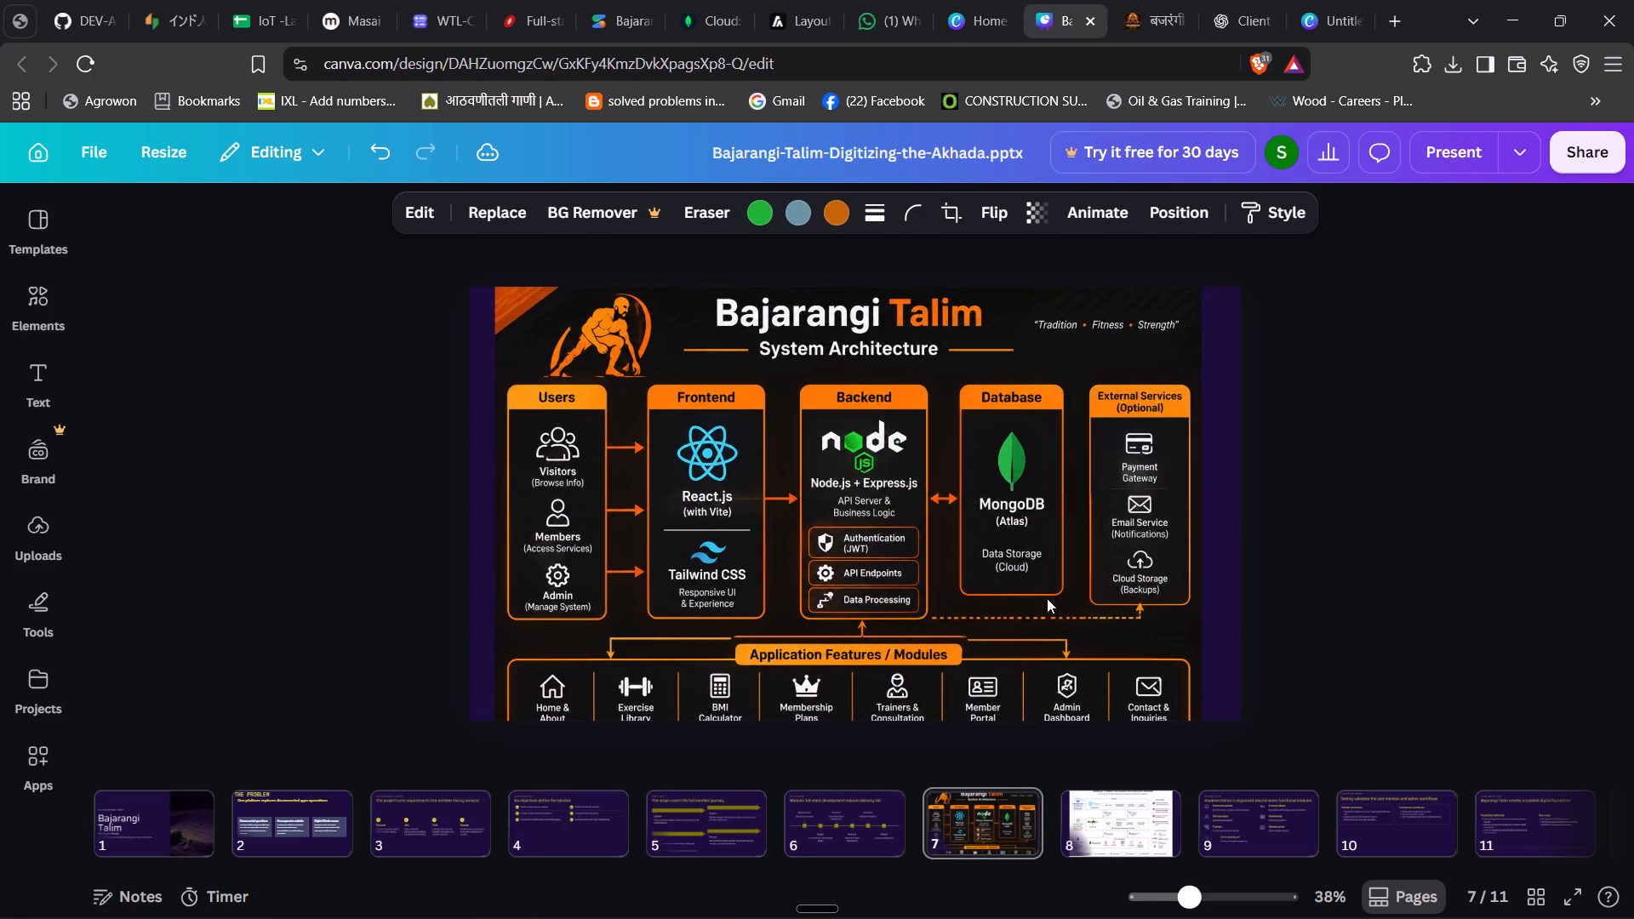
pyautogui.press('Right')
pyautogui.press('Right')
pyautogui.press('Right')
pyautogui.press('Right')
pyautogui.press('Right')
pyautogui.press('Right')
pyautogui.press('Right')
pyautogui.press('Right')
pyautogui.press('Right')
pyautogui.press('Right')
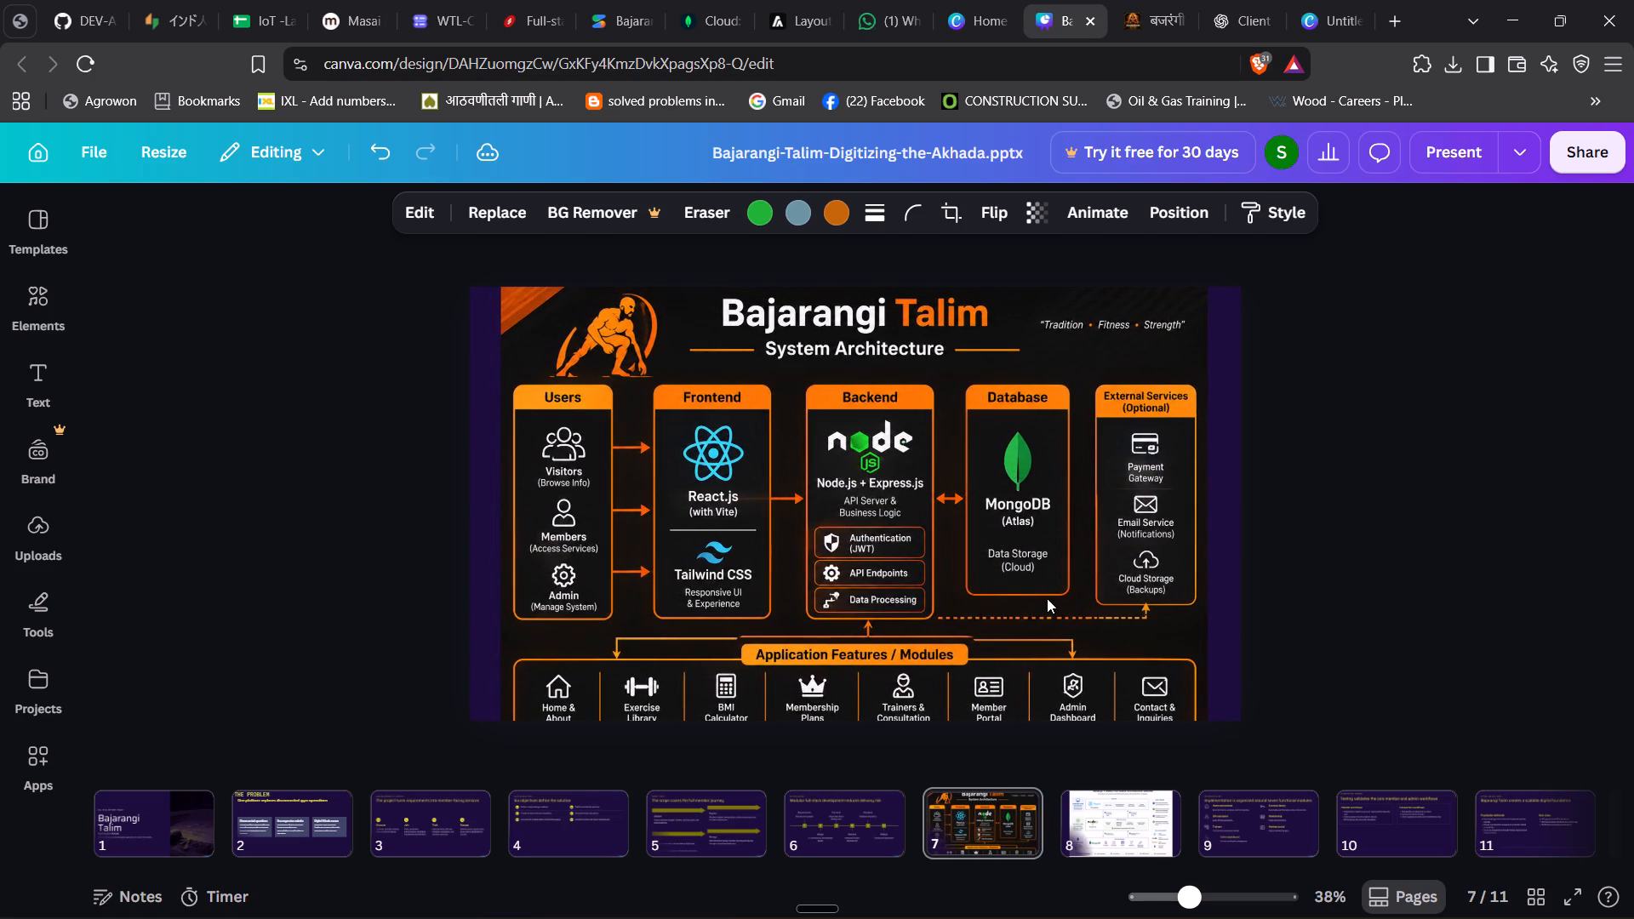
pyautogui.press('Right')
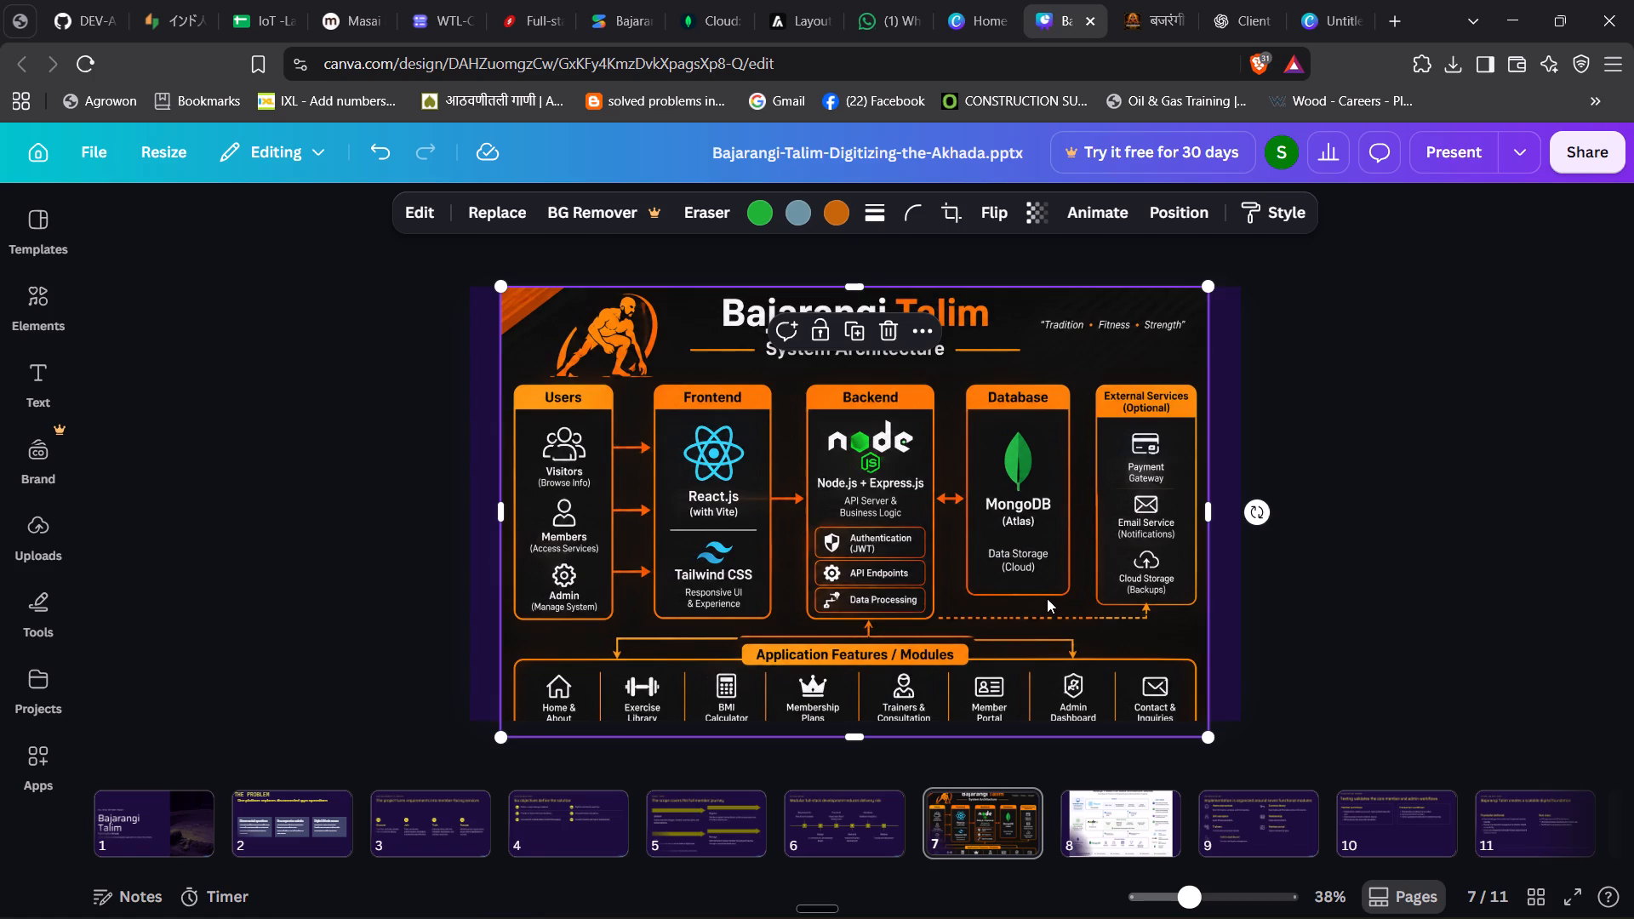
# On slide 3, move the "FROM REQUIREMENTS TO SERVICES" label up and left toward the slide's top-left corner.
pyautogui.click(694, 836)
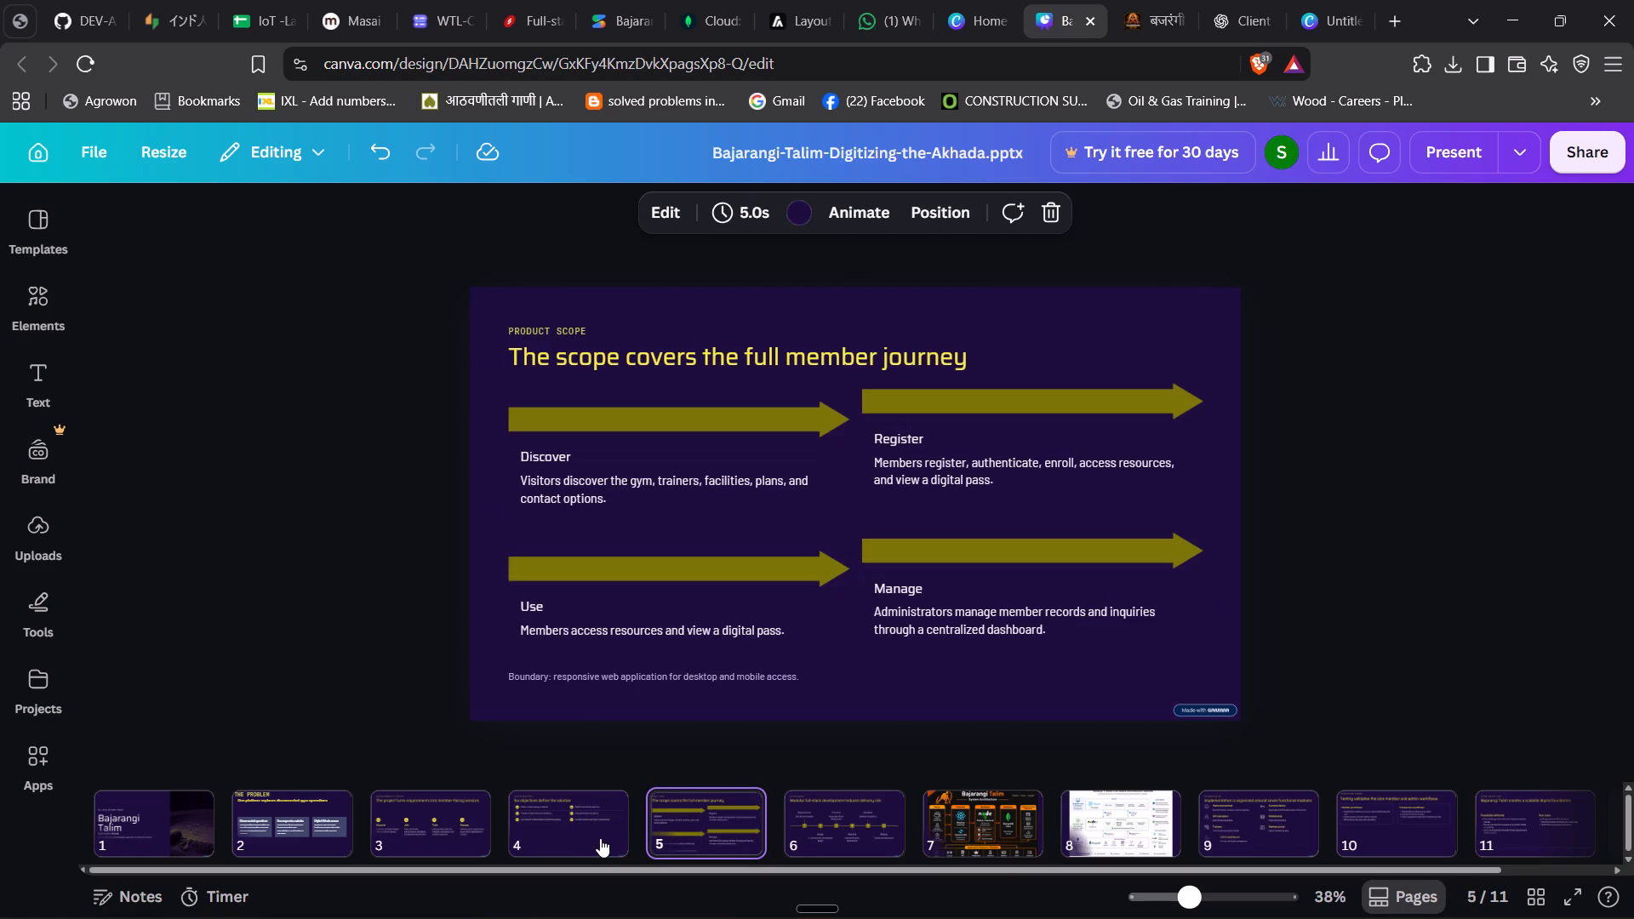
pyautogui.click(555, 839)
pyautogui.click(413, 831)
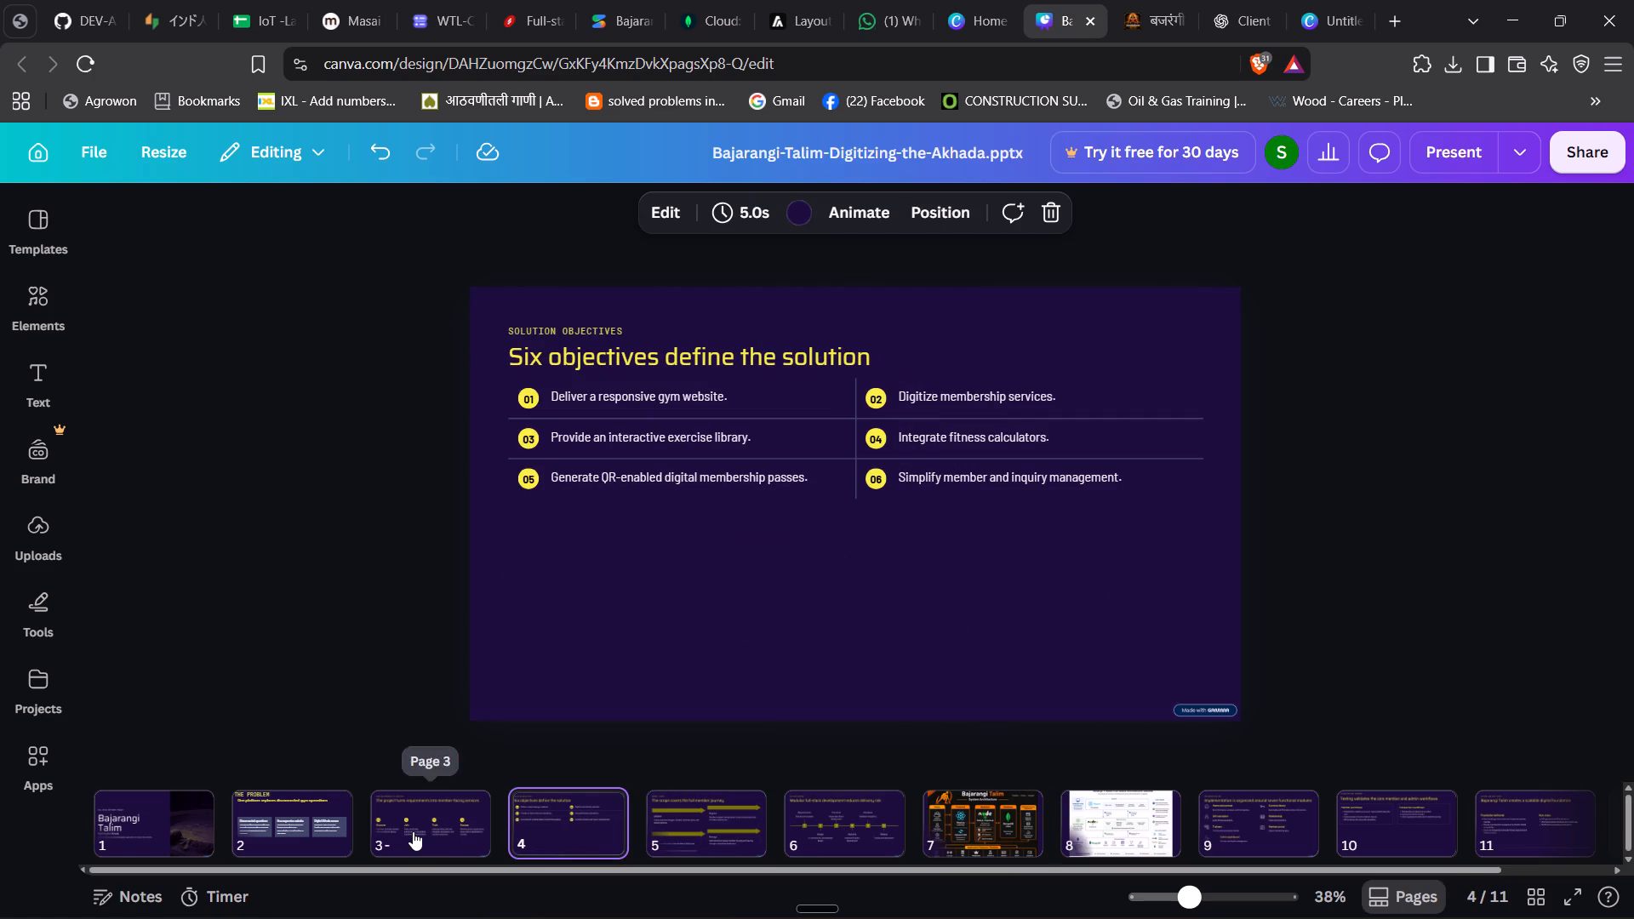
pyautogui.click(299, 814)
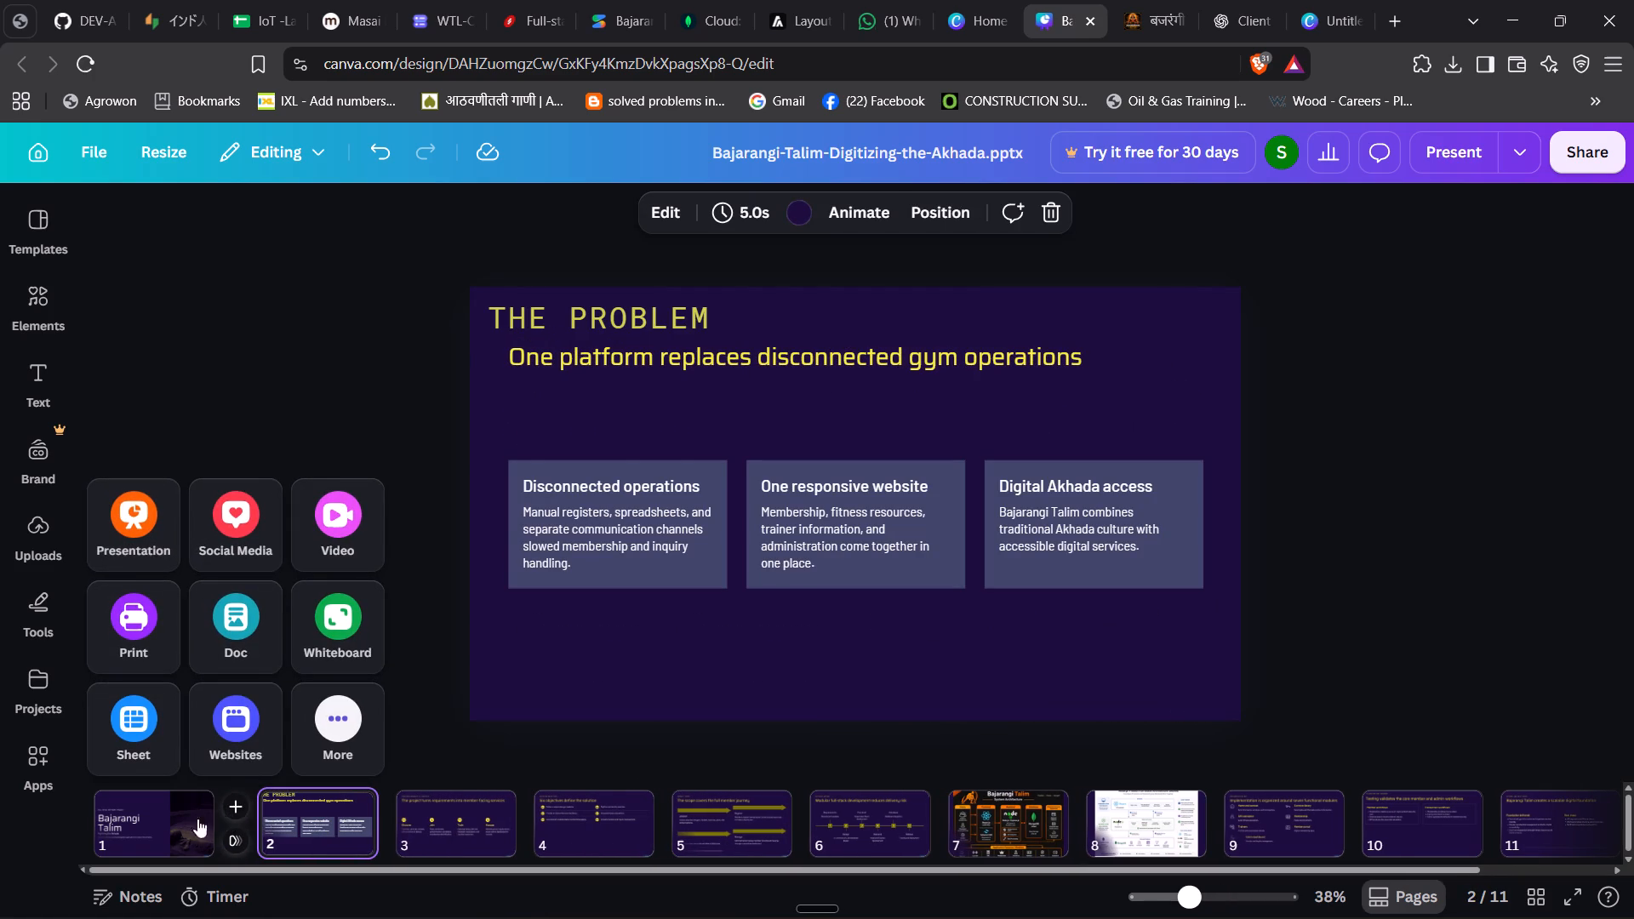
pyautogui.click(154, 828)
pyautogui.click(308, 833)
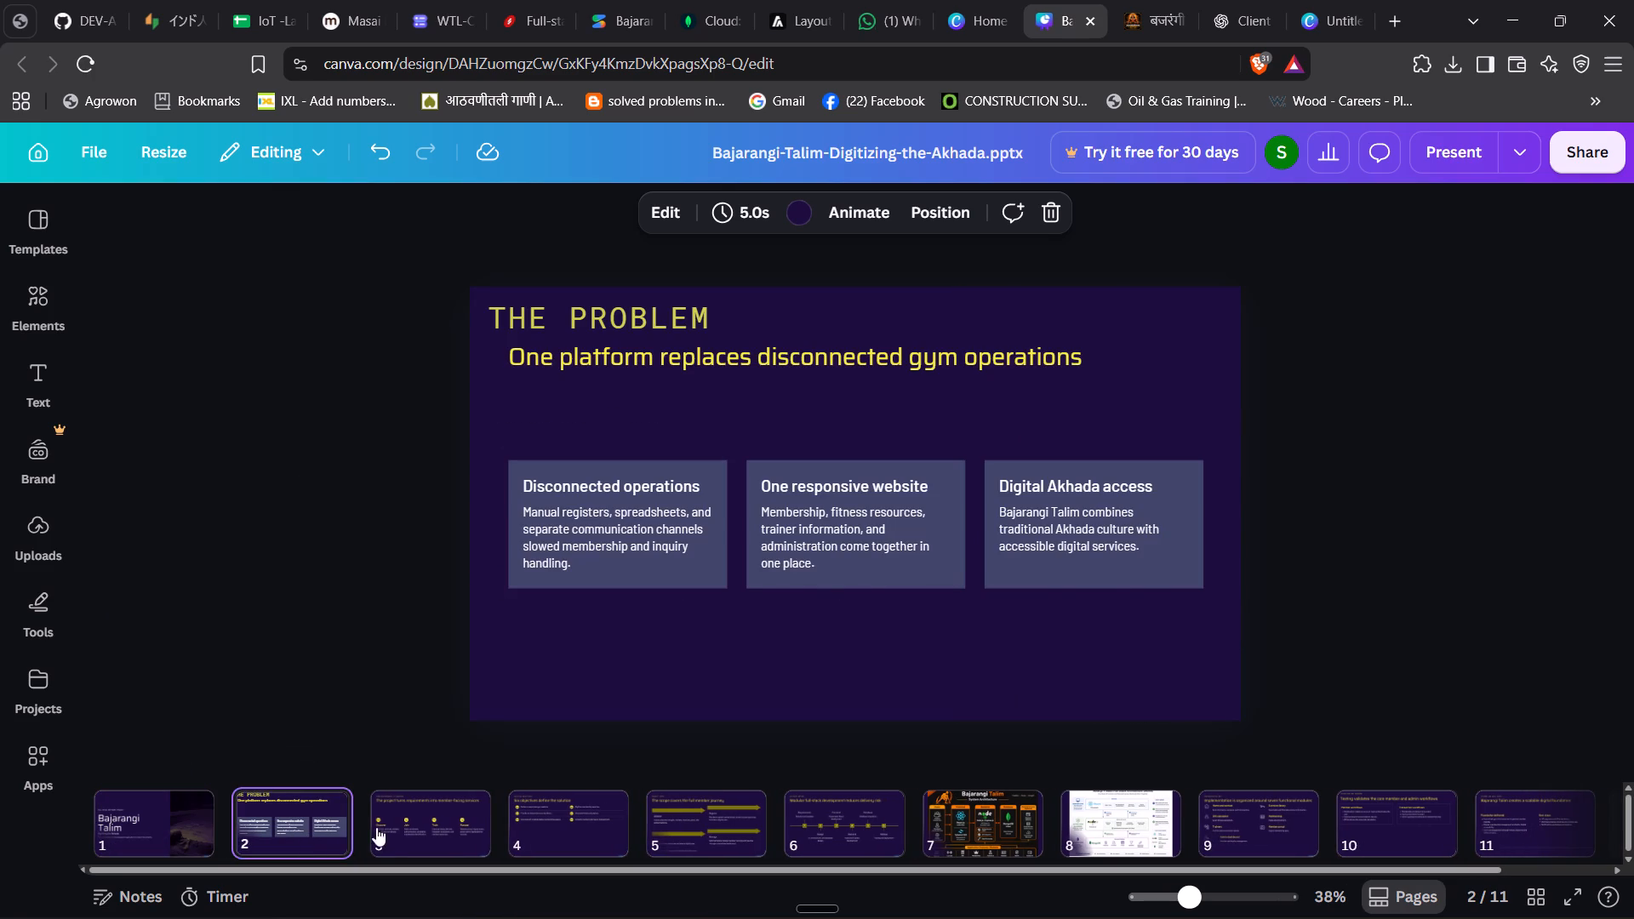
pyautogui.click(401, 831)
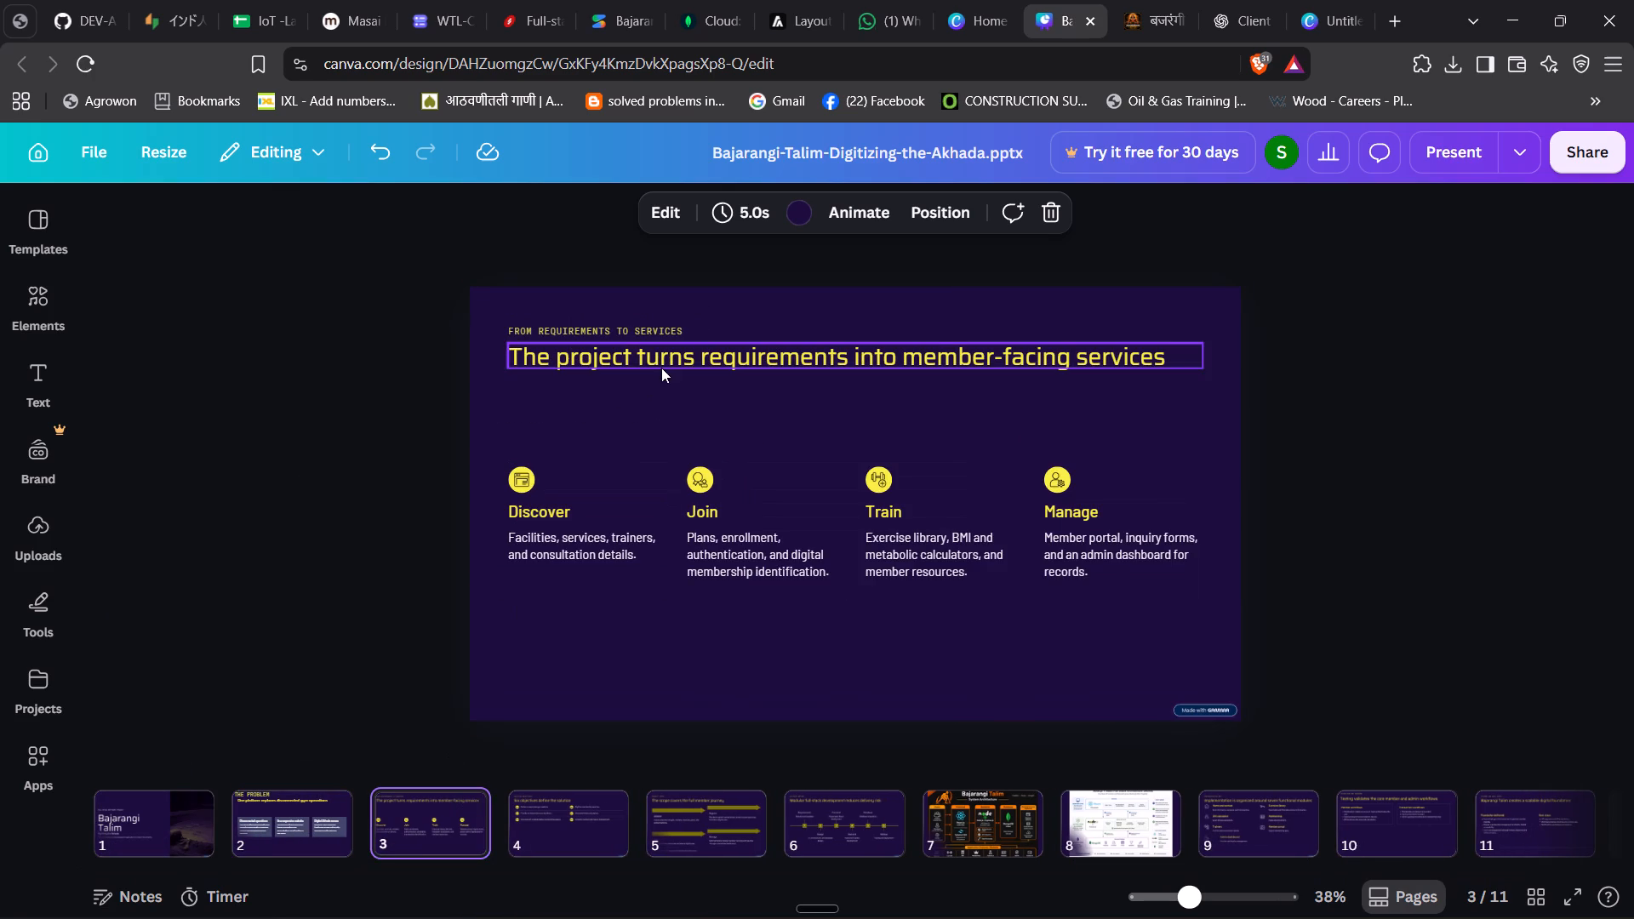
pyautogui.click(630, 332)
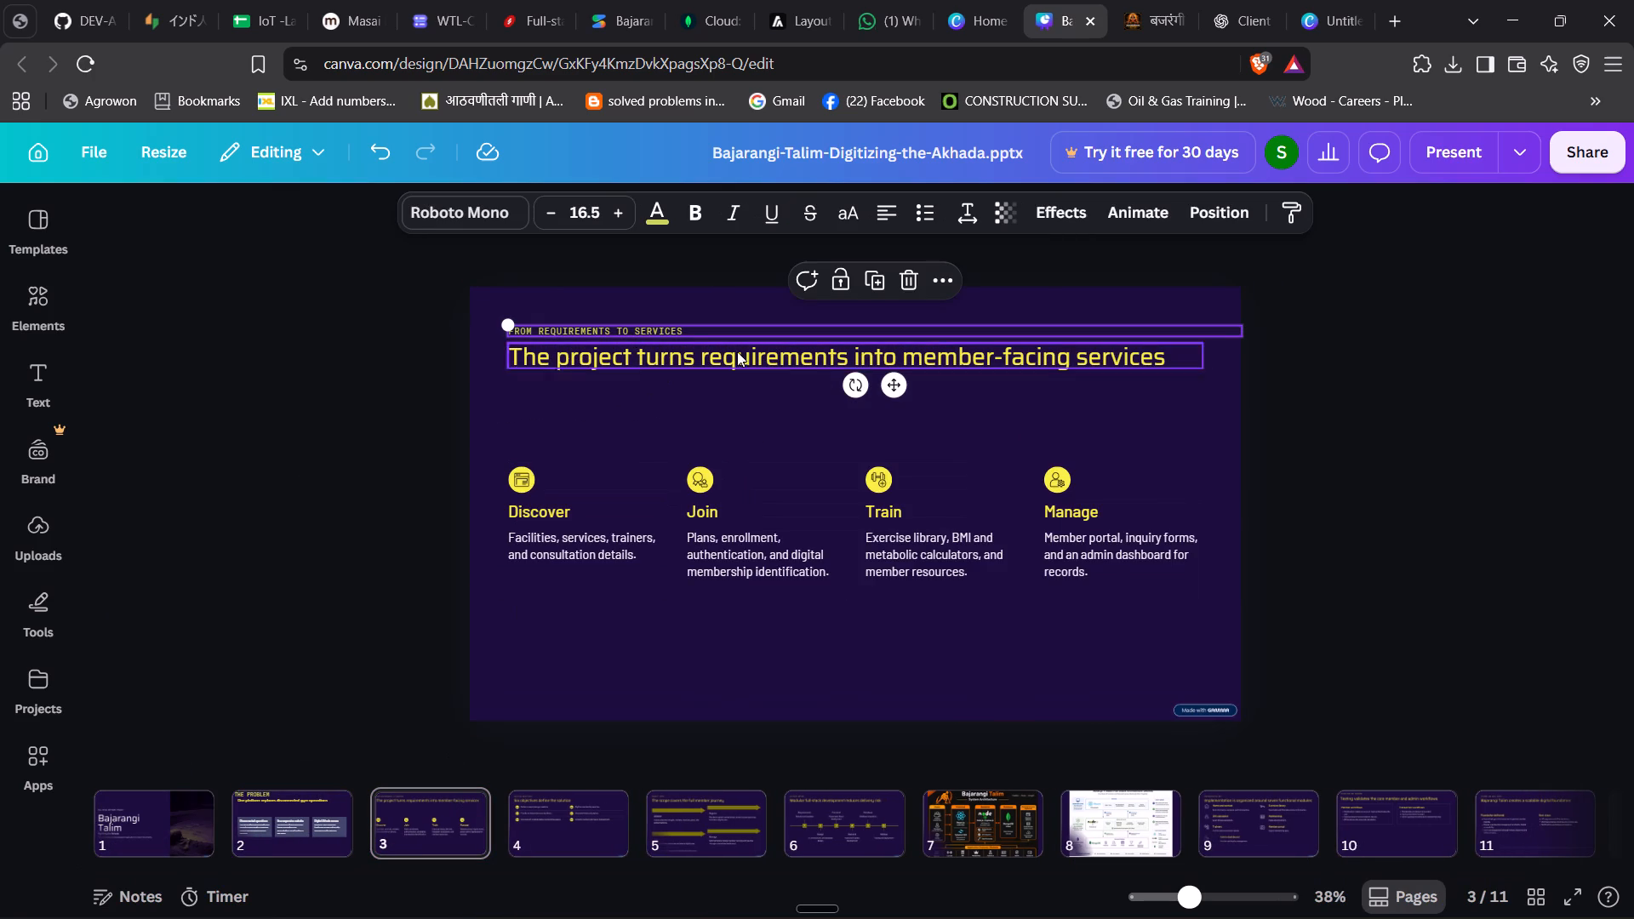
pyautogui.moveTo(892, 388); pyautogui.dragTo(871, 367)
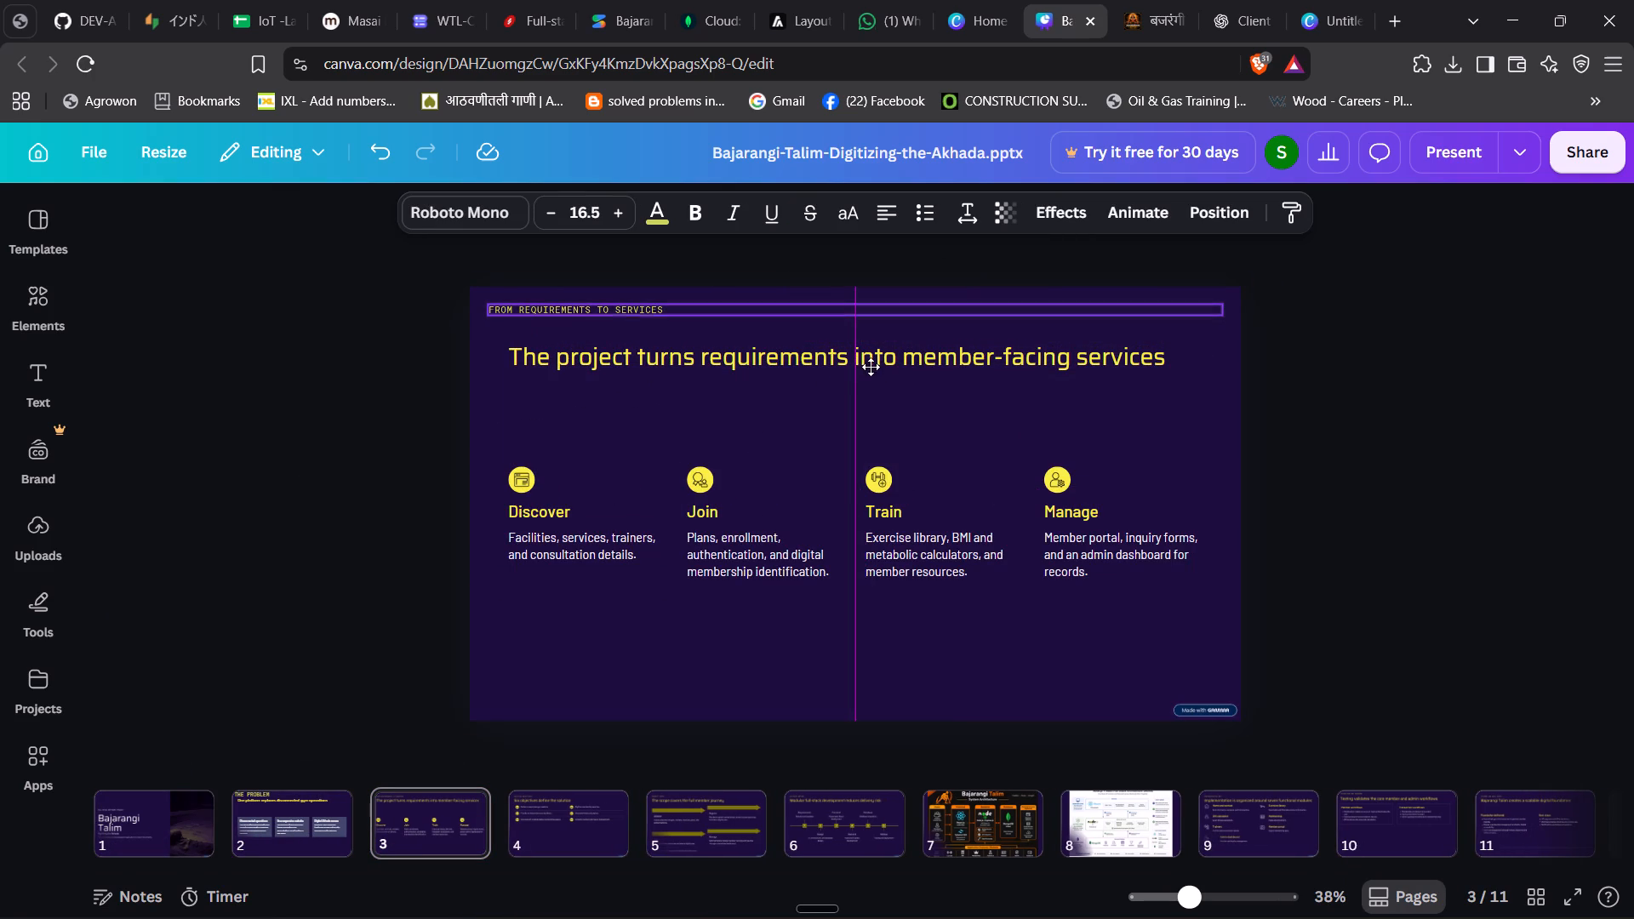
pyautogui.moveTo(871, 367); pyautogui.dragTo(870, 365)
# Increase the font size of the "FROM REQUIREMENTS TO SERVICES" label to 31.5.
pyautogui.tripleClick(609, 220)
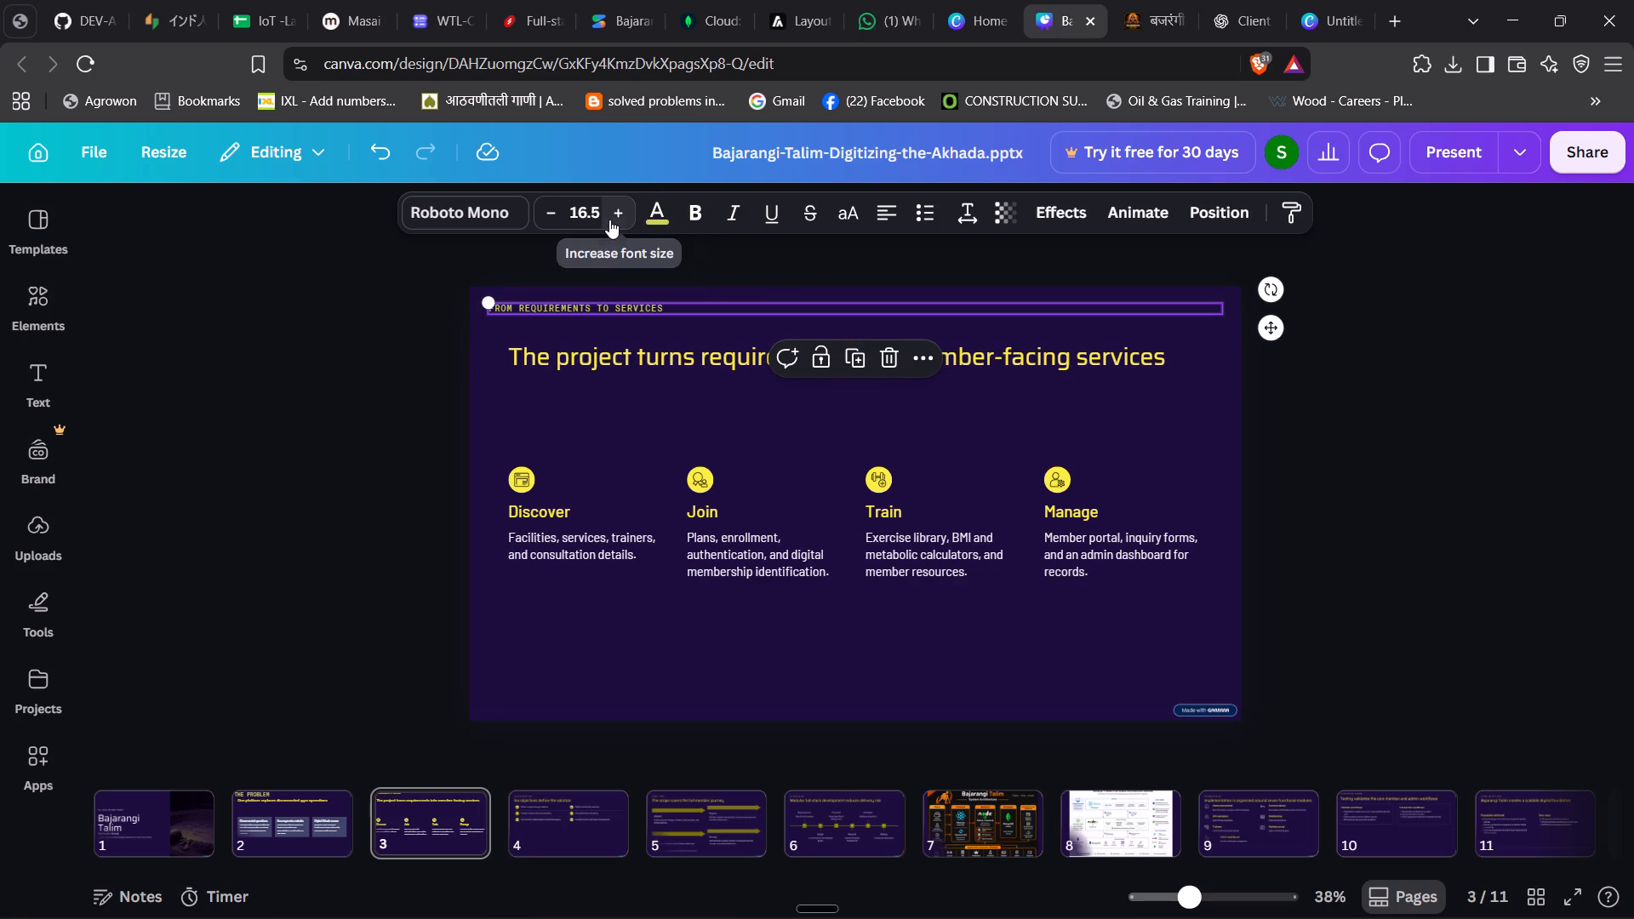
pyautogui.tripleClick(609, 220)
pyautogui.tripleClick(609, 218)
pyautogui.tripleClick(609, 218)
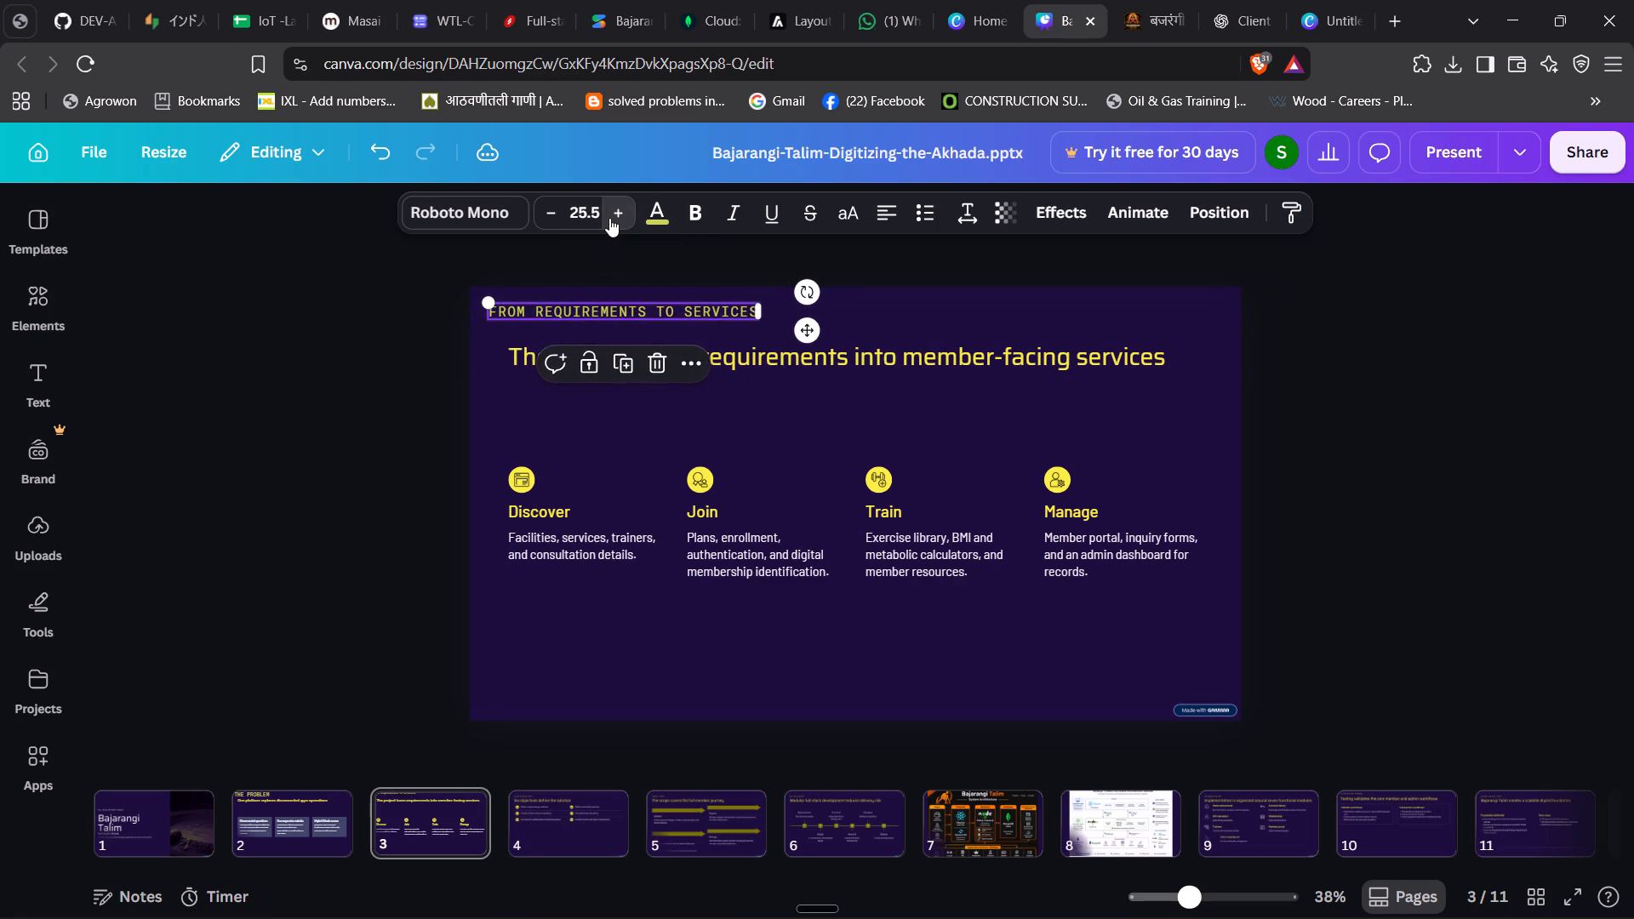
pyautogui.click(609, 218)
pyautogui.doubleClick(609, 218)
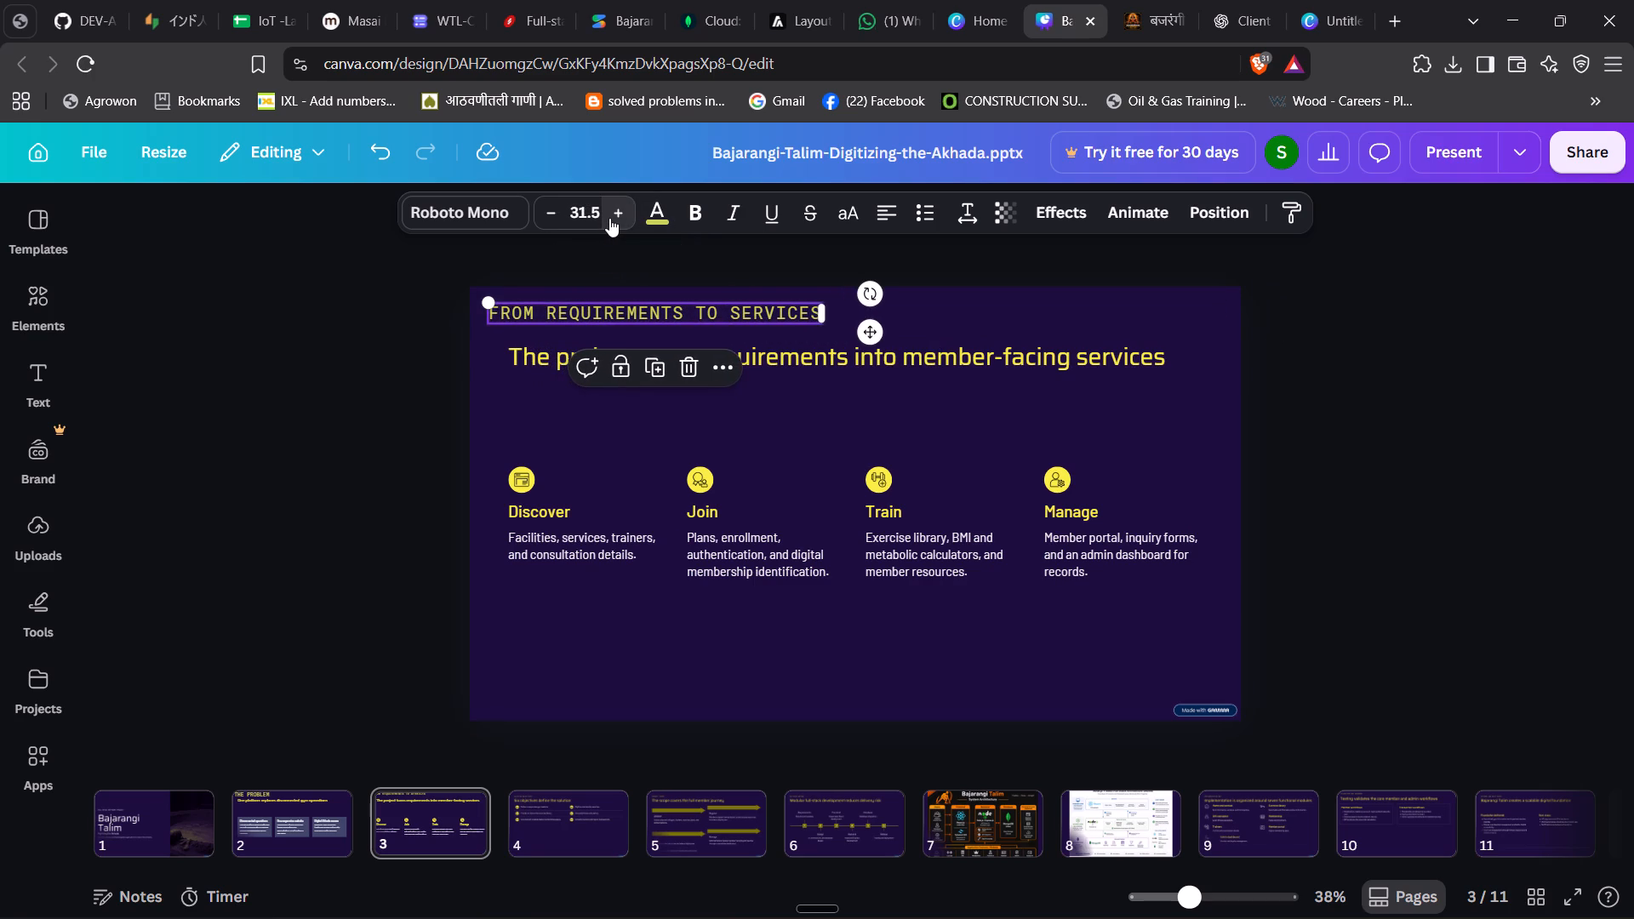
pyautogui.click(603, 452)
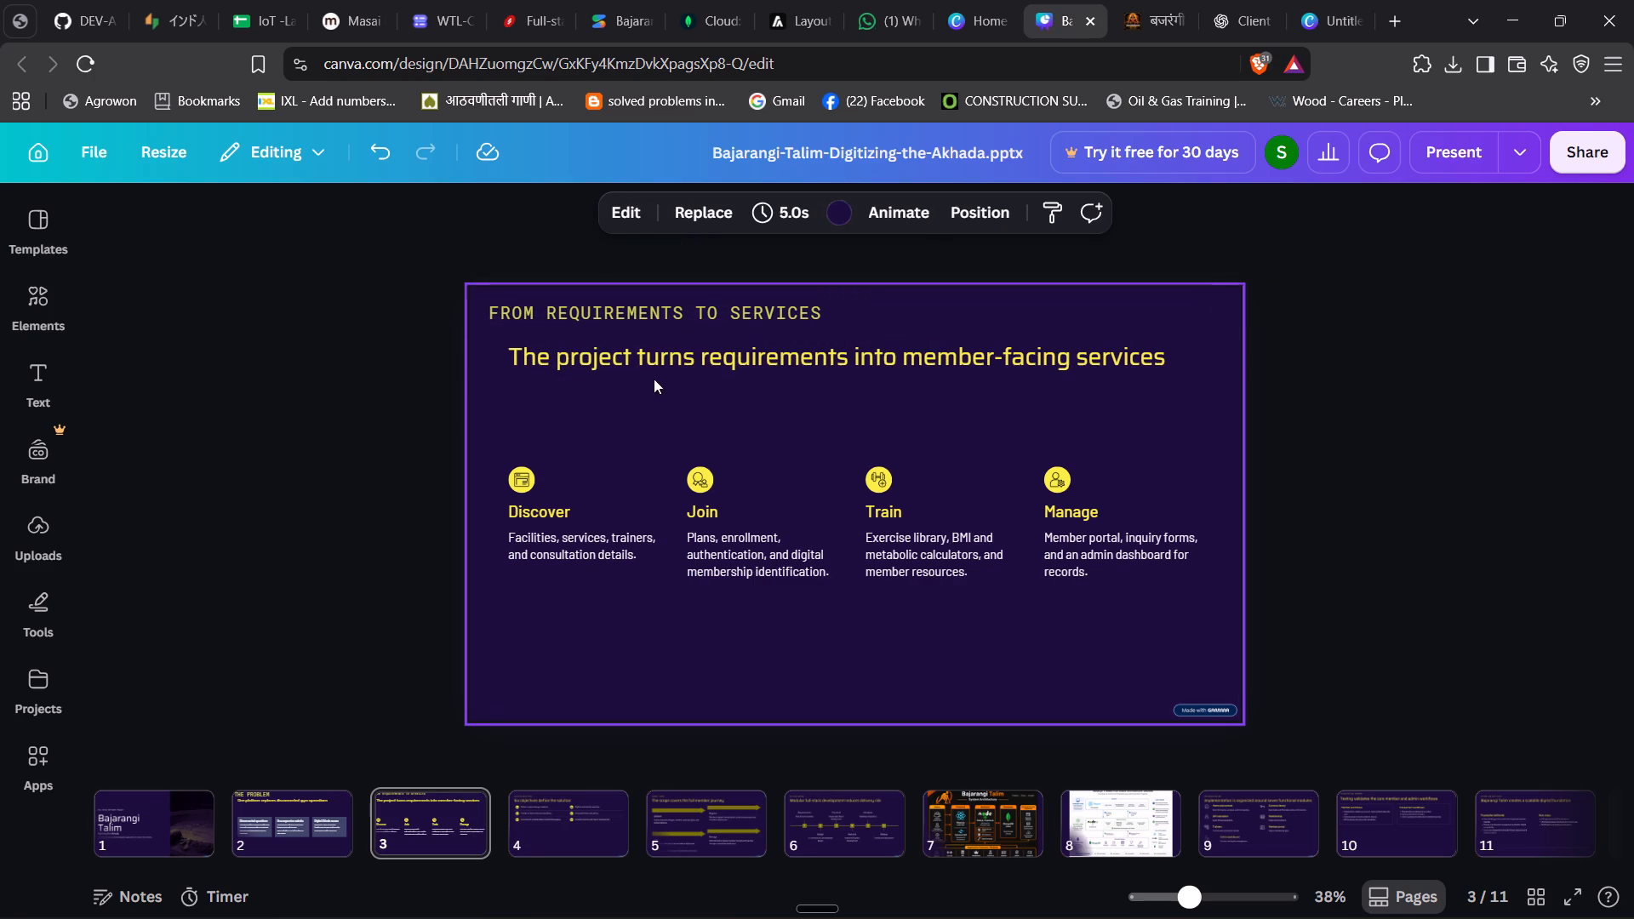
# Move slide 3's heading "The project turns requirements into member-facing services" slightly up and right, closer beneath the label.
pyautogui.moveTo(673, 354); pyautogui.dragTo(679, 346)
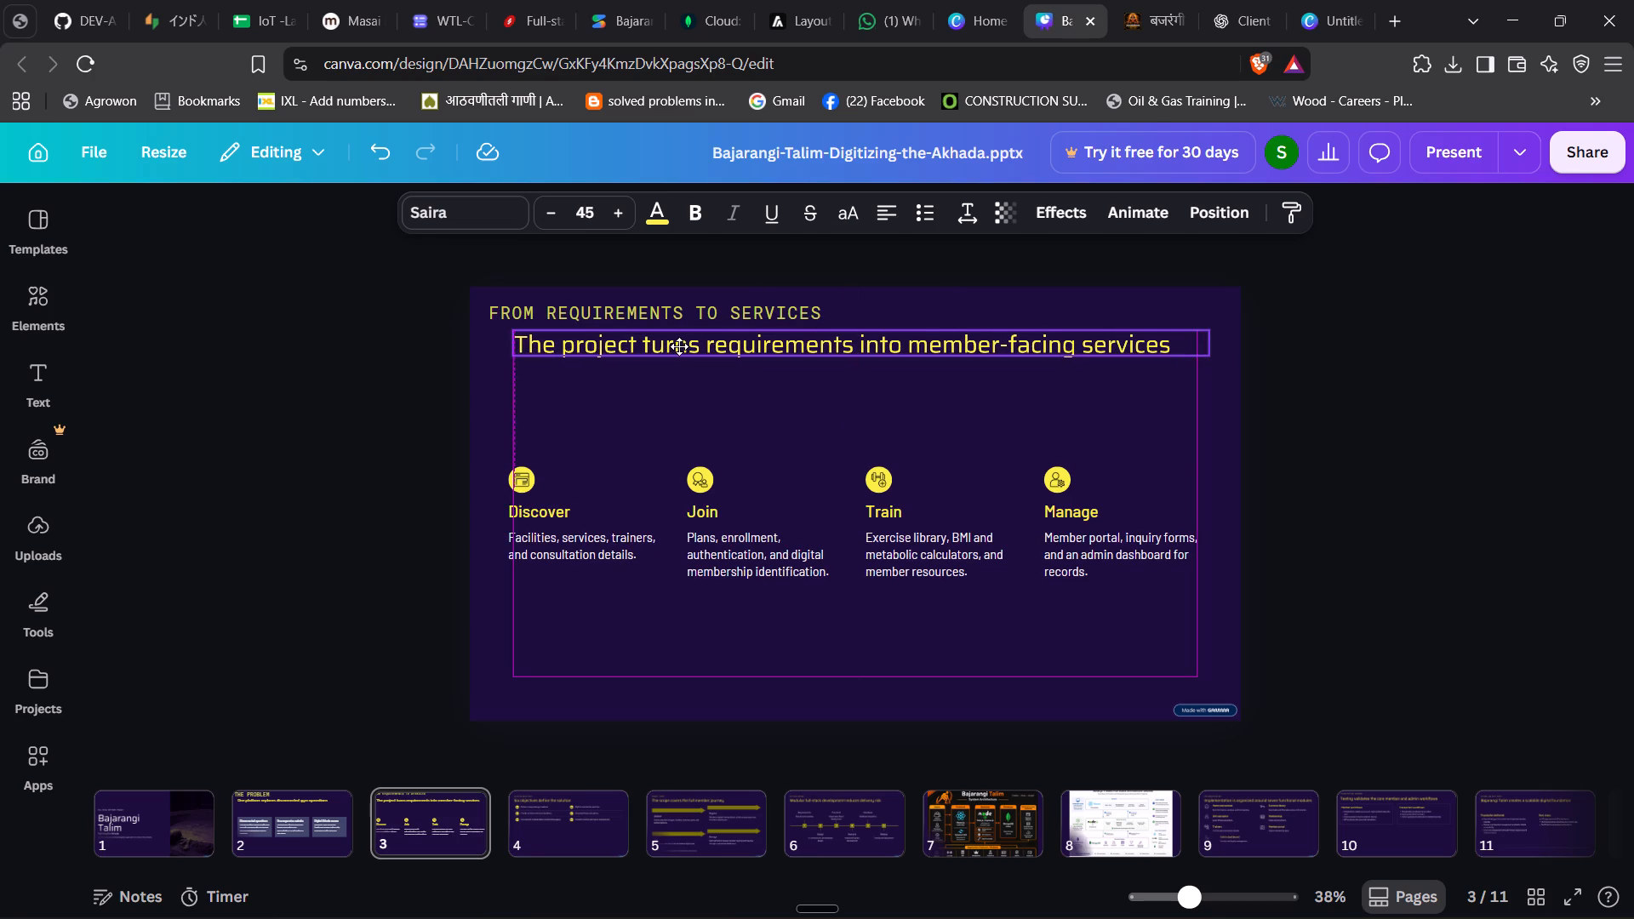
pyautogui.moveTo(679, 346); pyautogui.dragTo(679, 345)
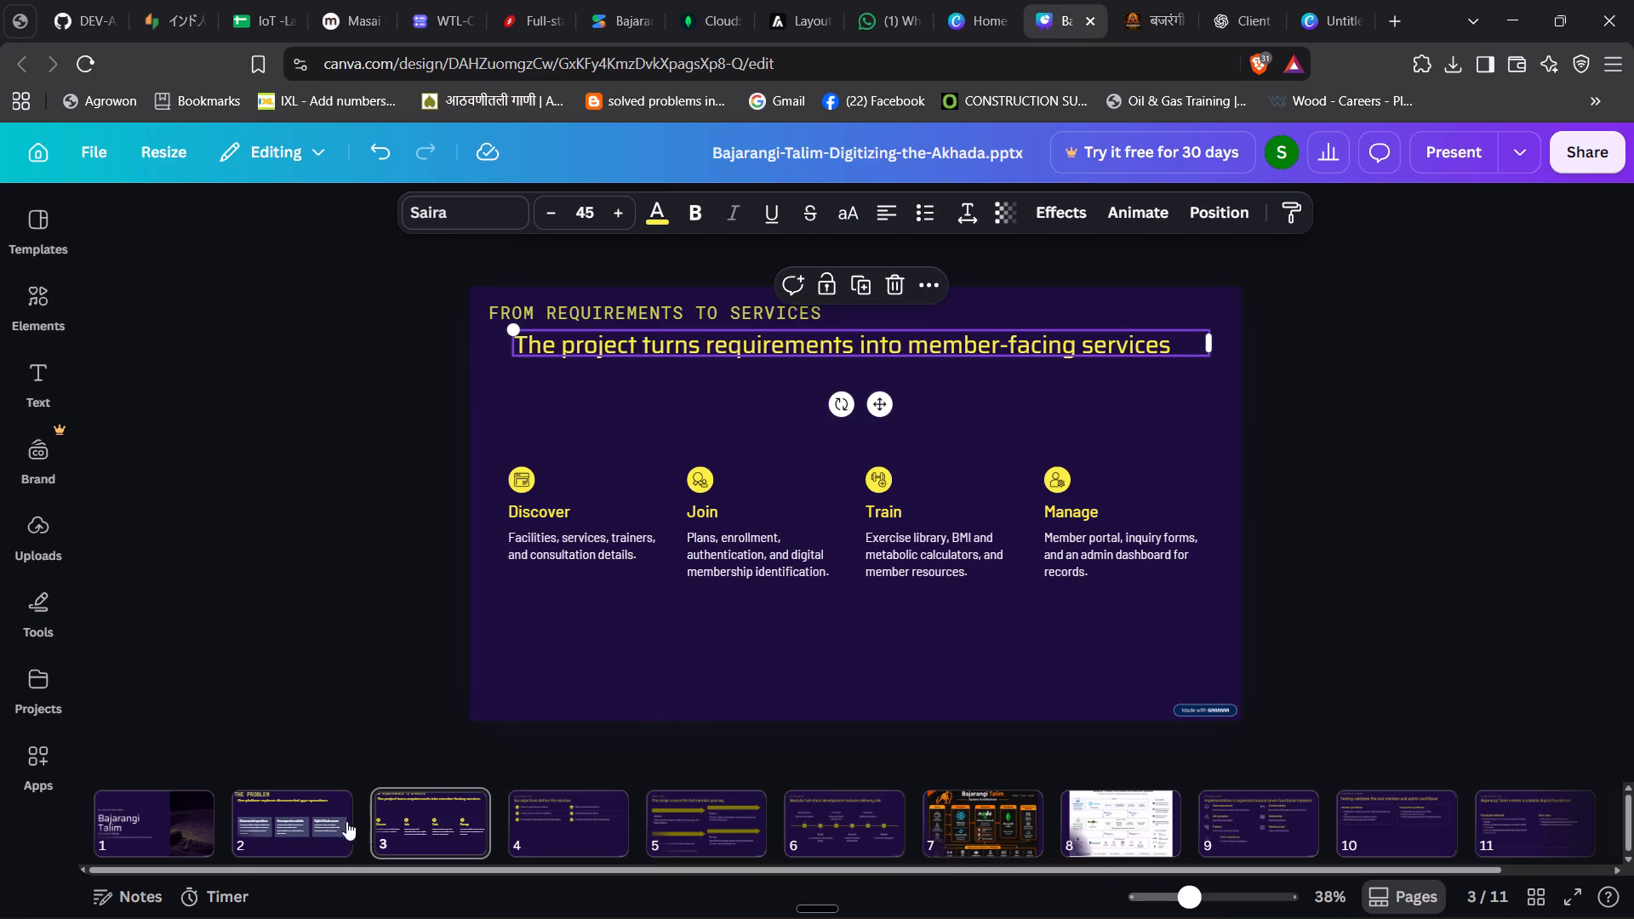
# On slide 1, shift the full-slide overlay left to uncover the gamma.app badge in the bottom-right corner, and delete the badge.
pyautogui.click(318, 814)
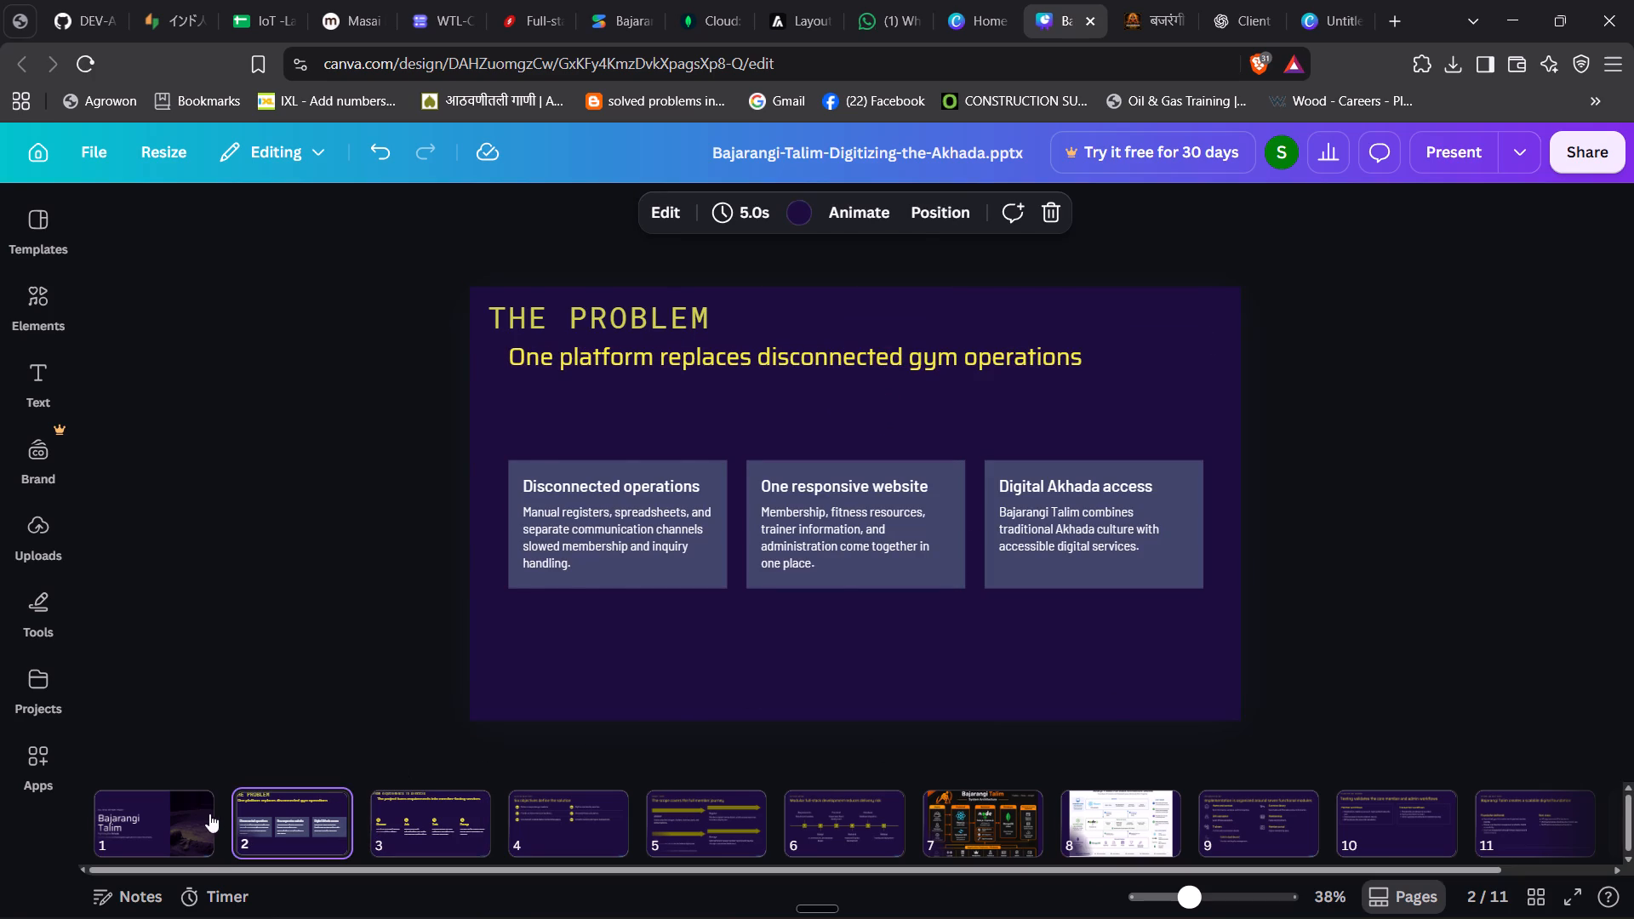
pyautogui.click(180, 825)
pyautogui.moveTo(1094, 534); pyautogui.dragTo(1039, 534)
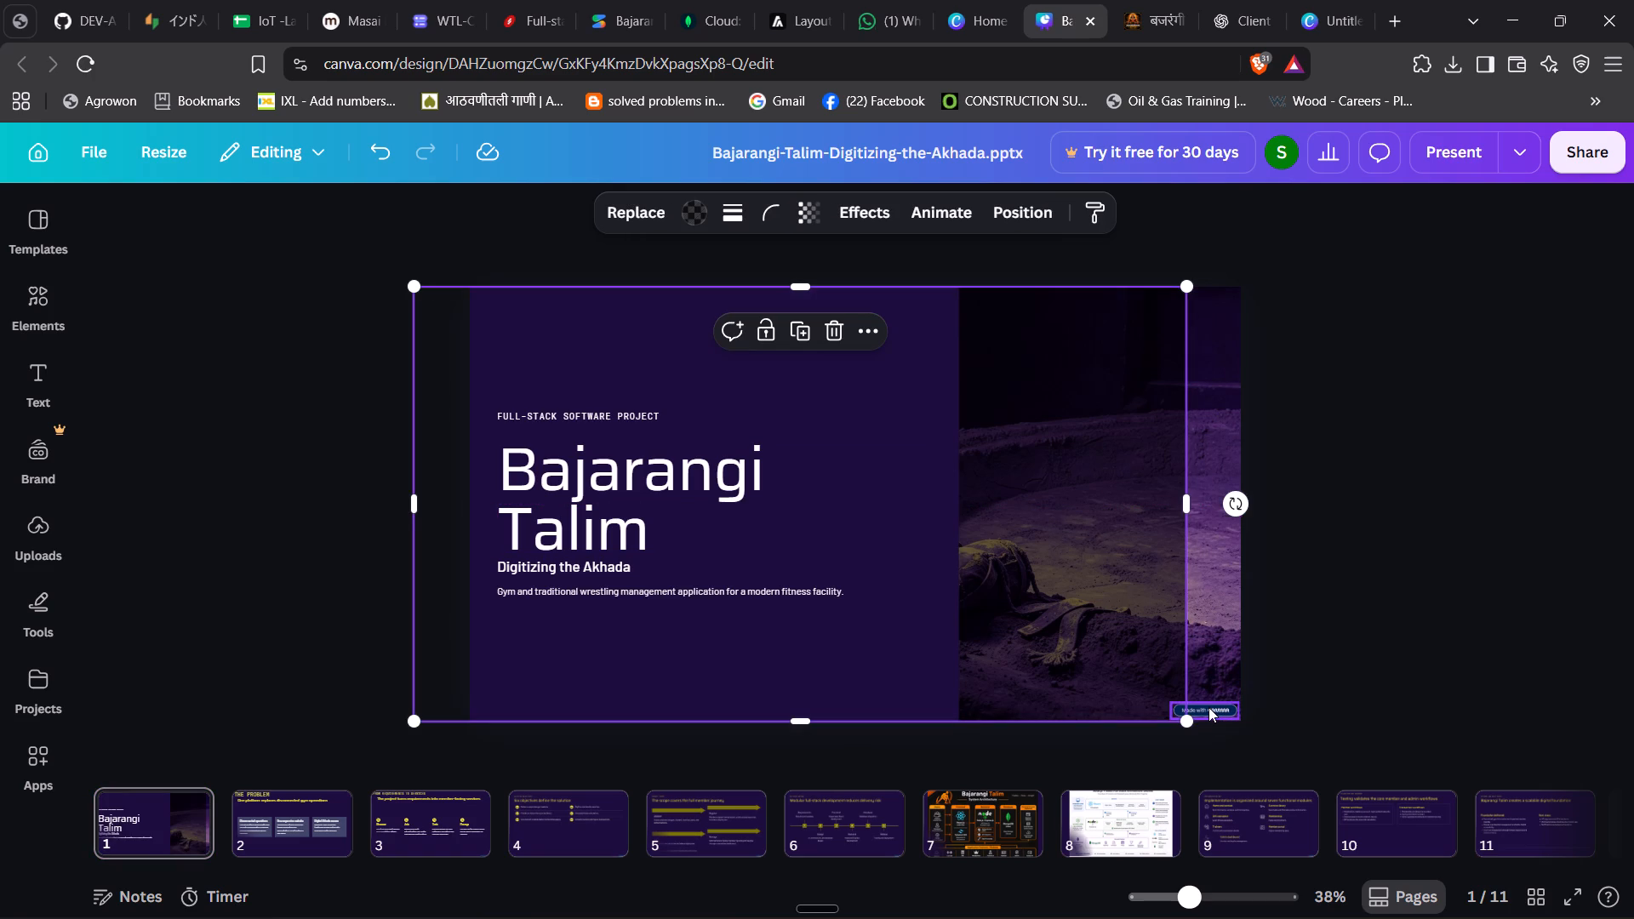
pyautogui.click(1208, 707)
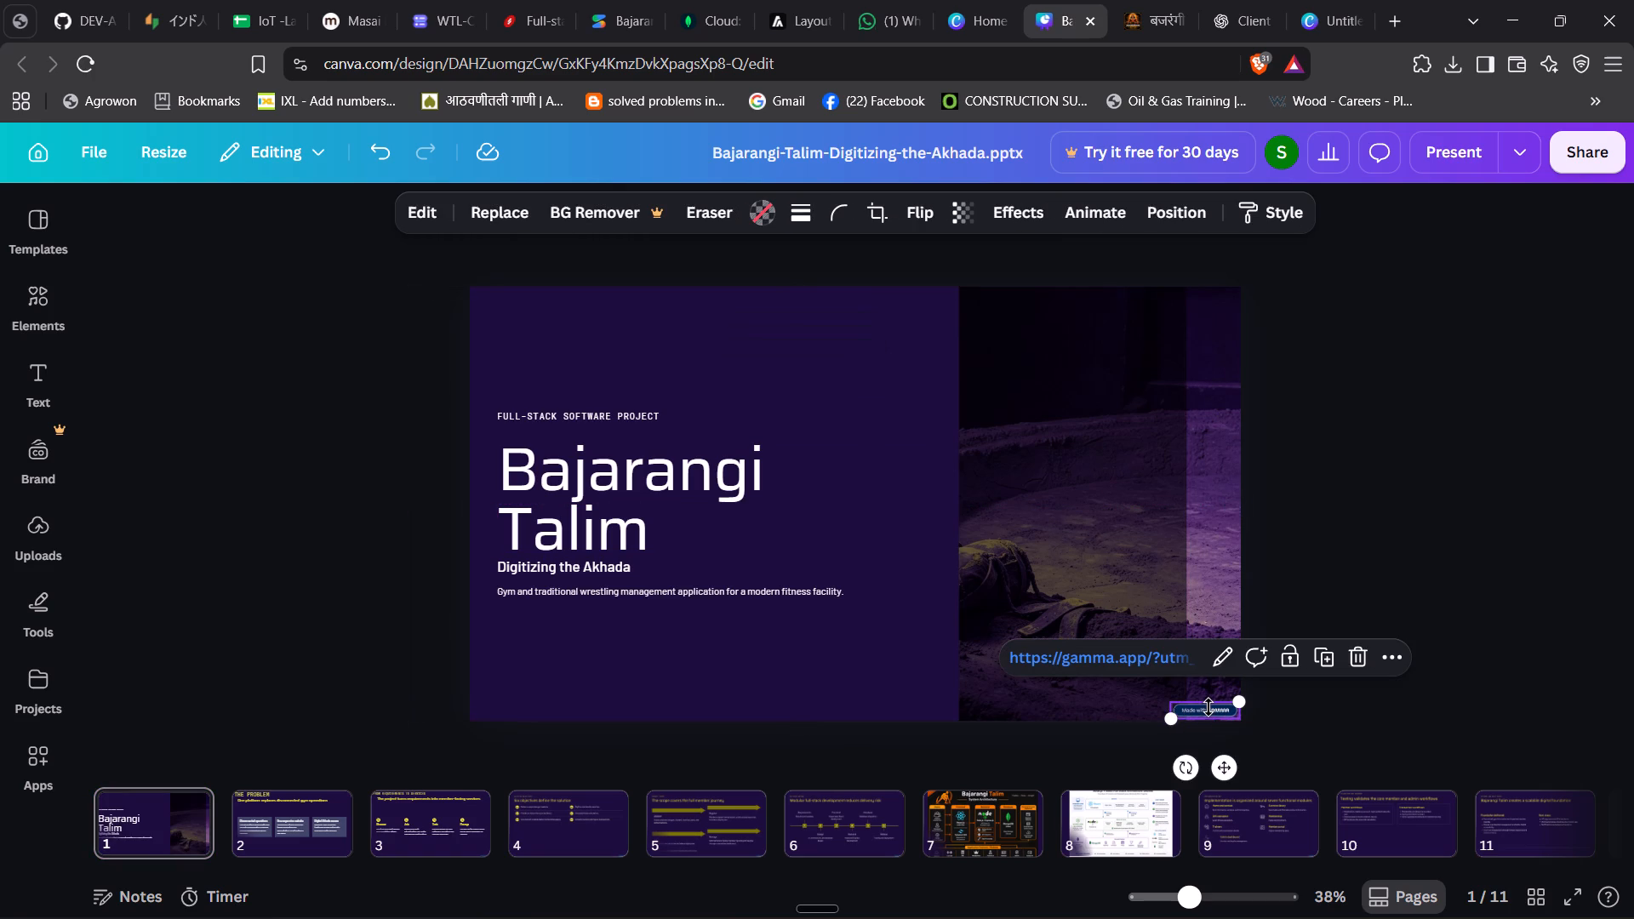
pyautogui.press('Delete')
pyautogui.press('Delete')
# Move the overlay on slide 1 back to the right so it covers the whole slide.
pyautogui.moveTo(1096, 618); pyautogui.dragTo(1143, 624)
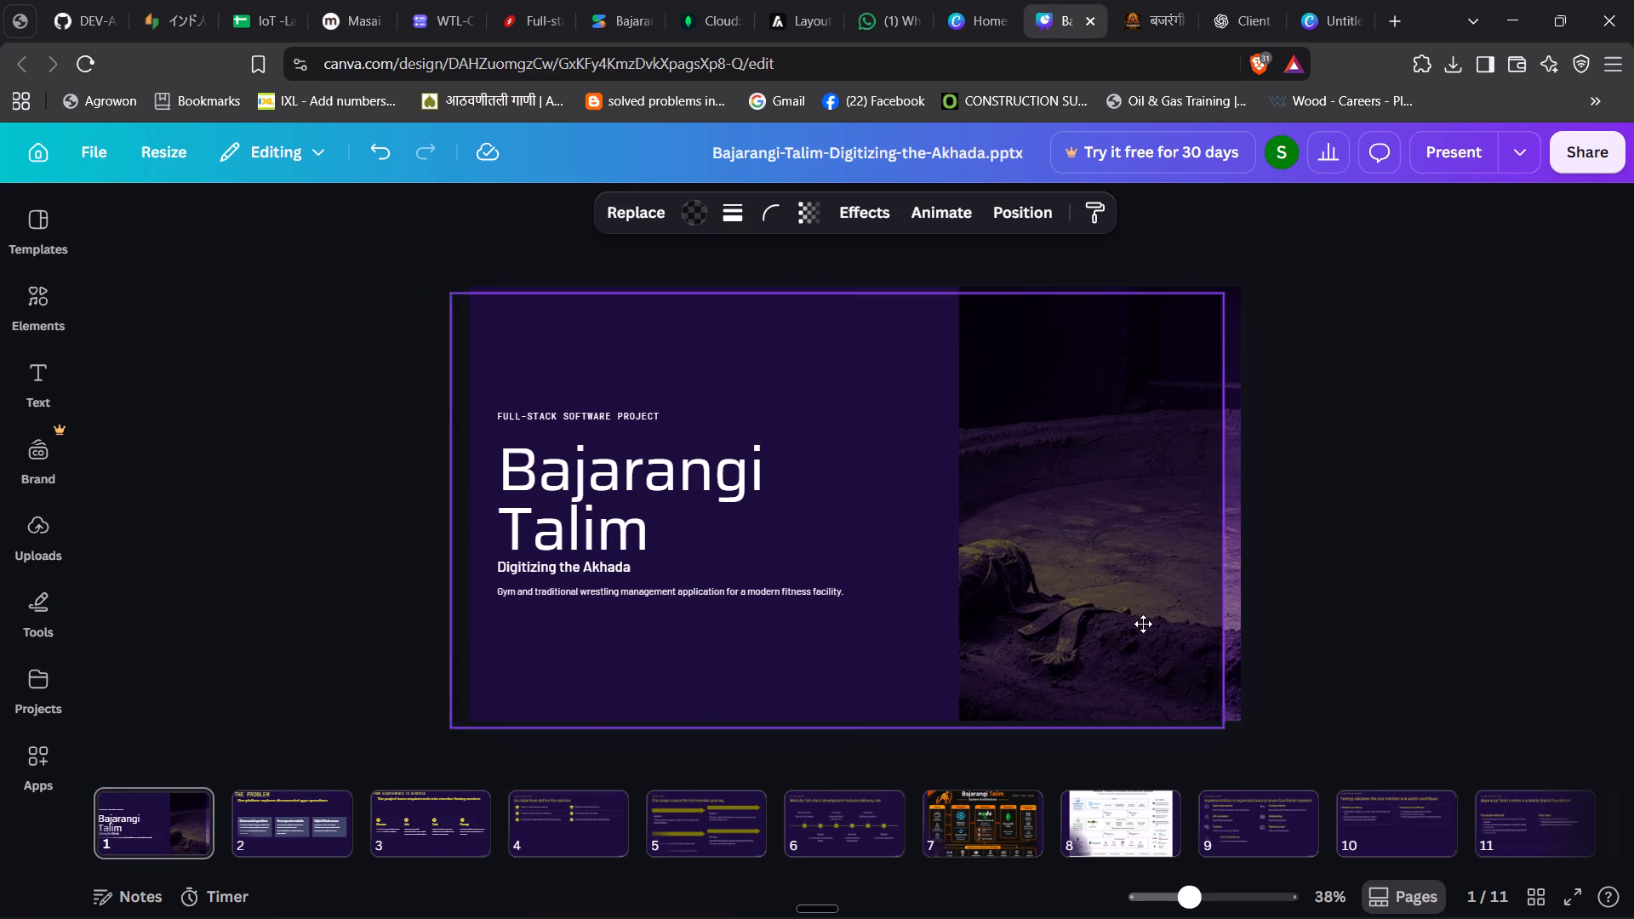
pyautogui.moveTo(1143, 624); pyautogui.dragTo(1157, 623)
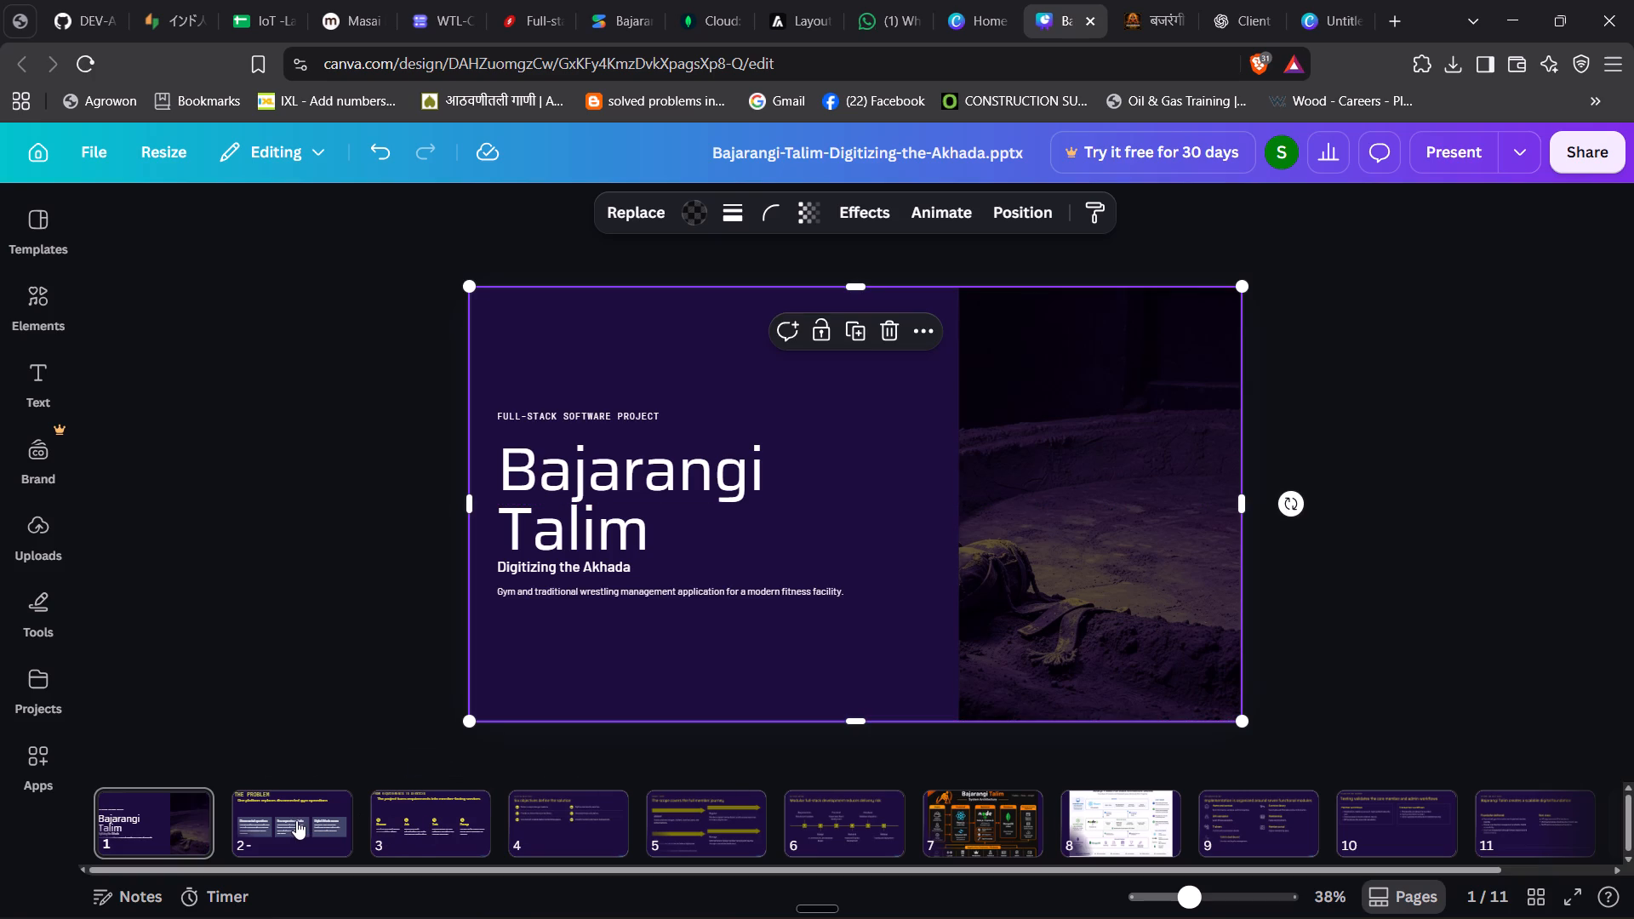
# Delete the "Made with Gamma" badge from the bottom-right corner of slide 3.
pyautogui.click(296, 820)
pyautogui.press('Right')
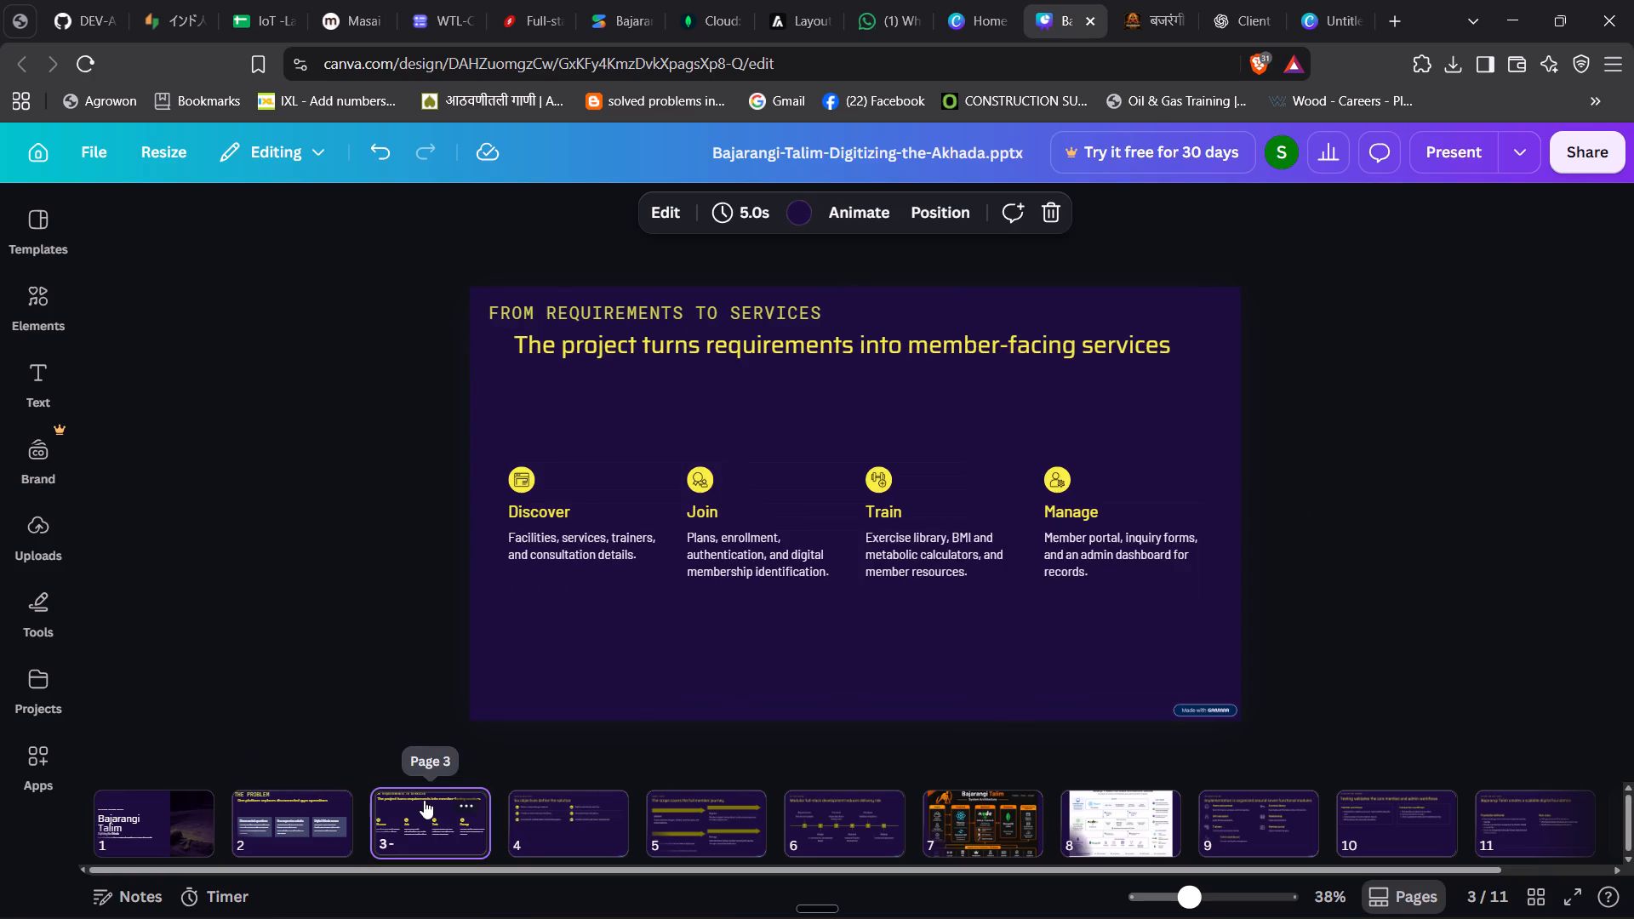
pyautogui.press('Right')
pyautogui.press('Left')
pyautogui.click(1186, 705)
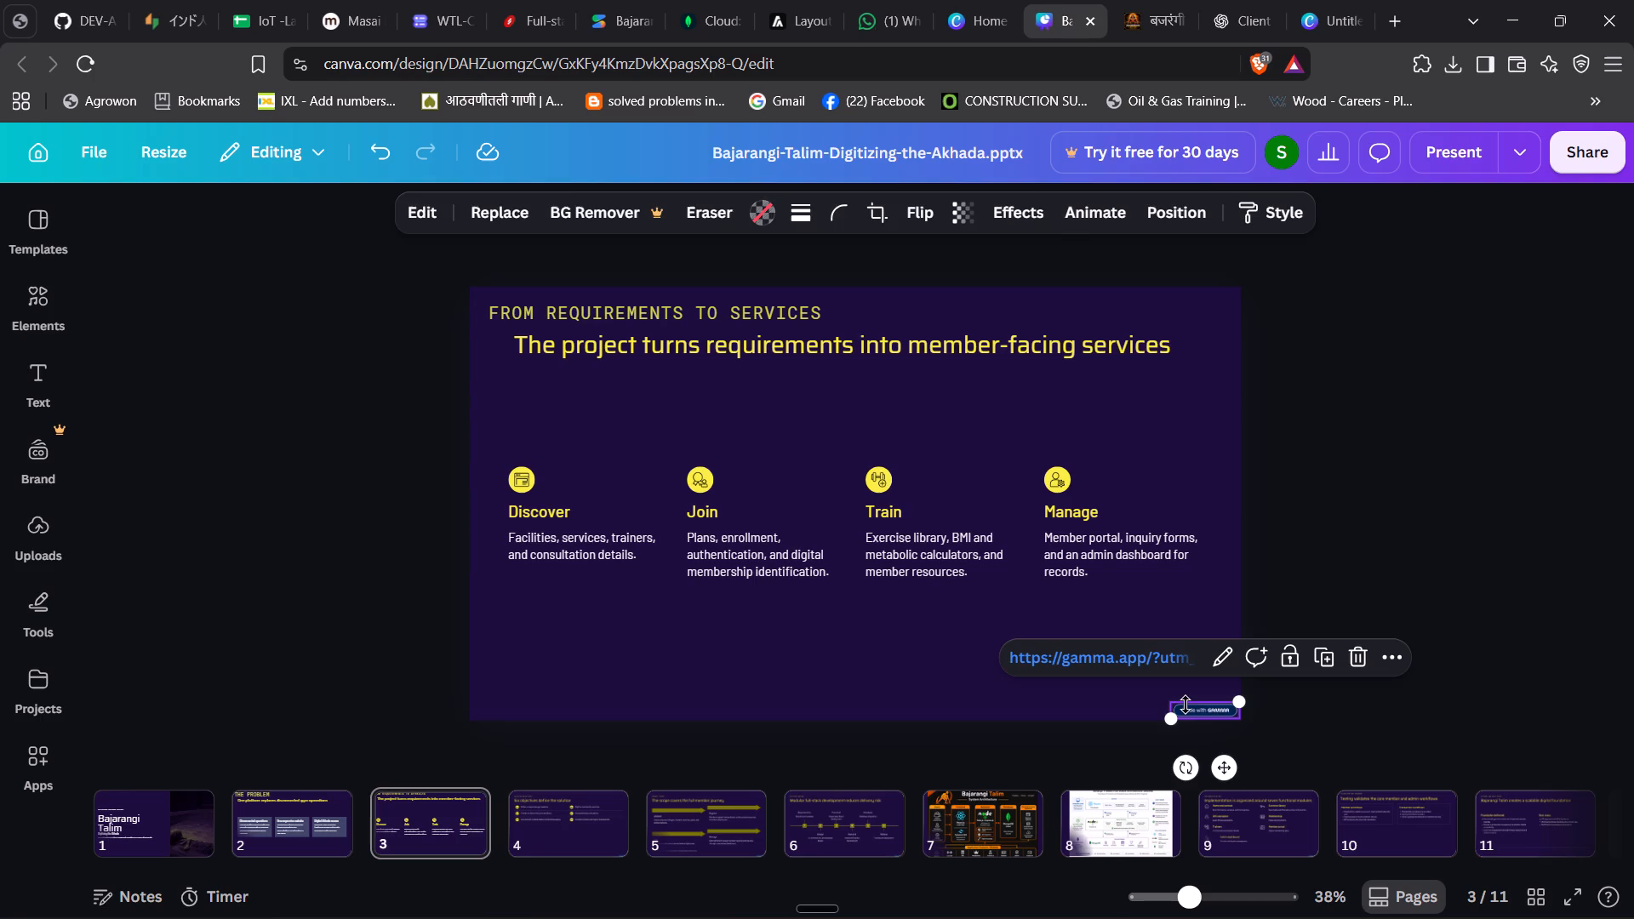
pyautogui.press('Delete')
pyautogui.press('Delete')
# Delete the "Made with Gamma" badge from the bottom-right corner of slide 4, "Six objectives define the solution".
pyautogui.click(577, 833)
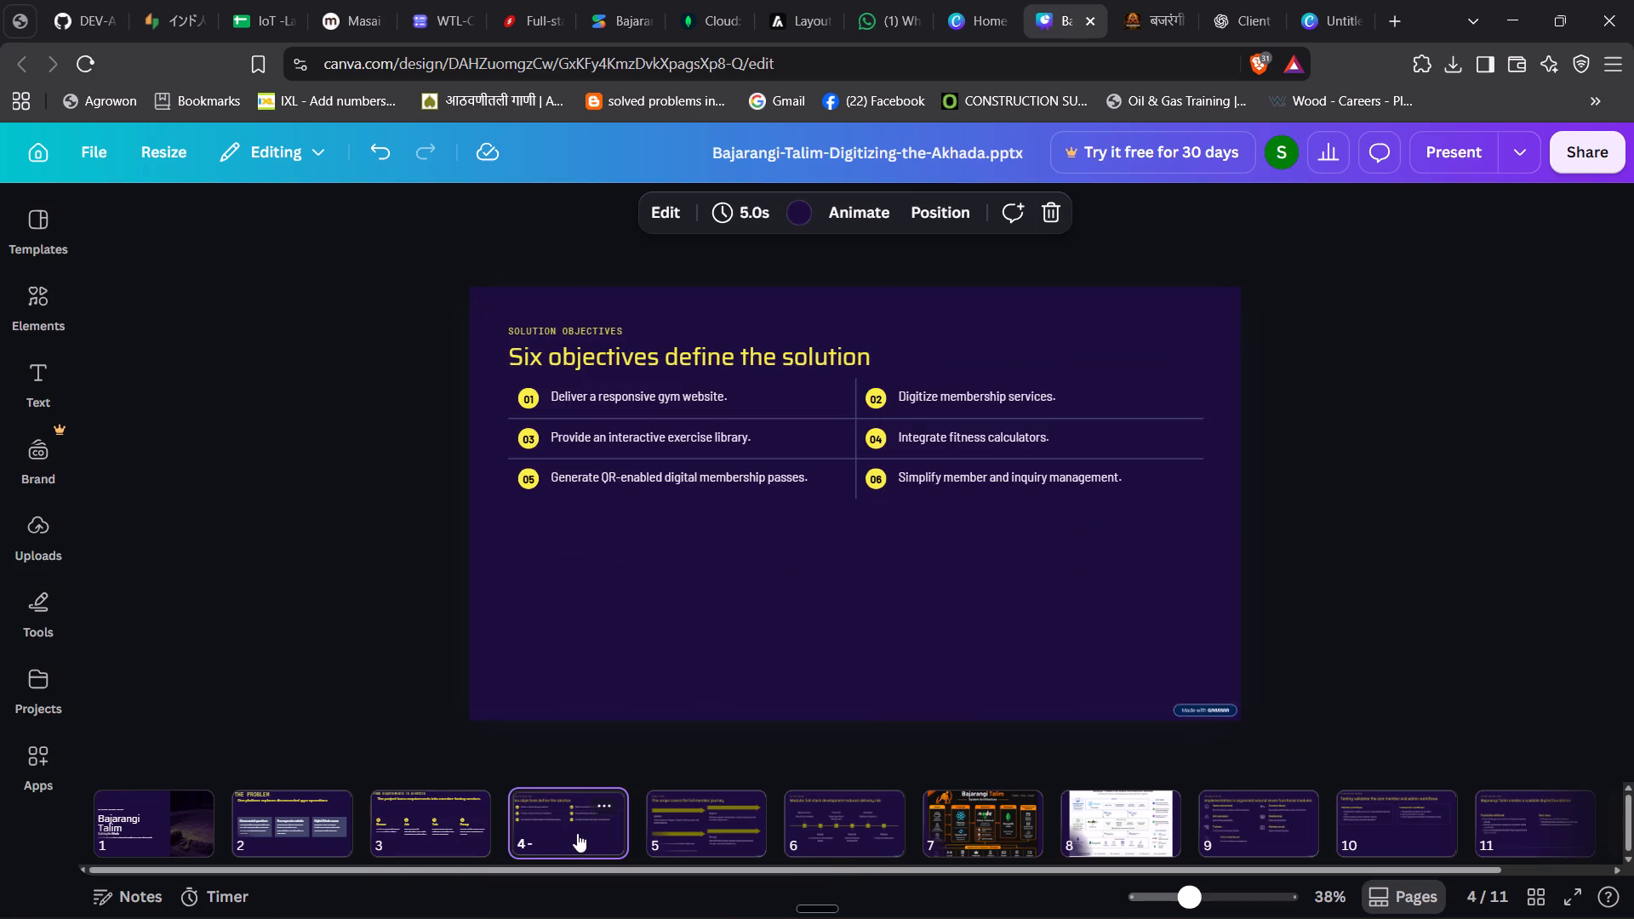
pyautogui.click(1178, 711)
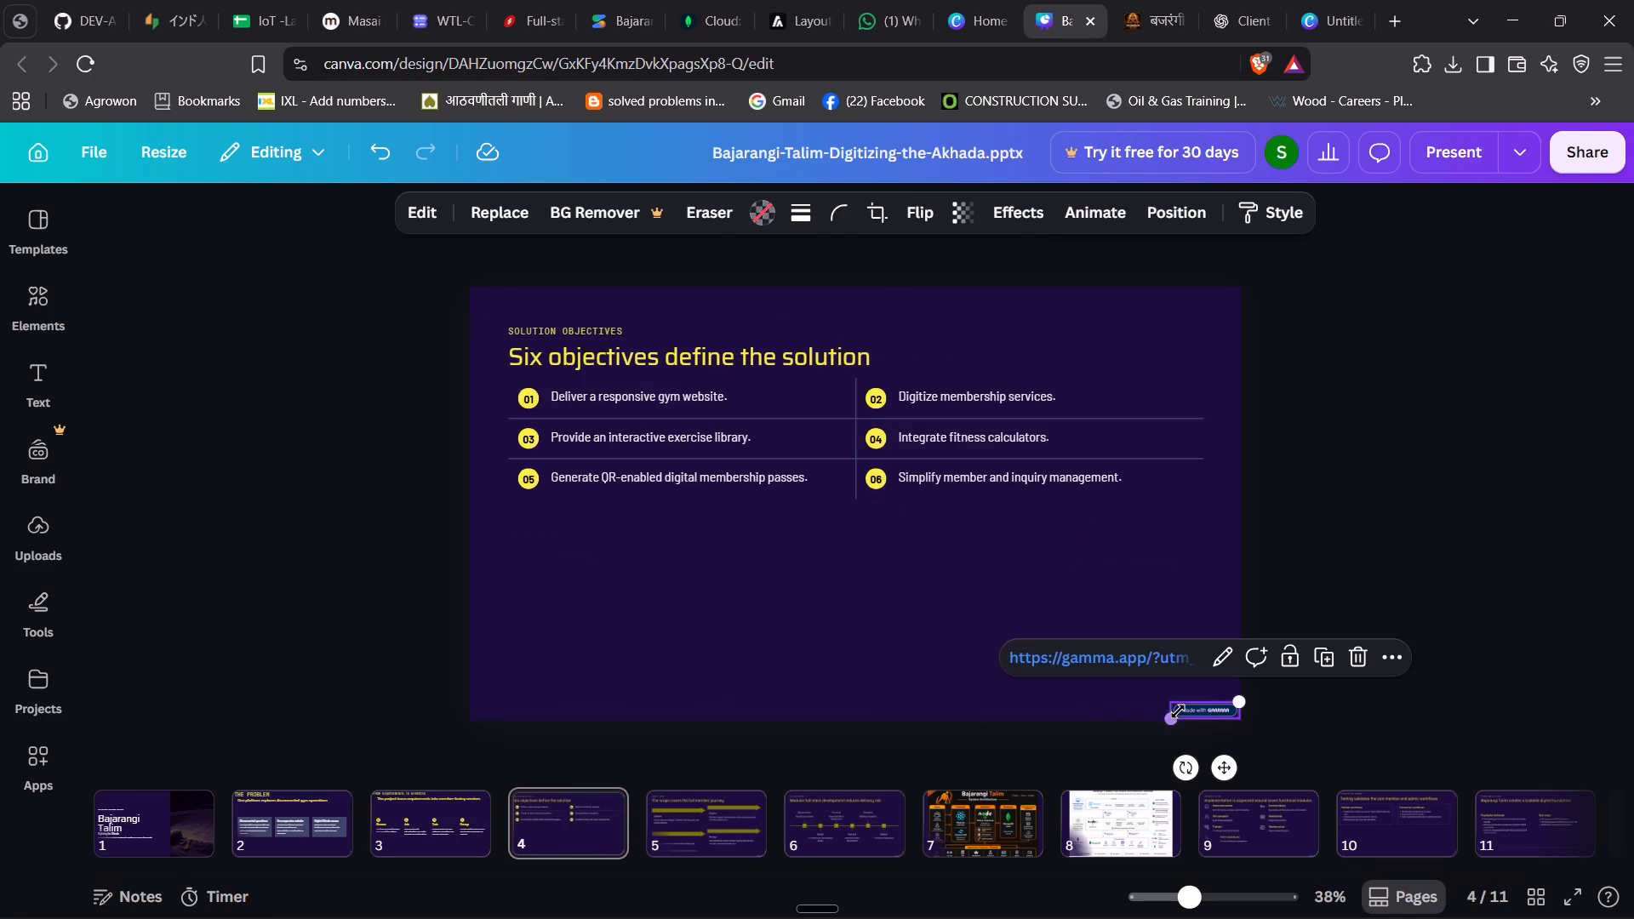
pyautogui.press('Delete')
pyautogui.press('Delete')
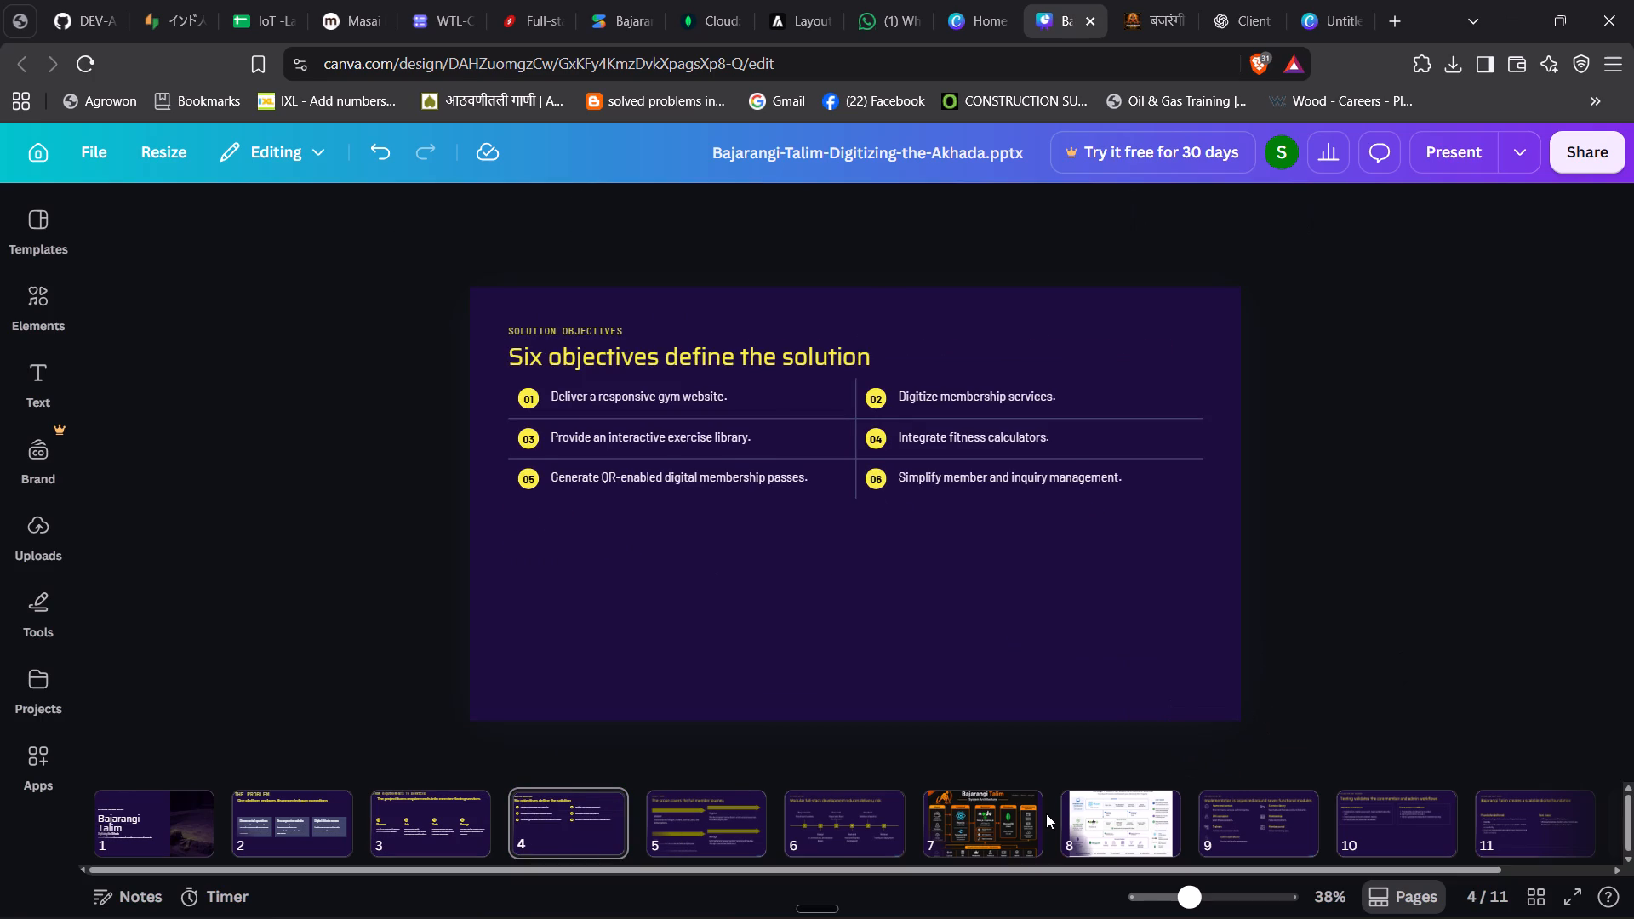
# Delete the "Made with Gamma" badge from the bottom-right corner of slide 5, "The scope covers the full member journey".
pyautogui.press('Right')
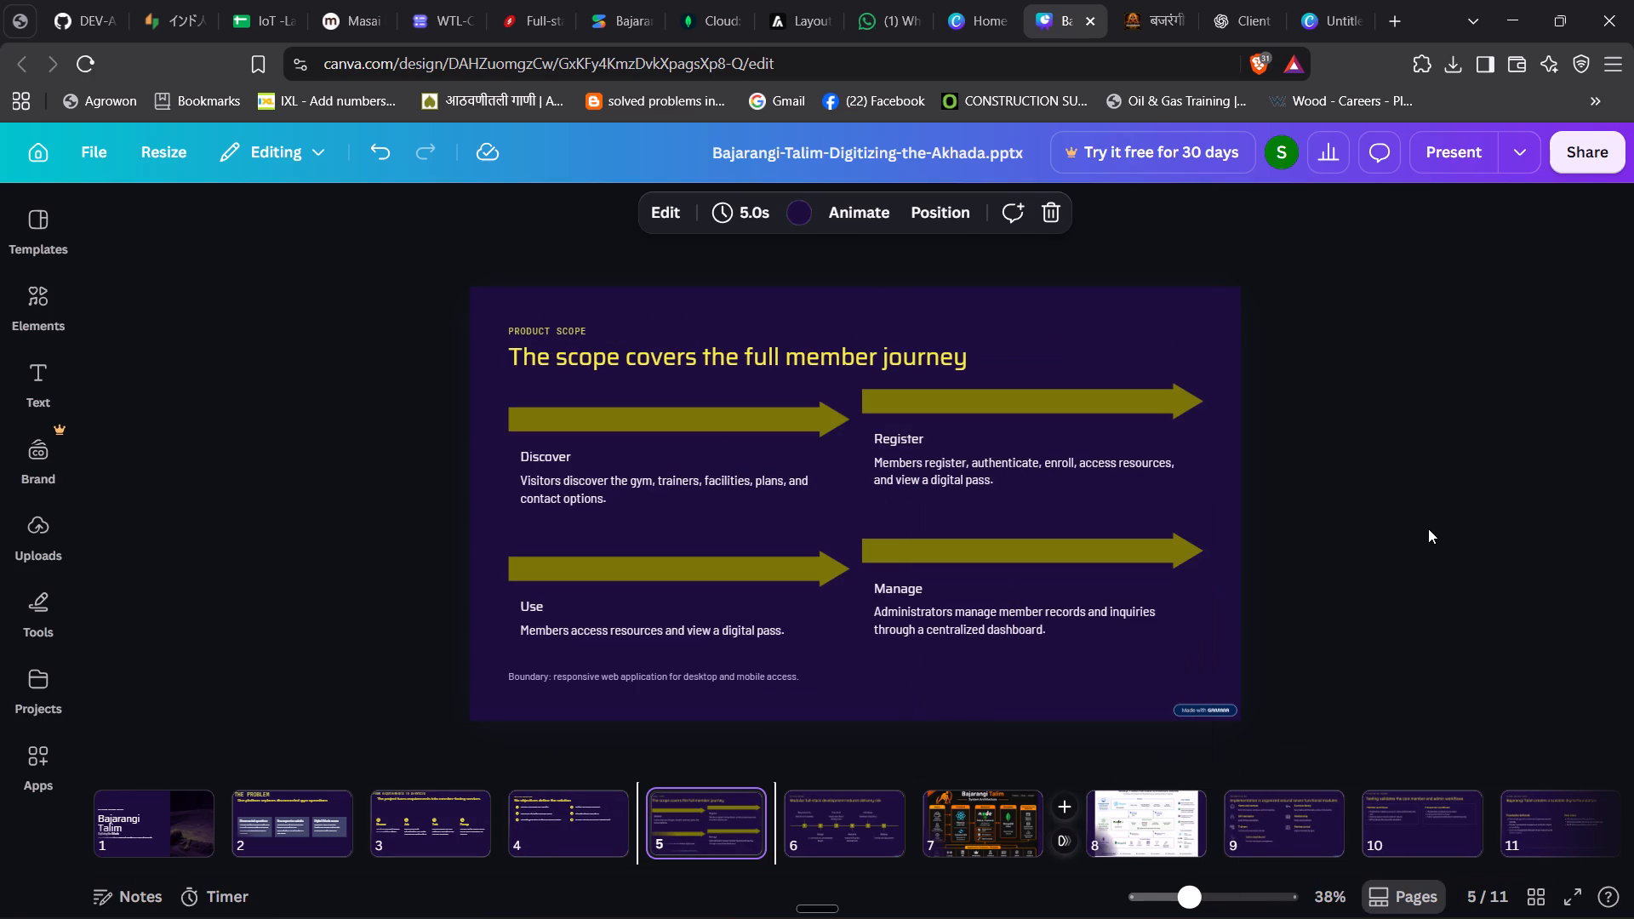
pyautogui.click(1428, 528)
pyautogui.click(1214, 701)
pyautogui.press('Delete')
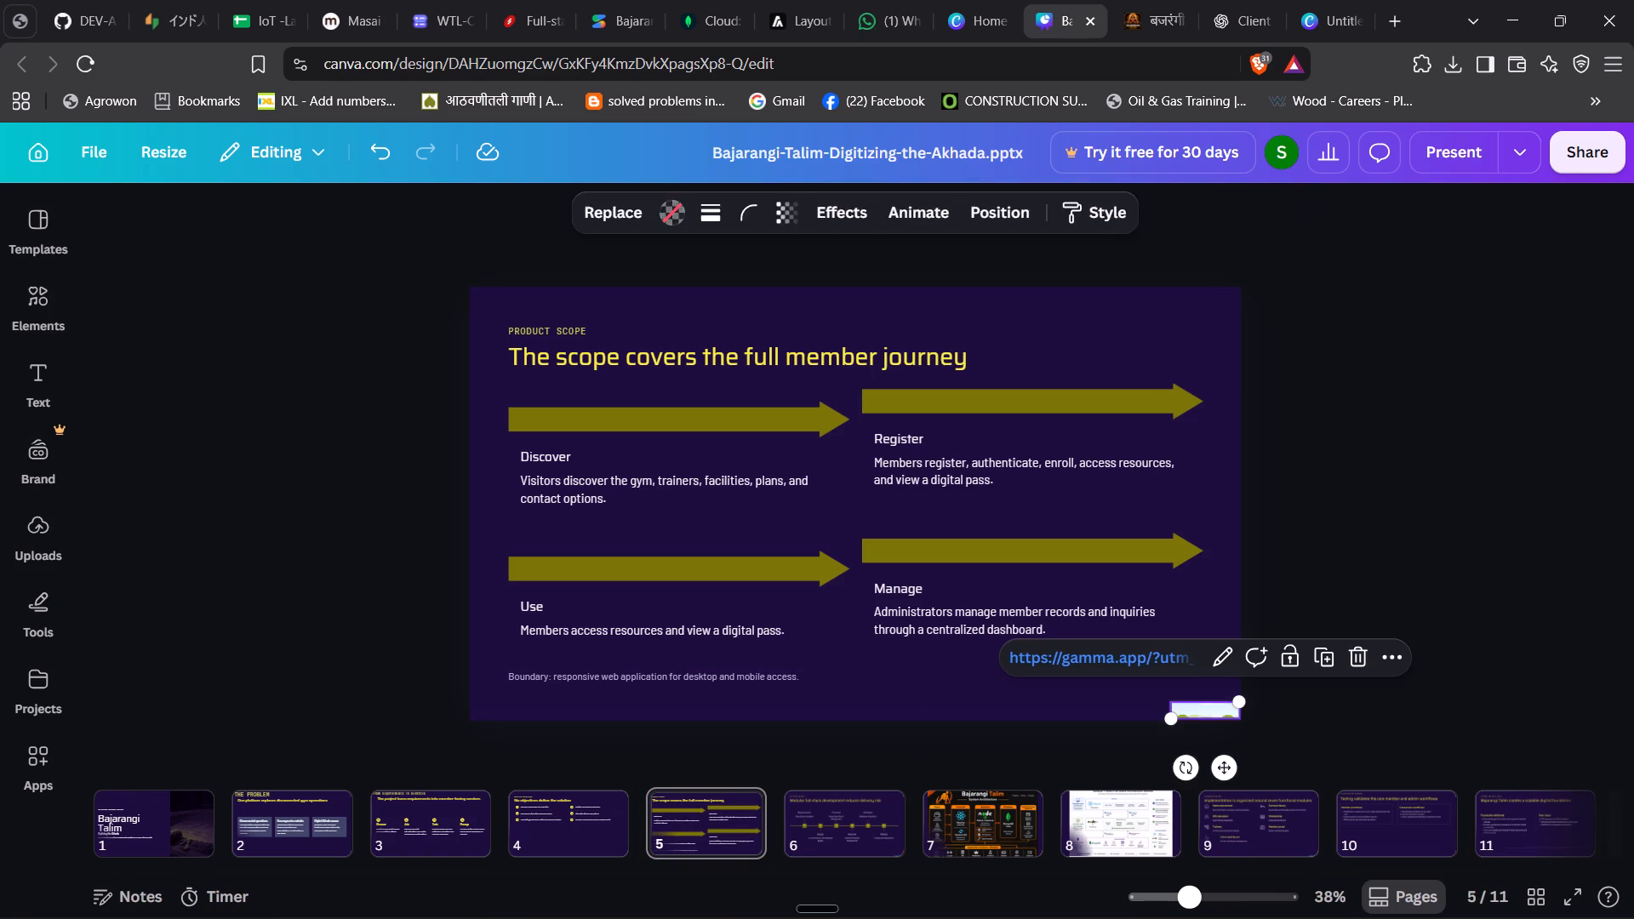
pyautogui.press('Delete')
# Delete the "Made with Gamma" badge from the bottom-right corner of slide 6, the development timeline slide.
pyautogui.press('Right')
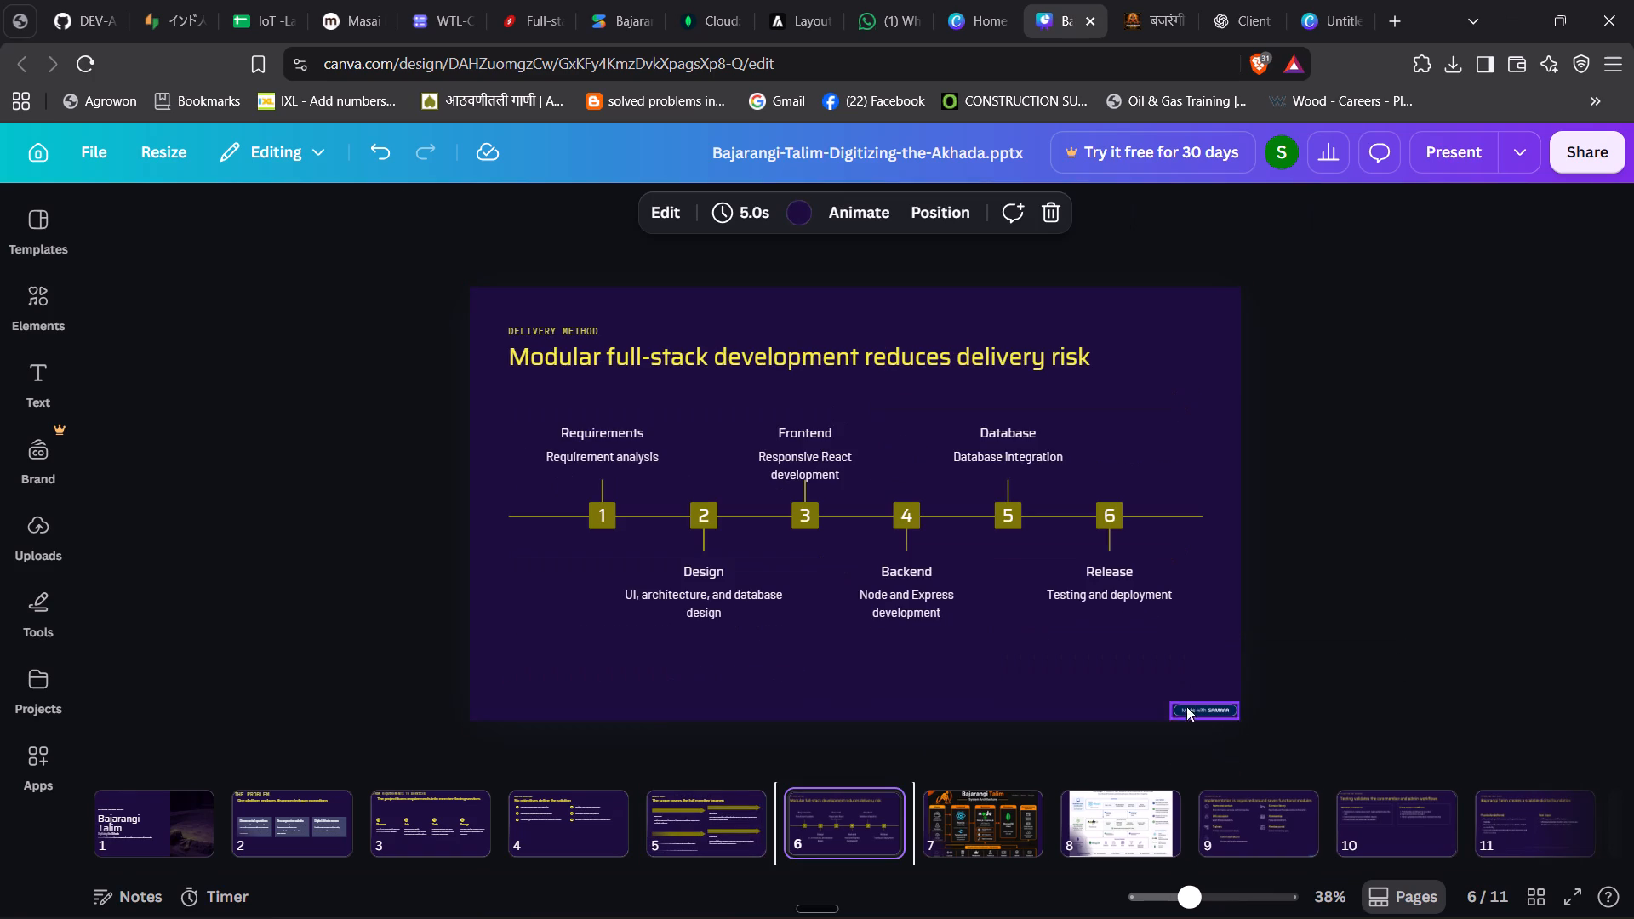
pyautogui.click(1199, 705)
pyautogui.press('Delete')
pyautogui.press('Delete')
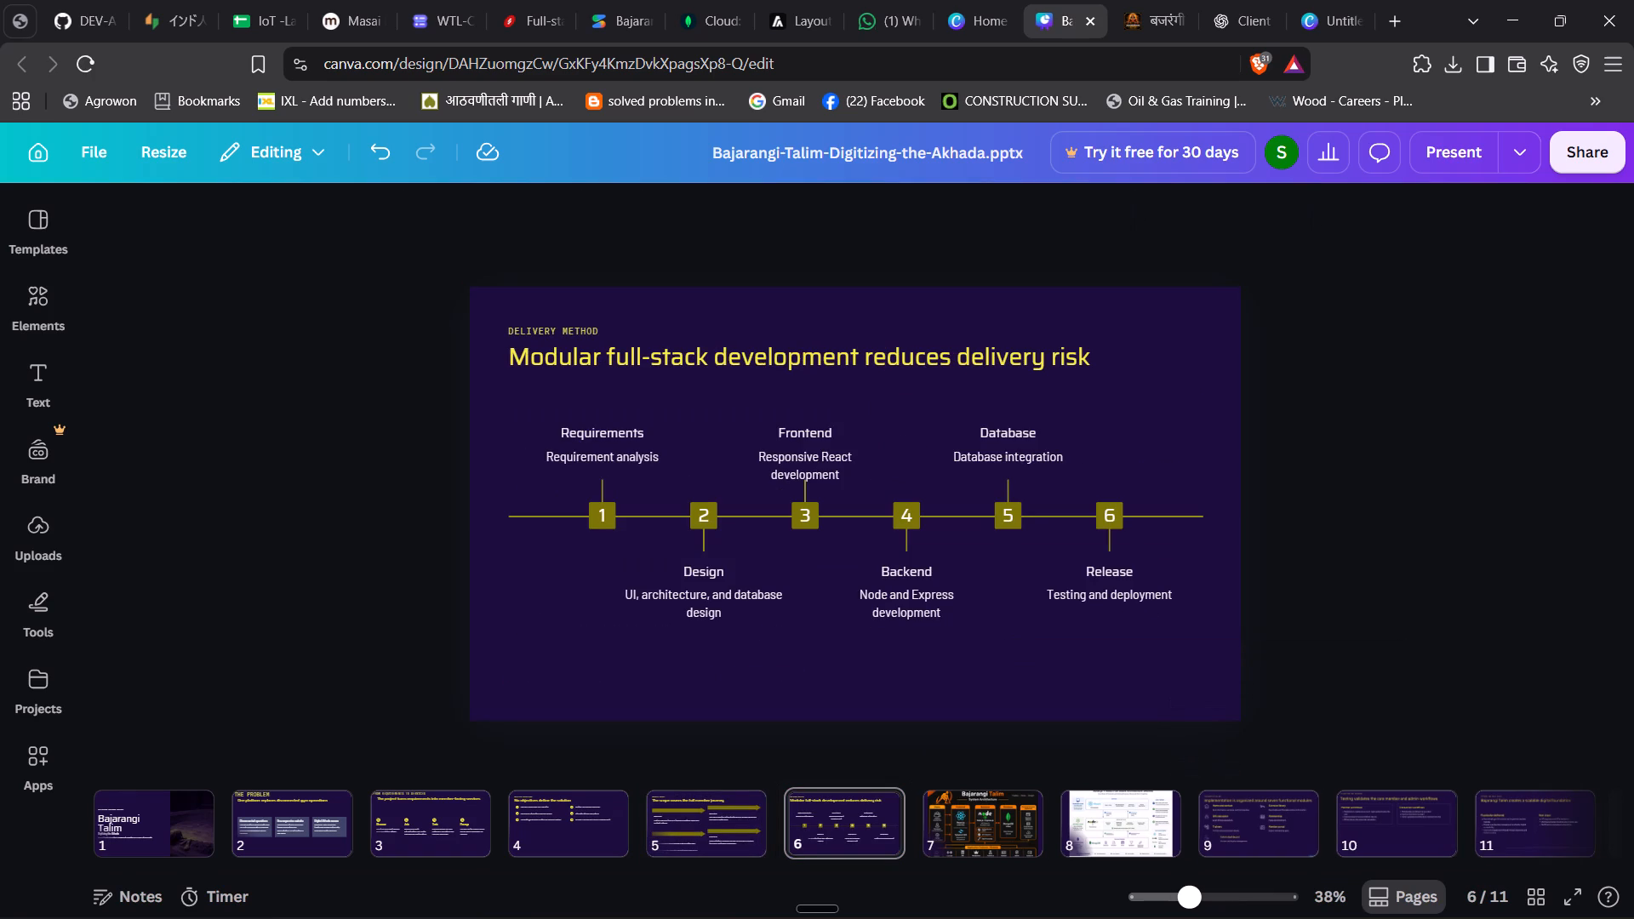
# Skip past the image slides 7 and 8 and delete the "Made with Gamma" badge on slide 9.
pyautogui.press('Right')
pyautogui.press('Right')
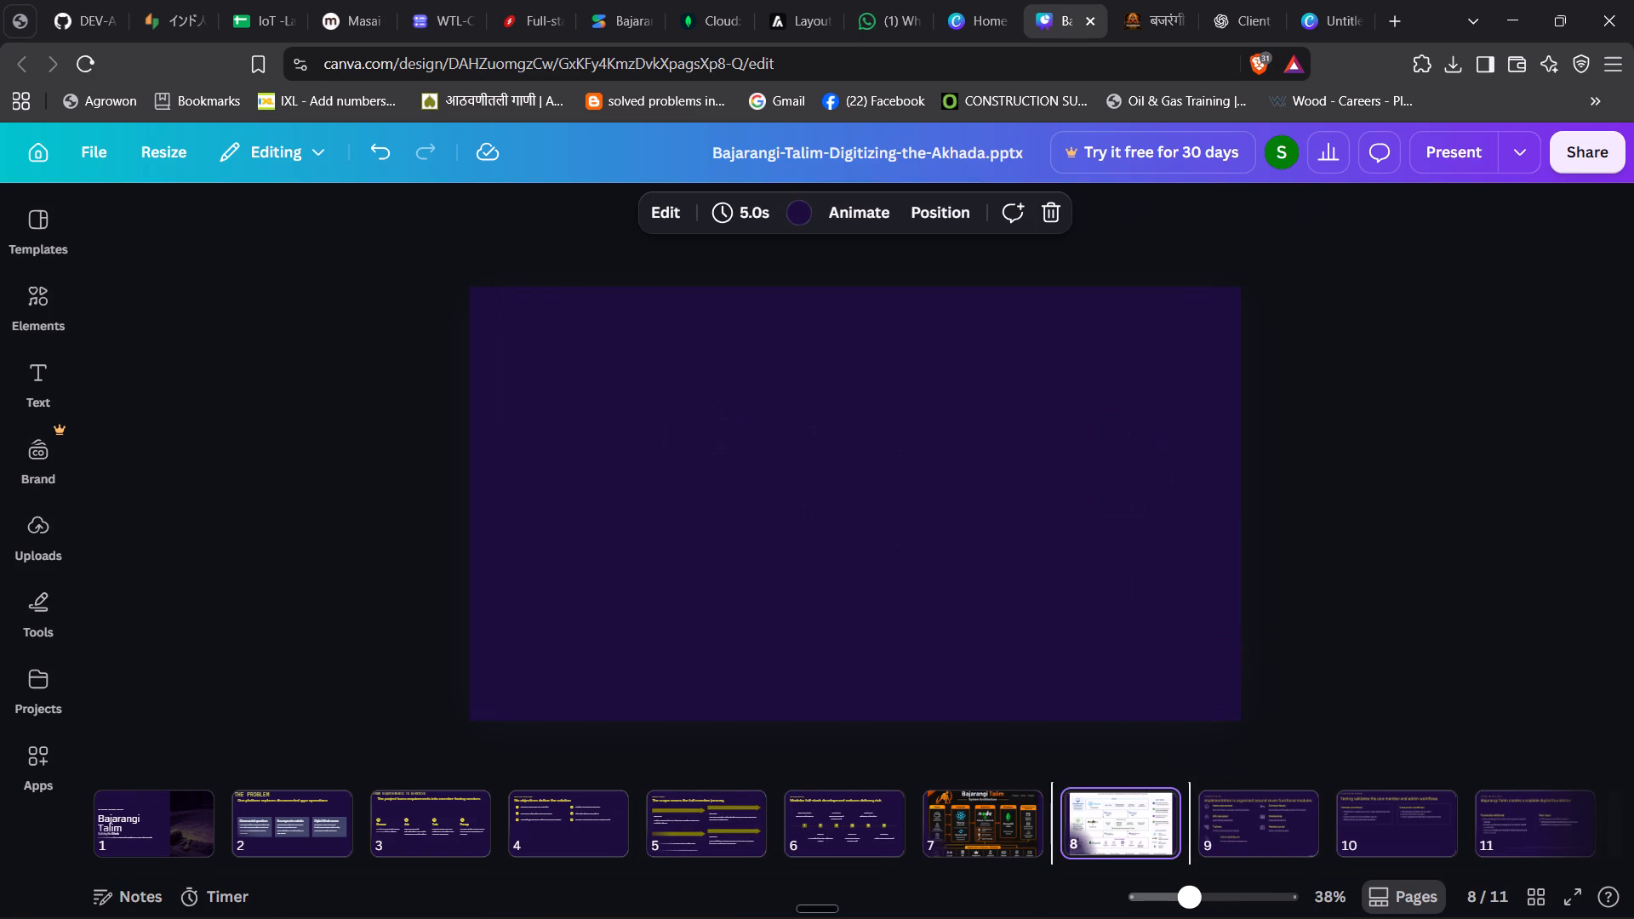
pyautogui.press('Right')
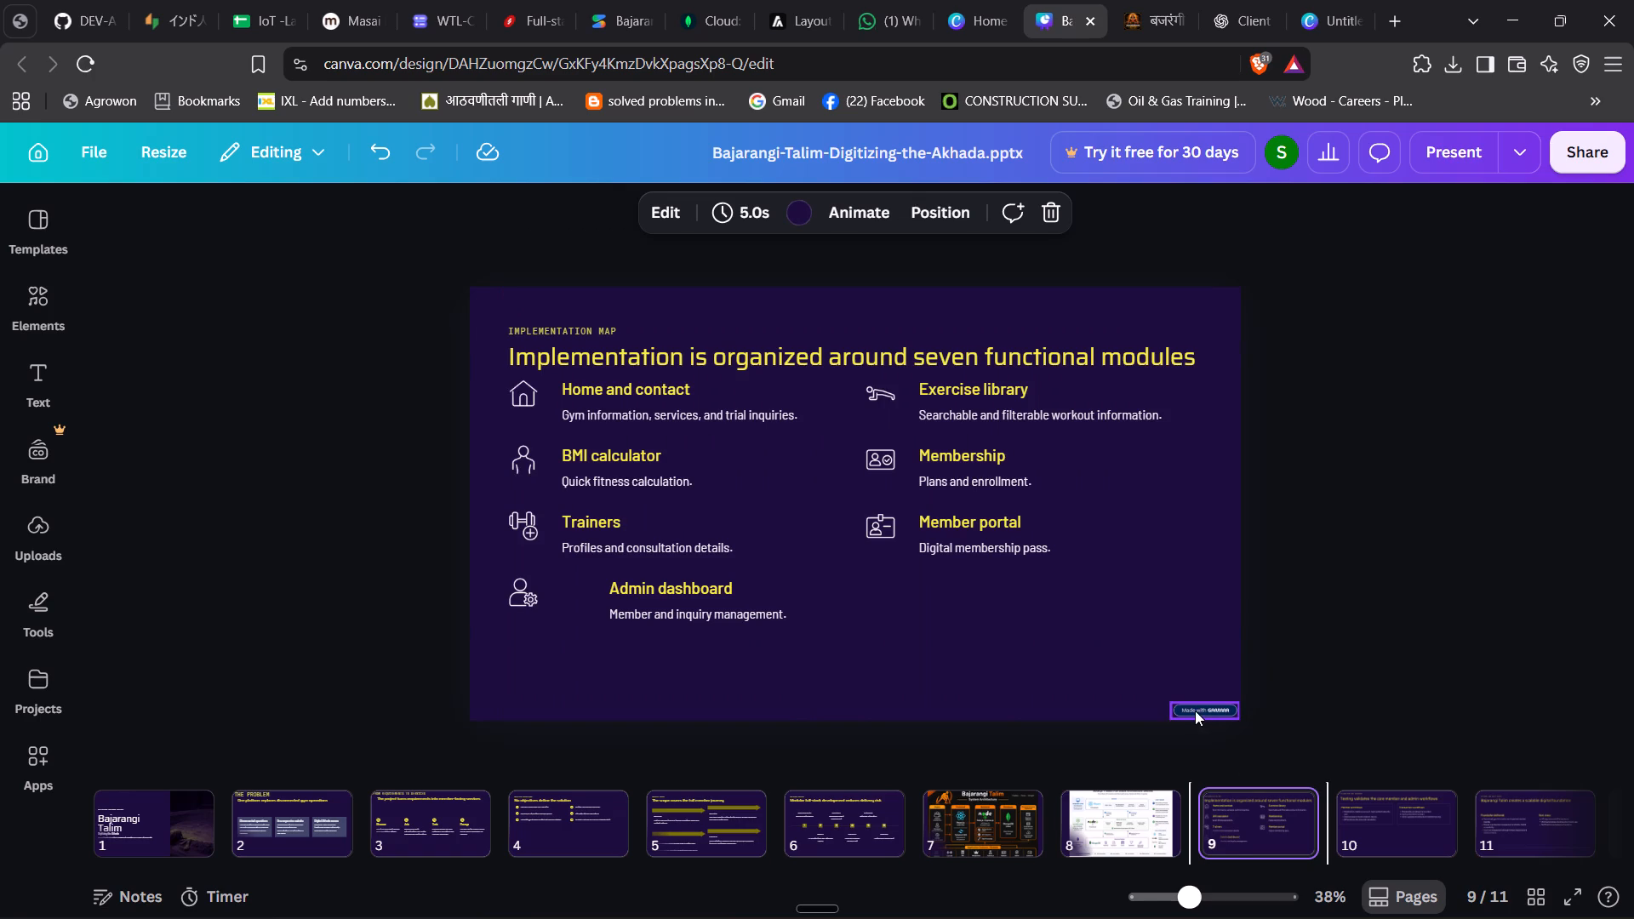
pyautogui.click(1195, 711)
pyautogui.press('Delete')
pyautogui.press('Delete')
# Check slides 10 and 11 for Gamma badges, and review the deck backwards to slide 1.
pyautogui.press('Right')
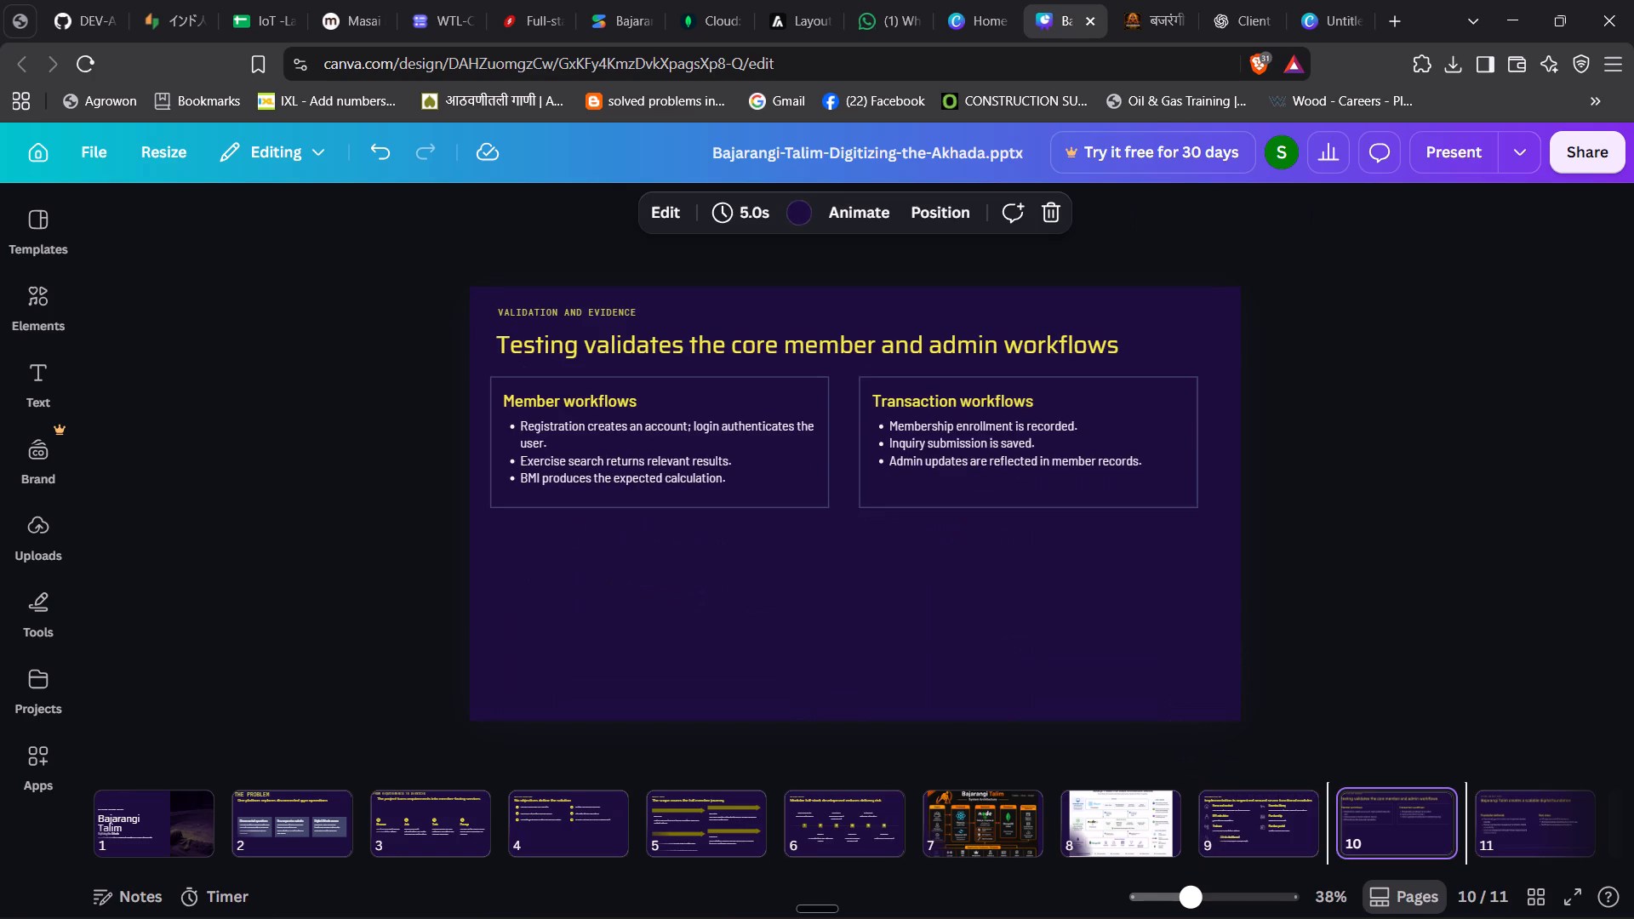
pyautogui.press('Right')
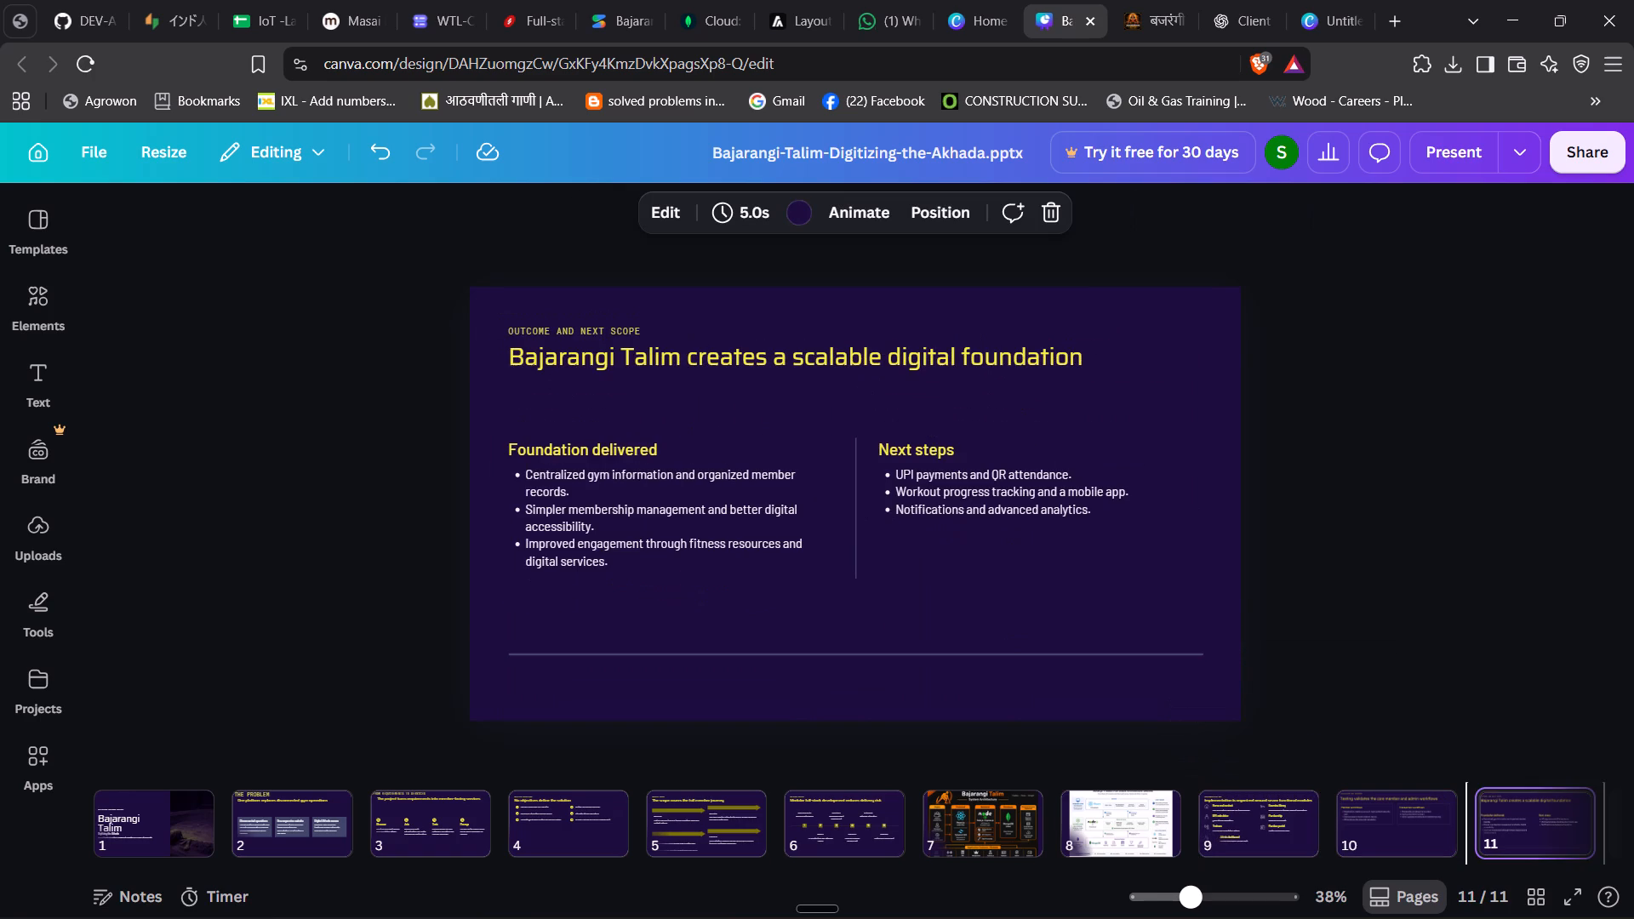
pyautogui.press('Right')
pyautogui.press('Right')
pyautogui.press('Left')
pyautogui.press('Right')
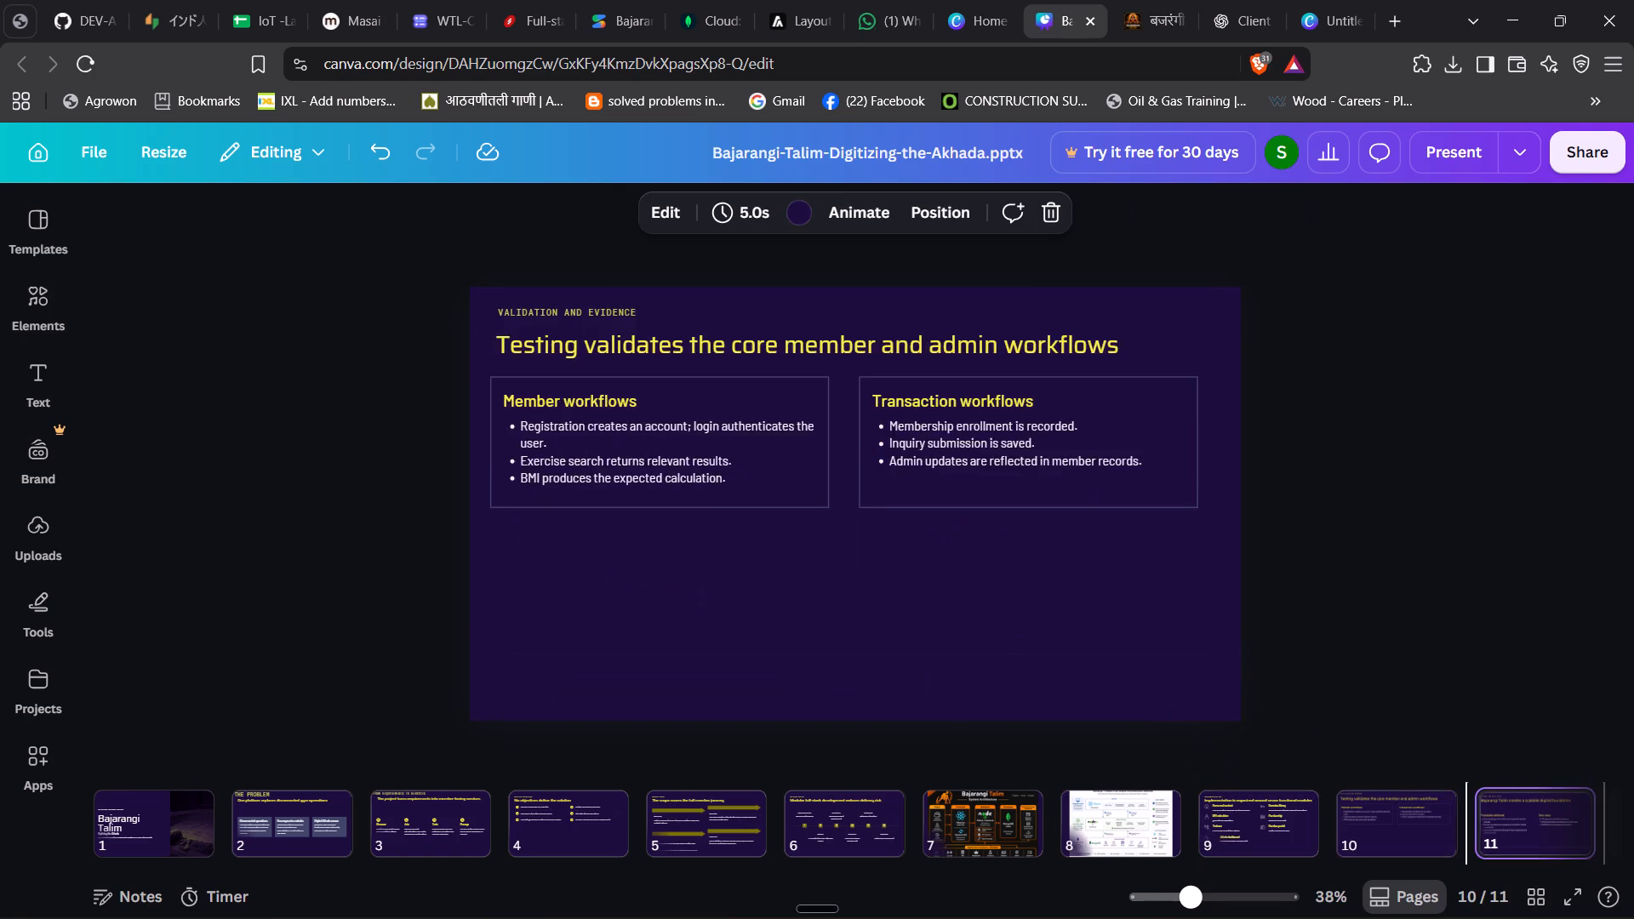
pyautogui.press('Left')
pyautogui.press('Left')
pyautogui.press('Left')
pyautogui.press('Left')
pyautogui.press('Left')
pyautogui.press('Left')
pyautogui.press('Left')
pyautogui.press('Left')
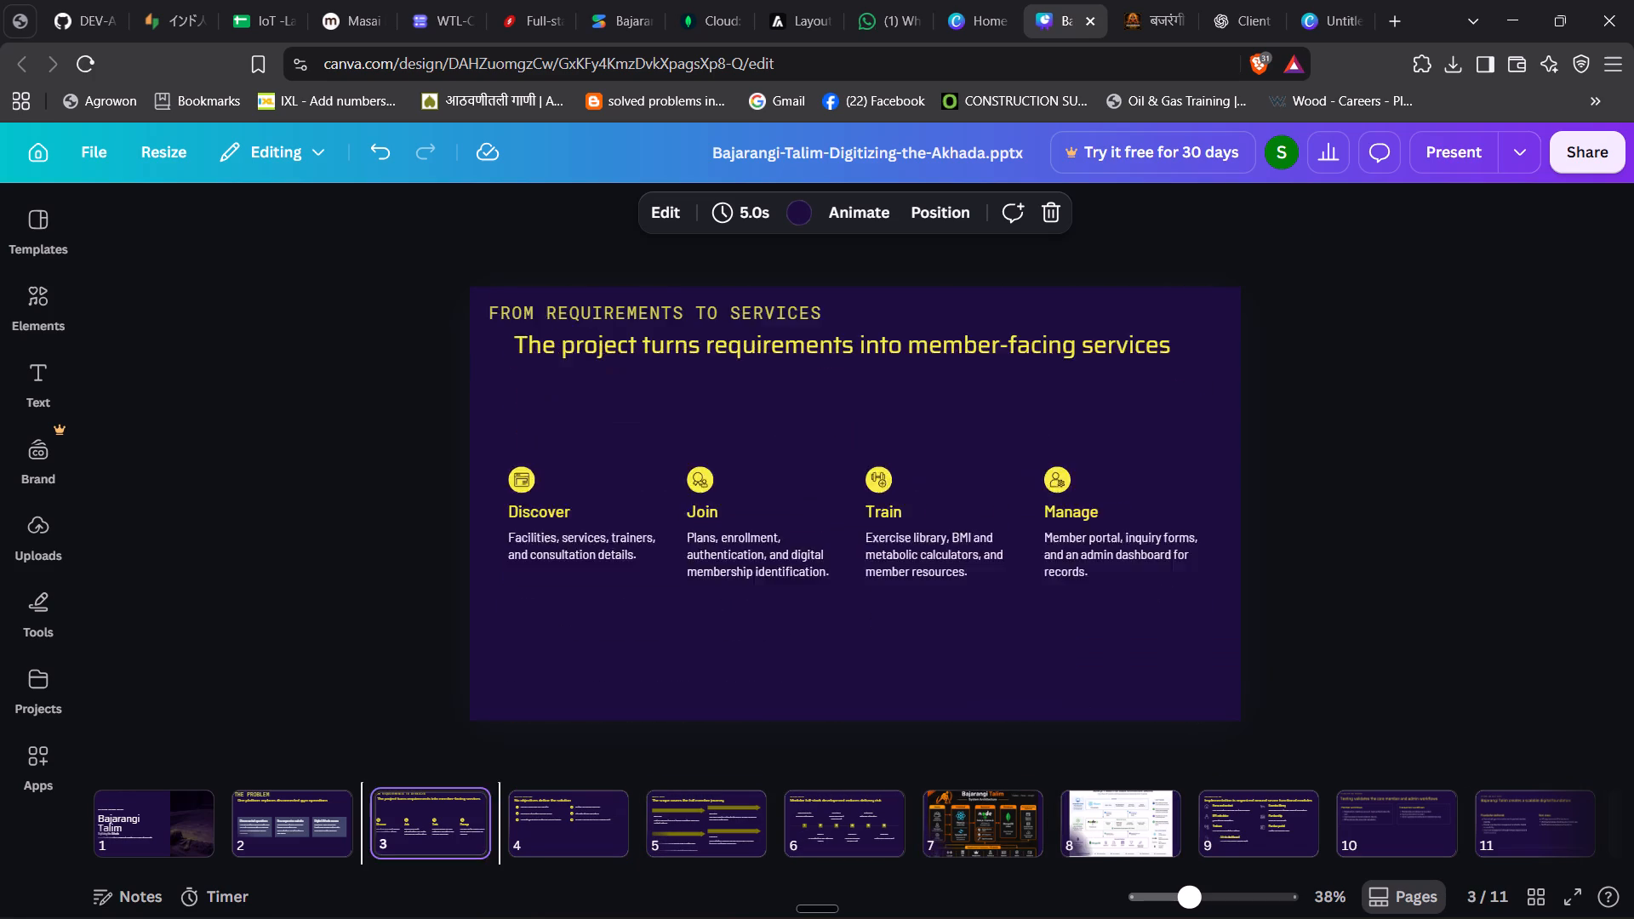
pyautogui.press('Left')
pyautogui.press('Left')
pyautogui.press('Left')
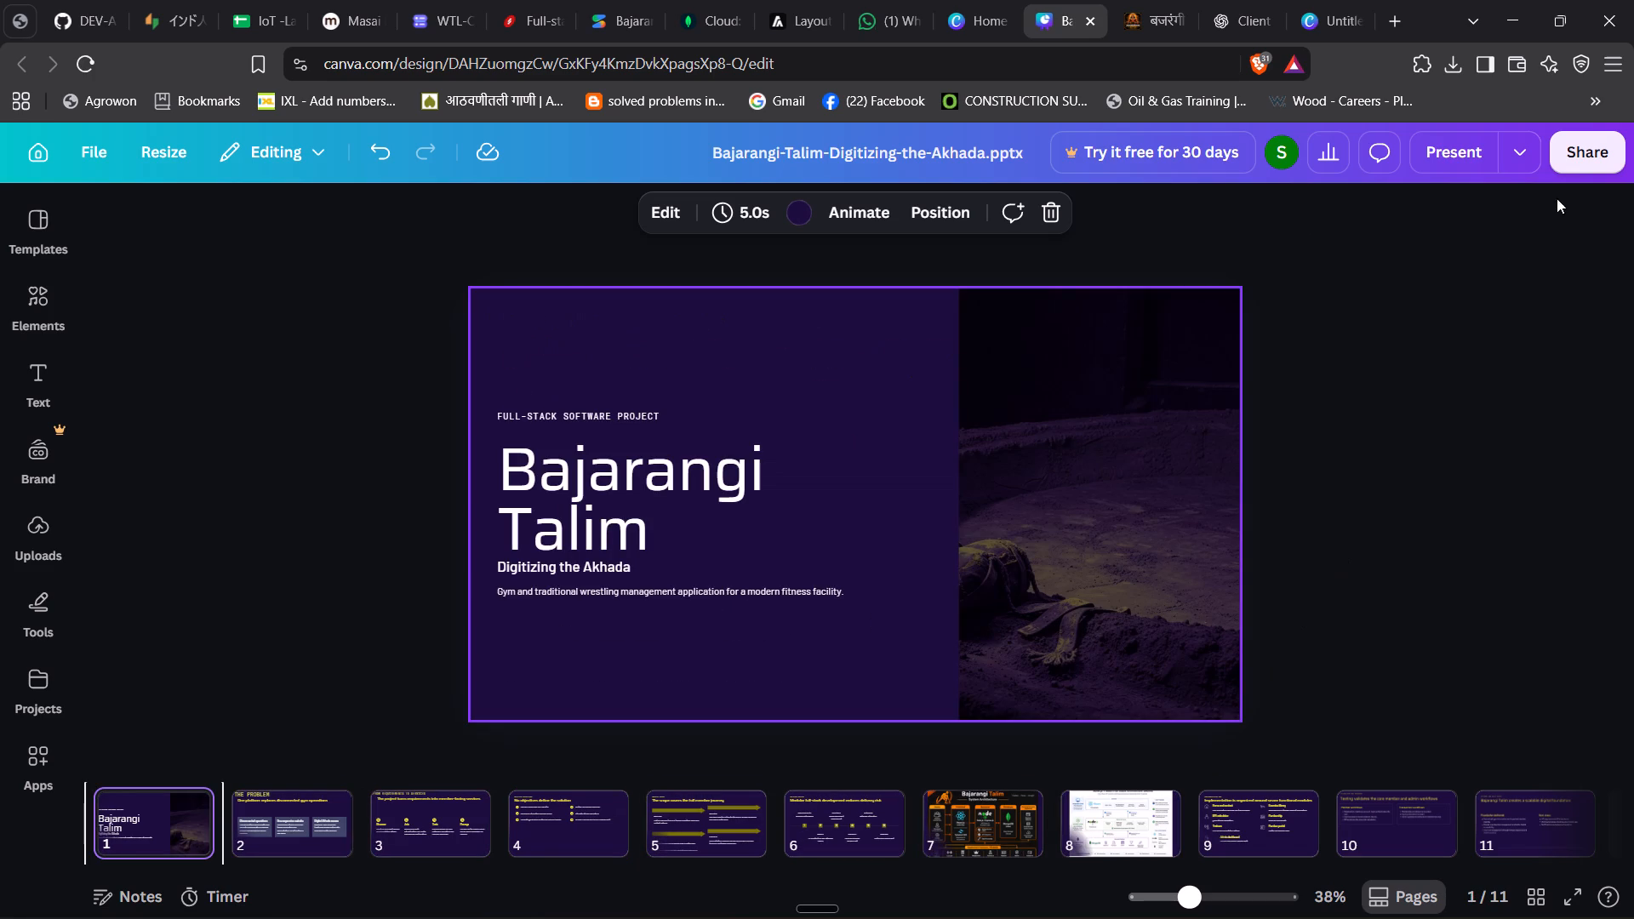
# Export all pages of the deck as a Microsoft PowerPoint document.
pyautogui.click(1579, 157)
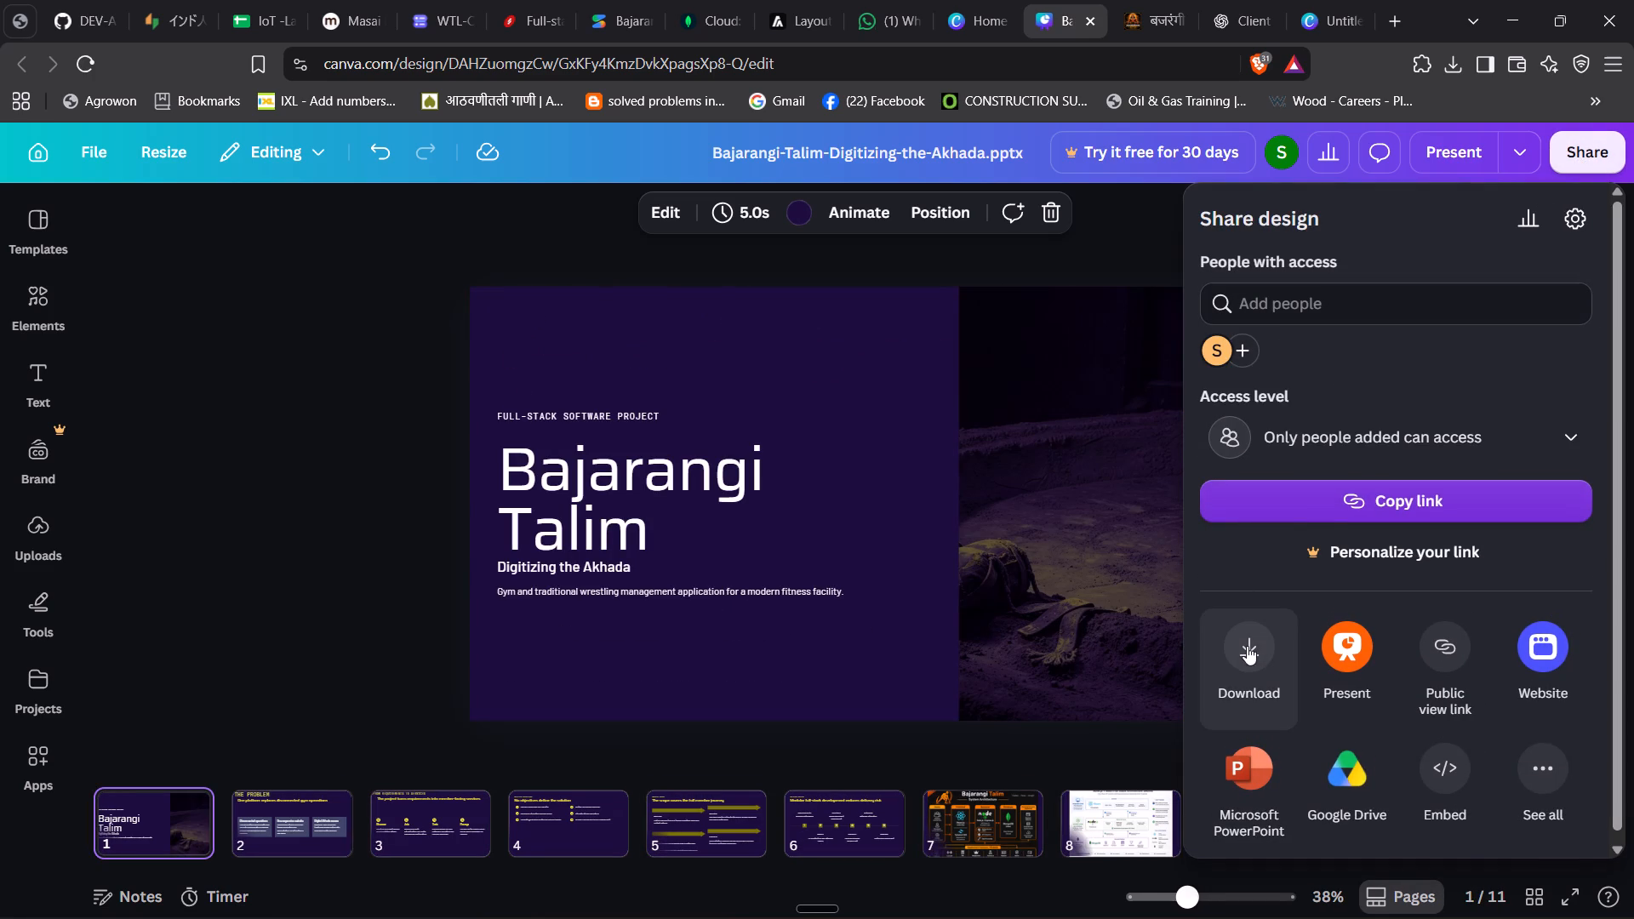
pyautogui.click(1251, 749)
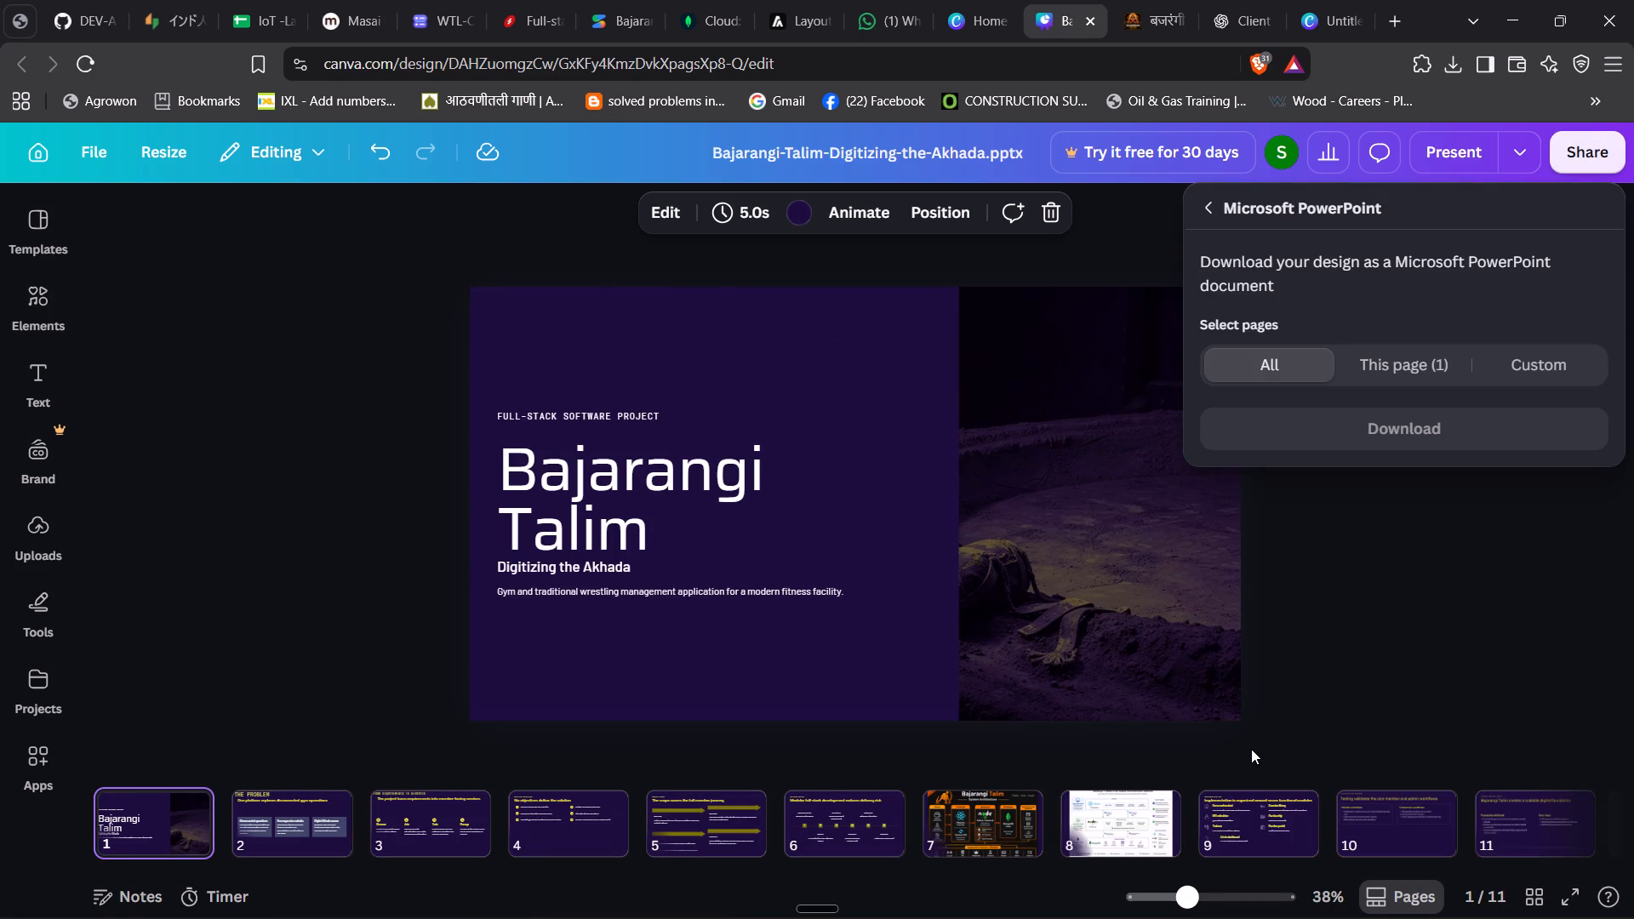
pyautogui.click(1320, 425)
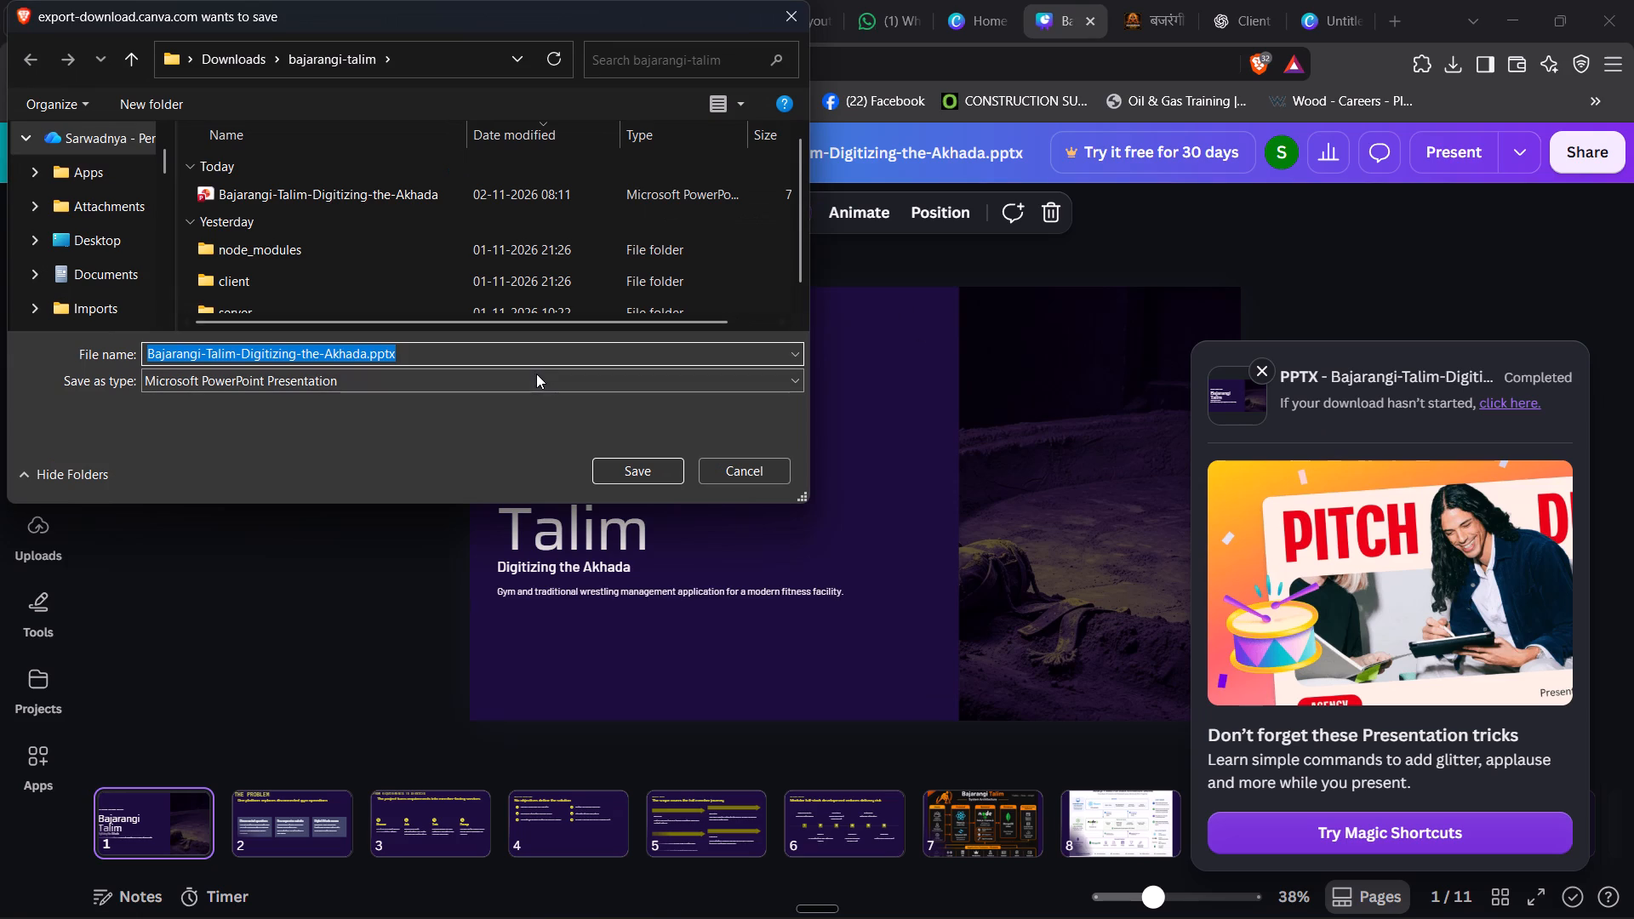
# Save the export in the bajarangi-talim folder, reusing the existing presentation's file name Bajarangi-Talim-Digitizing-the-Akhada.
pyautogui.click(449, 194)
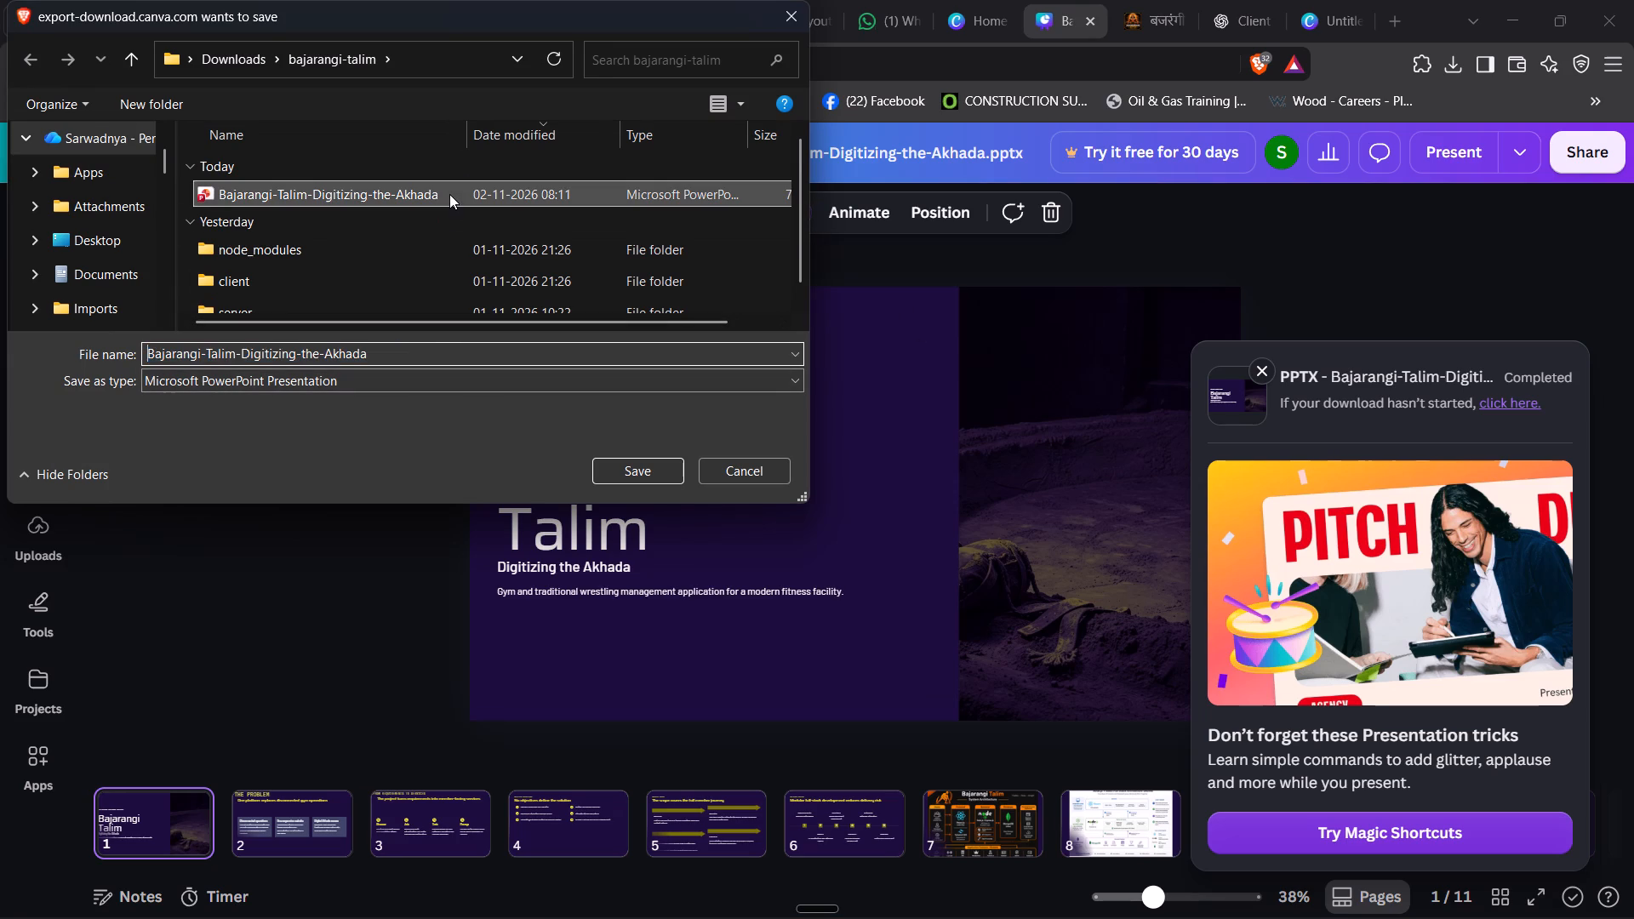
pyautogui.click(394, 357)
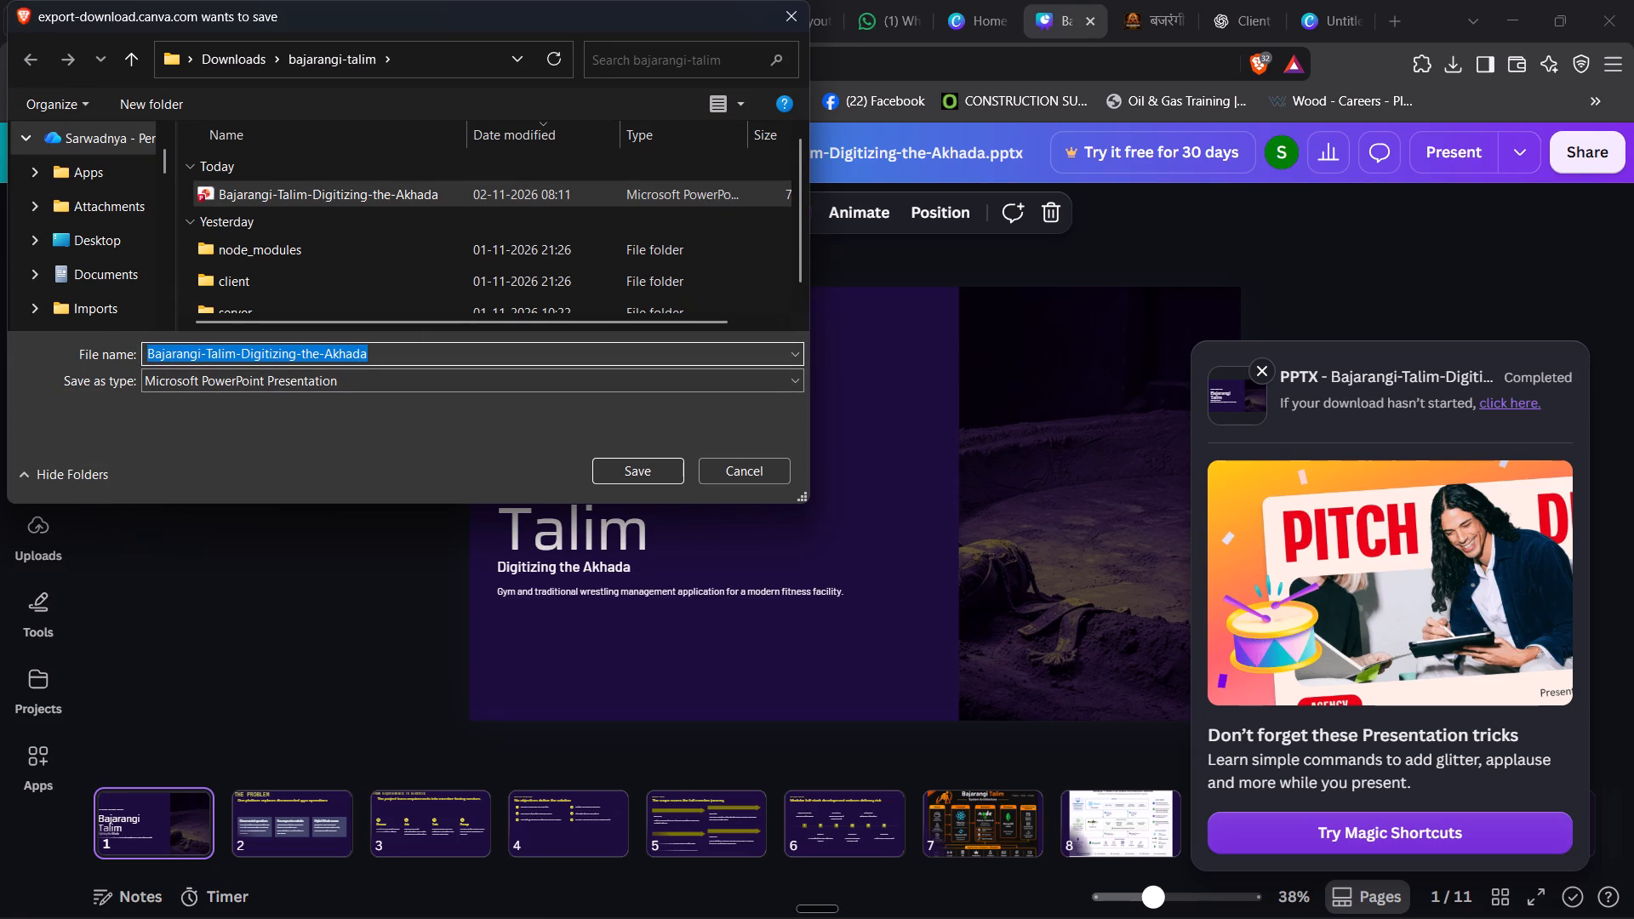
pyautogui.click(387, 358)
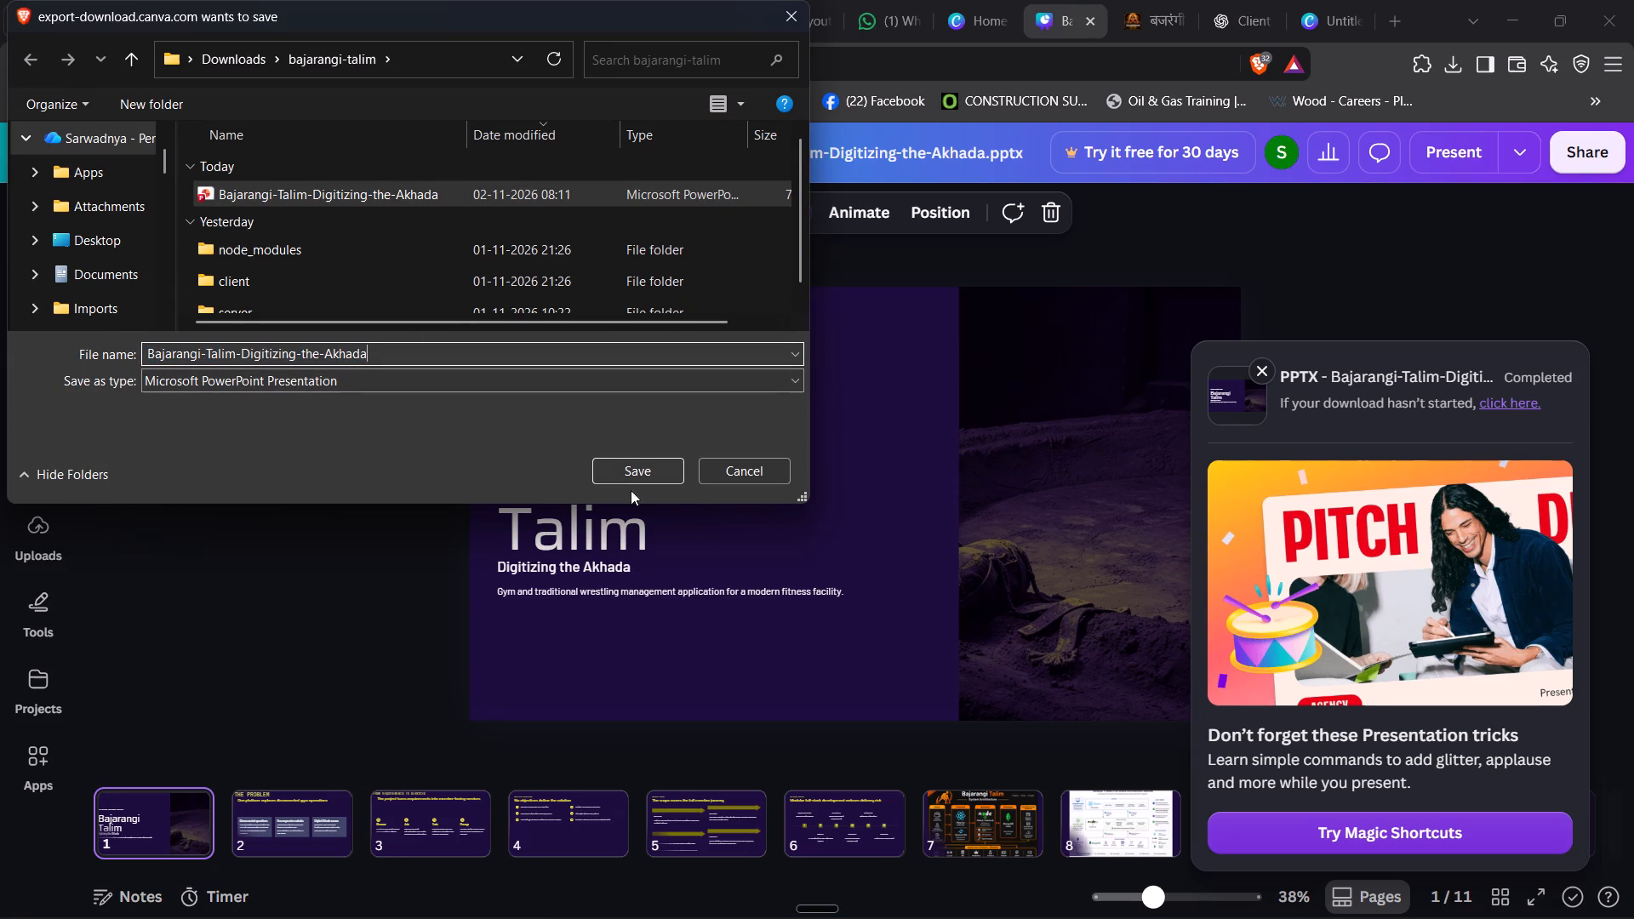
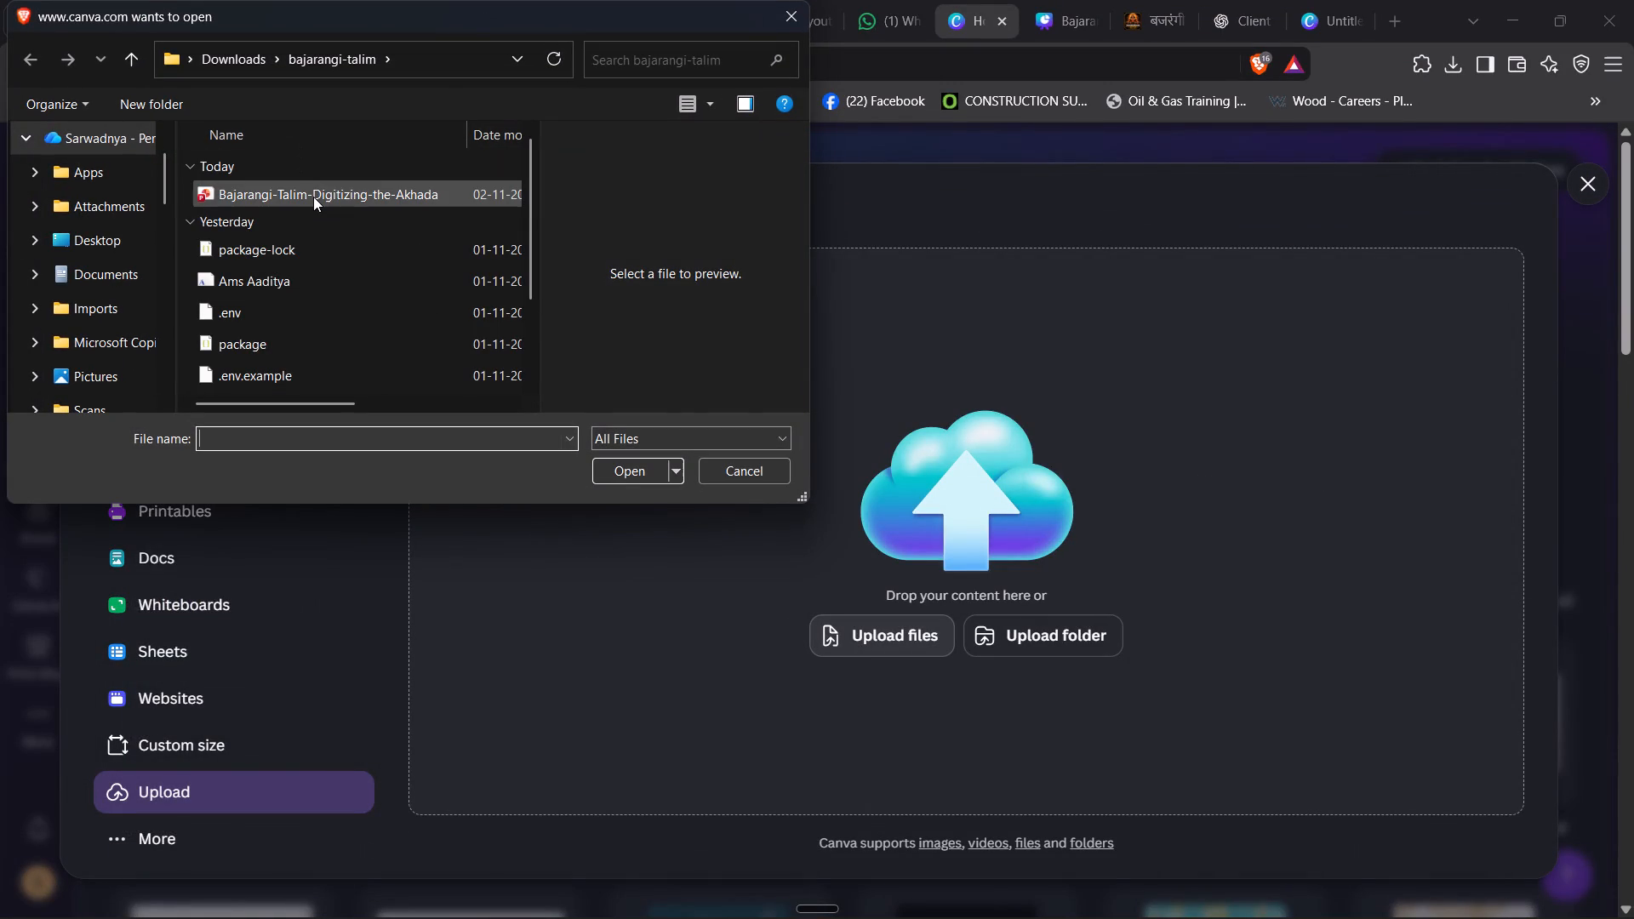
# Cancel choosing a file for the Canva upload and switch to the open HomePilot presentation in PowerPoint.
pyautogui.click(746, 459)
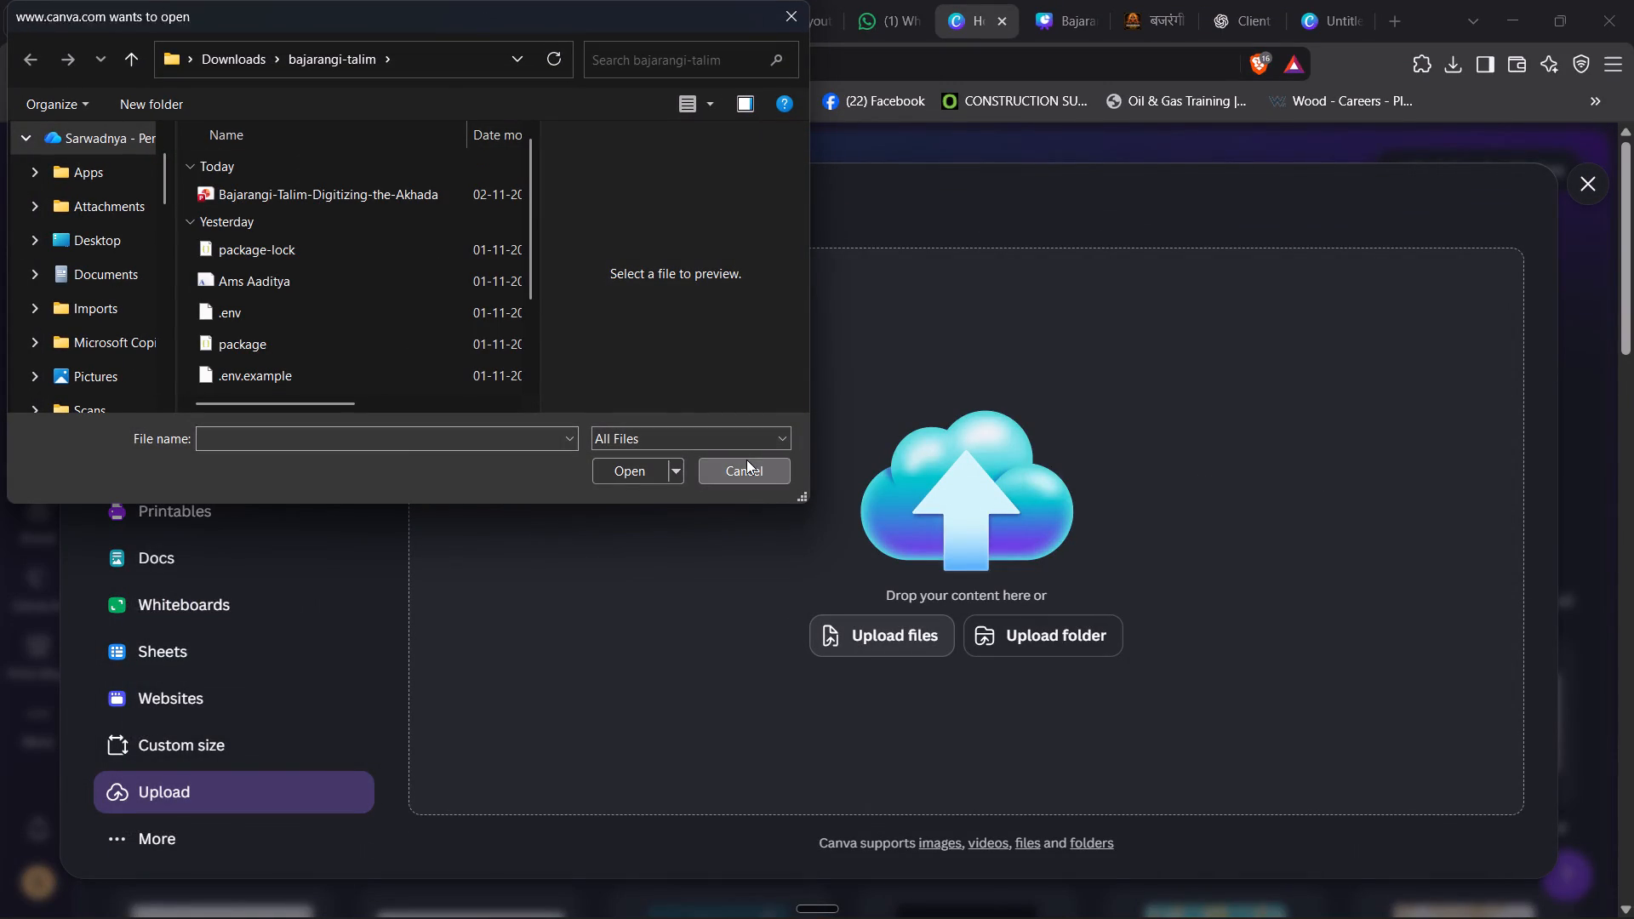
pyautogui.hotkey('alt', 'Tab')
pyautogui.hotkey('alt', 'Tab')
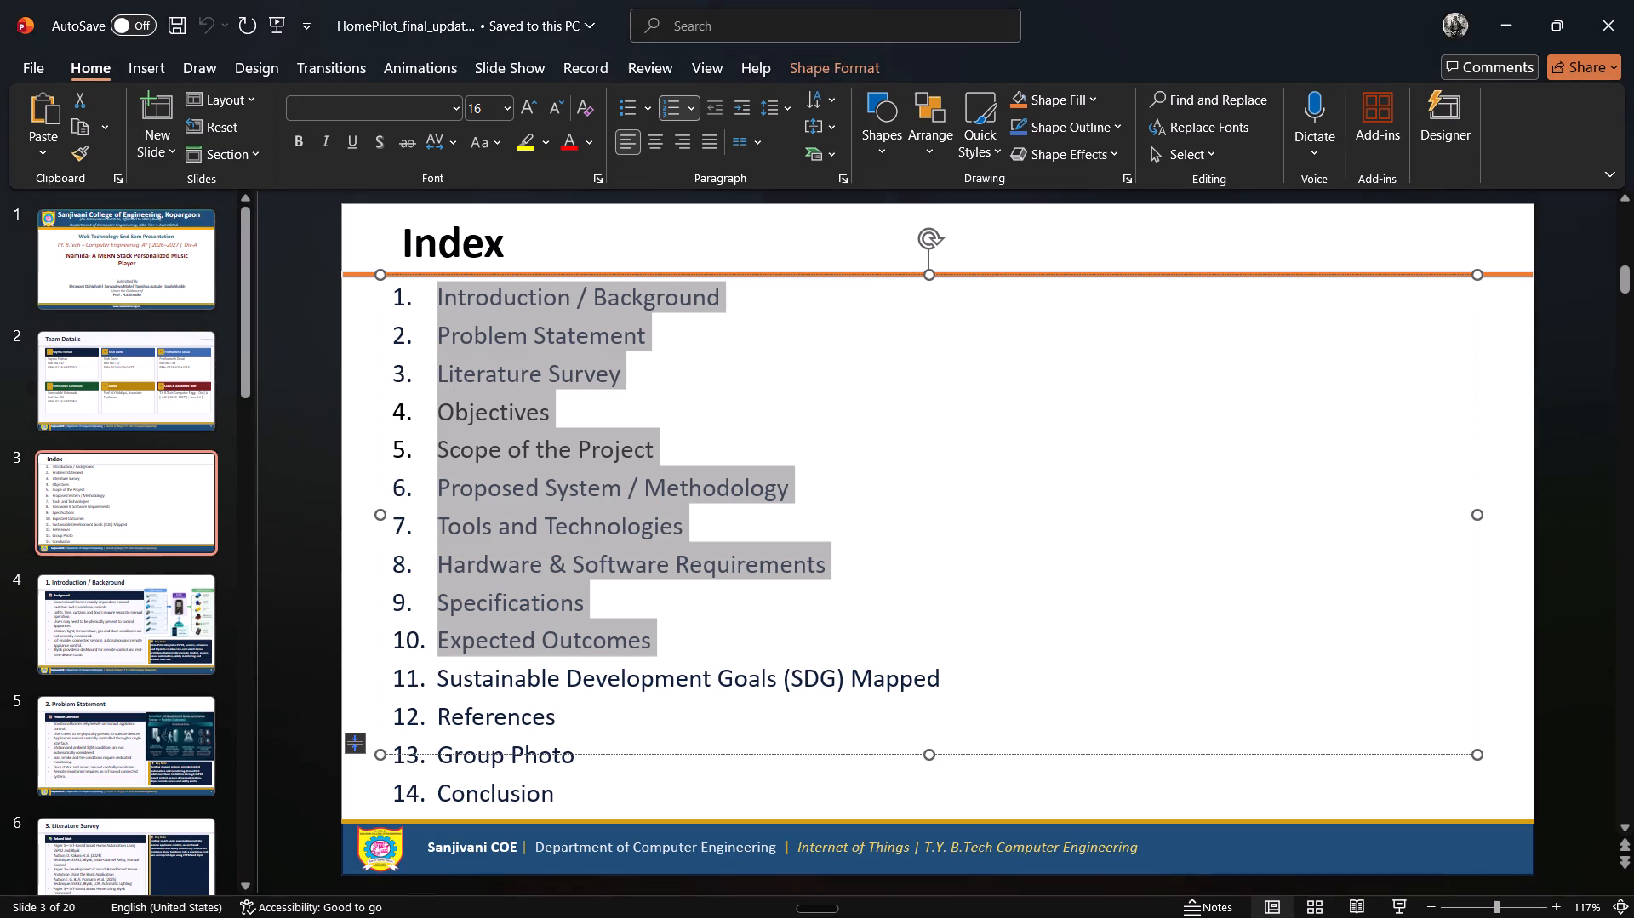
# Close the HomePilot_final_updated presentation.
pyautogui.click(740, 413)
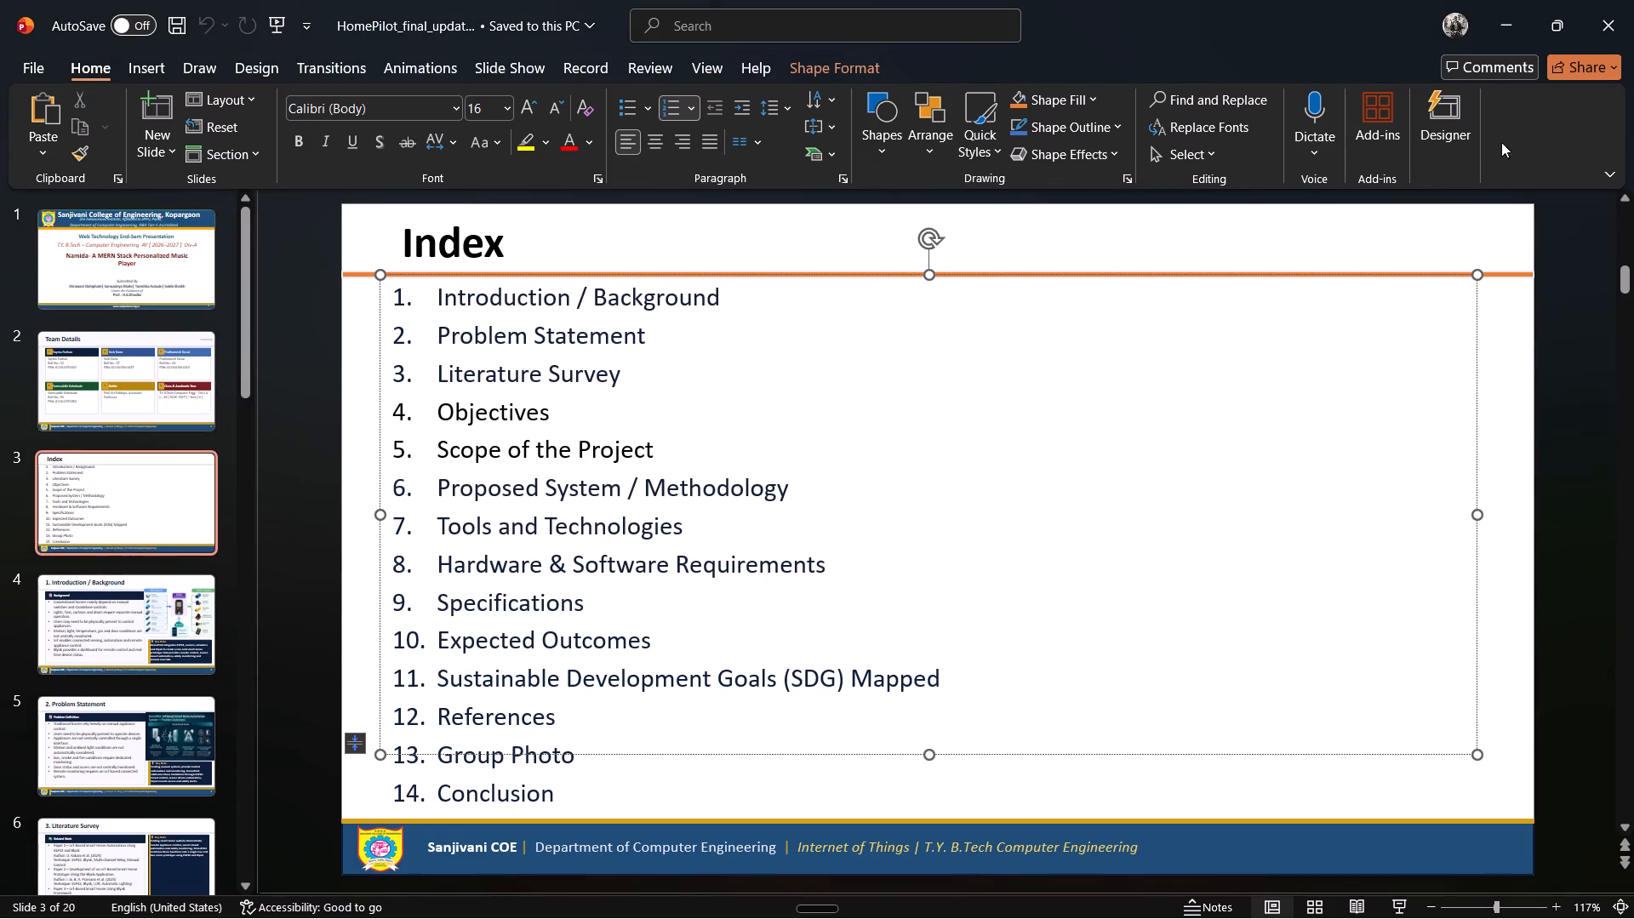
pyautogui.click(1608, 3)
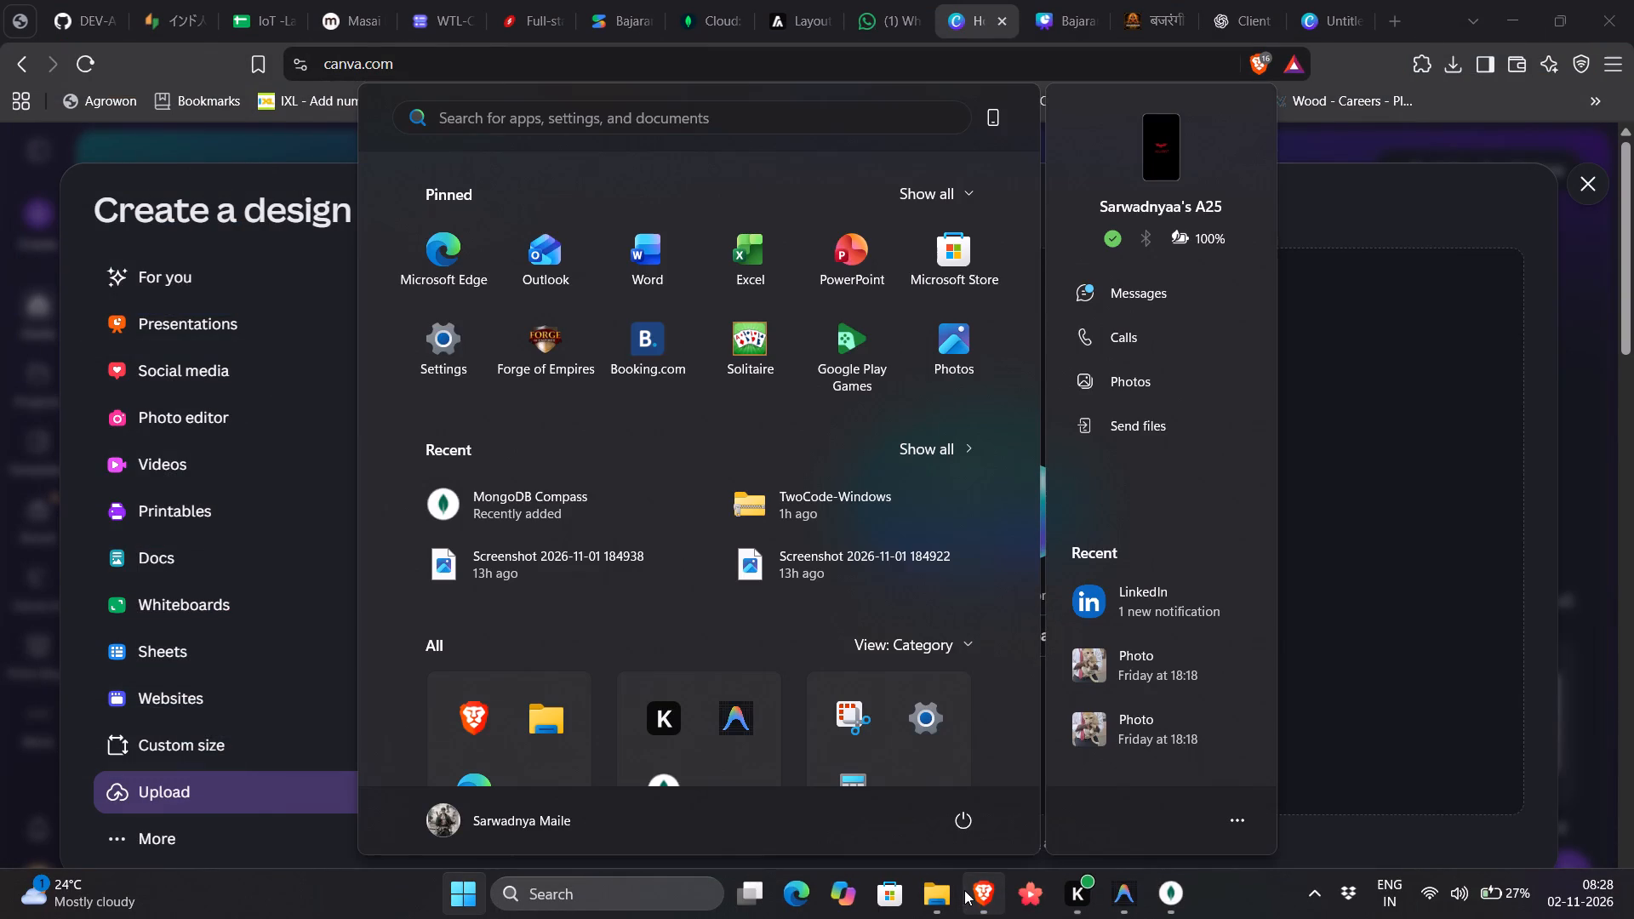
# Open the Bajarangi-Talim-Digitizing-the-Akhada presentation from the bajarangi-talim folder in Downloads and enable editing.
pyautogui.press('f')
pyautogui.press('BackSpace')
pyautogui.hotkey('alt', 'Tab')
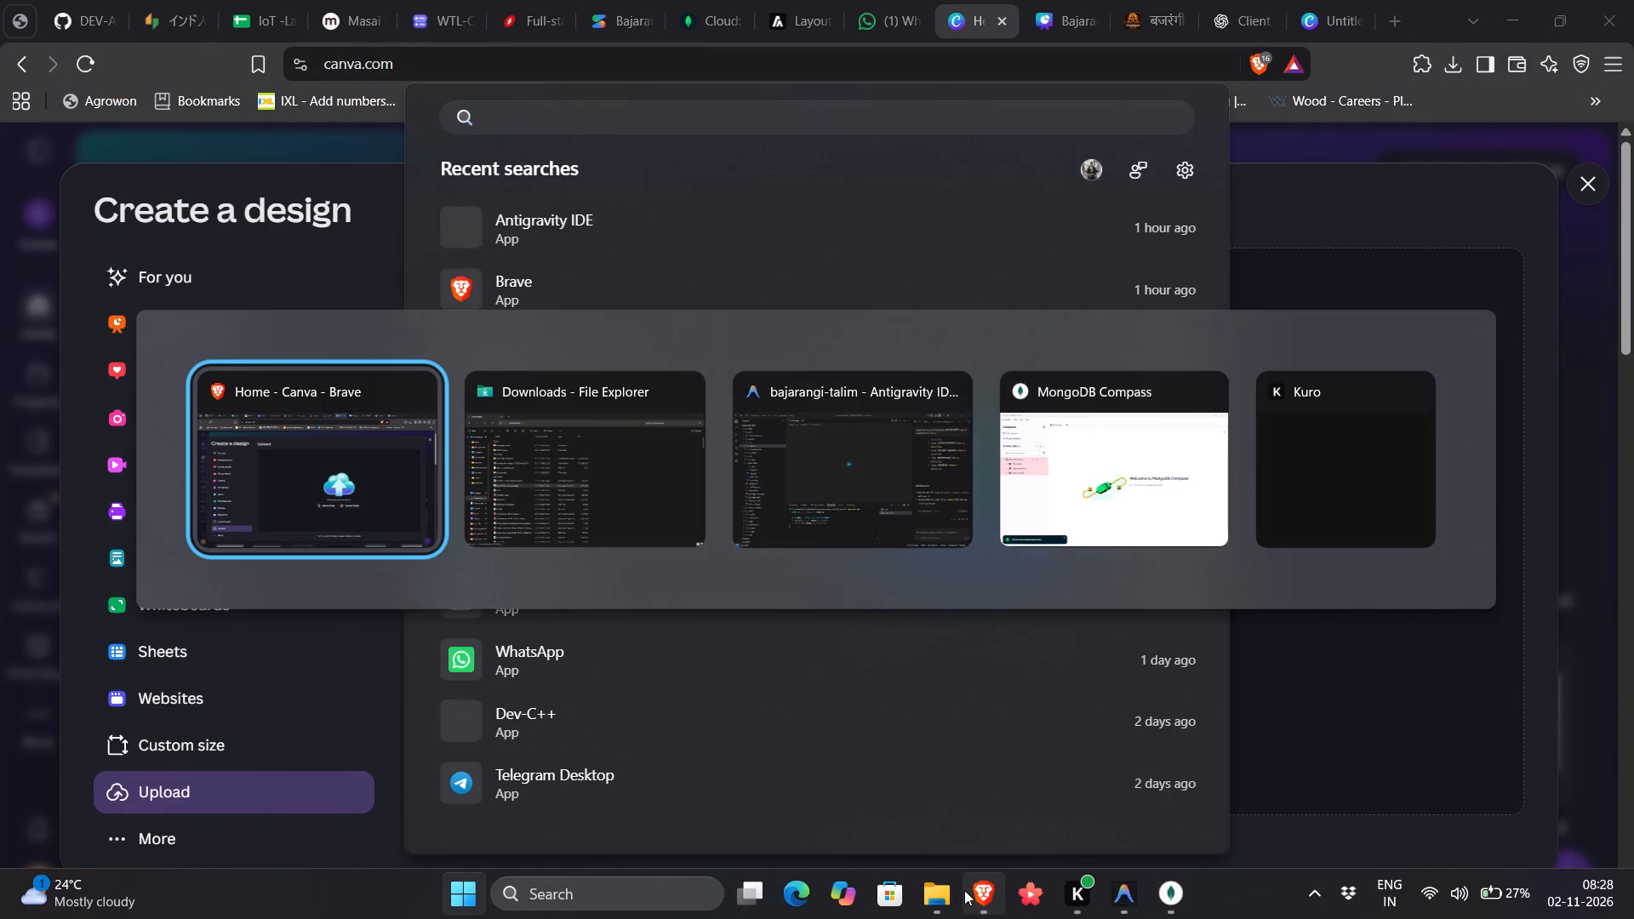
pyautogui.hotkey('alt', 'Tab')
pyautogui.hotkey('alt', 'Tab')
pyautogui.hotkey('alt', 'Tab')
pyautogui.hotkey('alt', 'Tab')
pyautogui.hotkey('alt', 'Tab')
pyautogui.hotkey('alt', 'Tab')
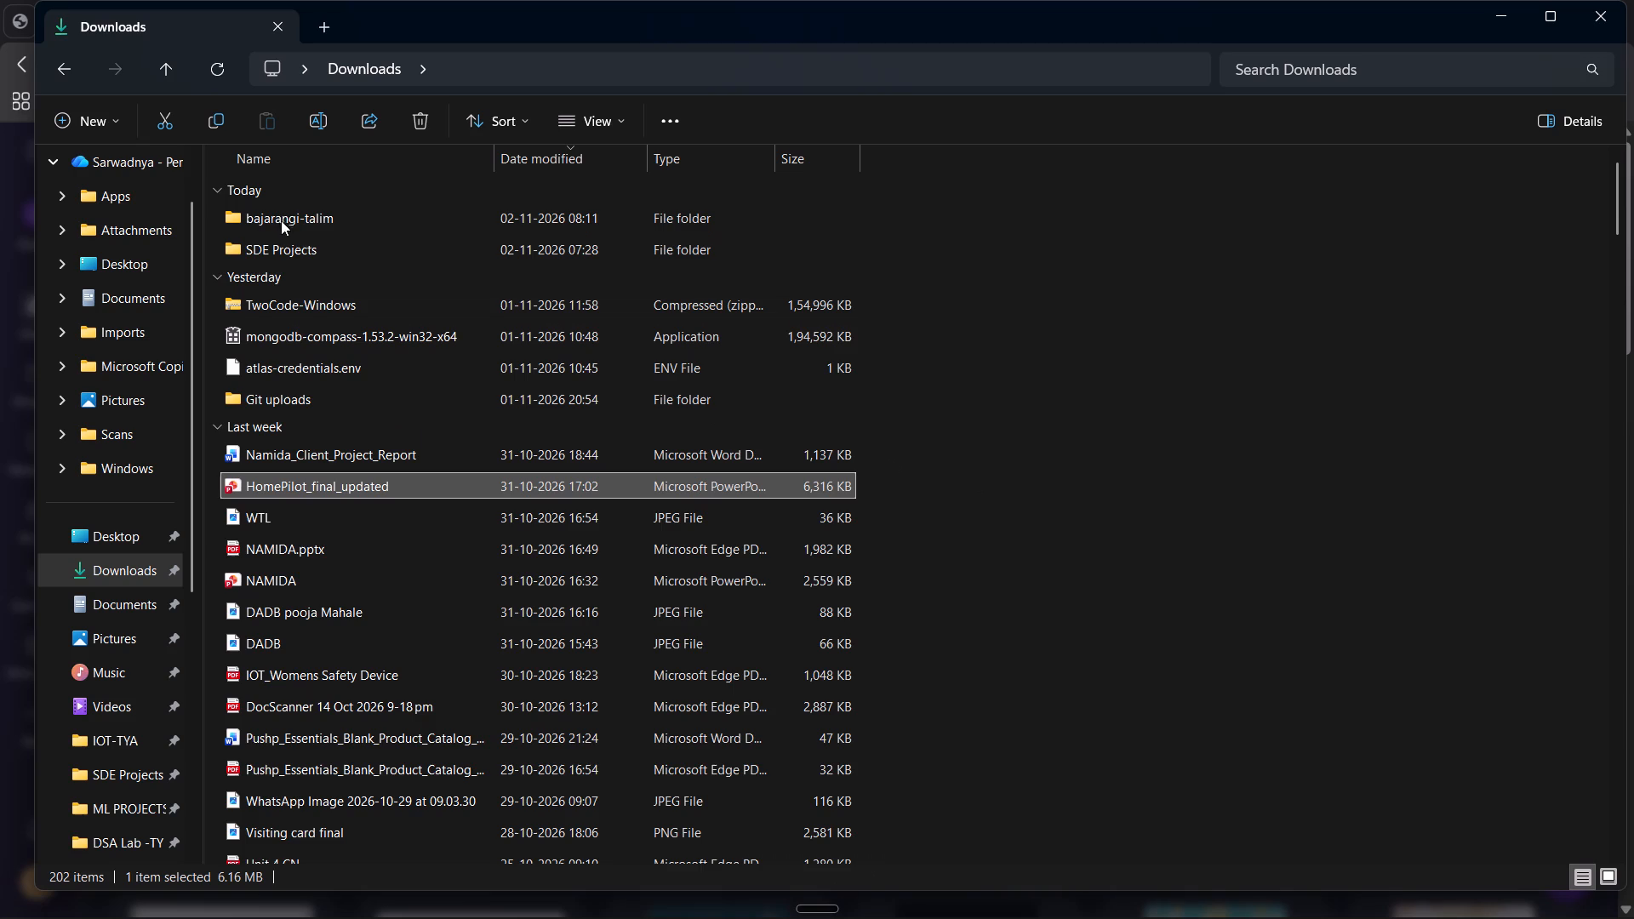
pyautogui.doubleClick(306, 221)
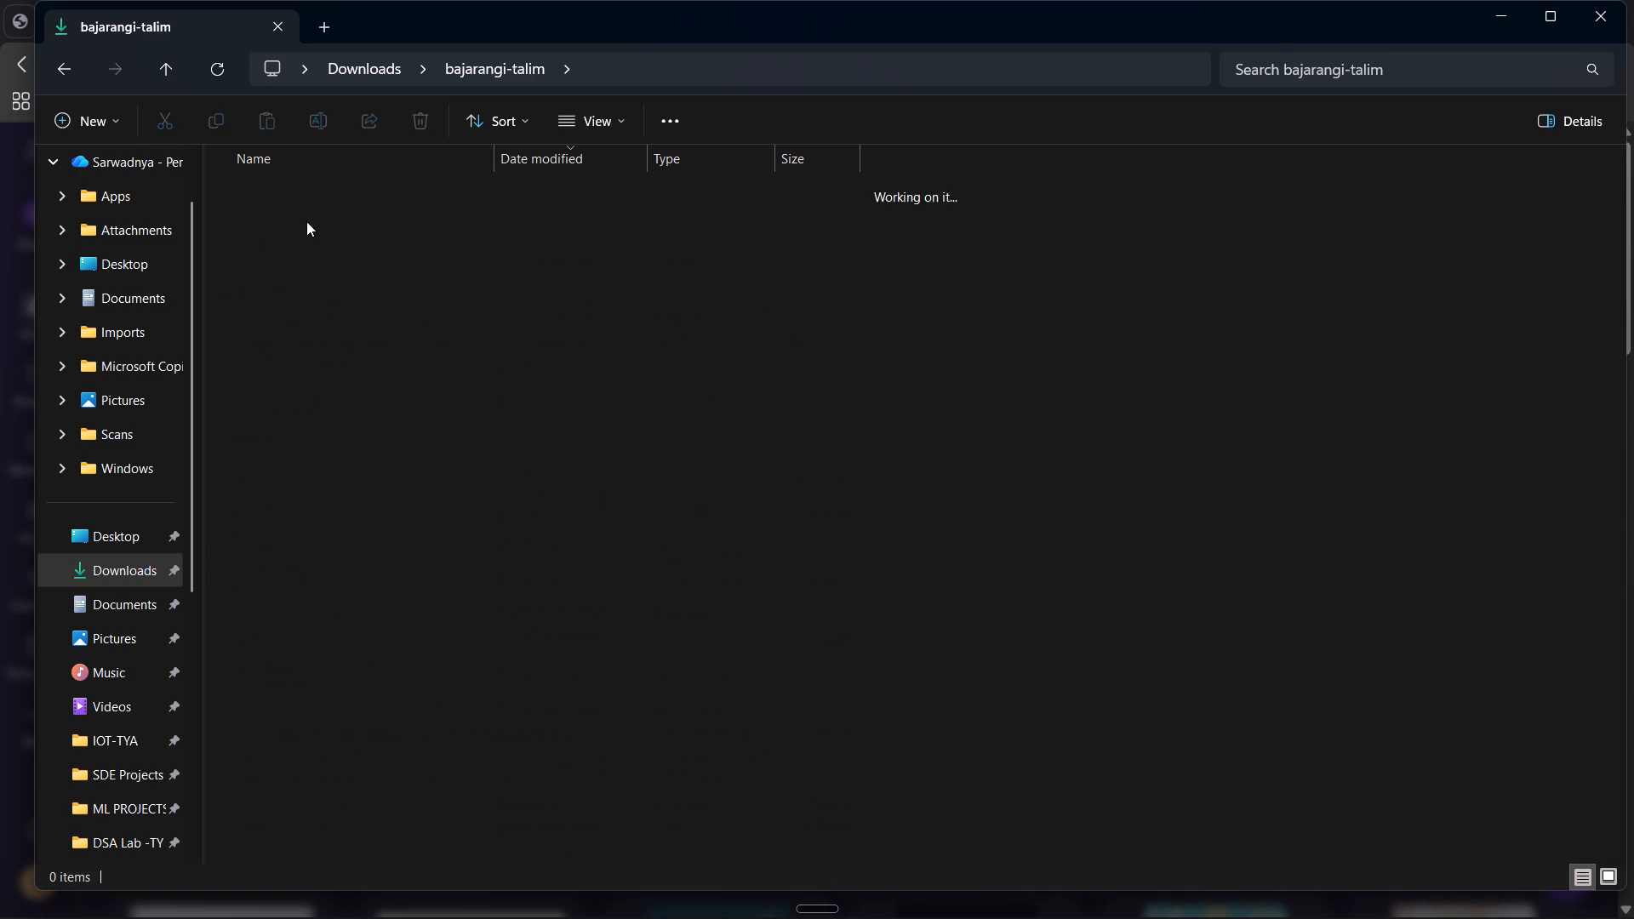
pyautogui.doubleClick(321, 214)
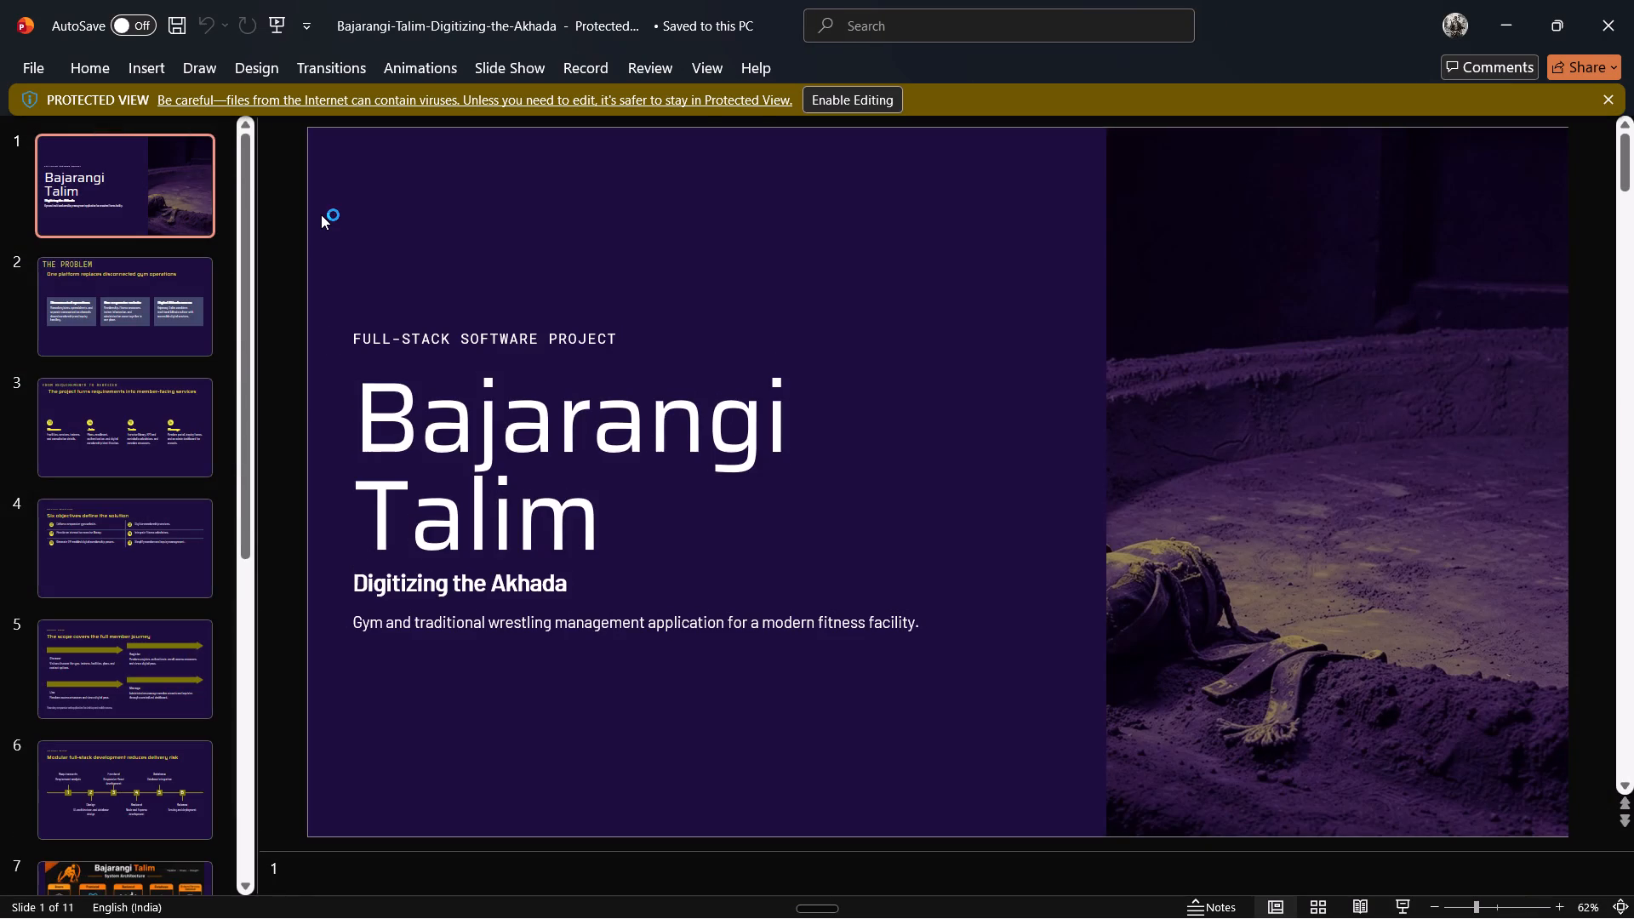
pyautogui.click(842, 95)
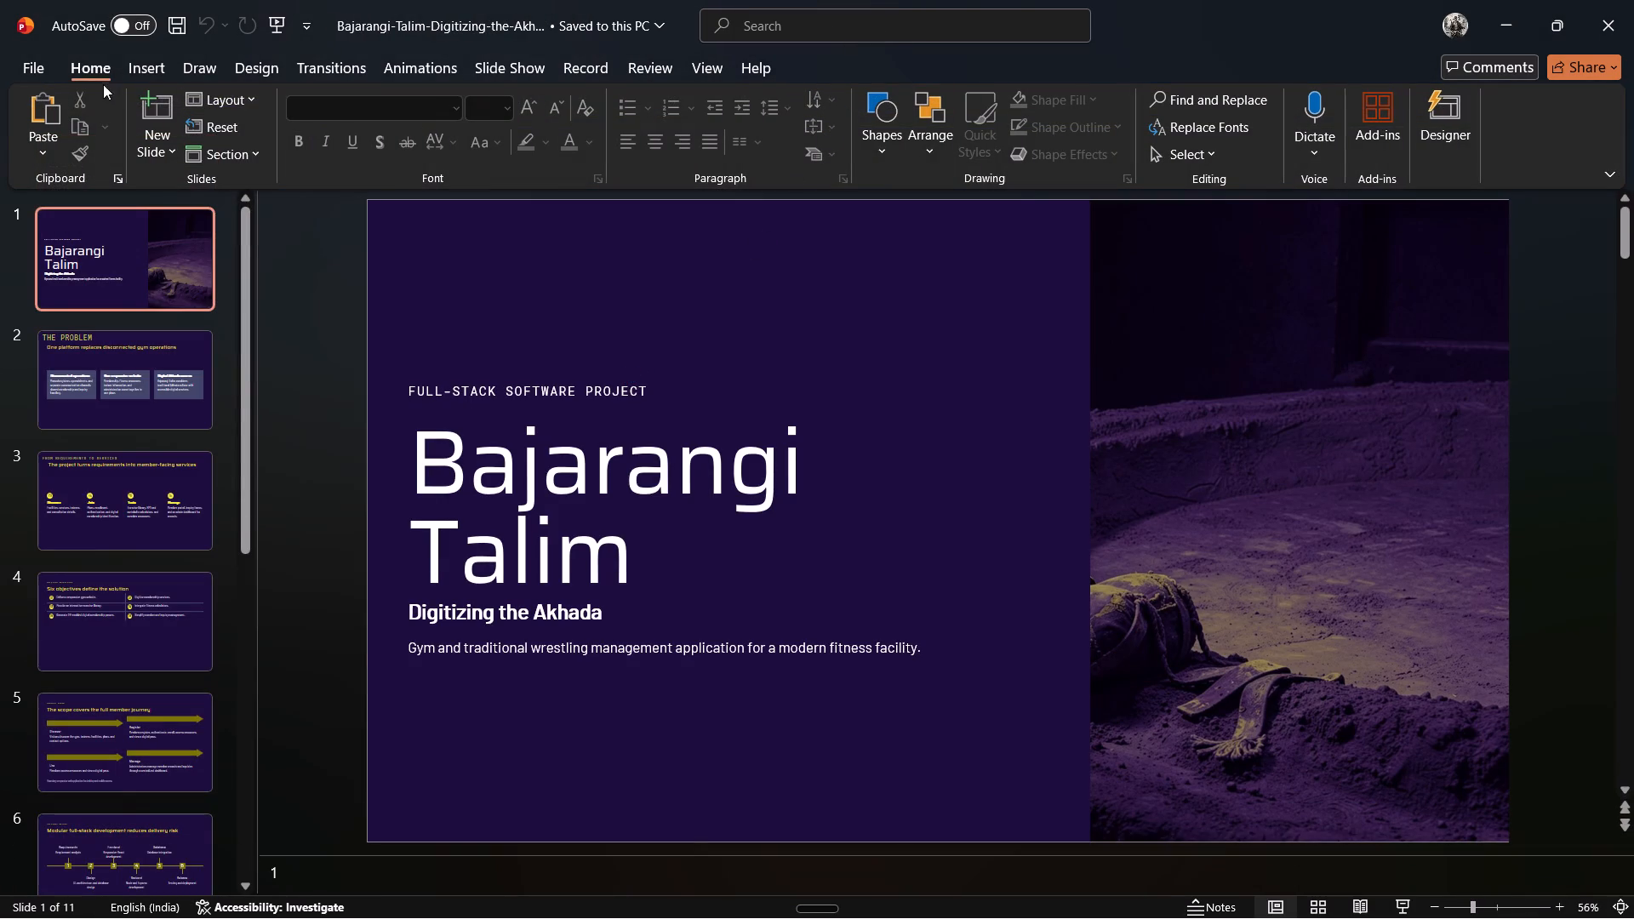
# Add slide numbers and apply them to all slides of the deck.
pyautogui.click(154, 59)
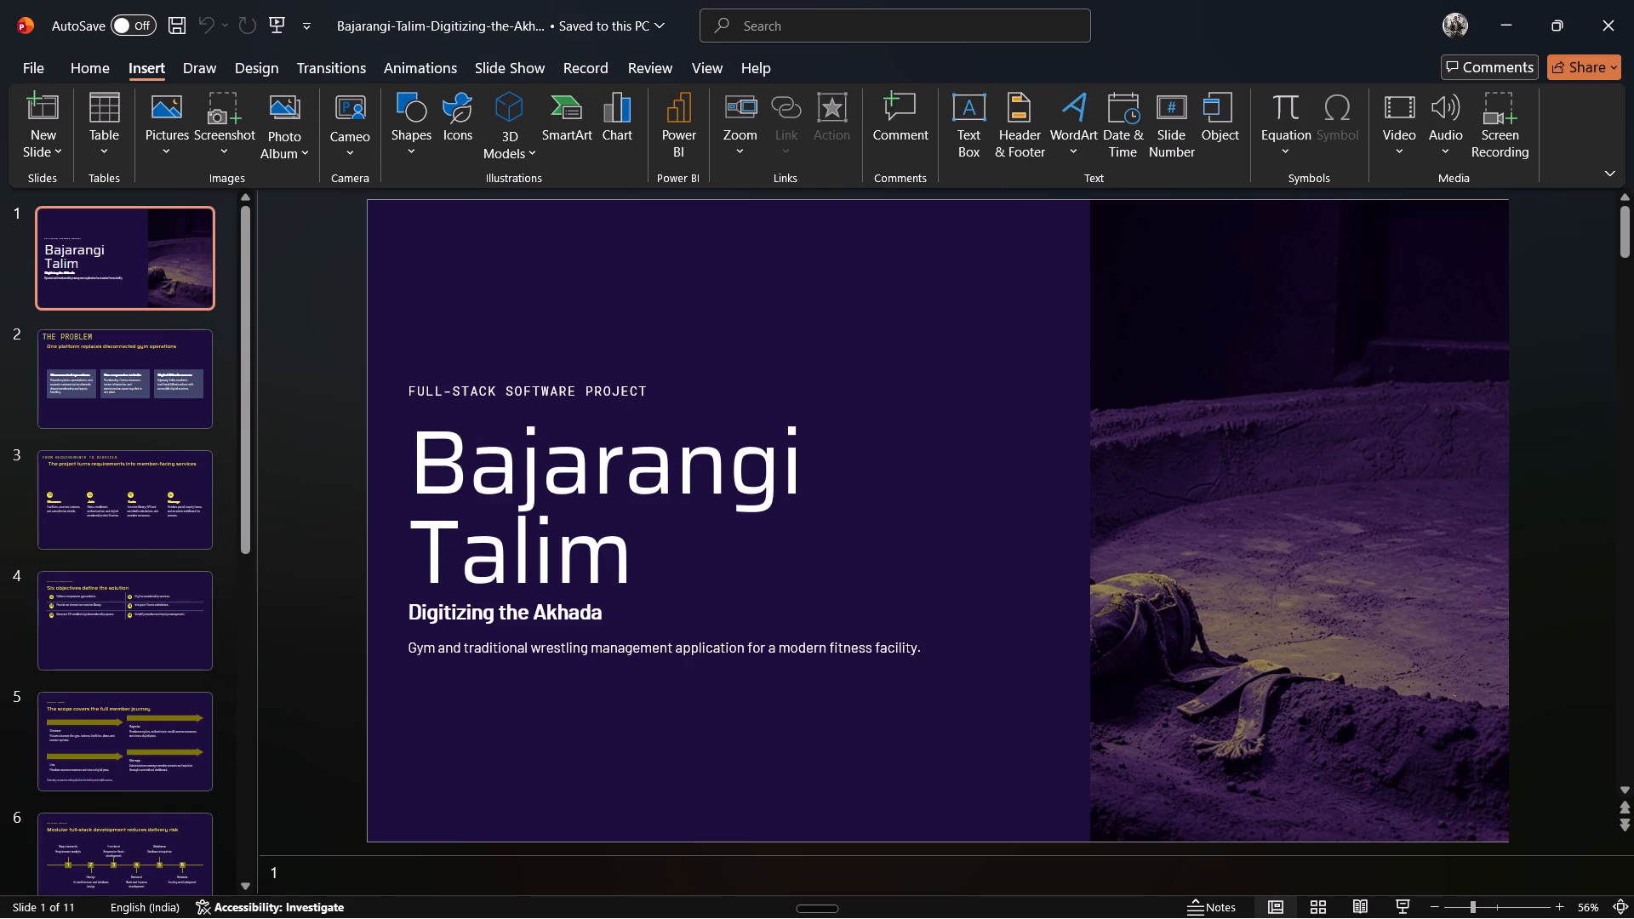
pyautogui.click(1184, 122)
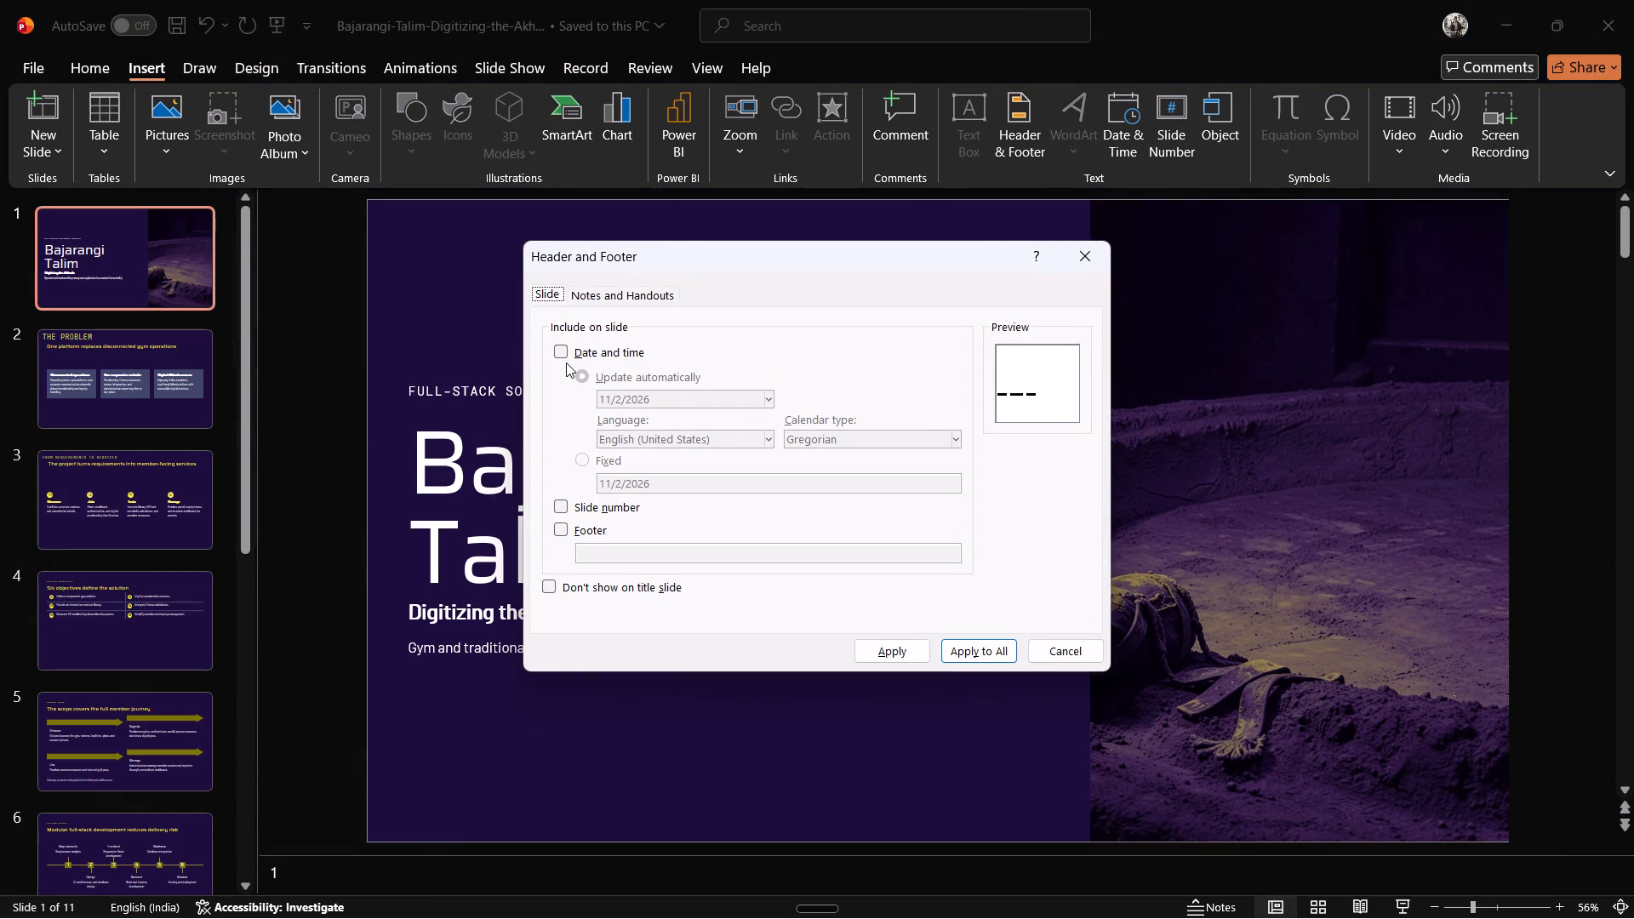
pyautogui.click(557, 504)
pyautogui.click(961, 642)
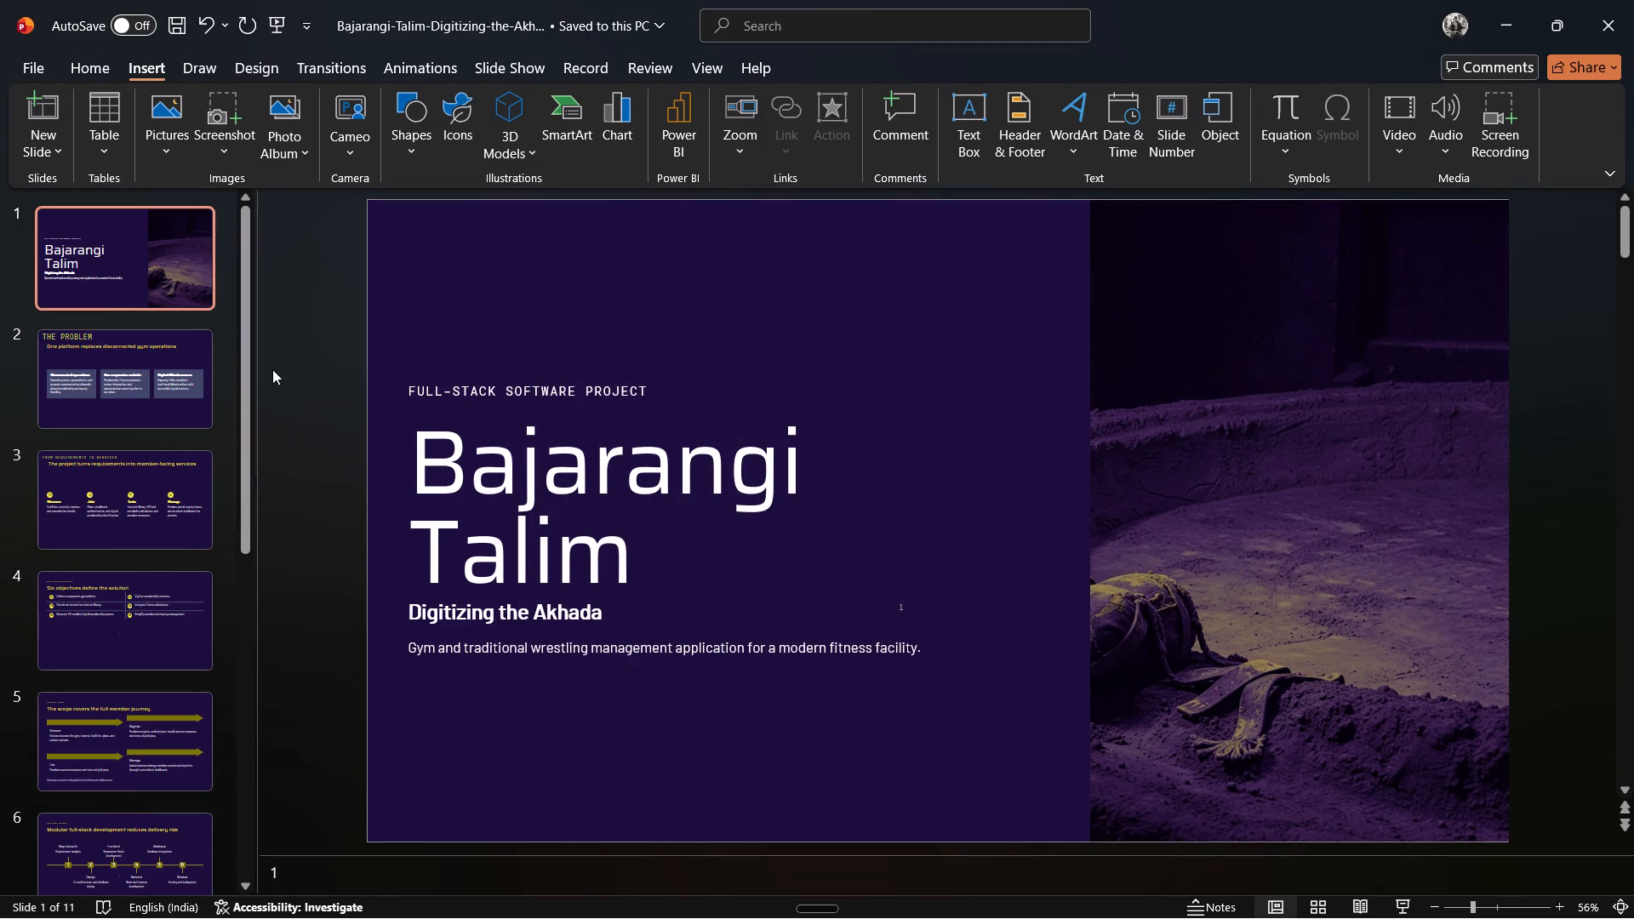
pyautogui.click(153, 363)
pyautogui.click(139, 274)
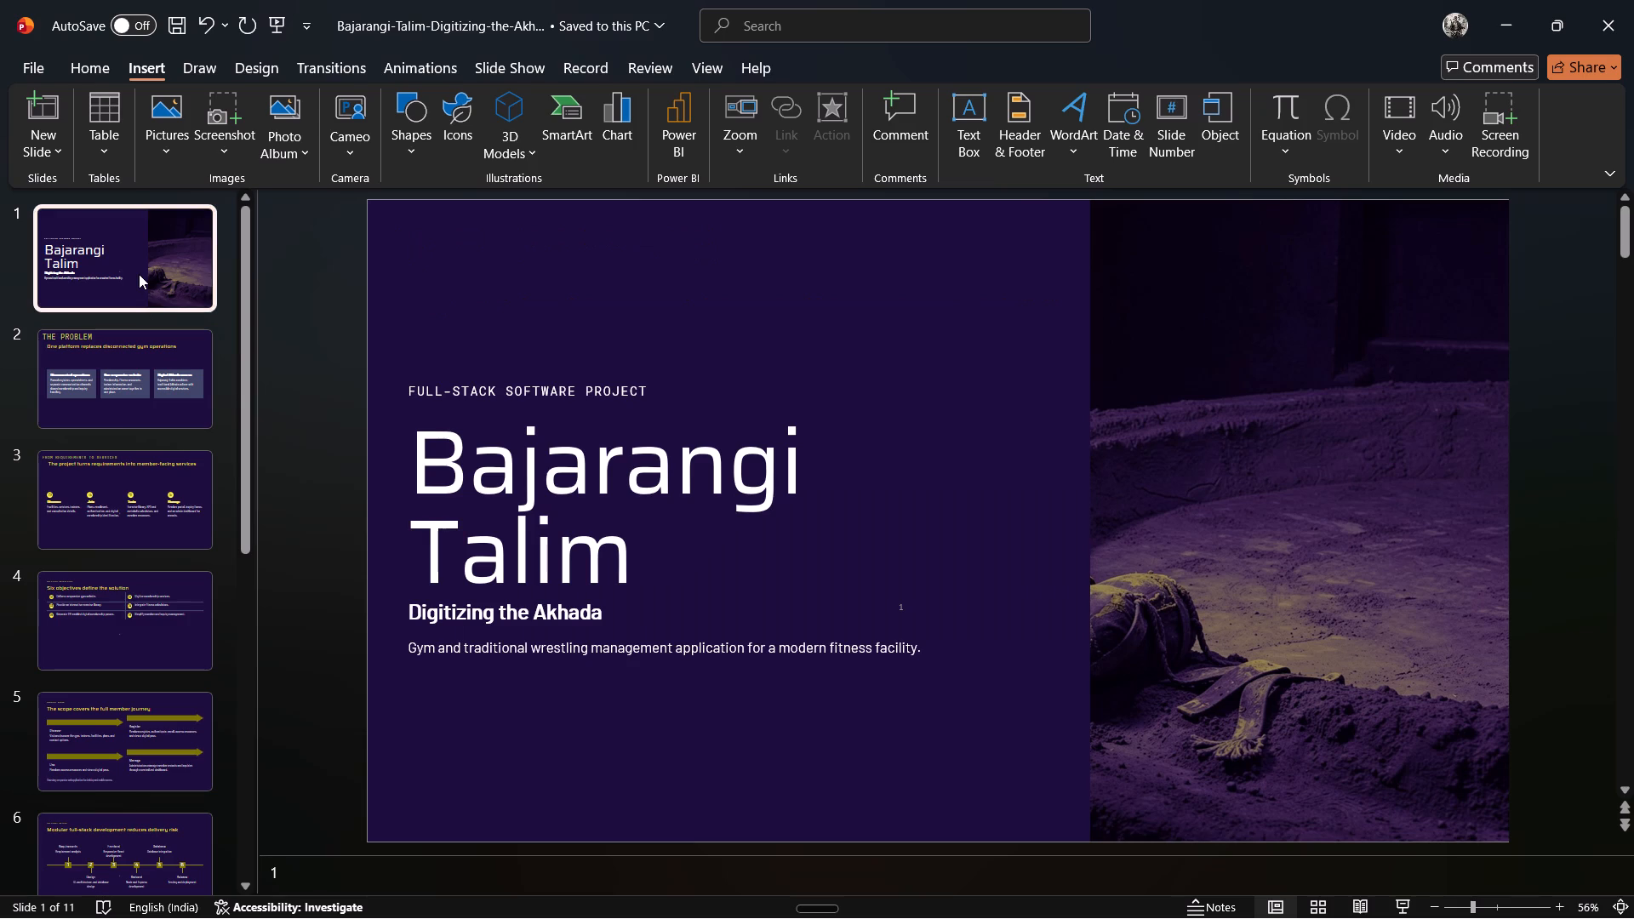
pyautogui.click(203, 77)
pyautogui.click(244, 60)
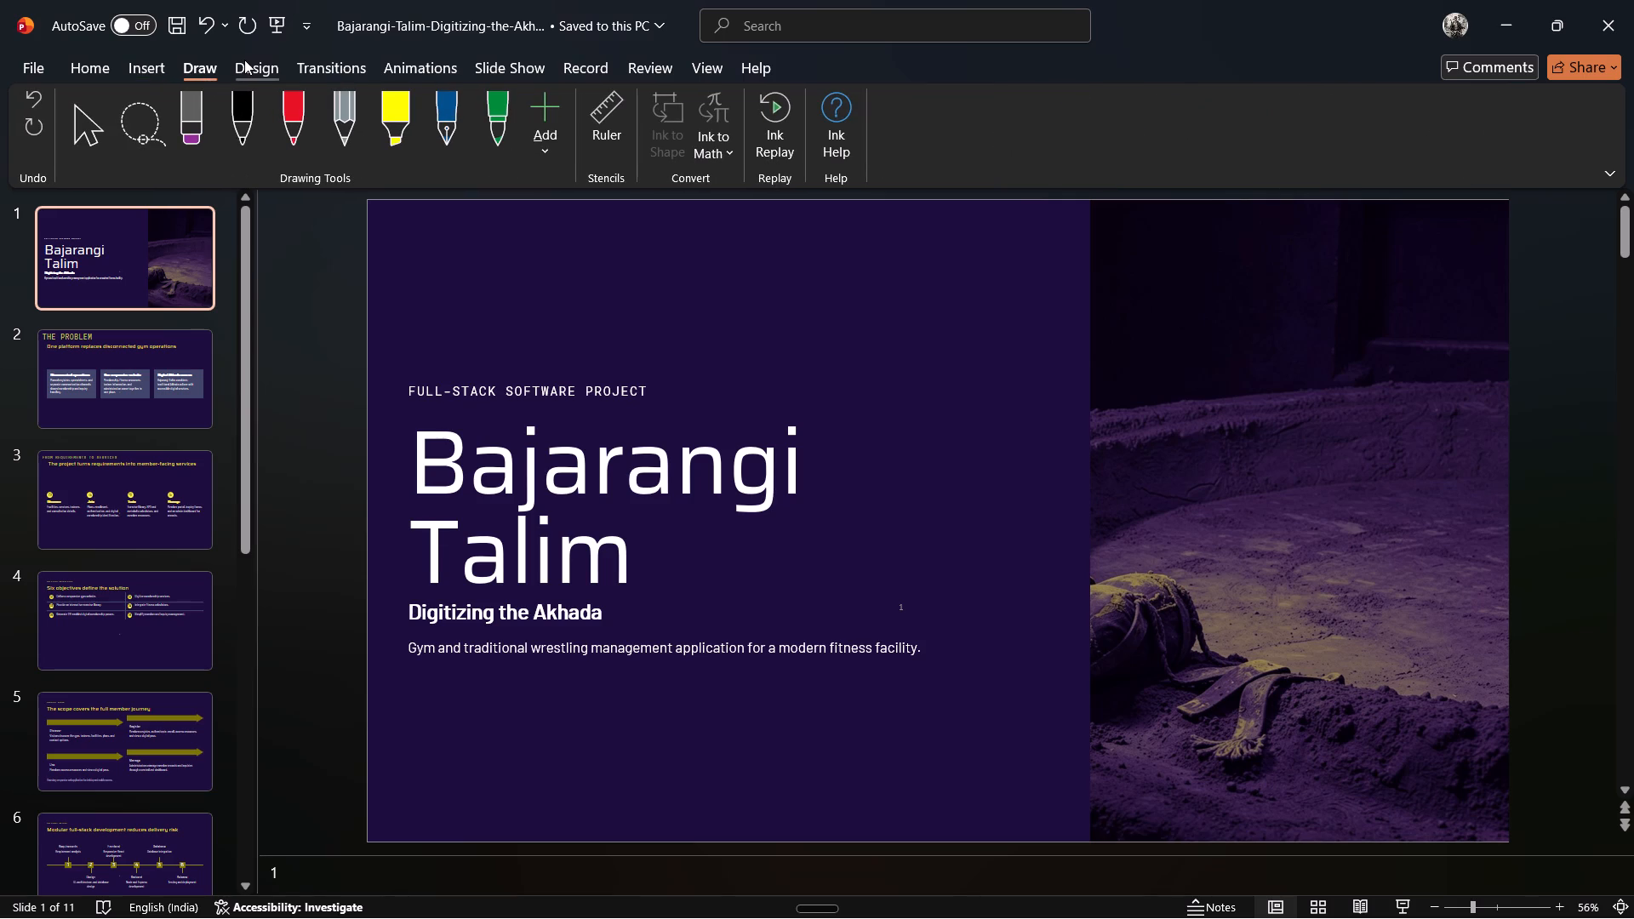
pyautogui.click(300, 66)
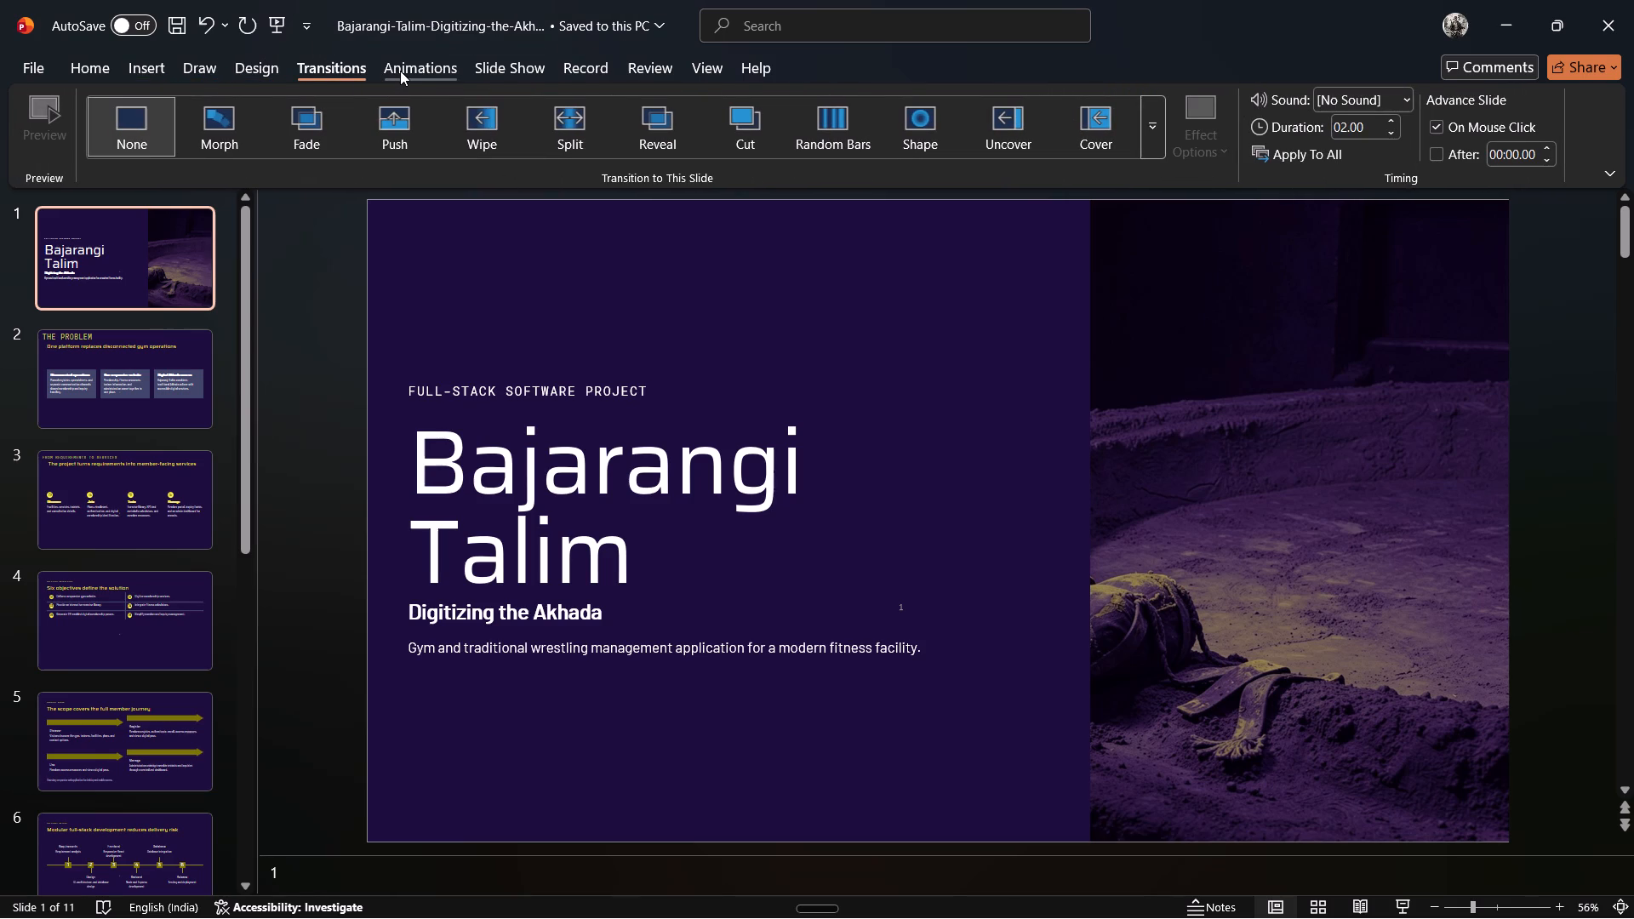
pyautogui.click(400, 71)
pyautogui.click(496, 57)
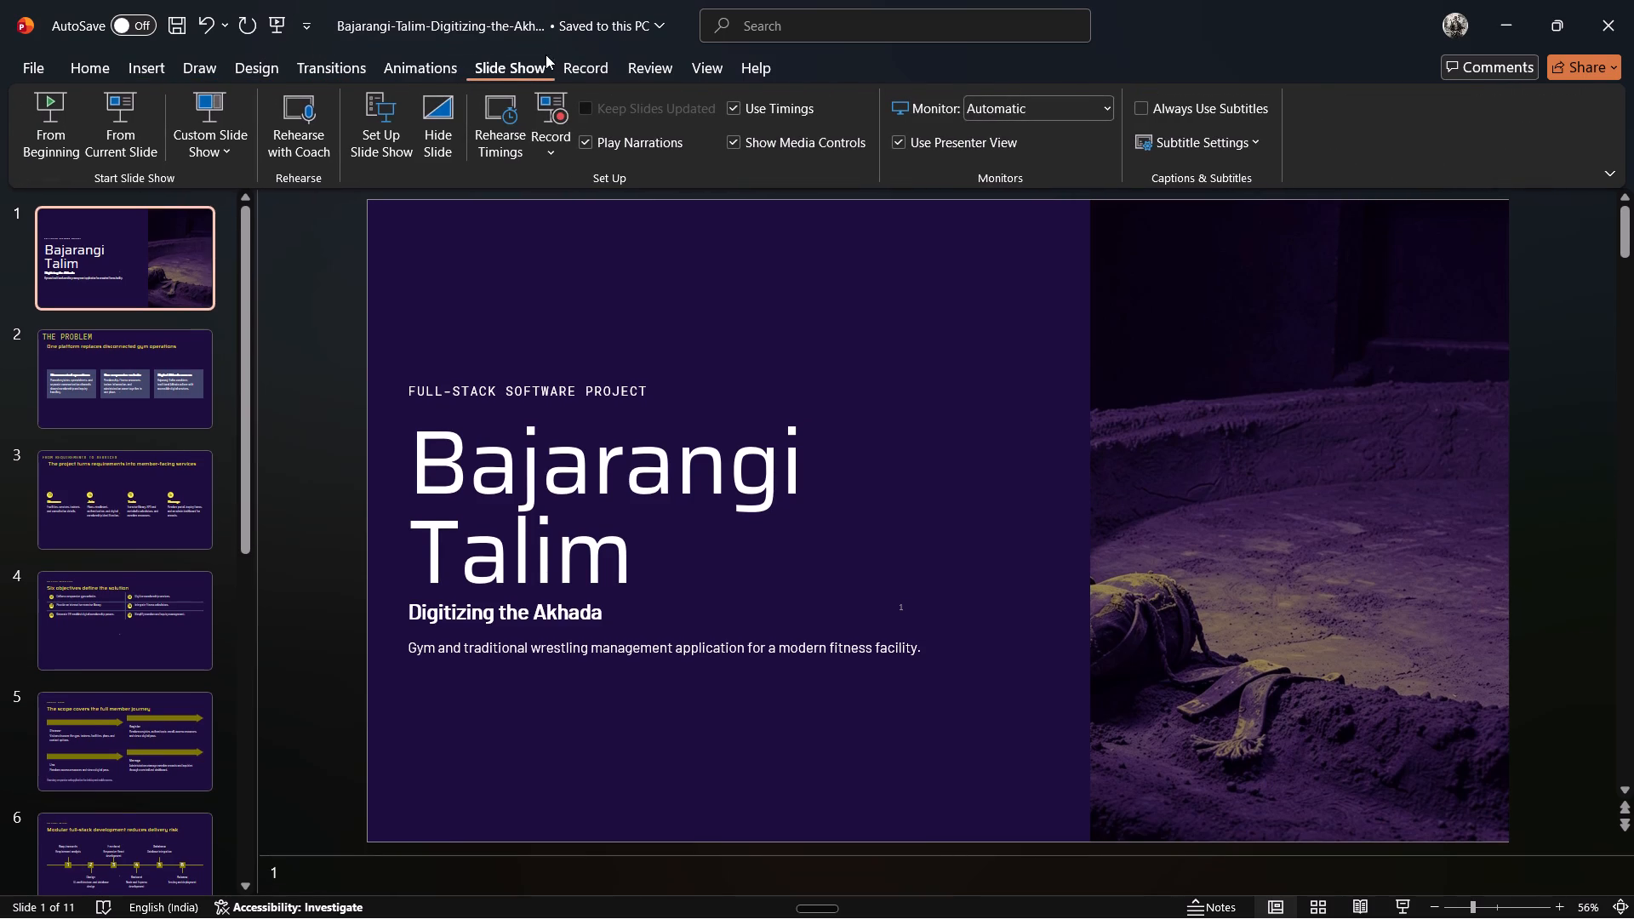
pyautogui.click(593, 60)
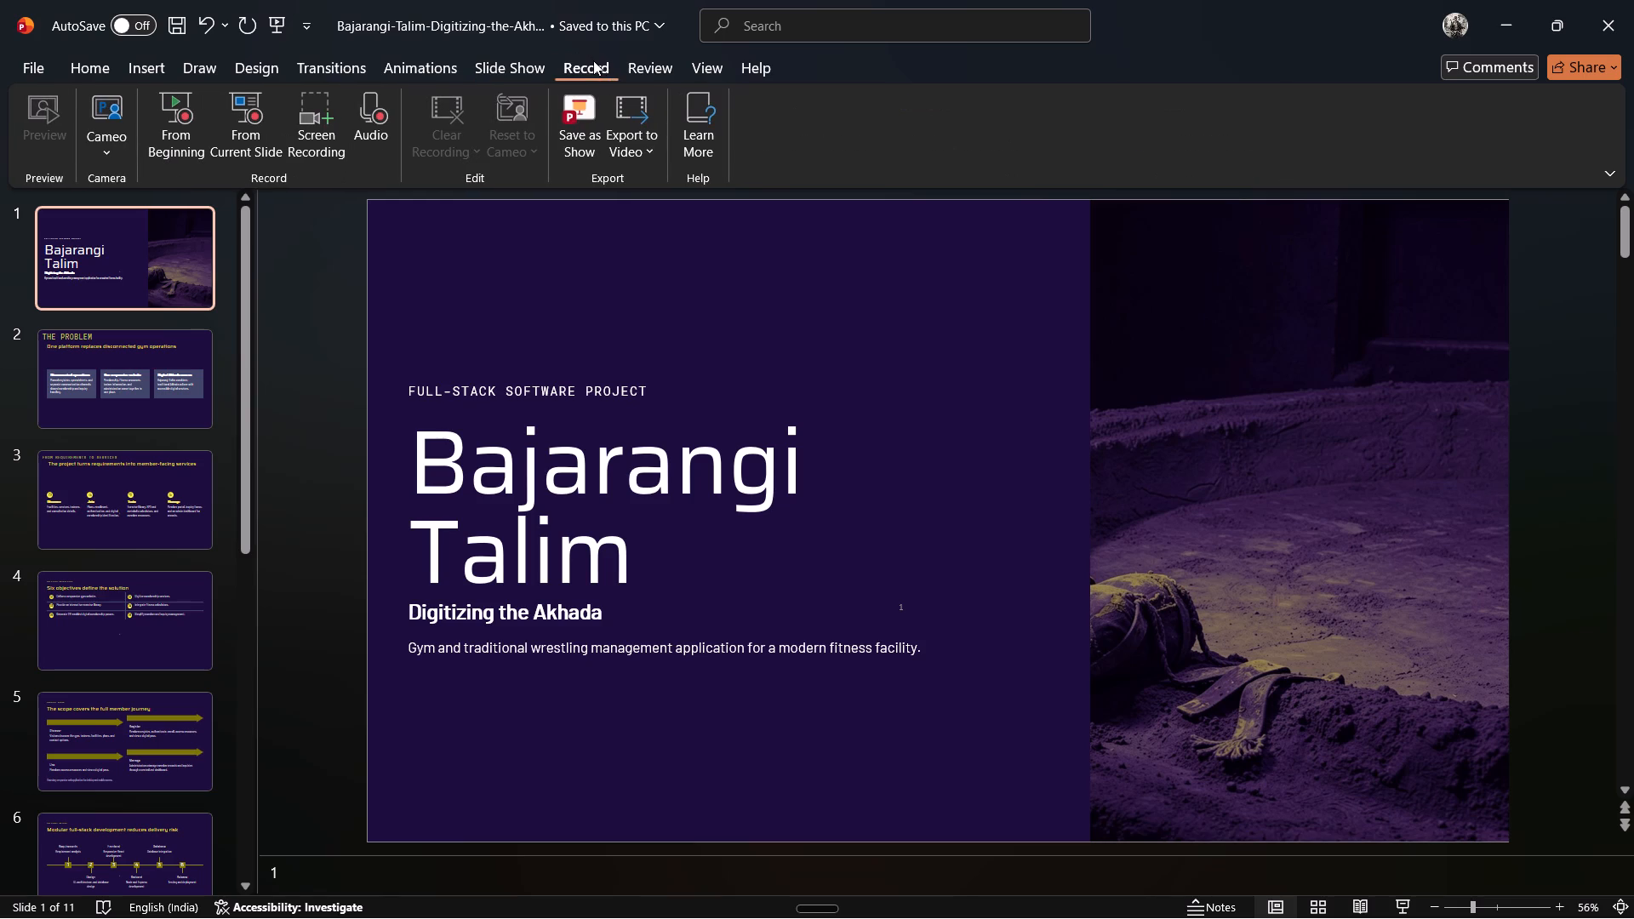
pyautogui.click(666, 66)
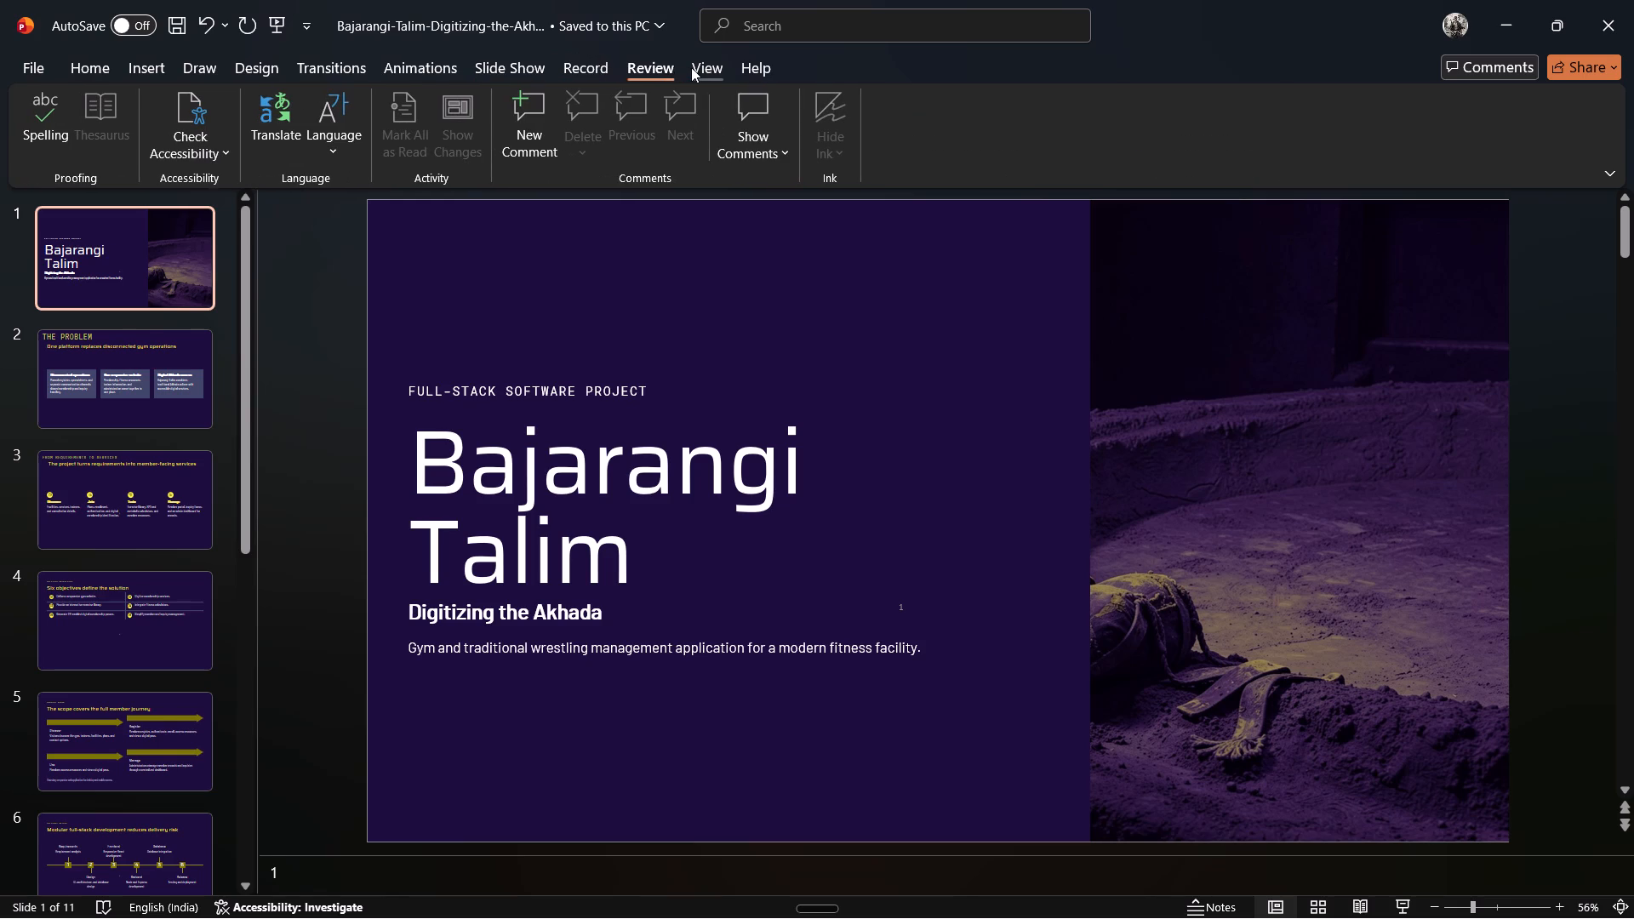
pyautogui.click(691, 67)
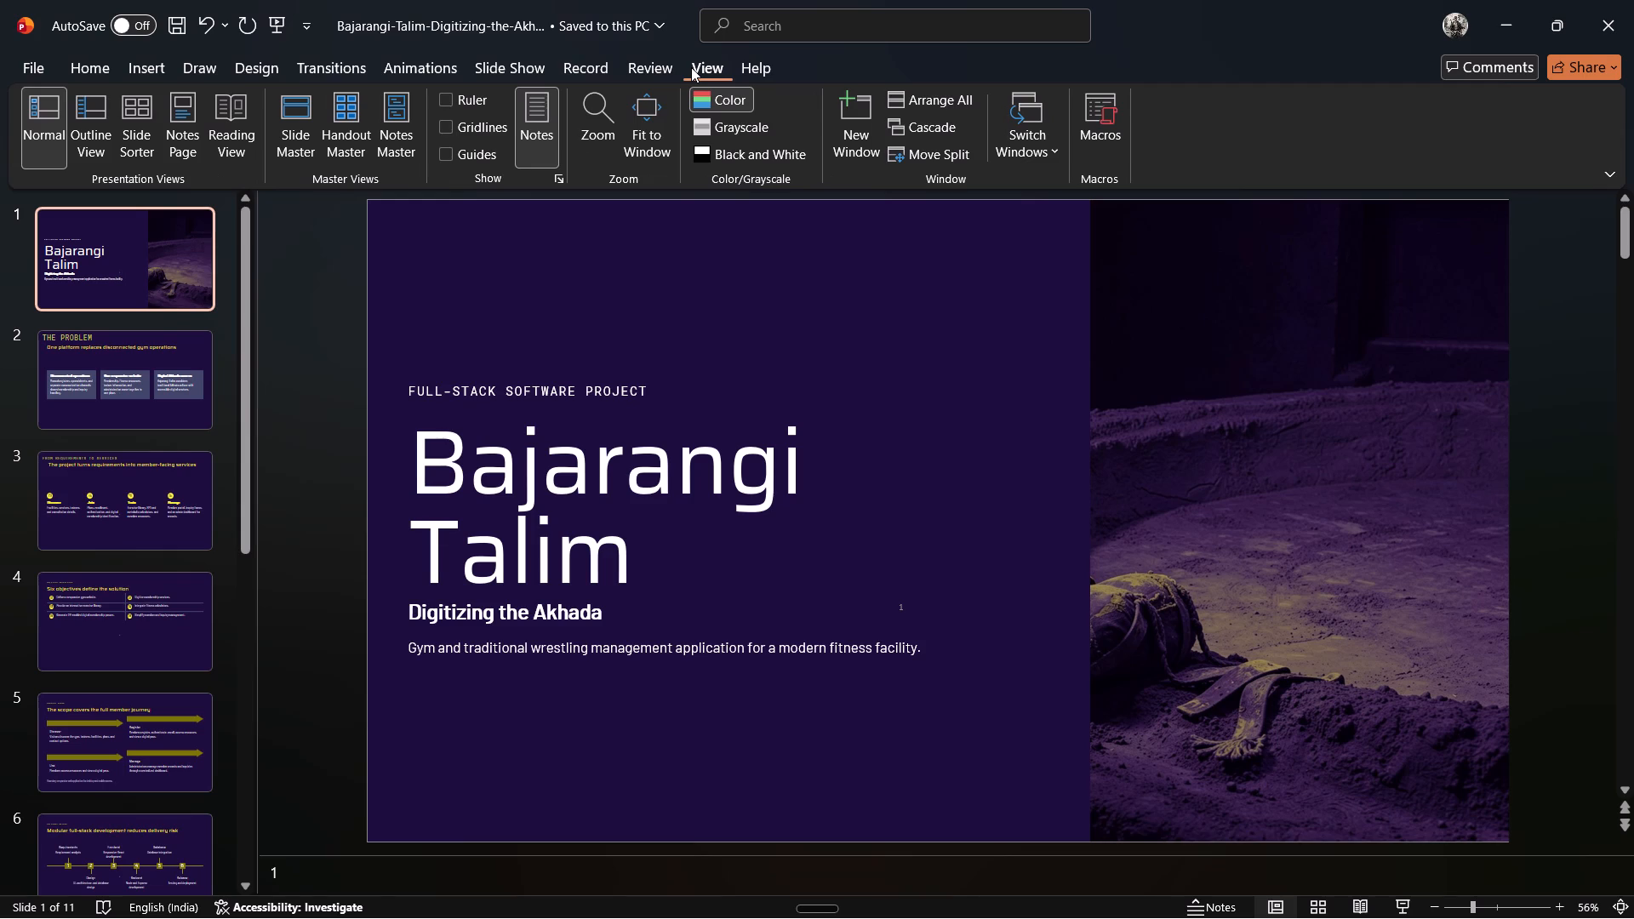
# Load HomePilot_final_updated from the Downloads folder as the source presentation for reusing slides.
pyautogui.click(68, 64)
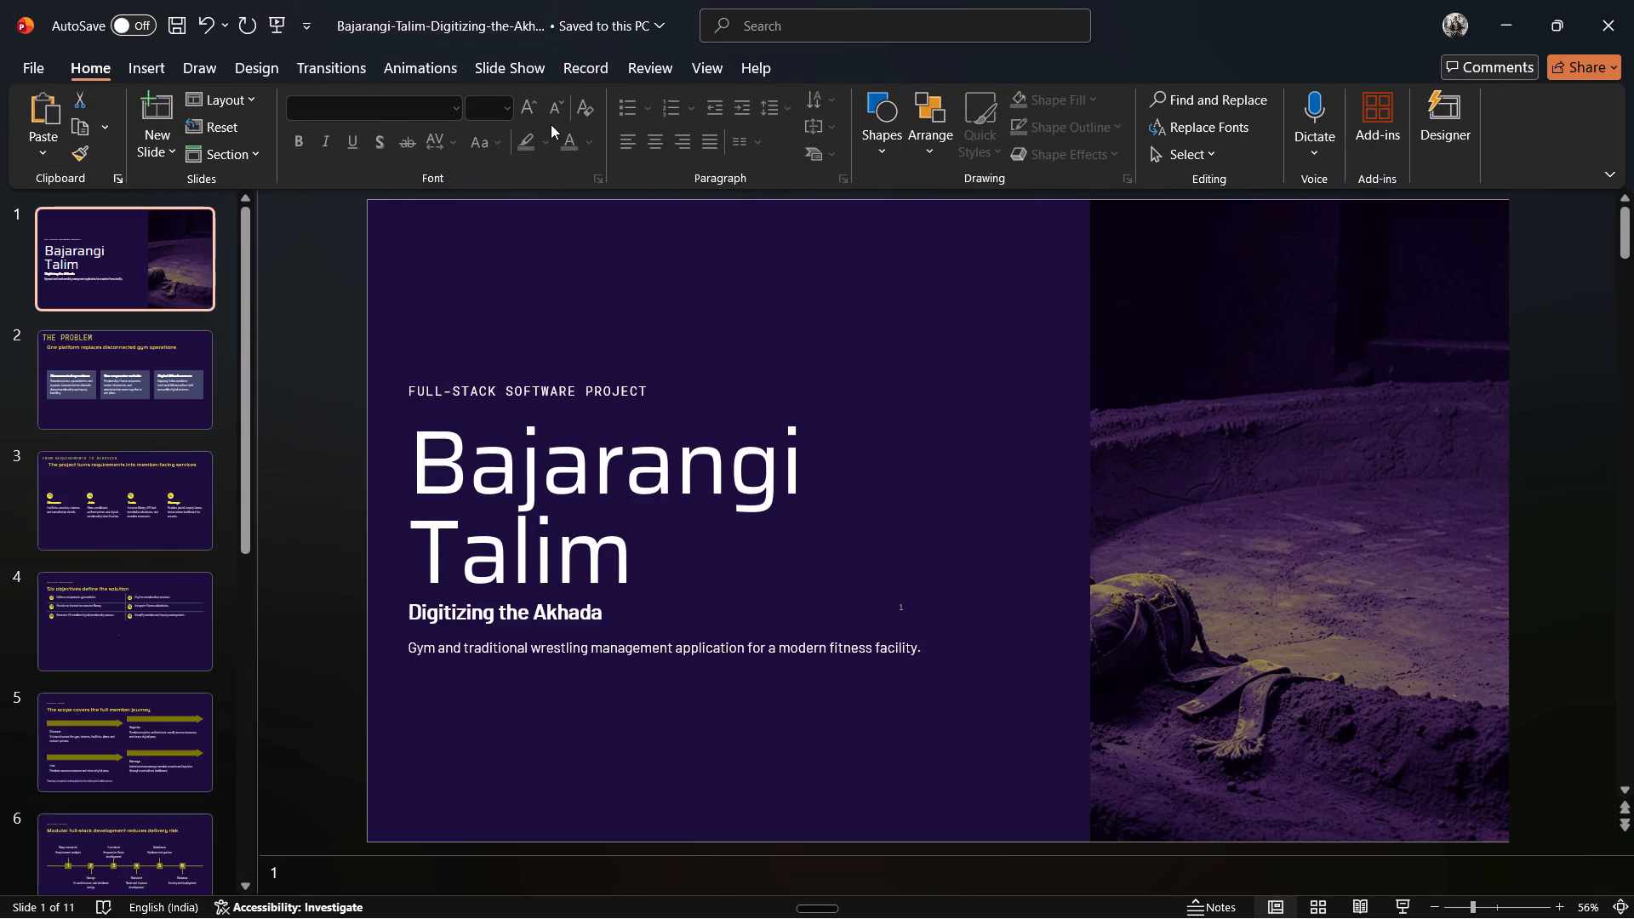
pyautogui.click(171, 146)
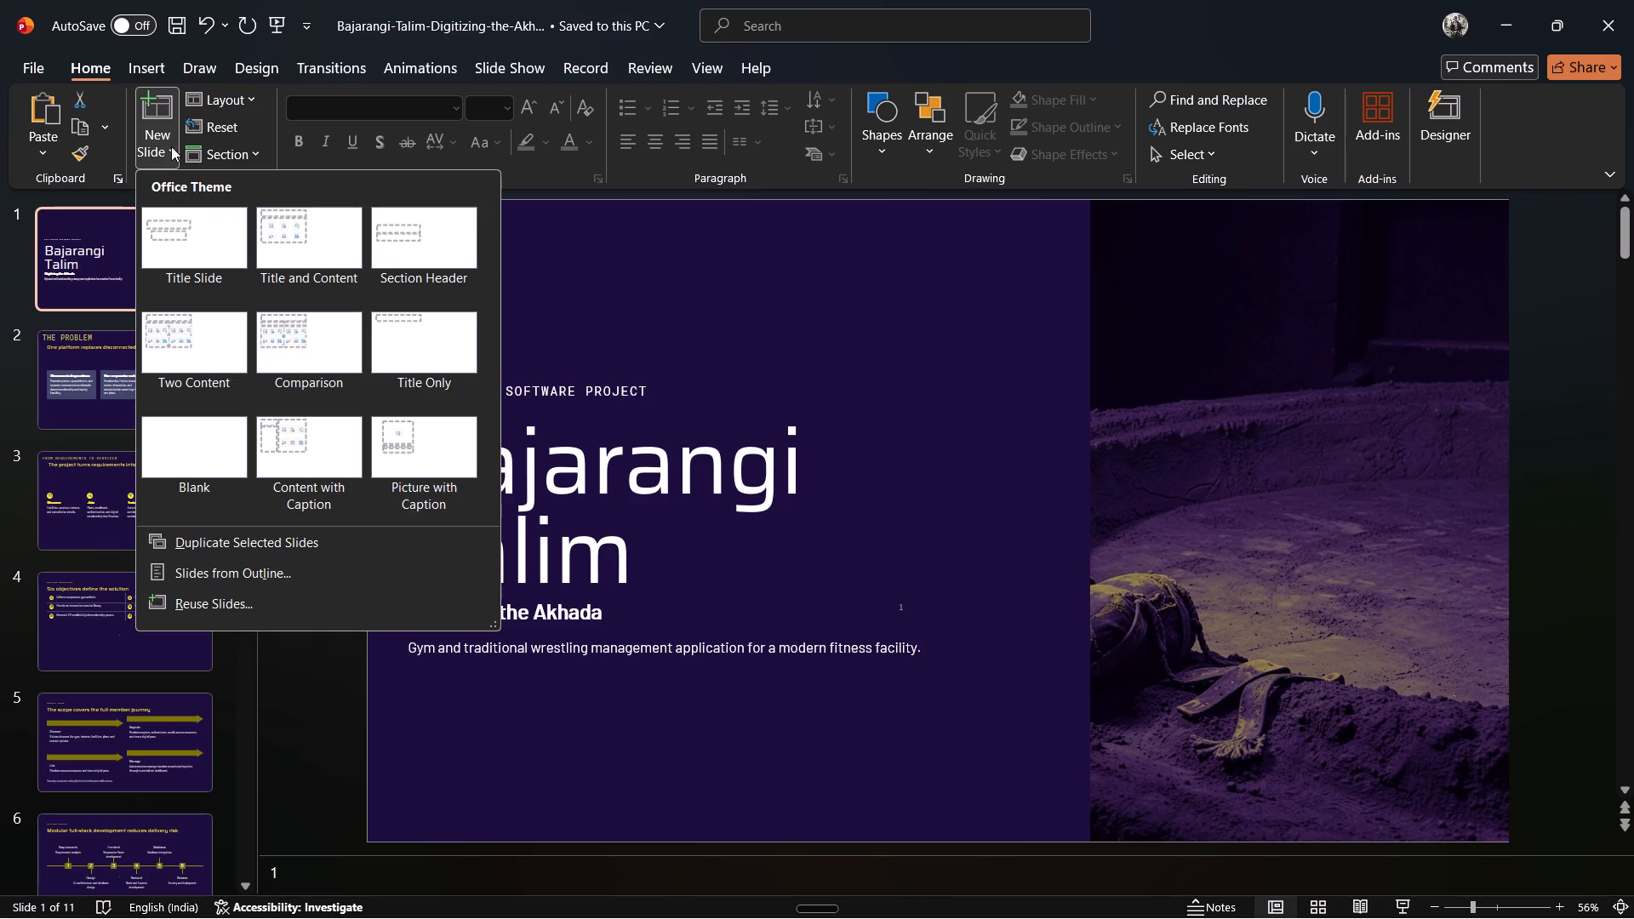
pyautogui.click(231, 599)
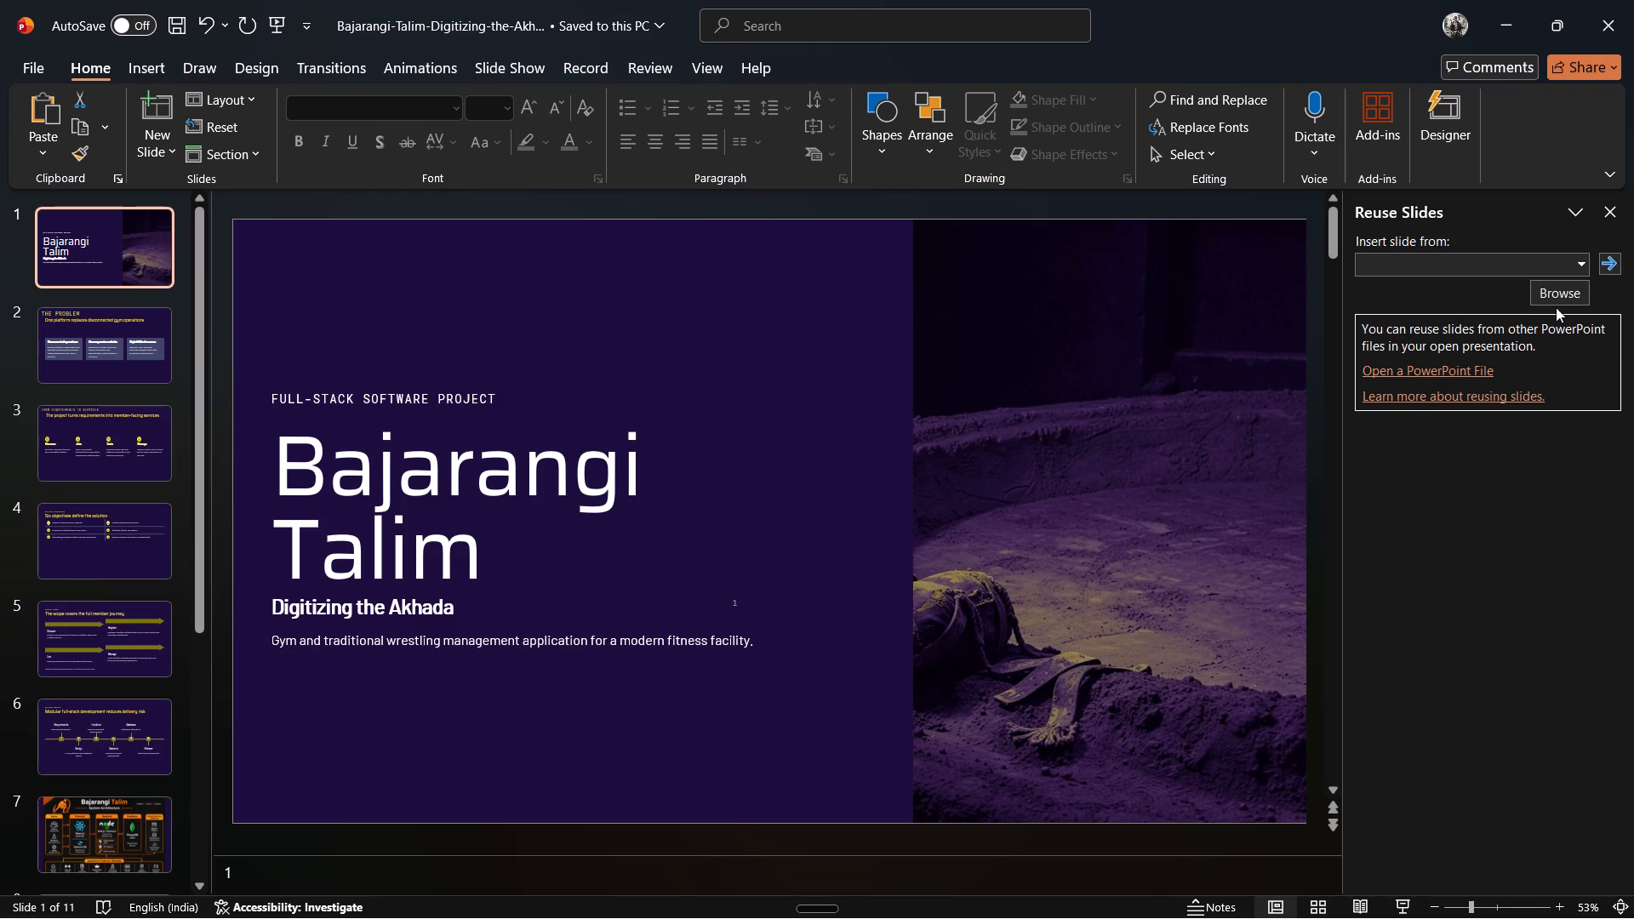
pyautogui.click(1552, 294)
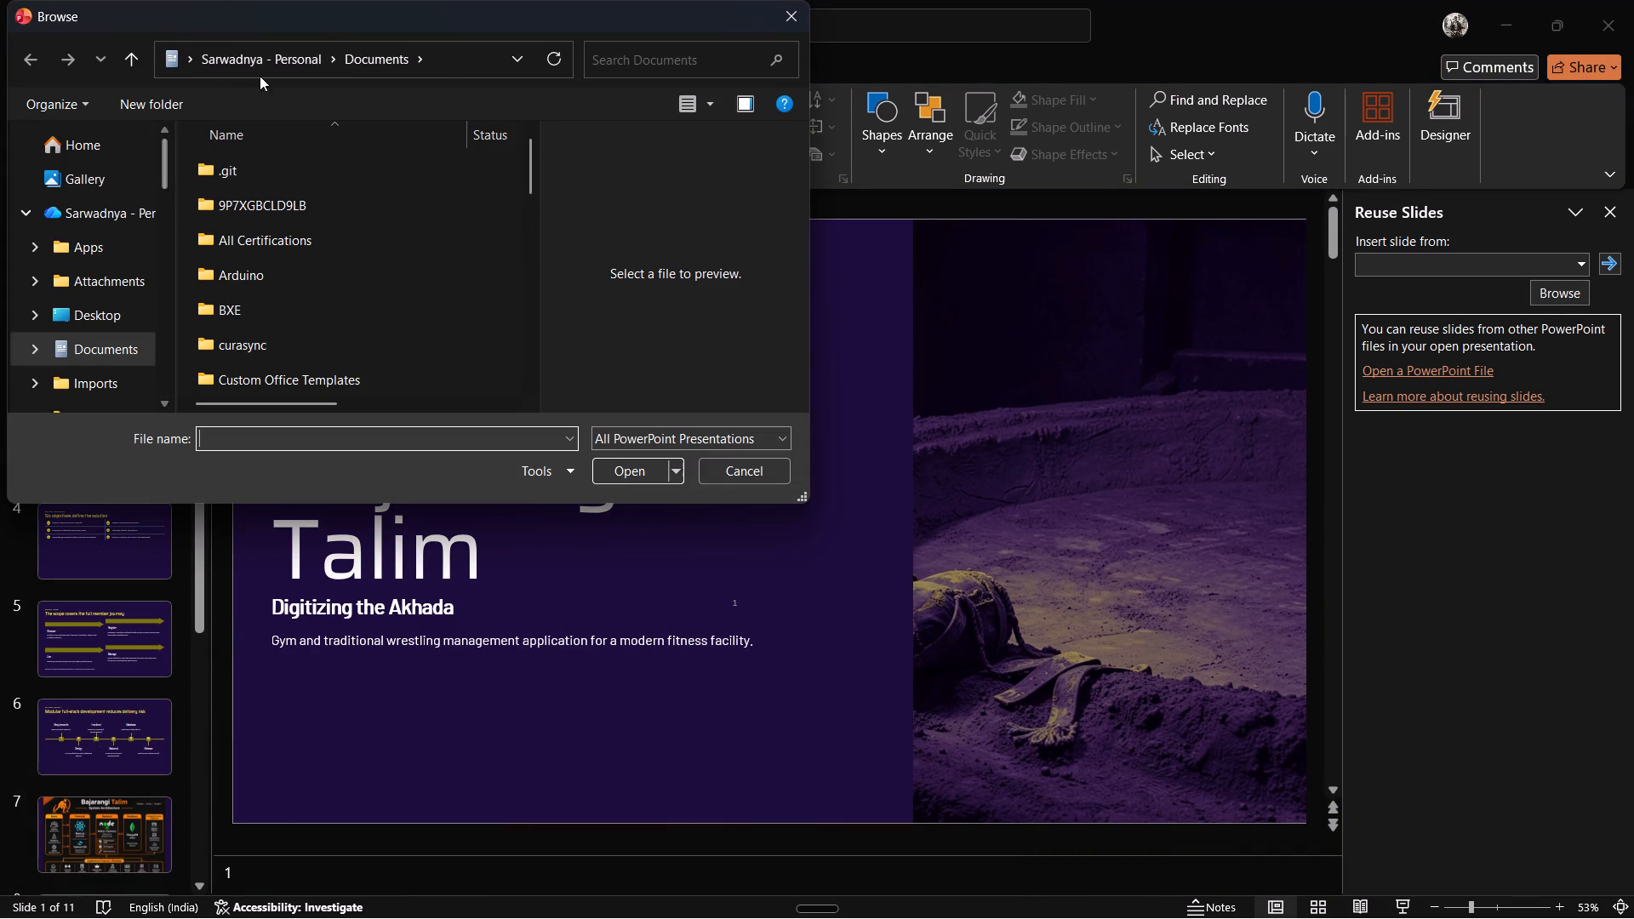
pyautogui.click(452, 64)
pyautogui.write('downloads')
pyautogui.press('Return')
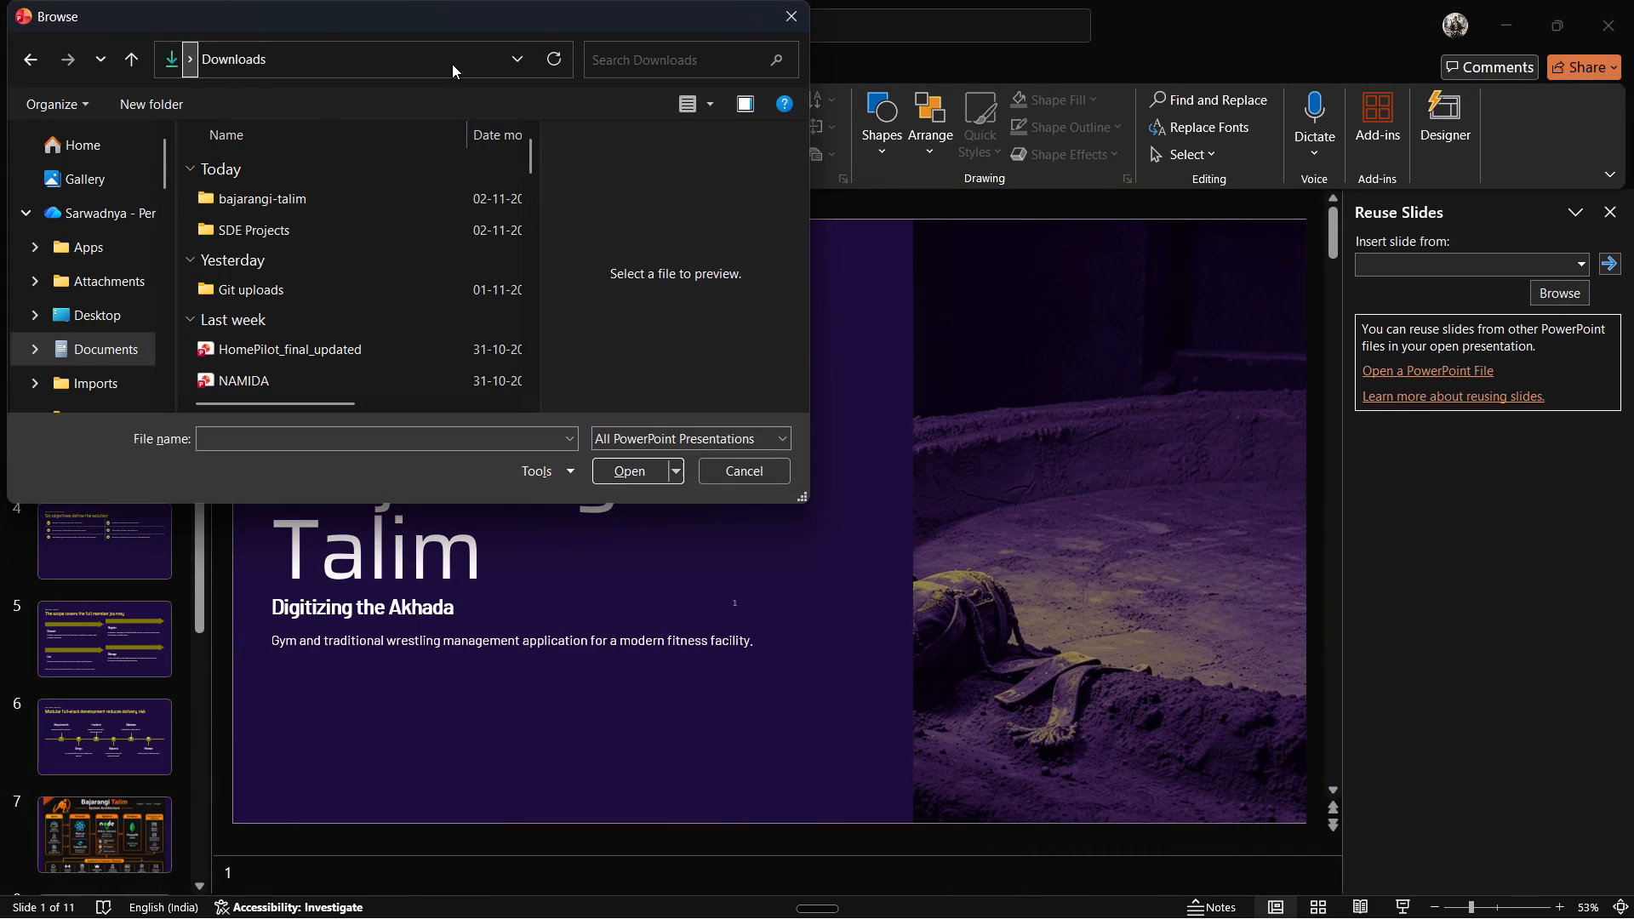
pyautogui.scroll(-1, 276, 239)
pyautogui.click(264, 191)
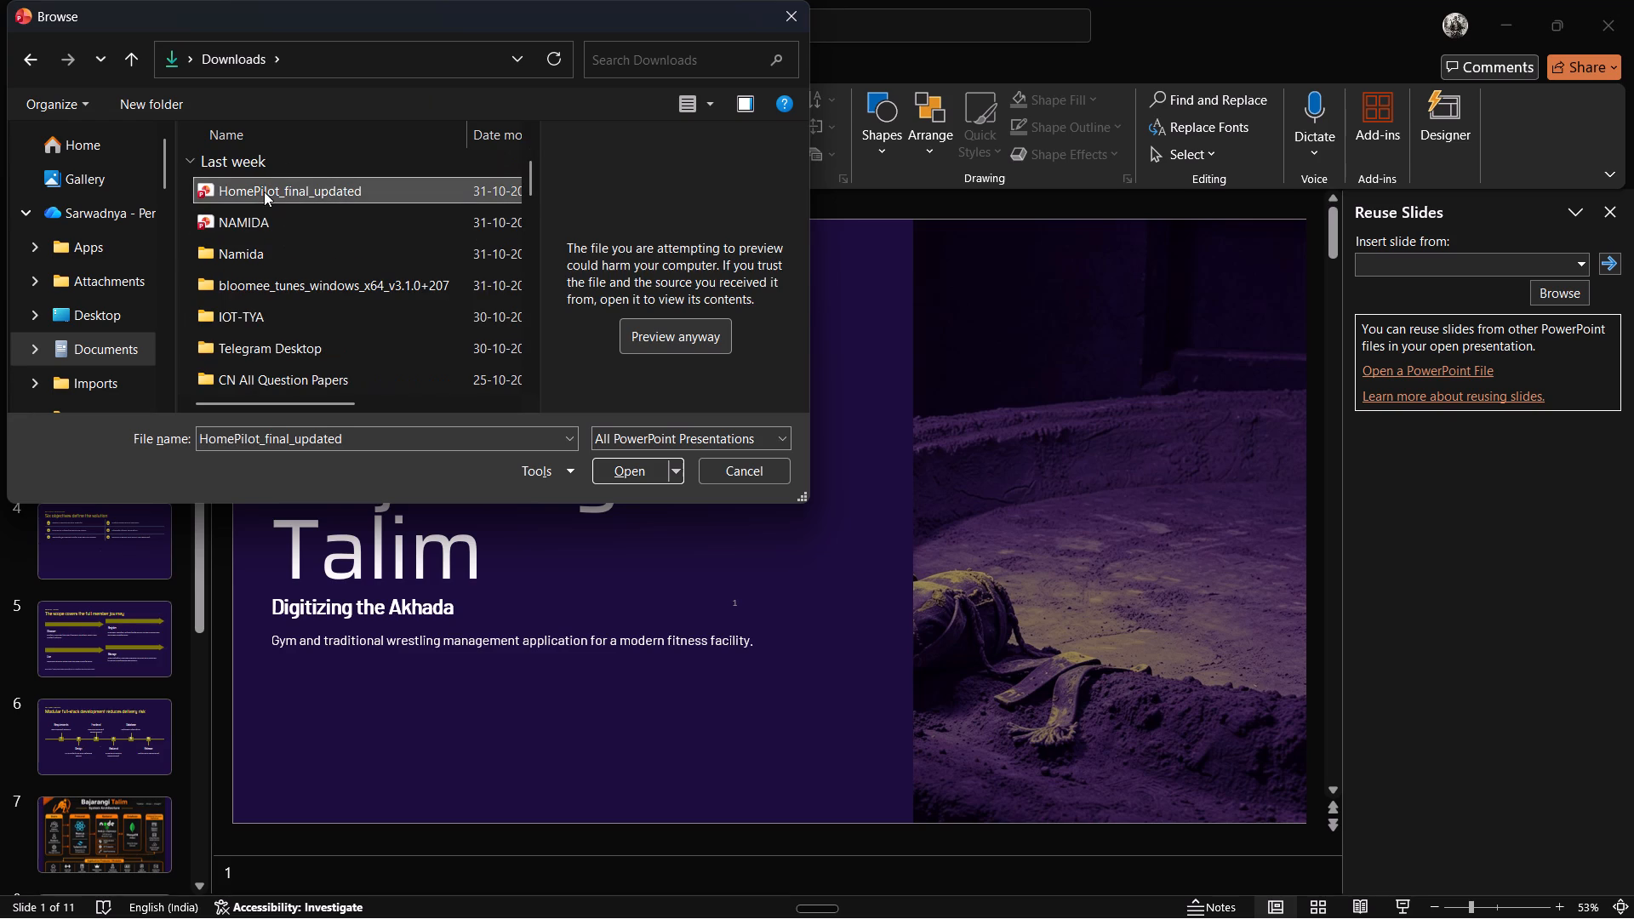
pyautogui.click(657, 472)
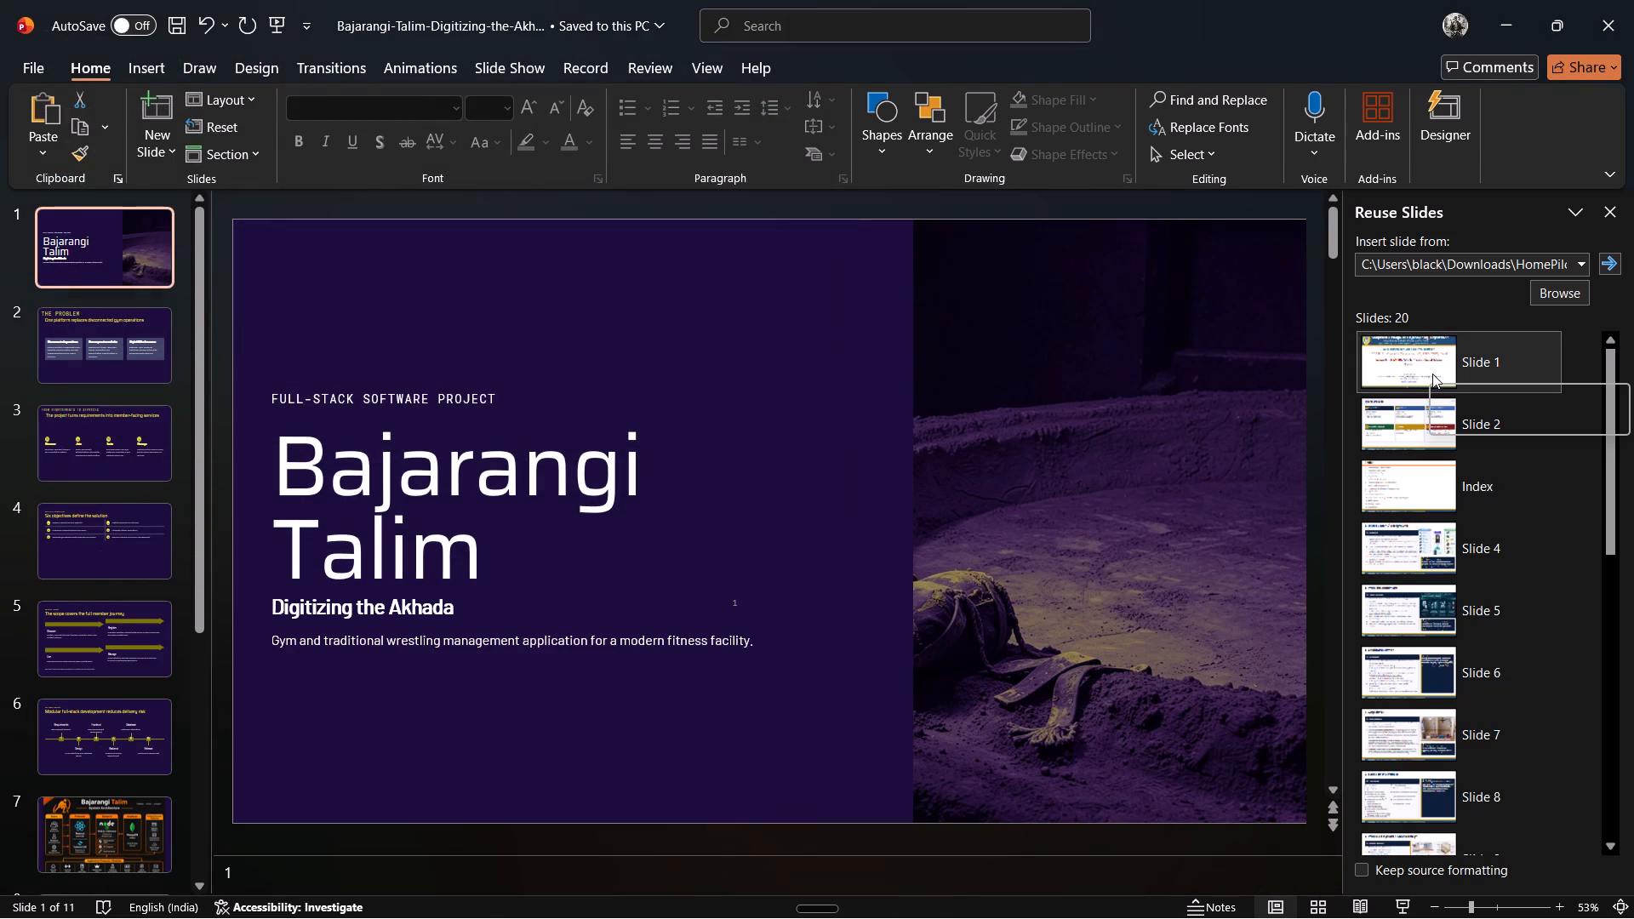
# Reuse the source file's Sanjivani College title slide as the deck's first slide, keeping only one copy of it.
pyautogui.moveTo(1432, 374); pyautogui.dragTo(1394, 366)
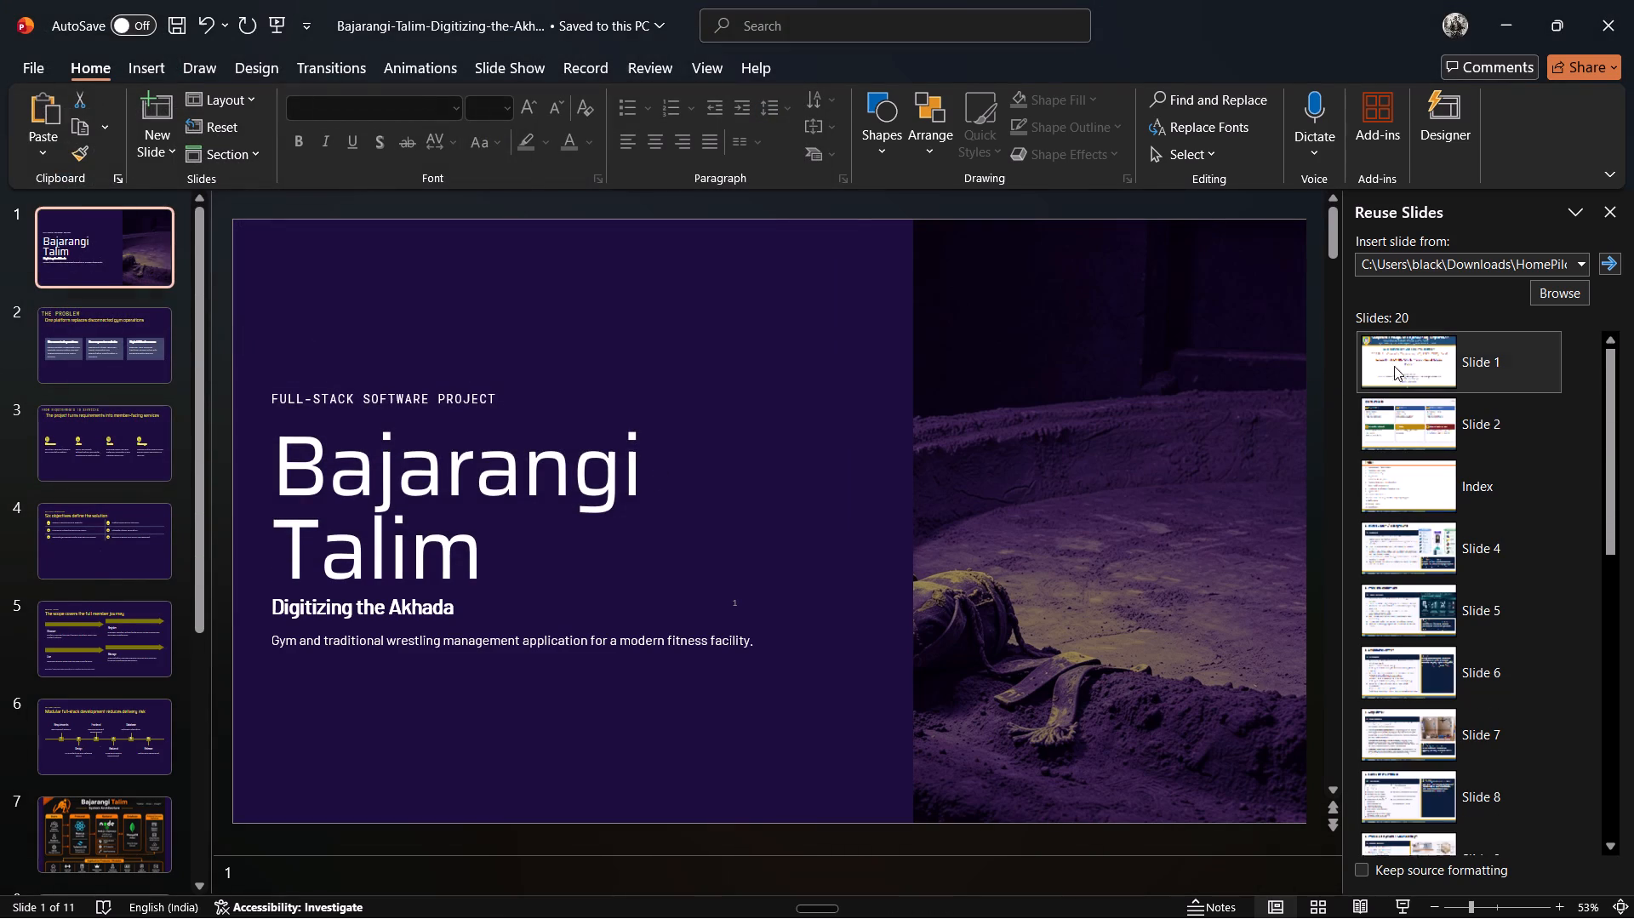
pyautogui.moveTo(1394, 366); pyautogui.dragTo(1419, 360)
pyautogui.click(1419, 360)
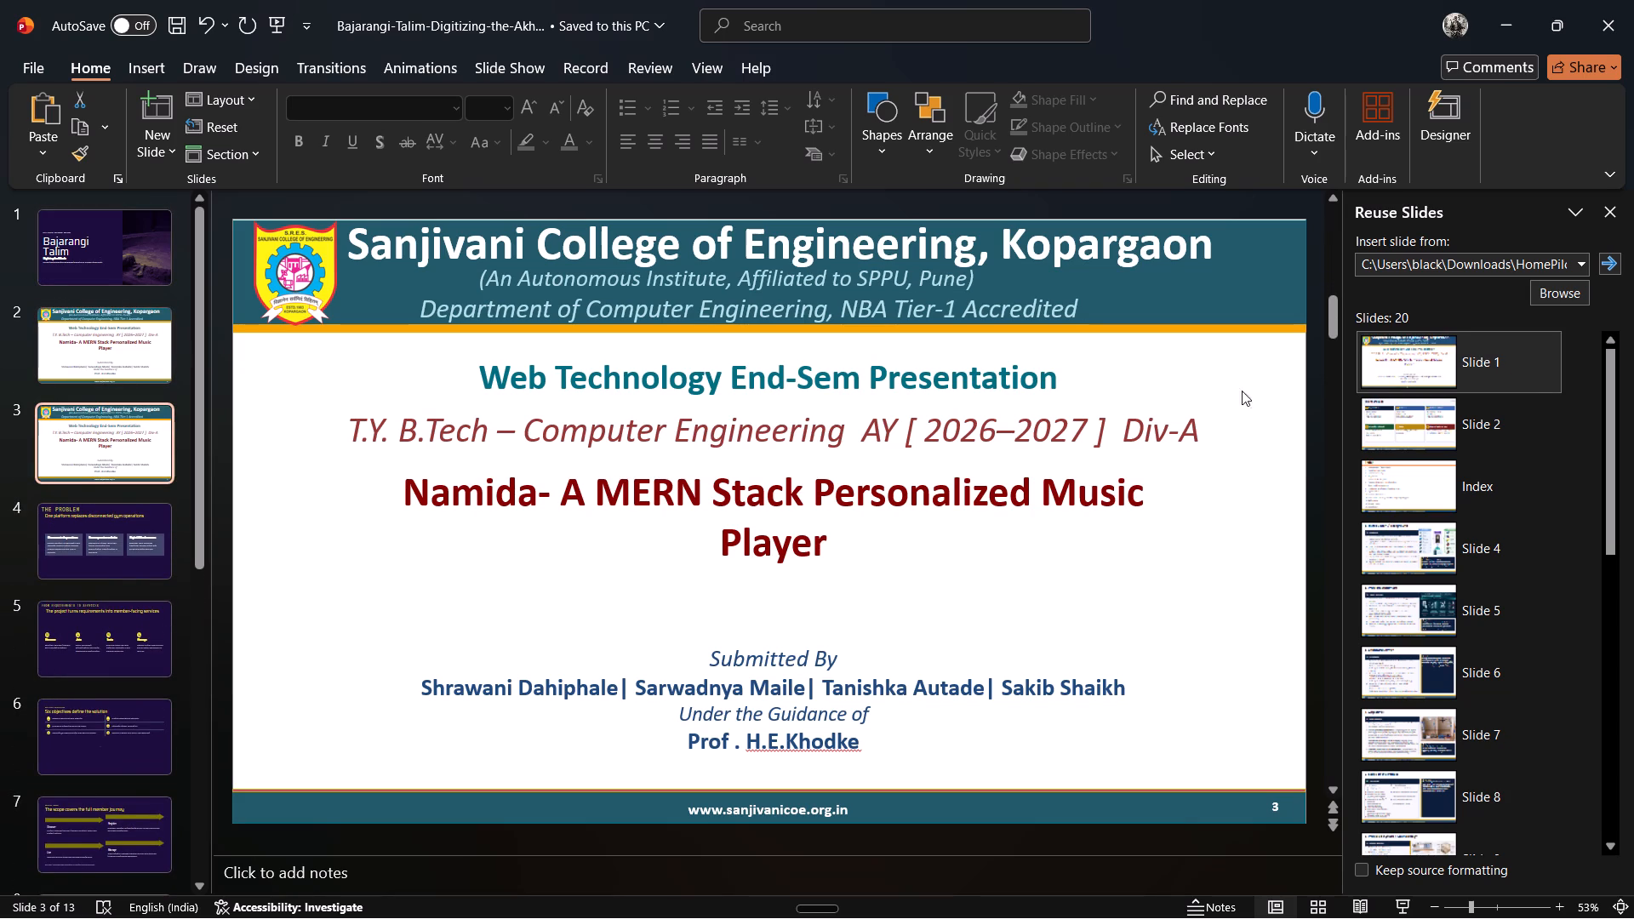
pyautogui.rightClick(60, 441)
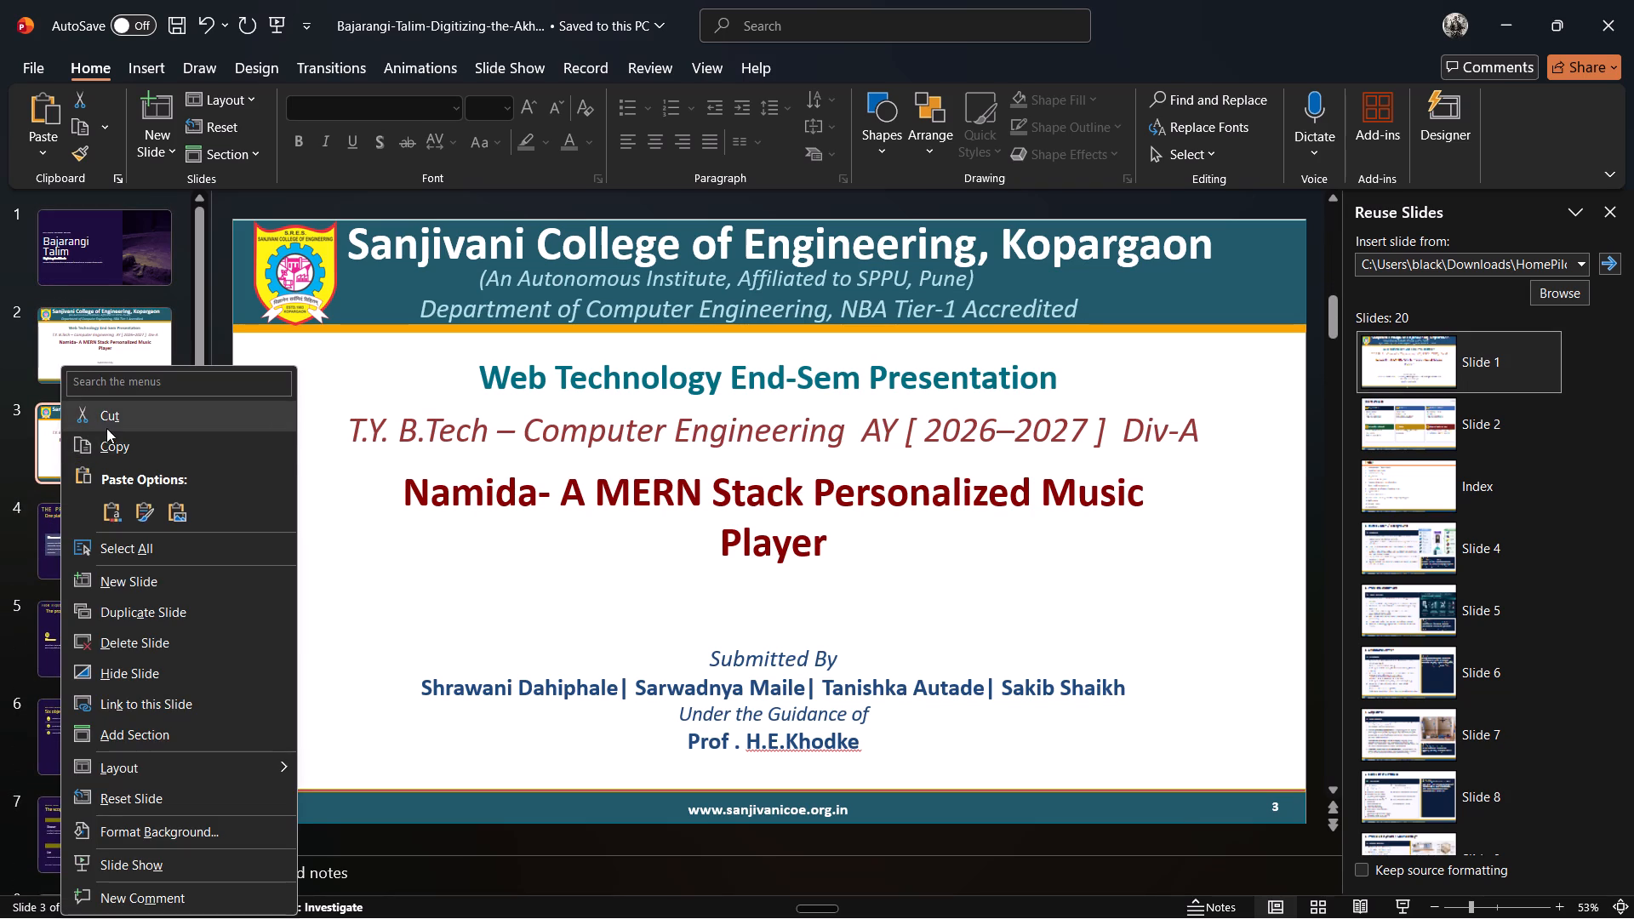
pyautogui.click(103, 415)
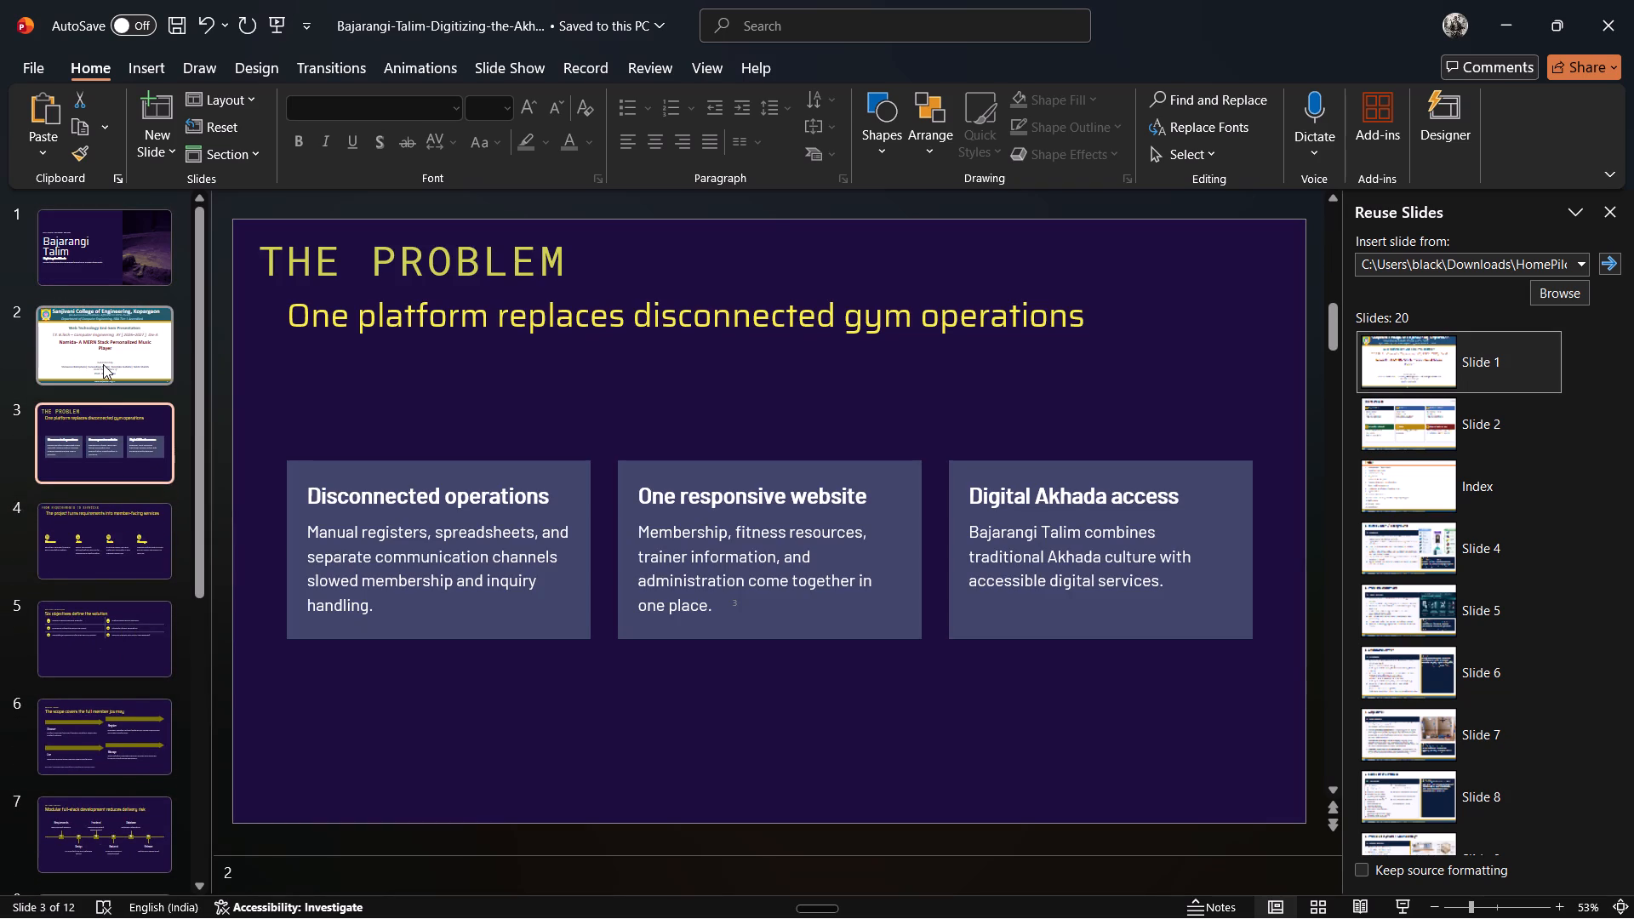
pyautogui.moveTo(103, 364); pyautogui.dragTo(99, 225)
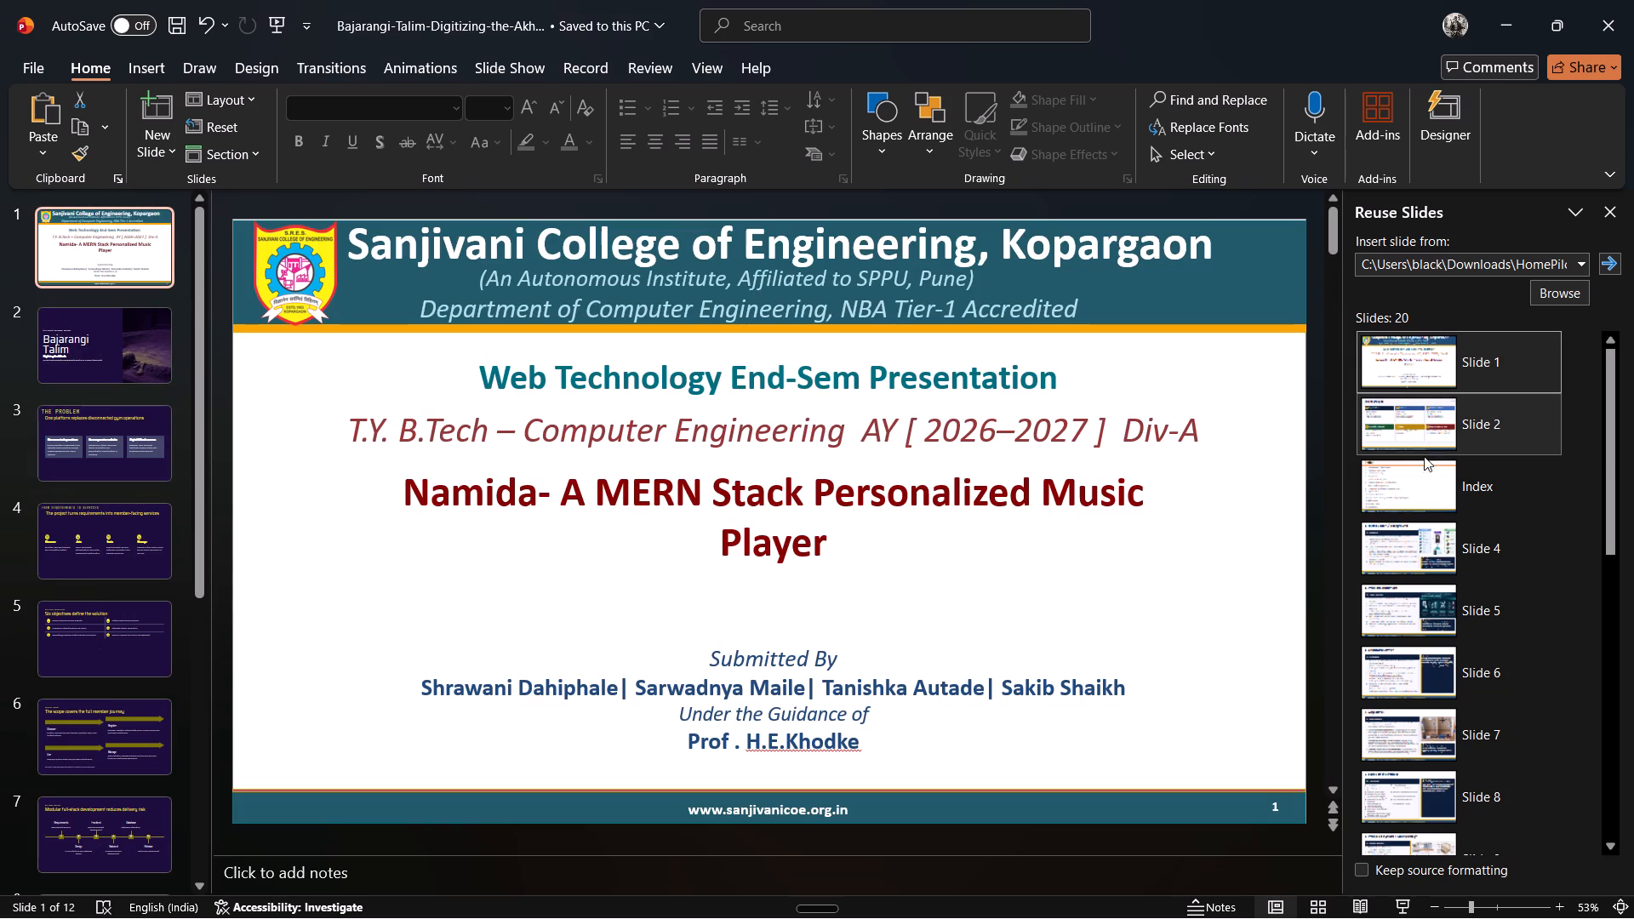
# Insert the source file's Index and Team Details slides after the title slide, with Team Details as slide 2 and Index as slide 3.
pyautogui.click(1423, 477)
pyautogui.click(1400, 418)
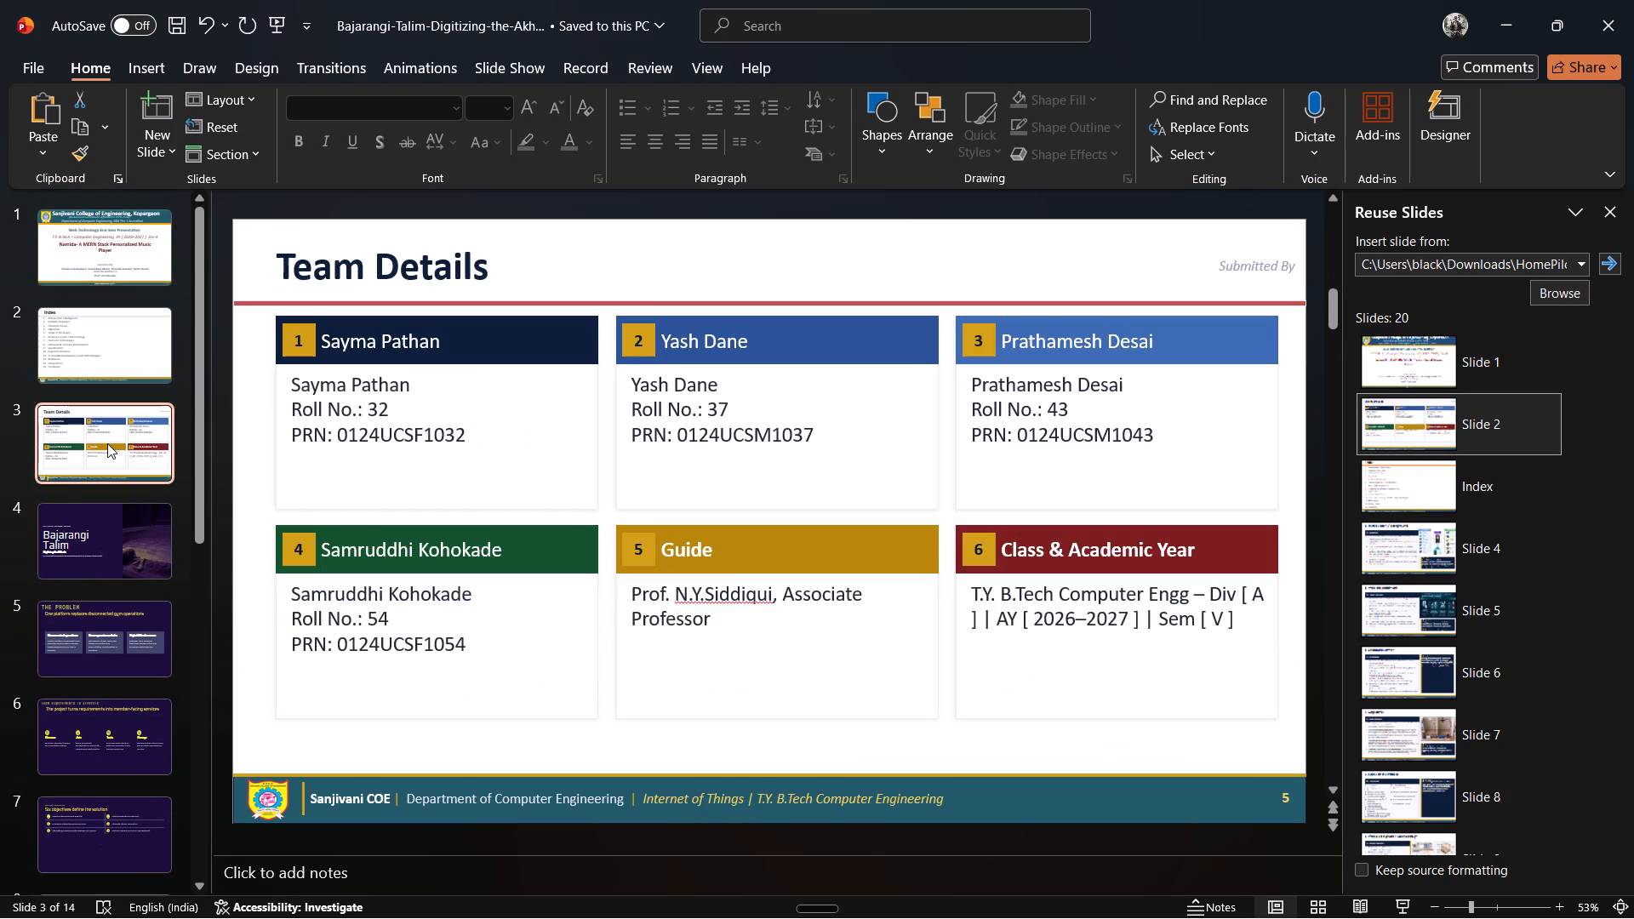
pyautogui.moveTo(106, 443); pyautogui.dragTo(106, 323)
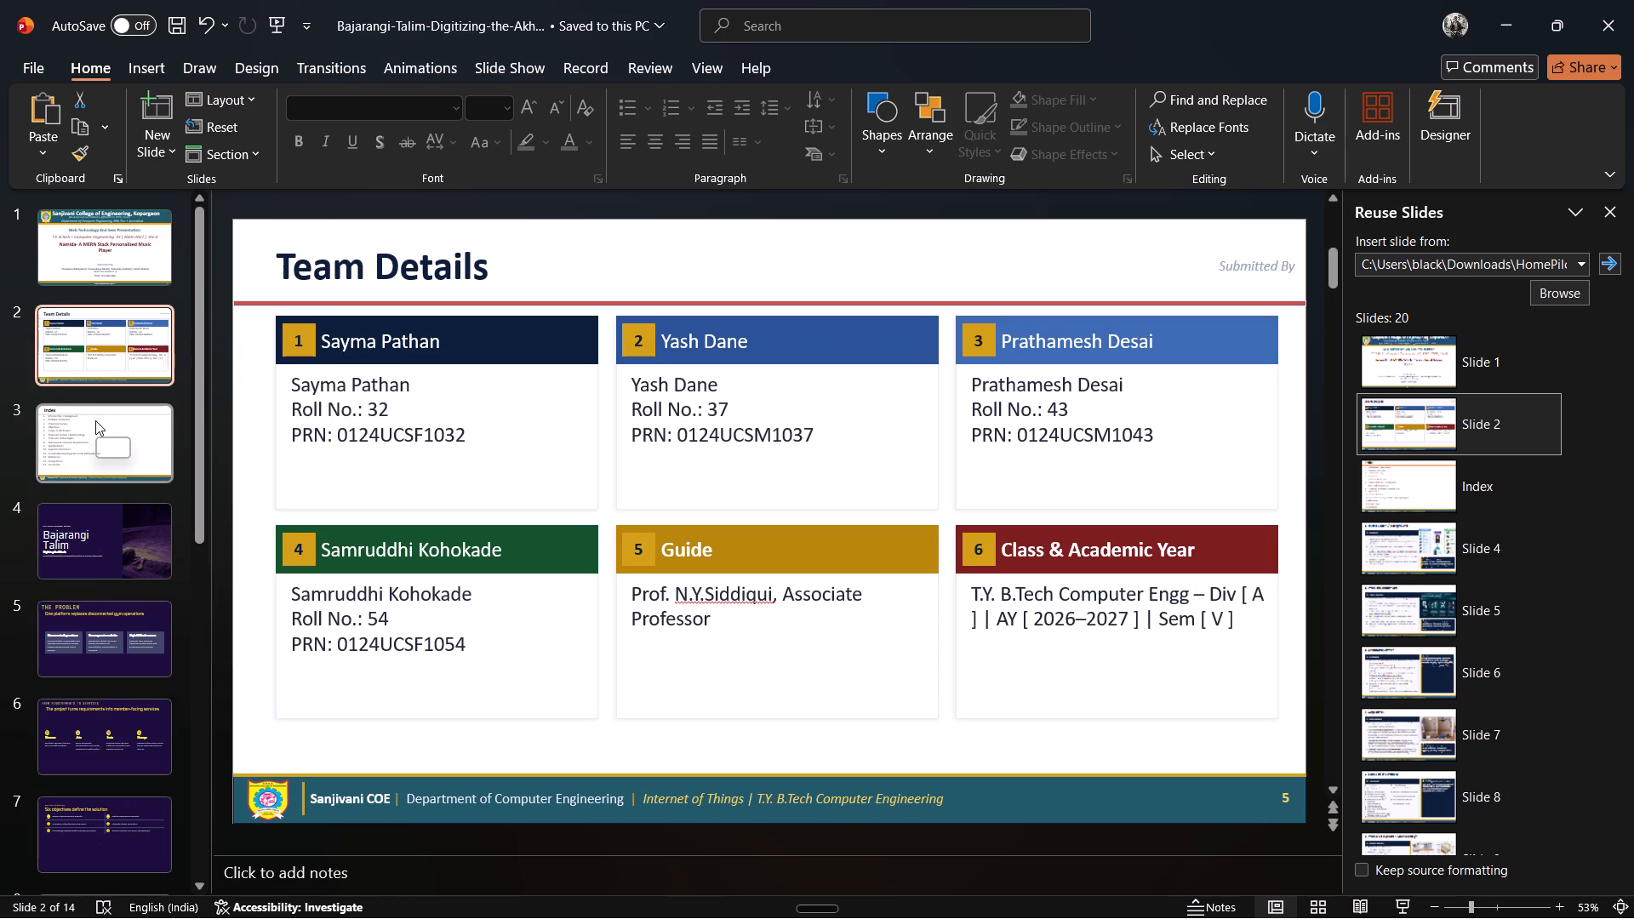
# Delete the purple "Bajarangi Talim – Digitizing the Akhada" cover slide that follows the Index slide.
pyautogui.click(116, 551)
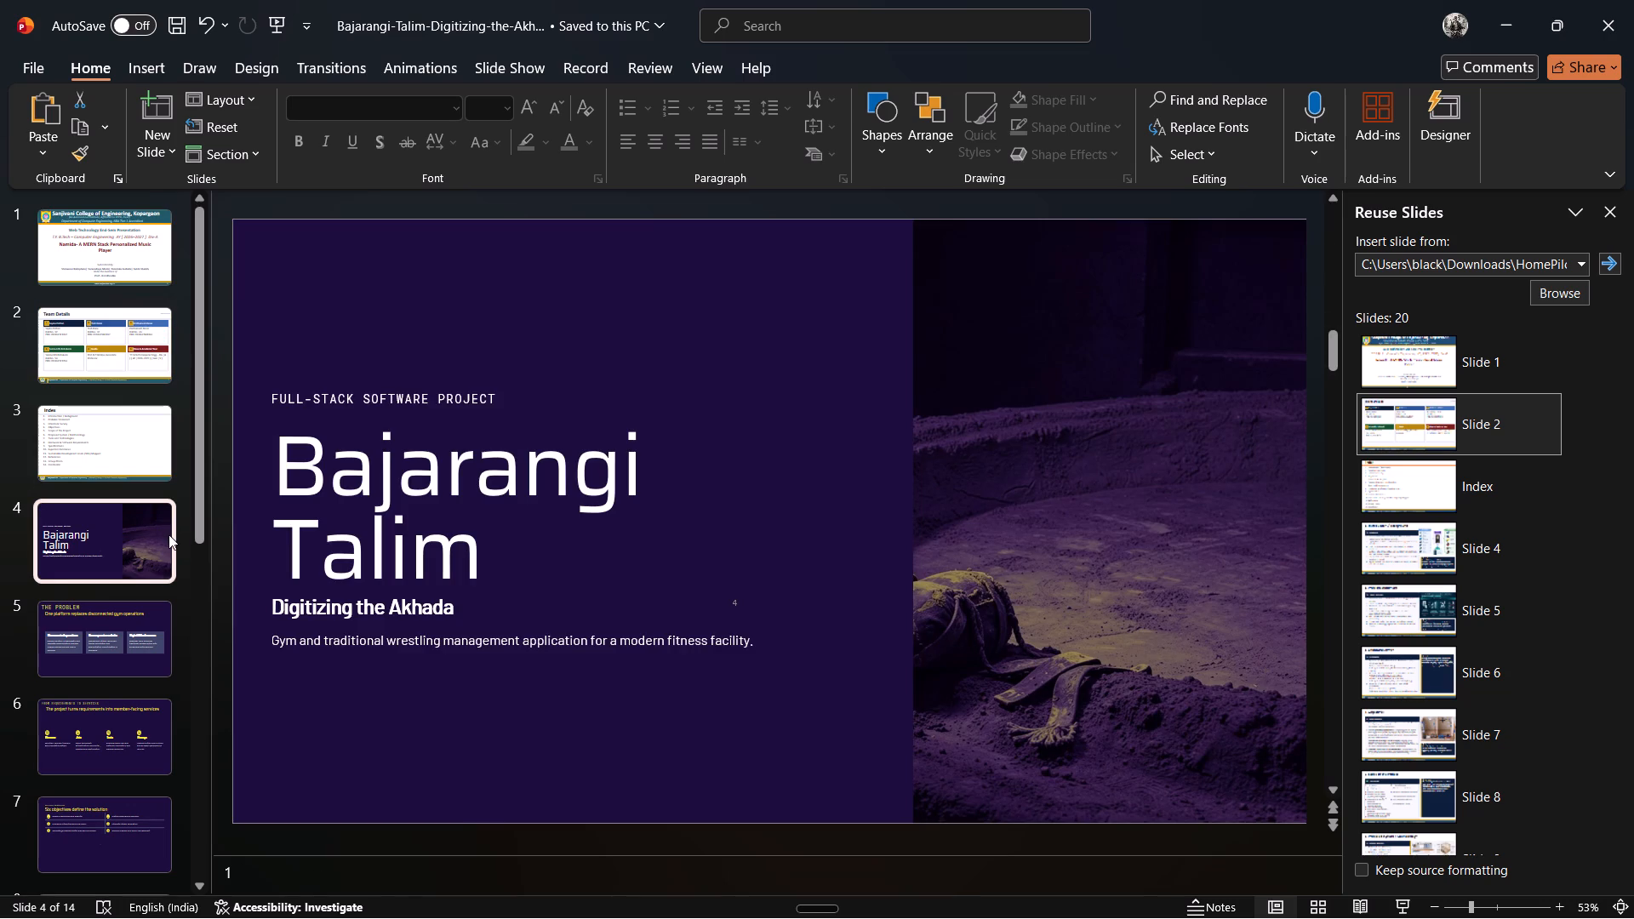
pyautogui.rightClick(169, 535)
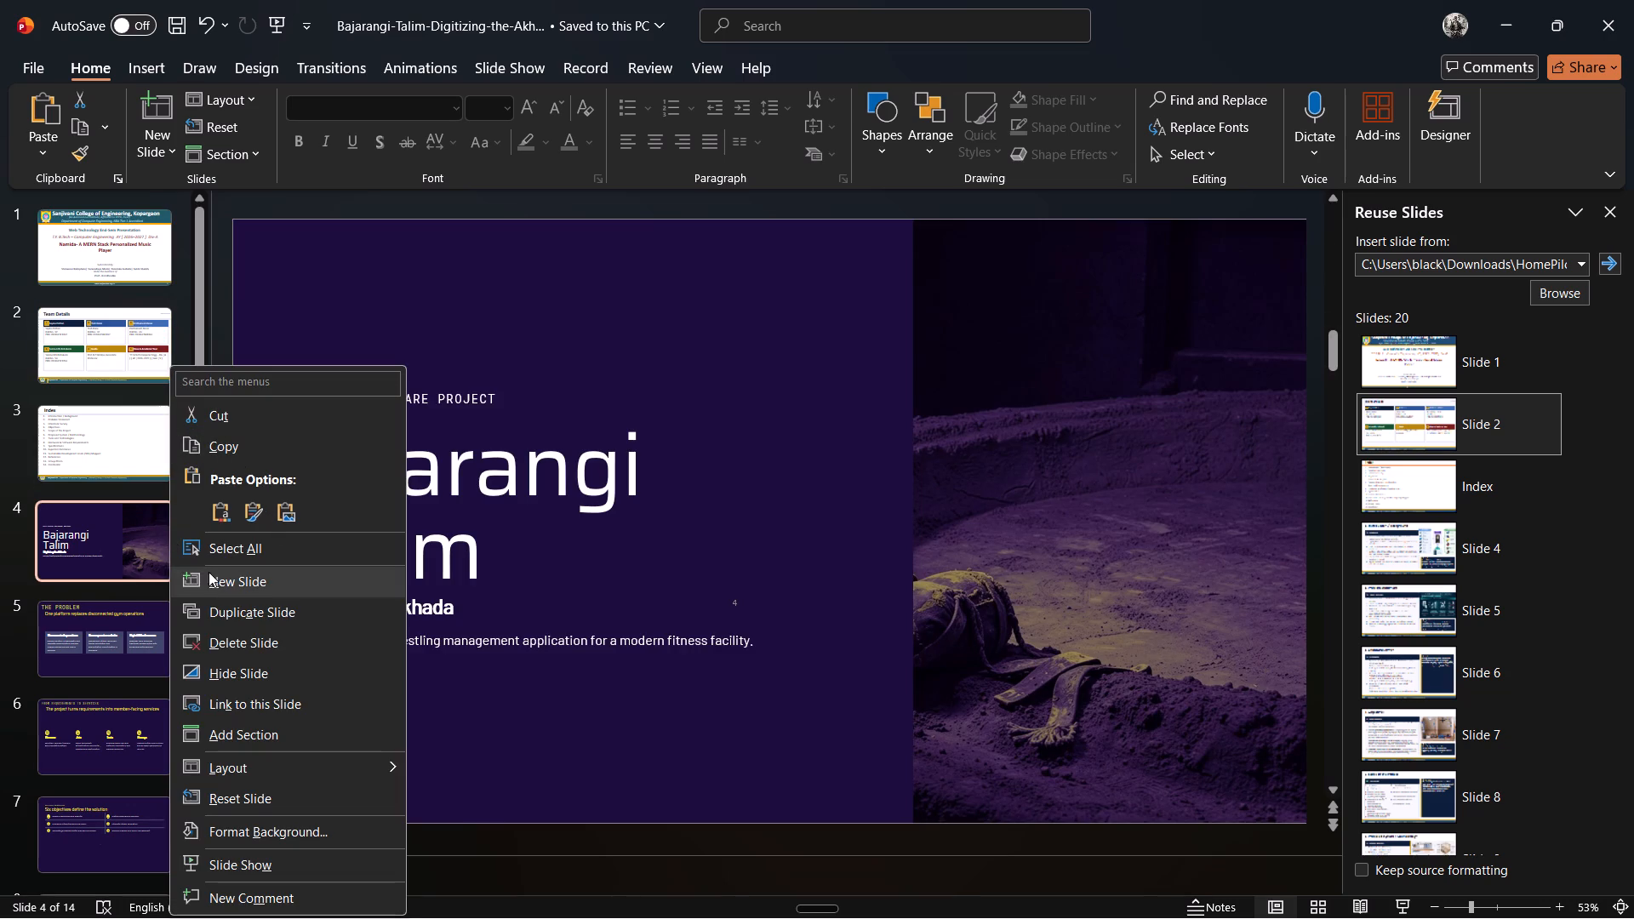
pyautogui.click(226, 642)
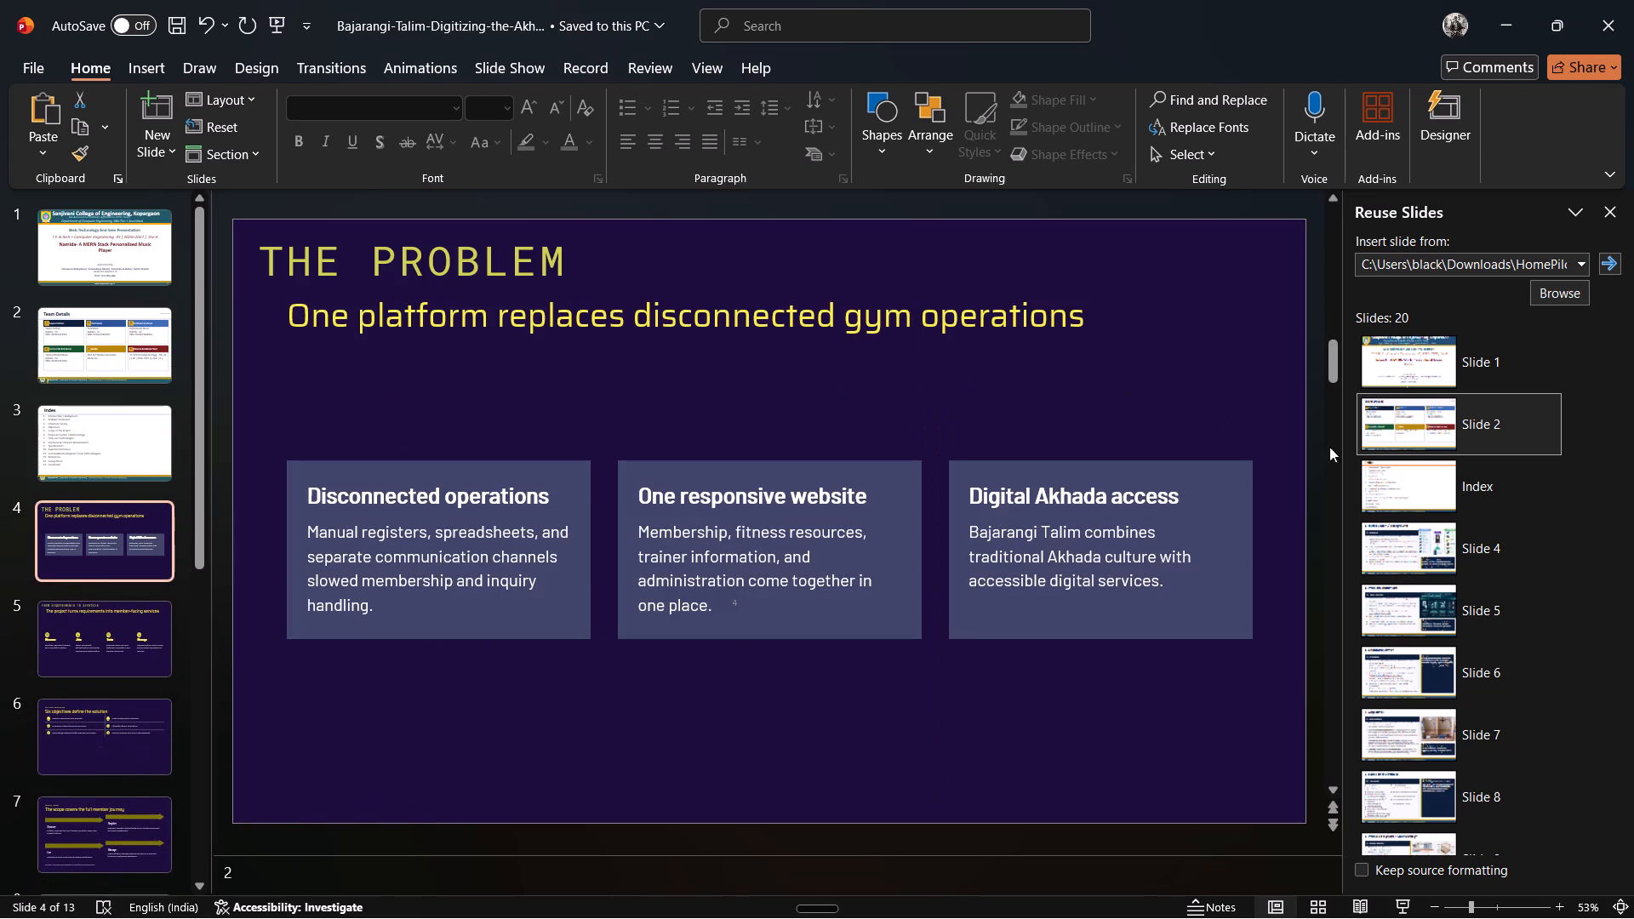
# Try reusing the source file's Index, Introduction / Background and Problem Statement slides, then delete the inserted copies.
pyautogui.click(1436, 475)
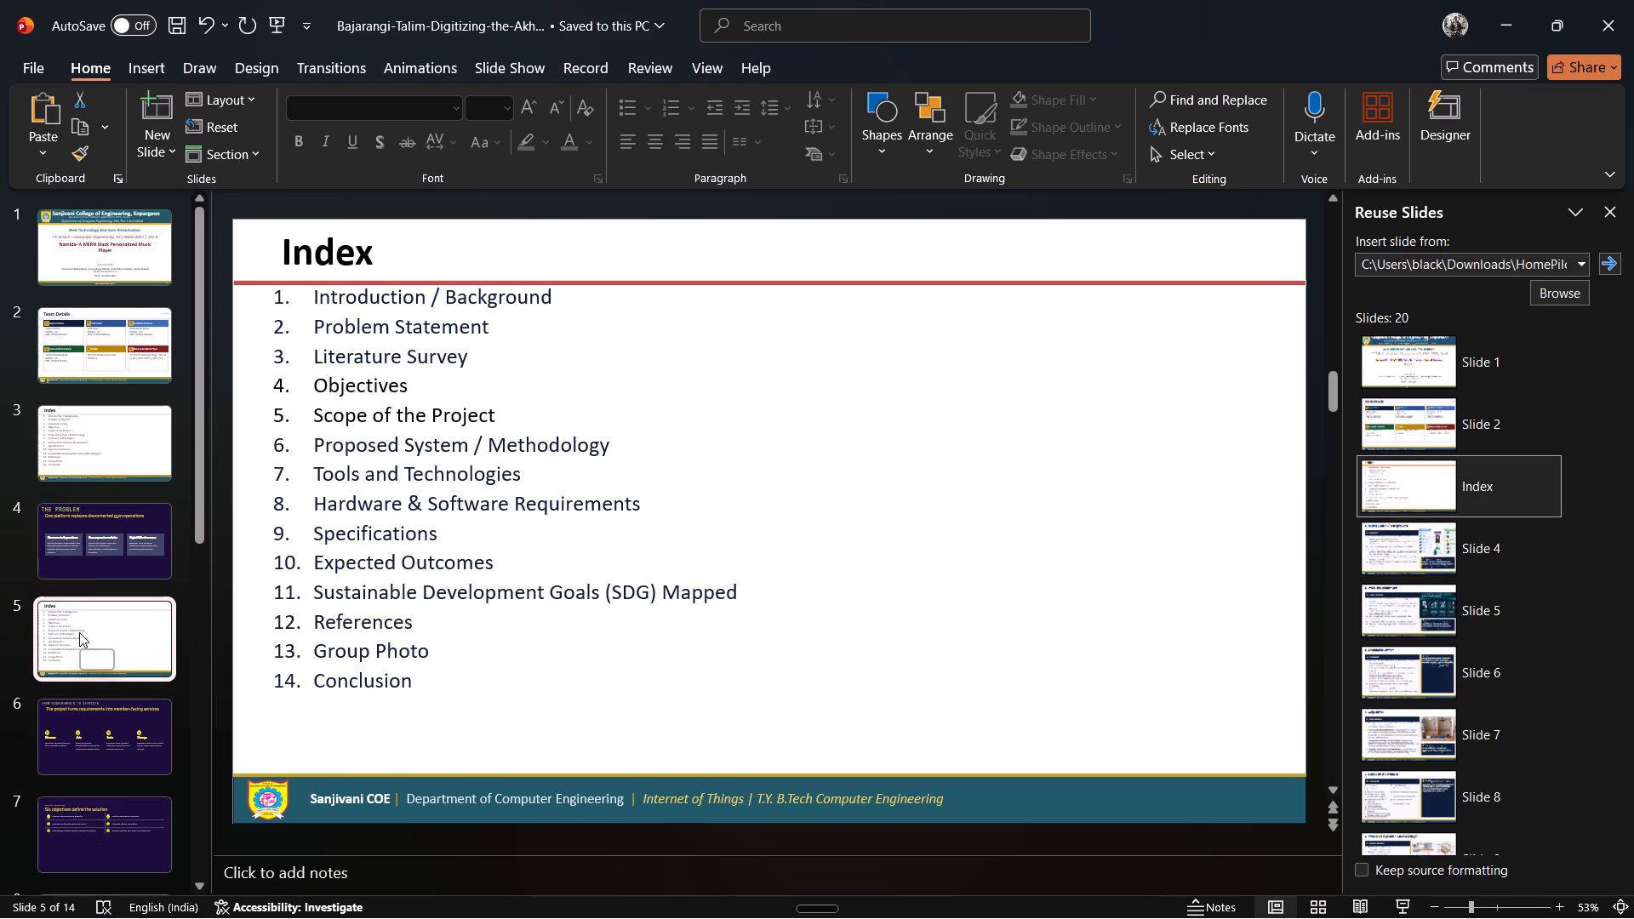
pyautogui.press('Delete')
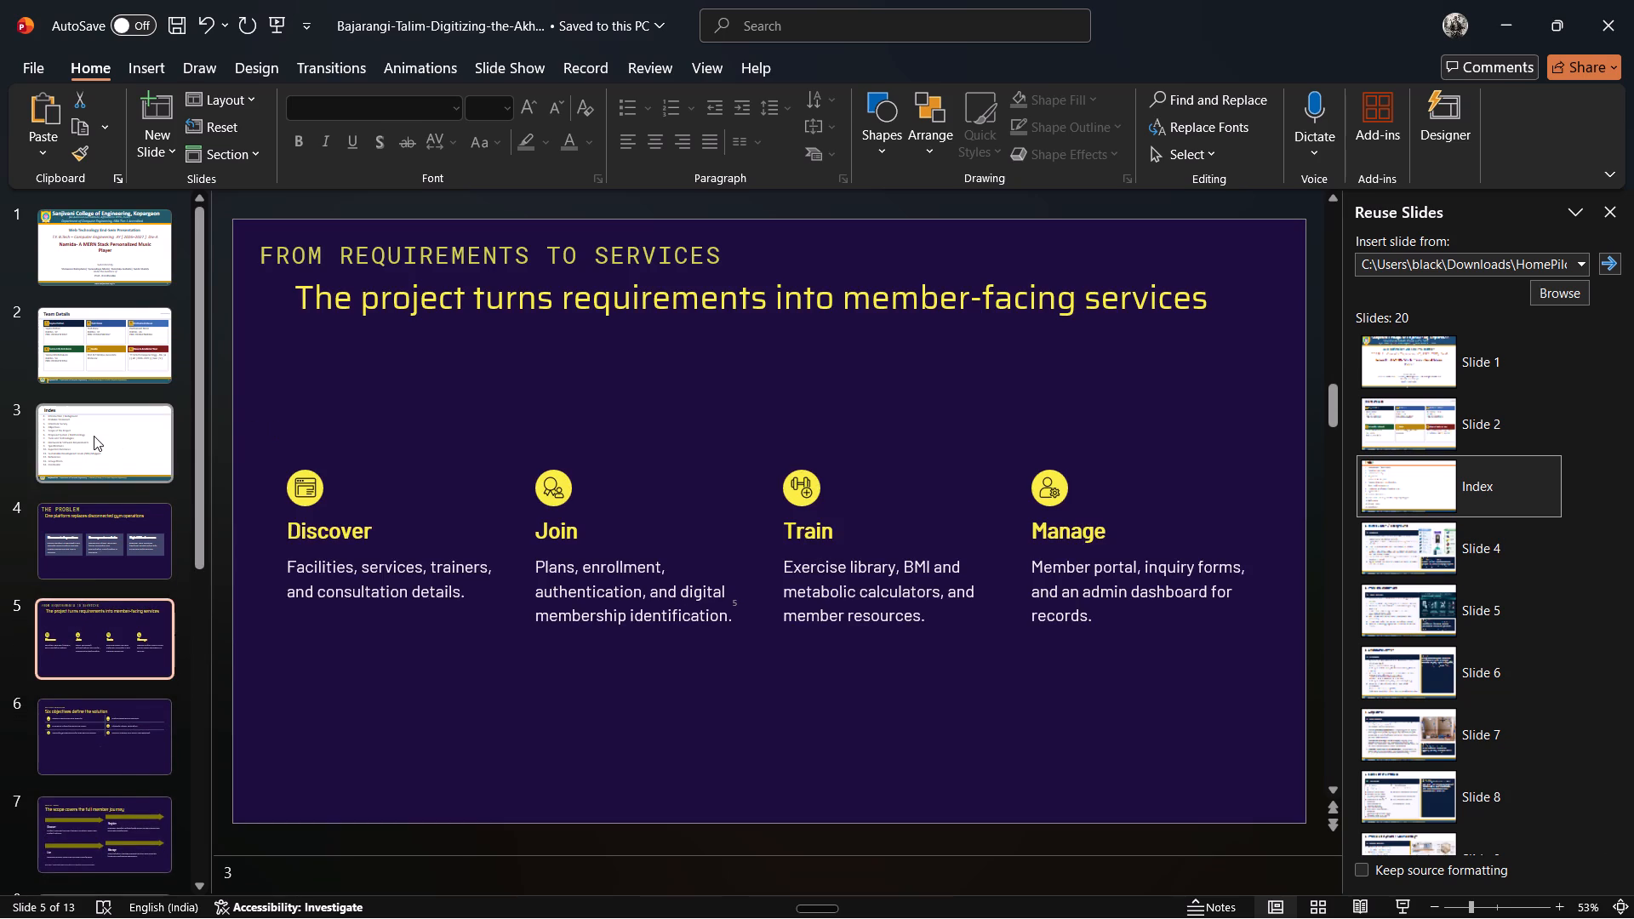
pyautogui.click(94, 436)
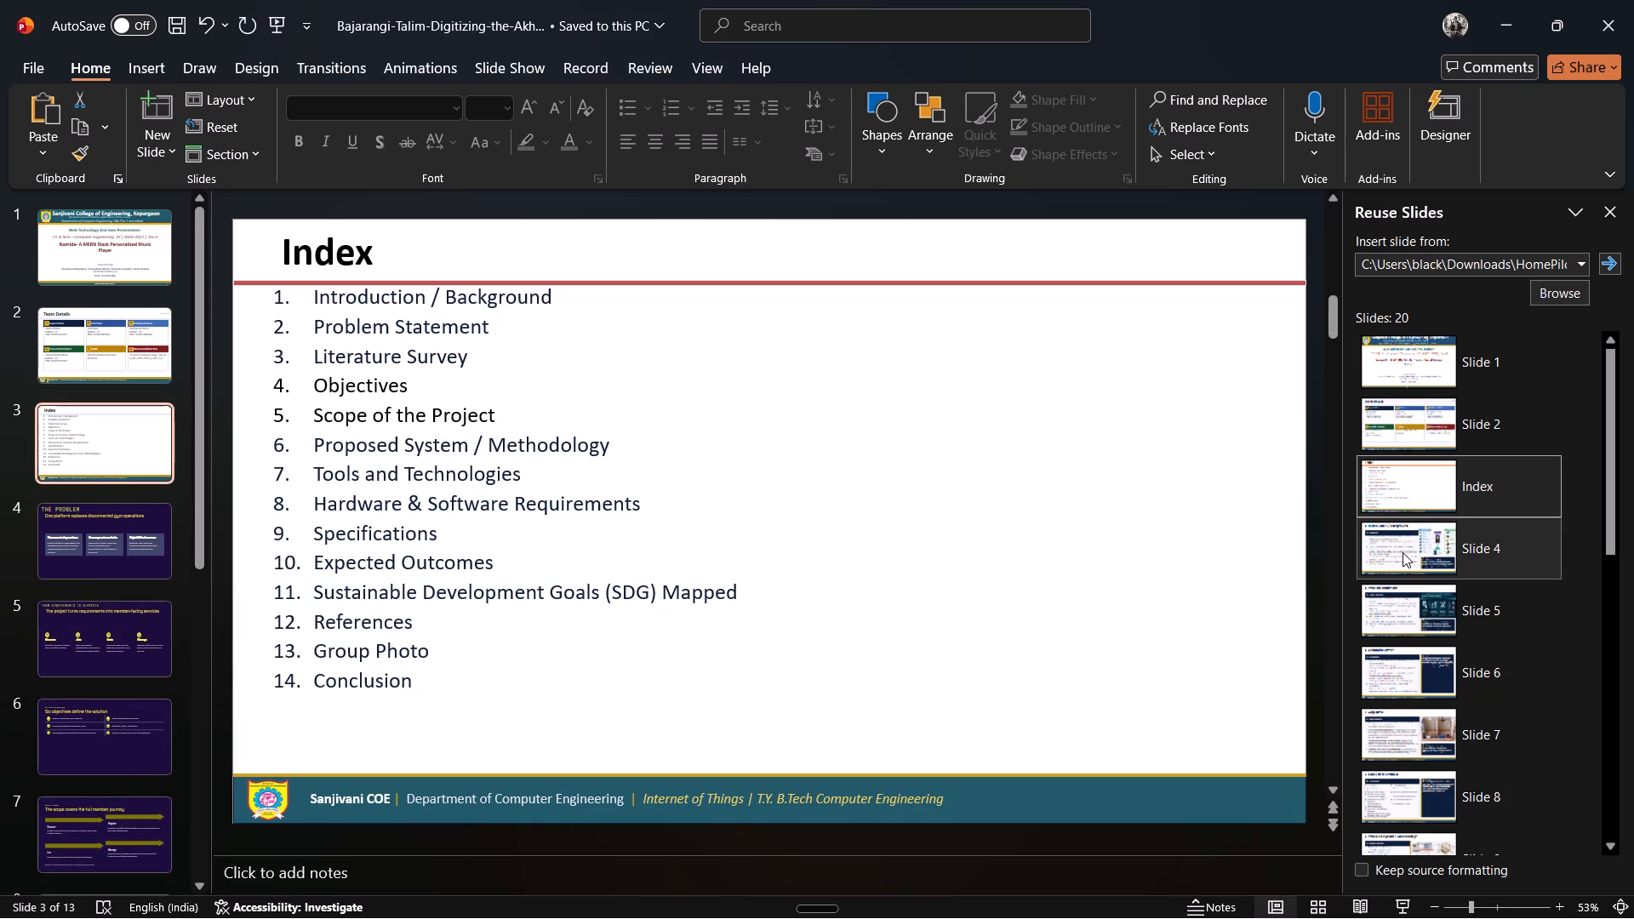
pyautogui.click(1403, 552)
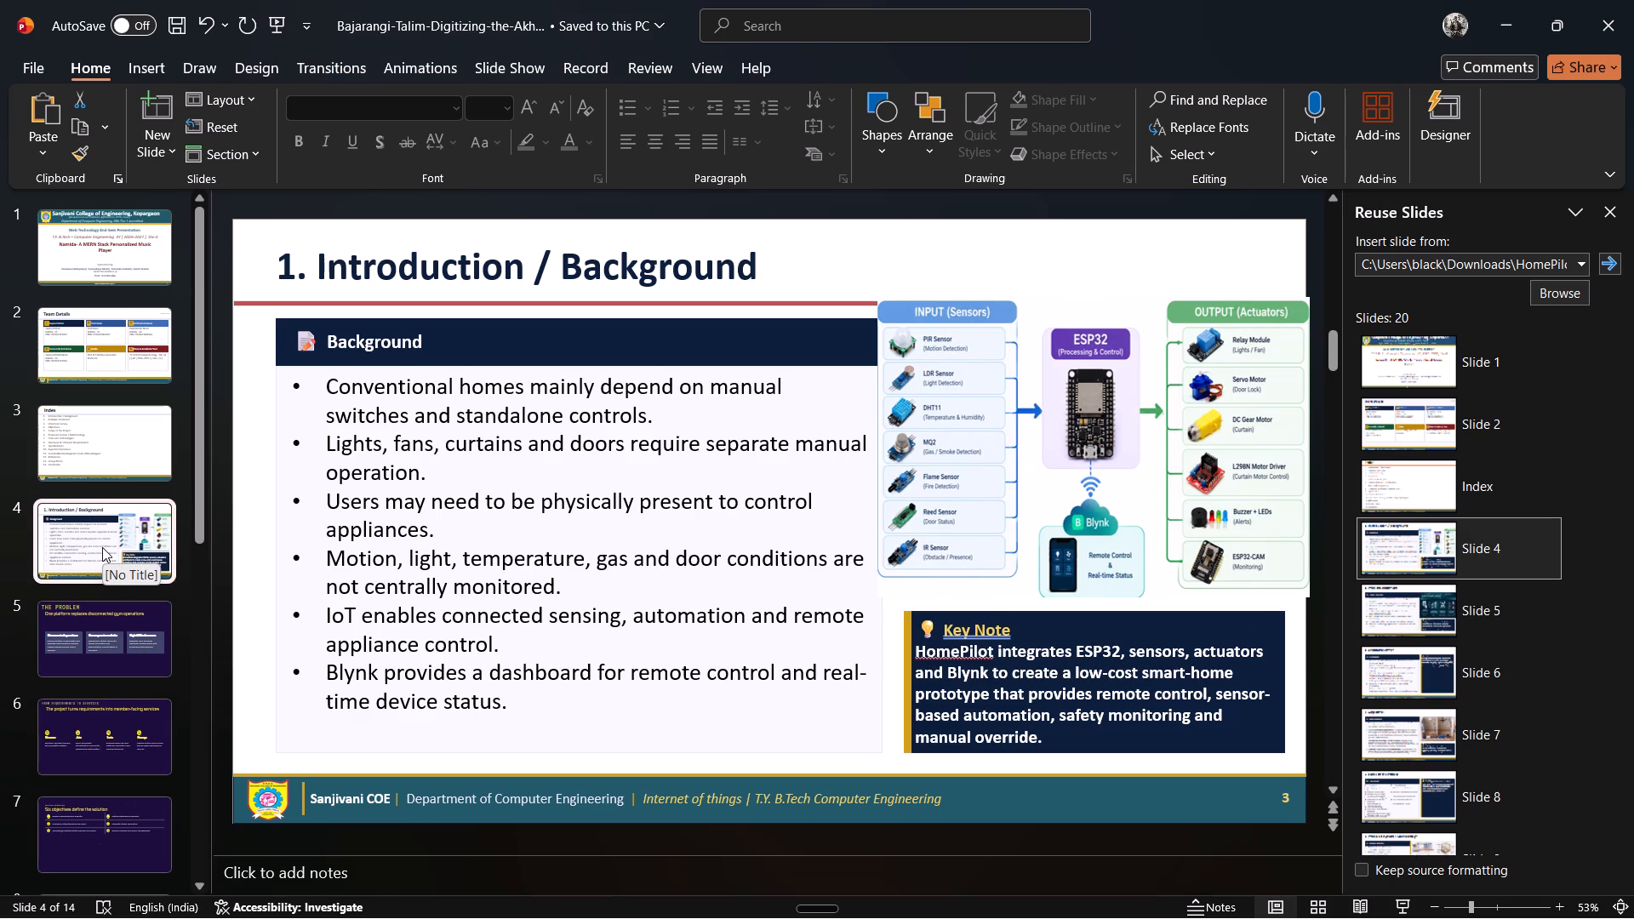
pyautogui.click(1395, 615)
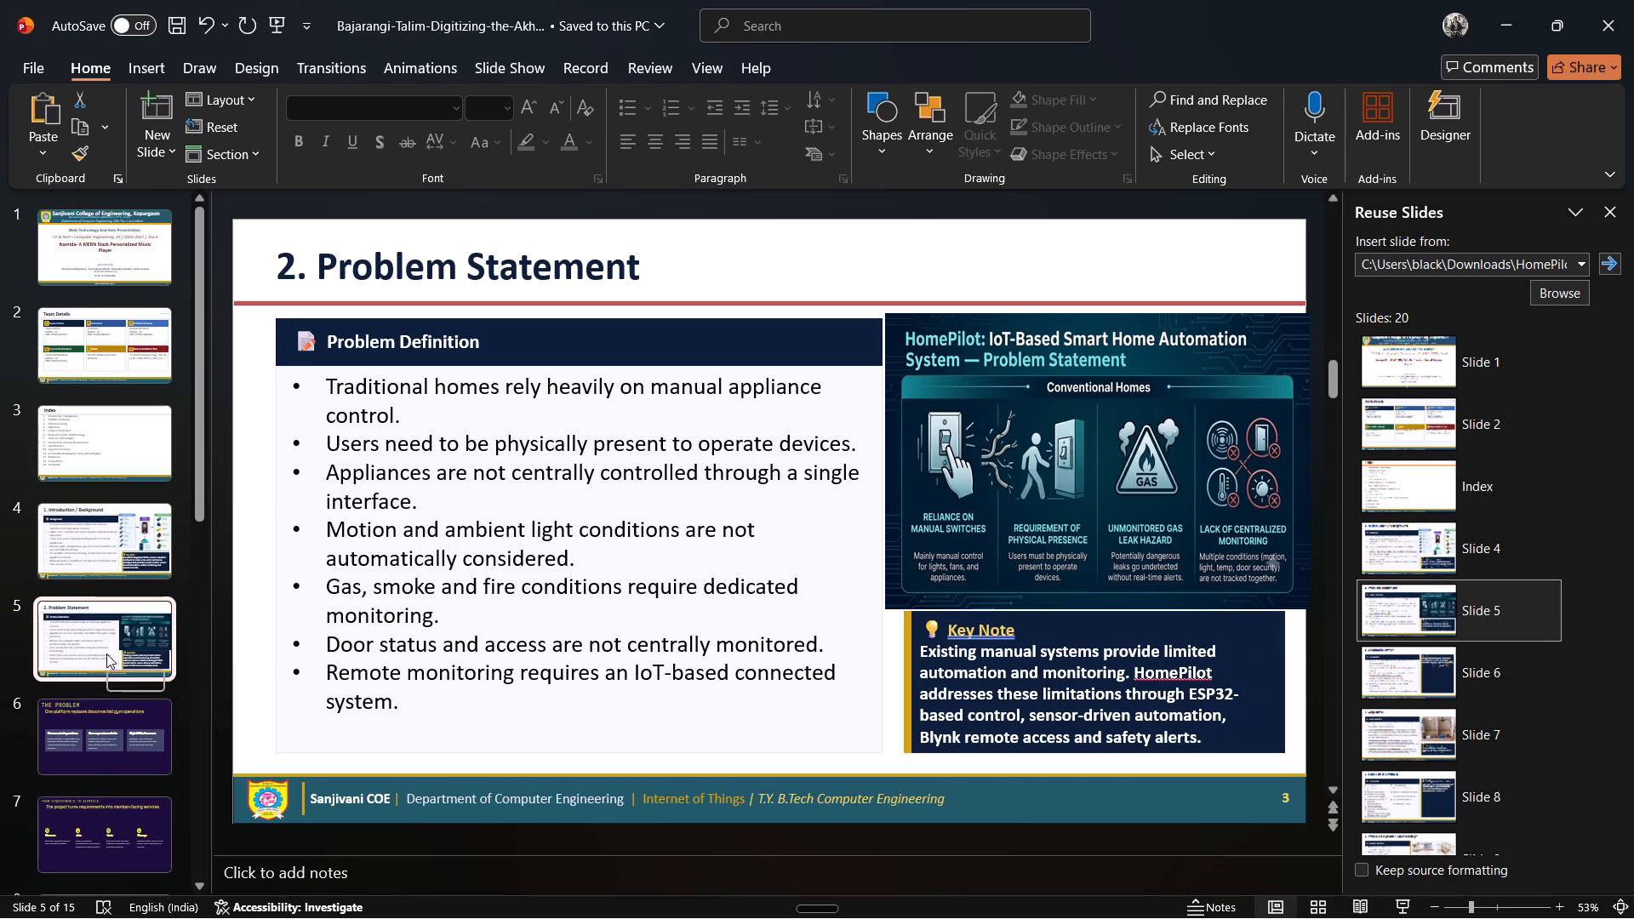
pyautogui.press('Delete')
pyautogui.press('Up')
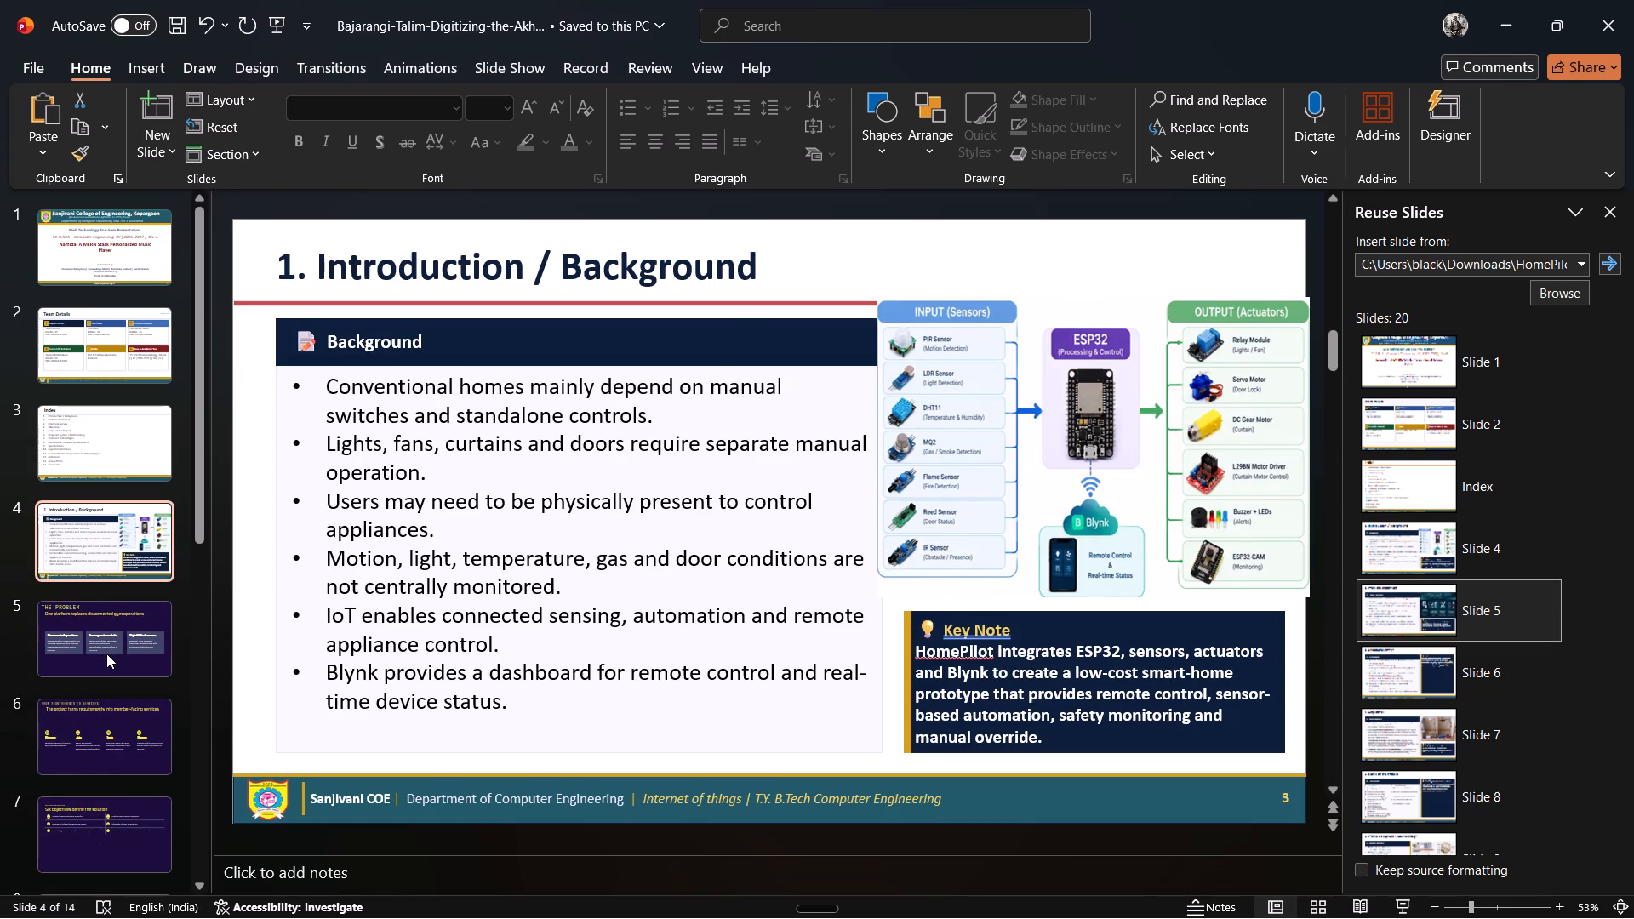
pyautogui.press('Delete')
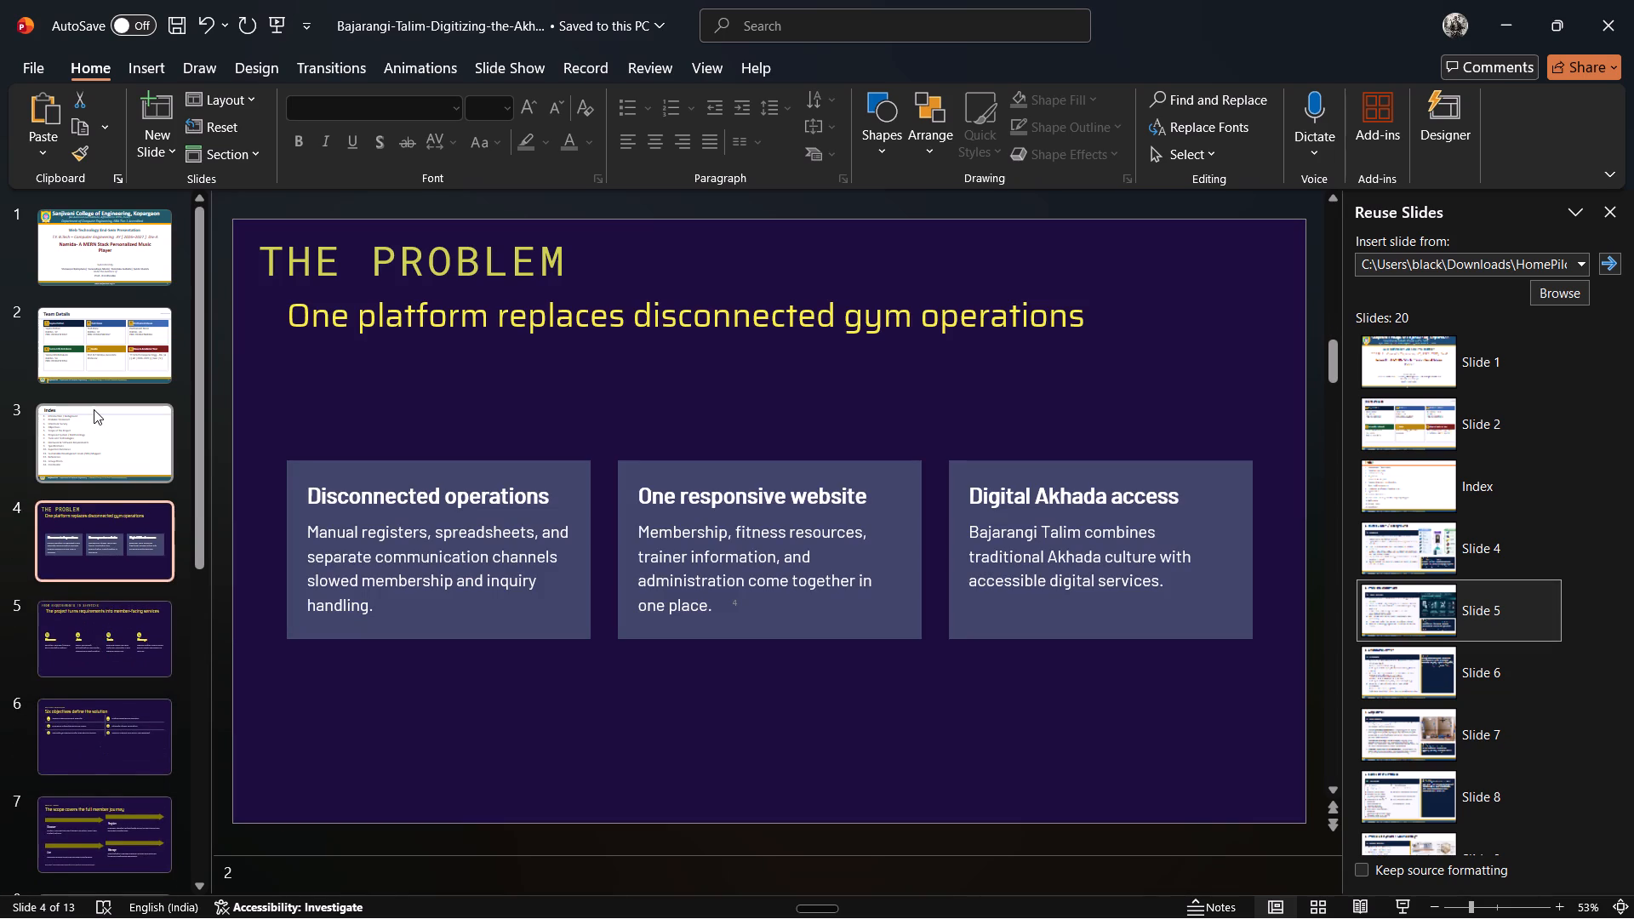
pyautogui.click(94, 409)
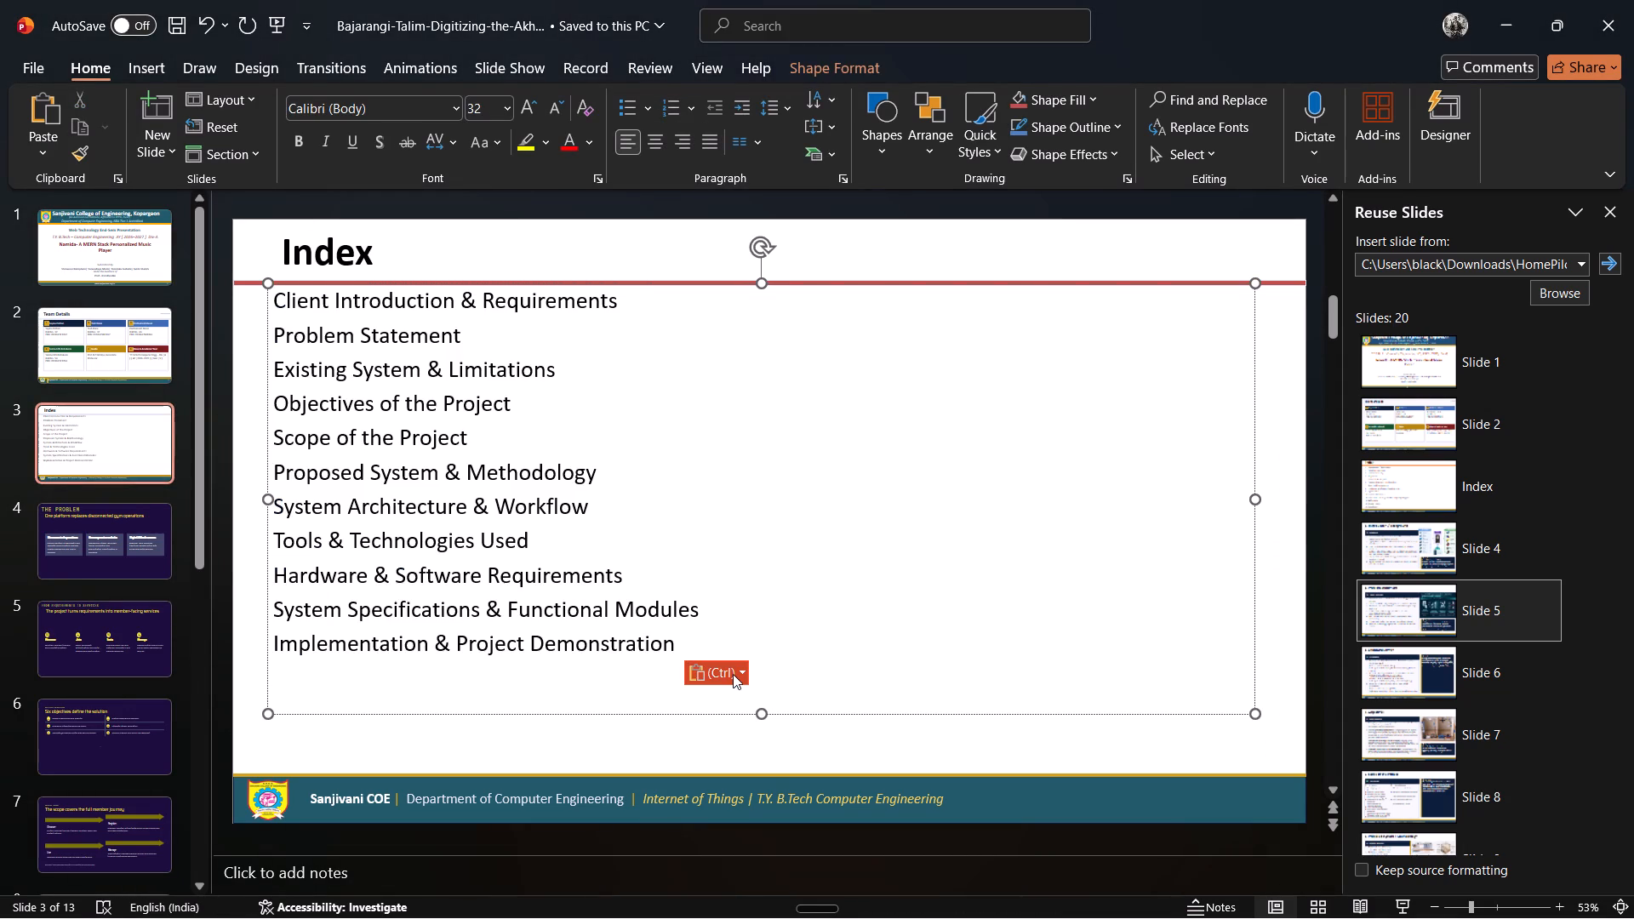
pyautogui.click(731, 673)
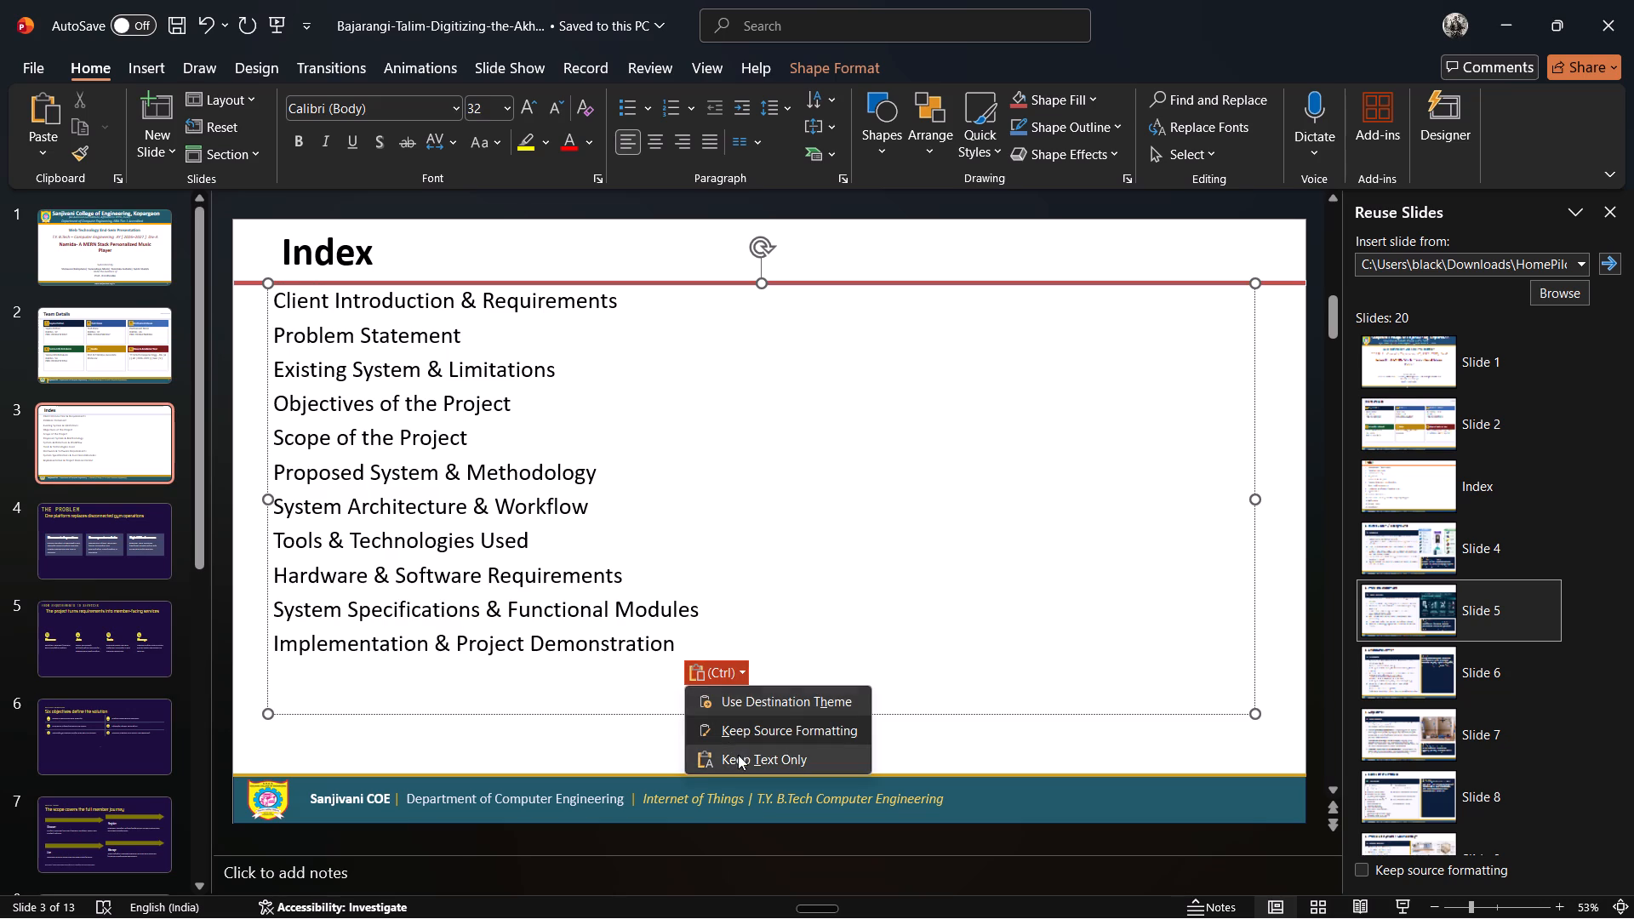
pyautogui.click(736, 703)
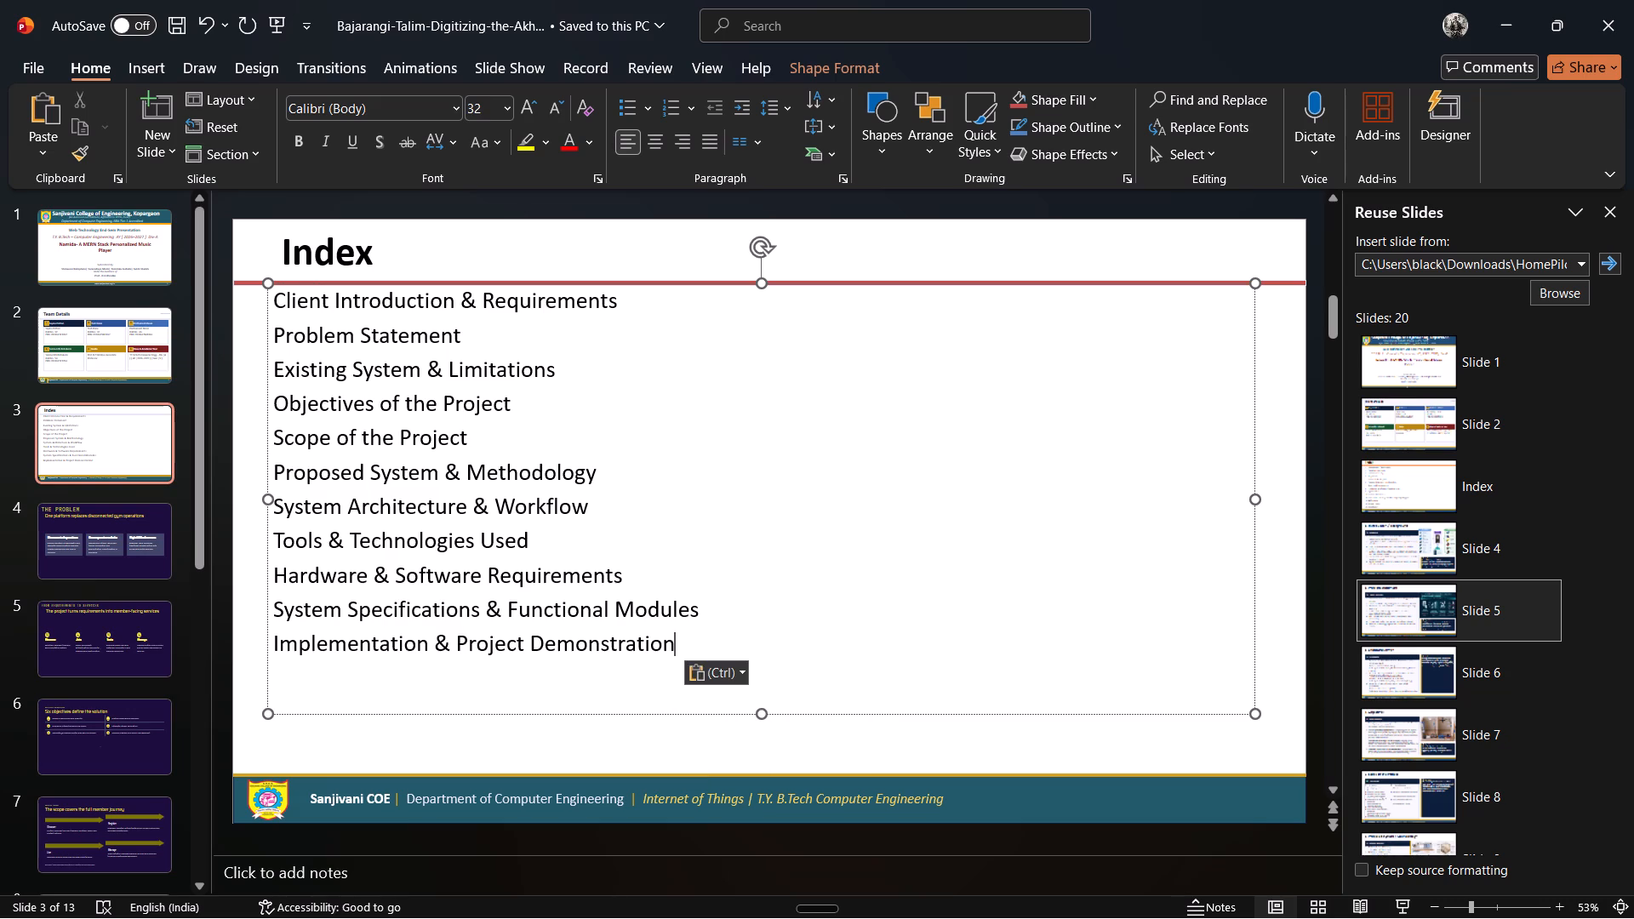
# Apply 1. 2. 3. numbering to all the entries on the Index slide.
pyautogui.hotkey('ctrl', 'a')
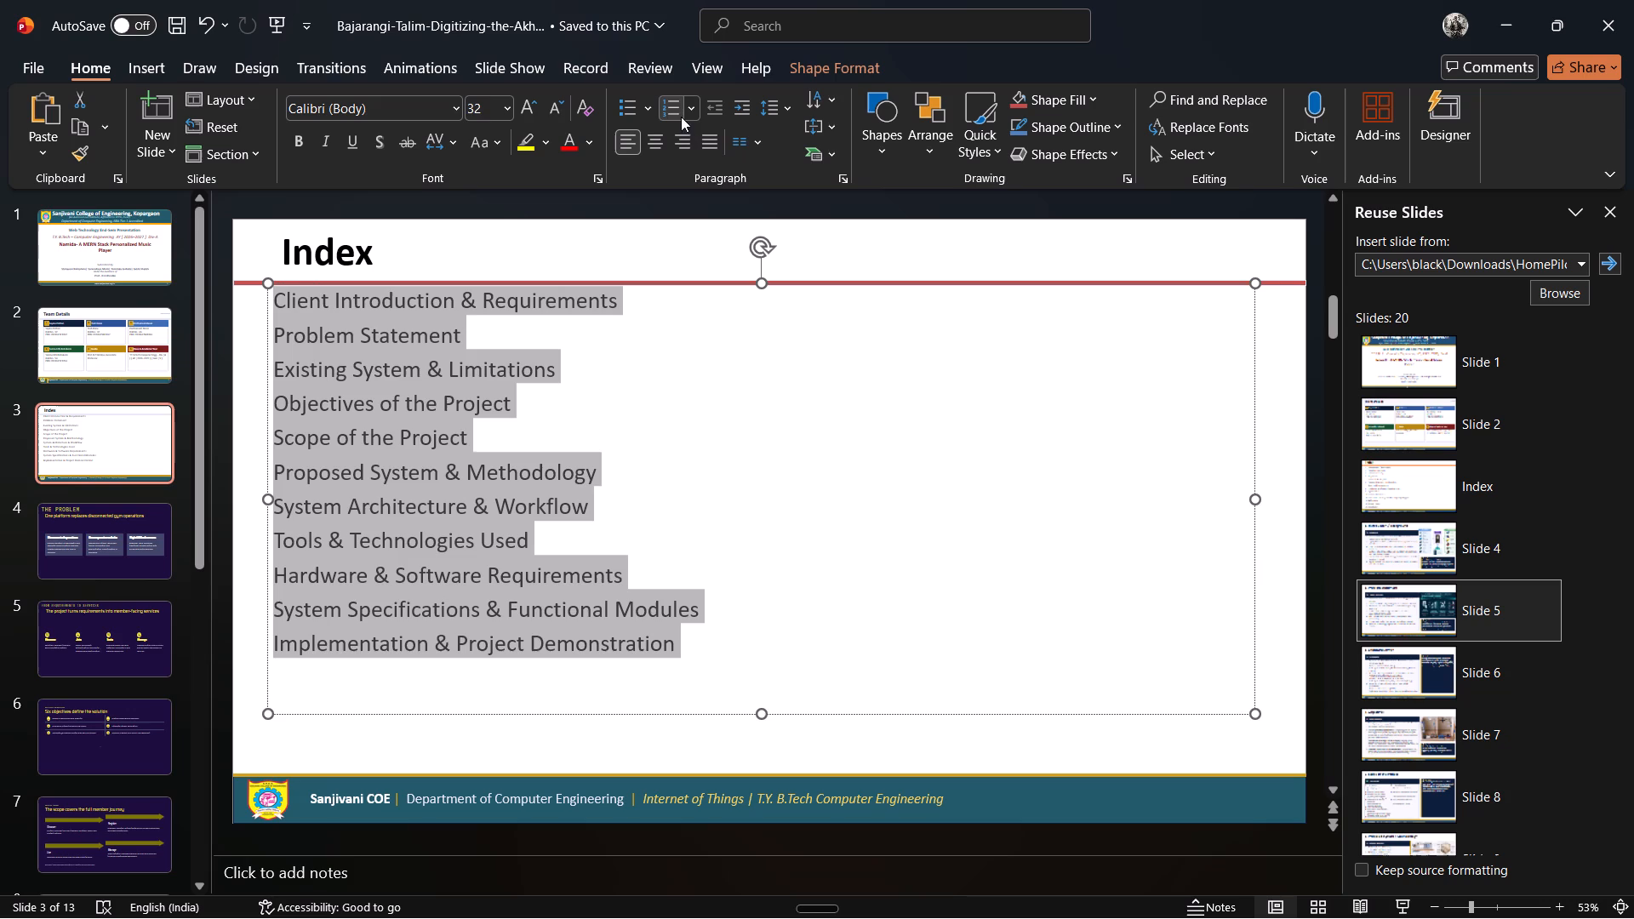
pyautogui.click(678, 109)
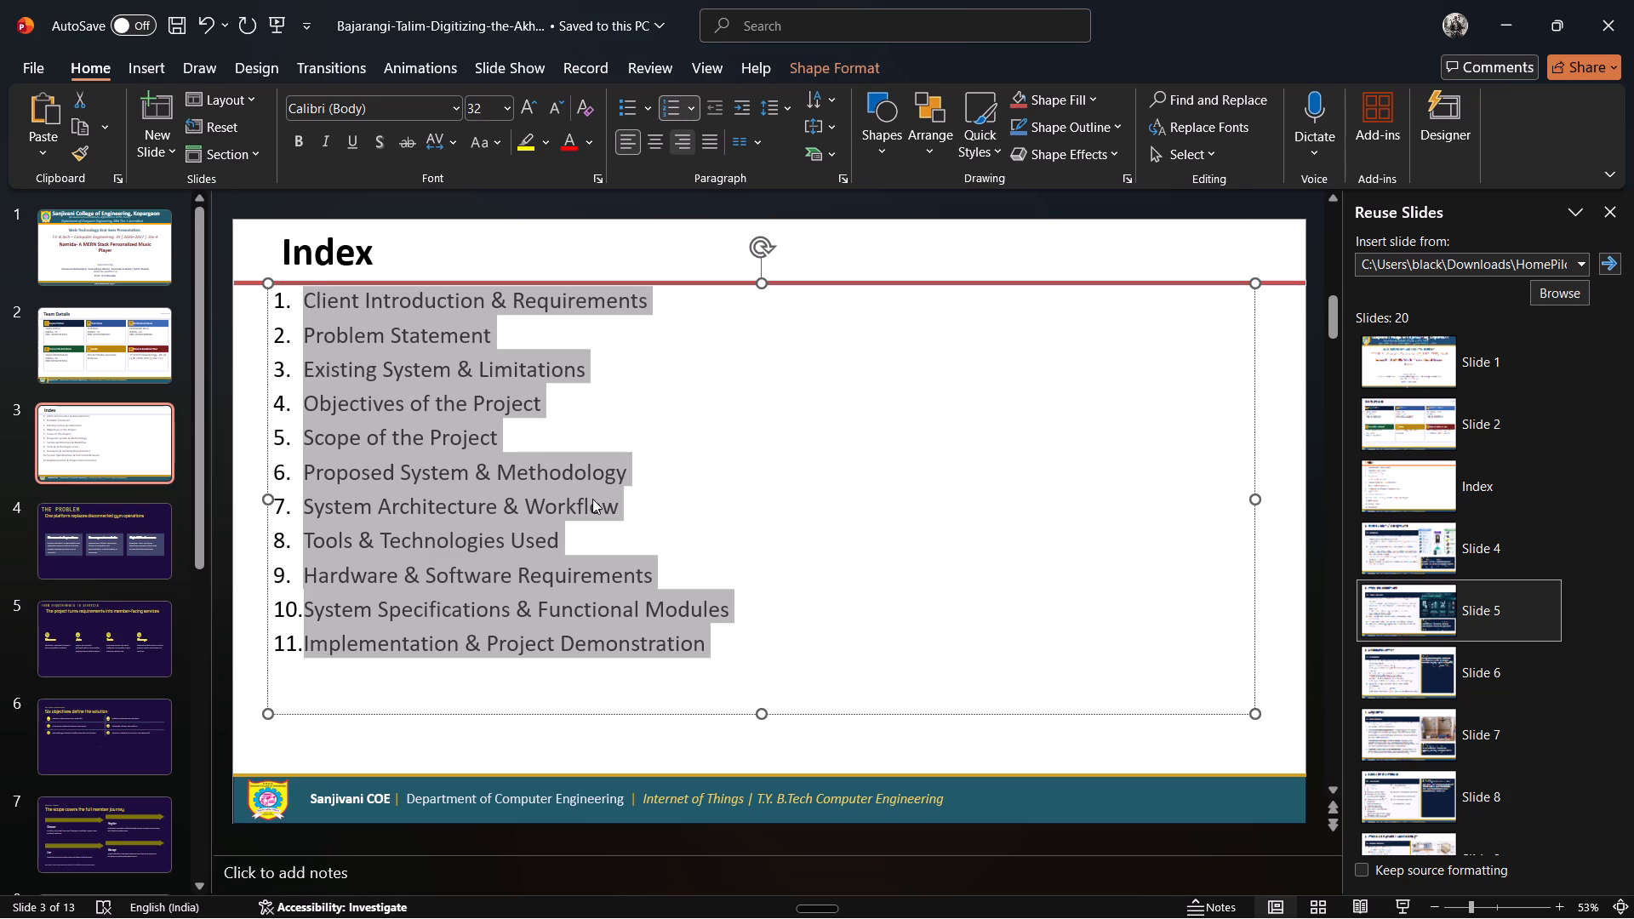
pyautogui.click(422, 671)
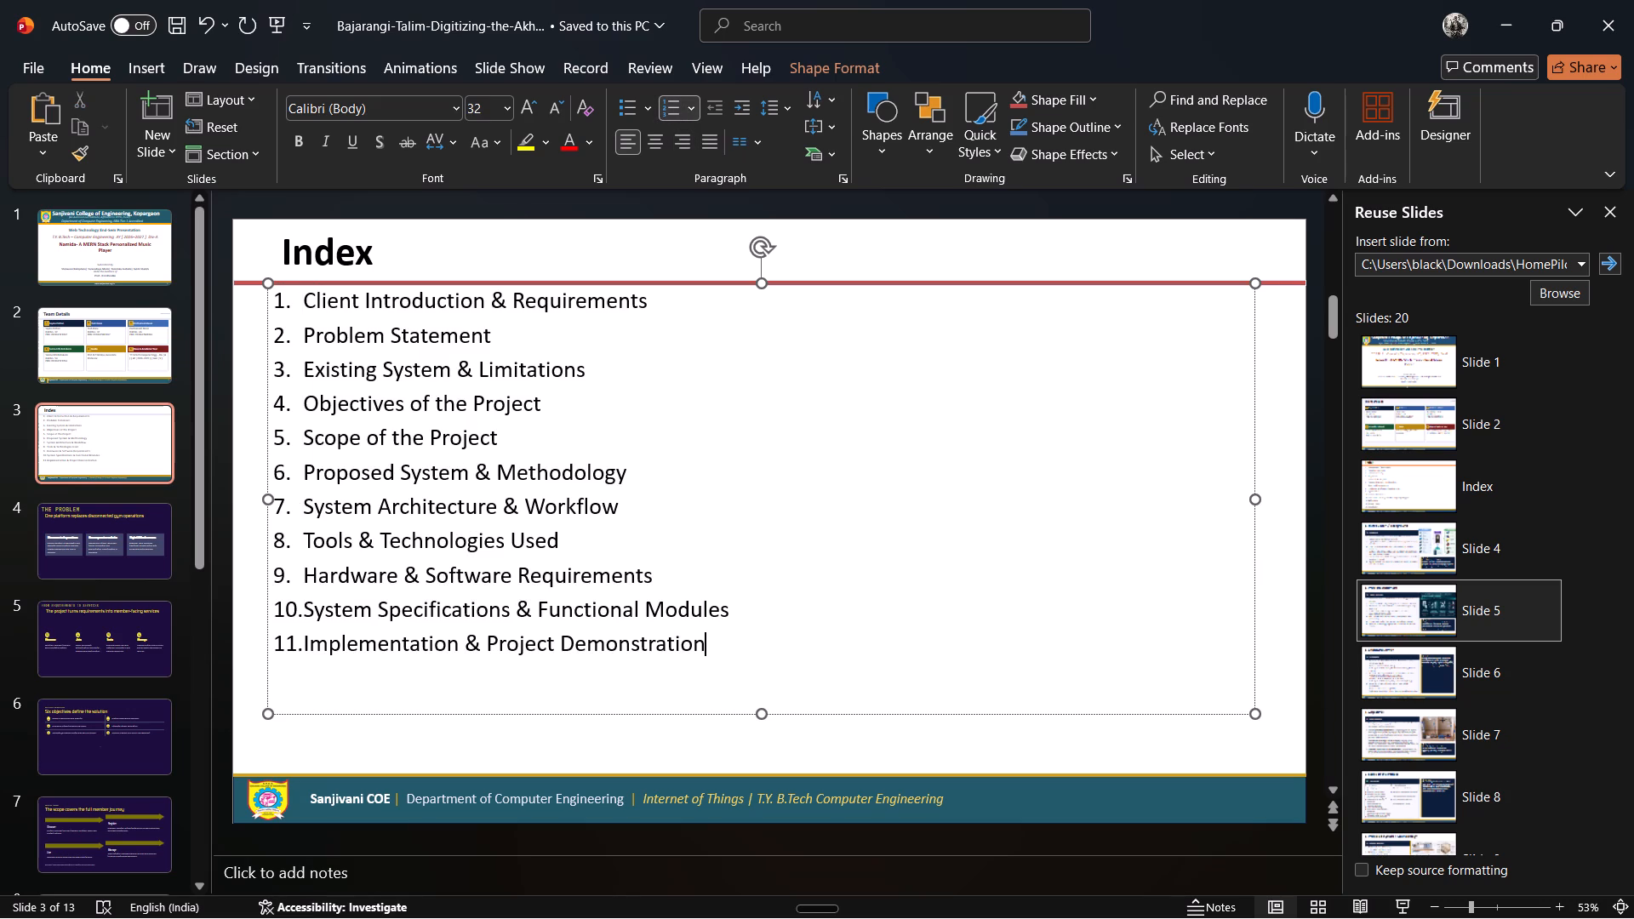
# On the title slide, replace the project name Namida with Bajarangi Talim in the project title.
pyautogui.click(80, 337)
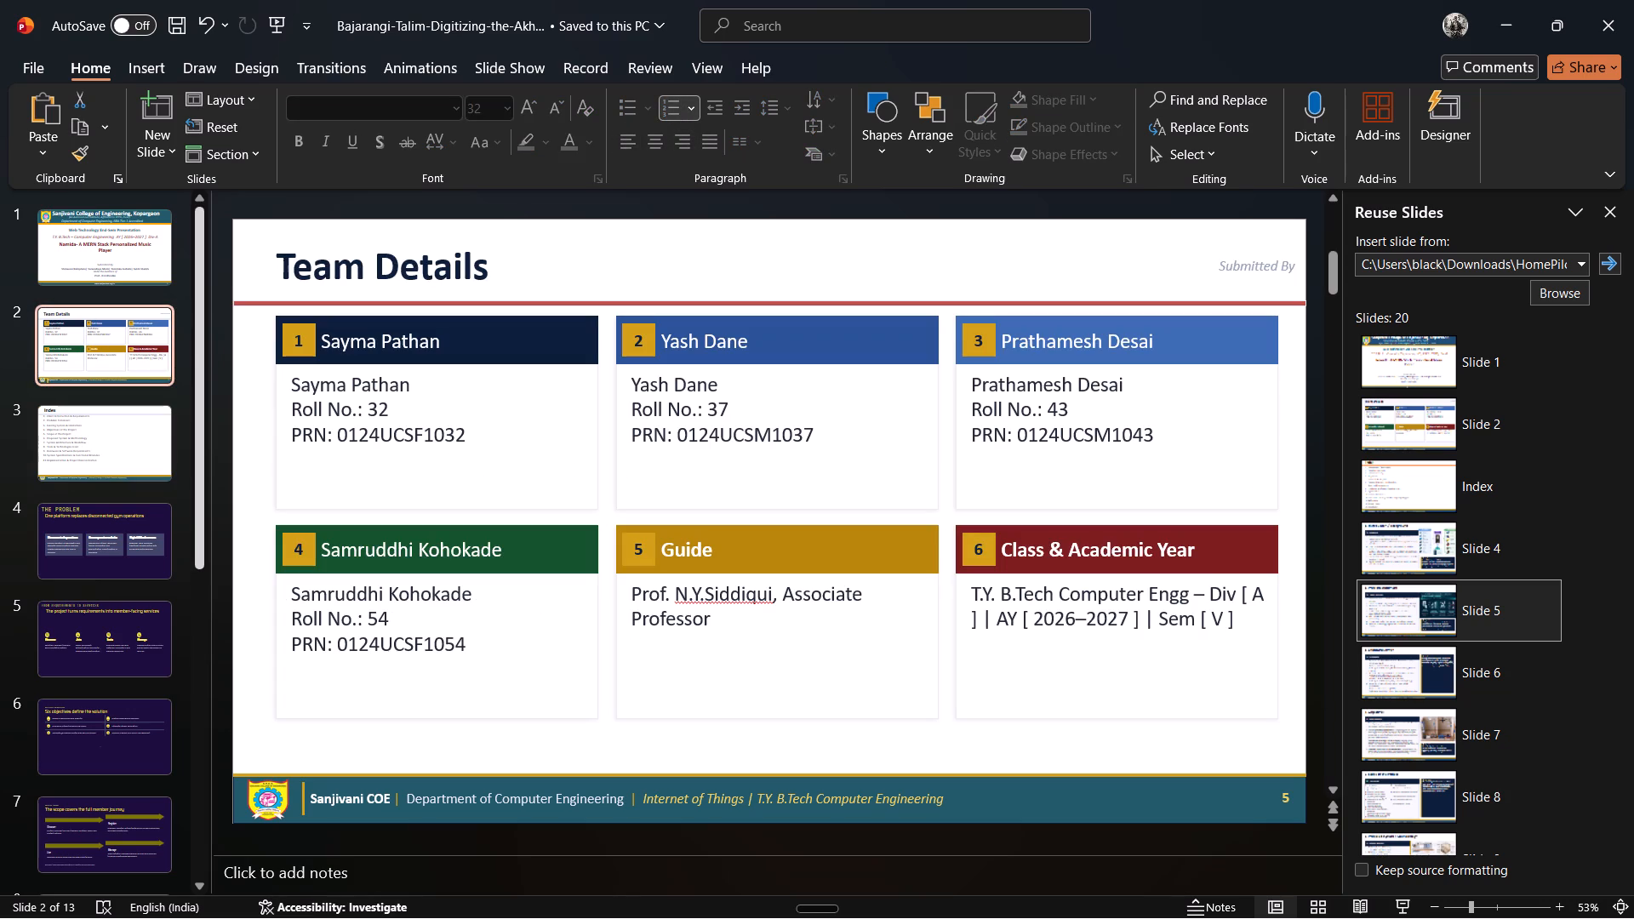
pyautogui.click(123, 248)
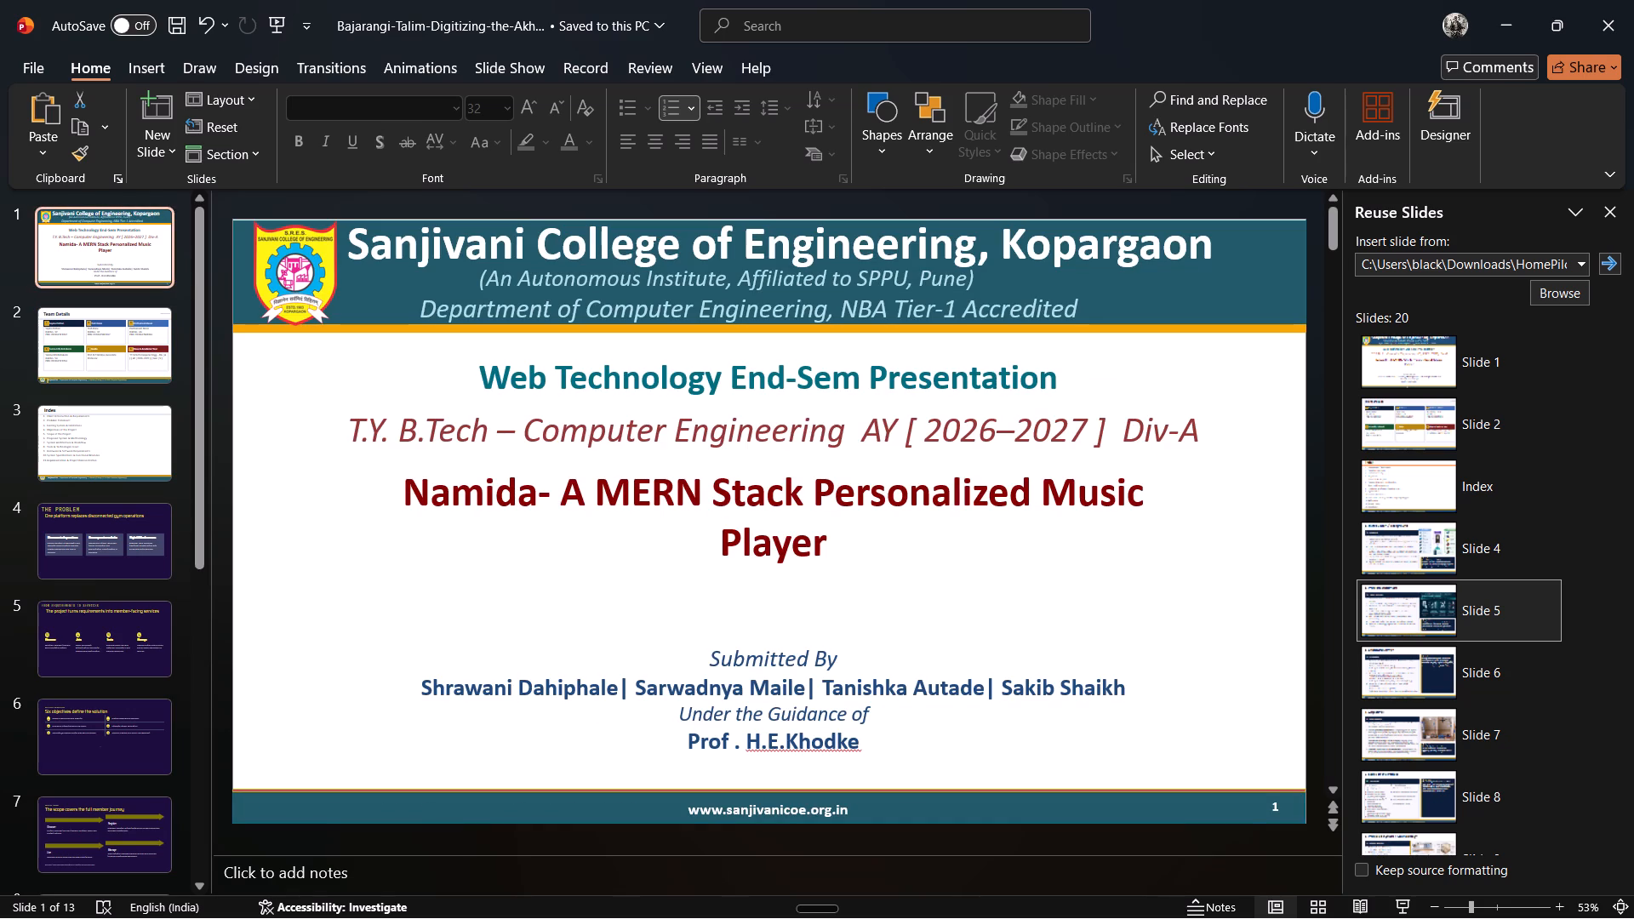
pyautogui.click(546, 496)
pyautogui.press('Left')
pyautogui.press('BackSpace')
pyautogui.press('BackSpace')
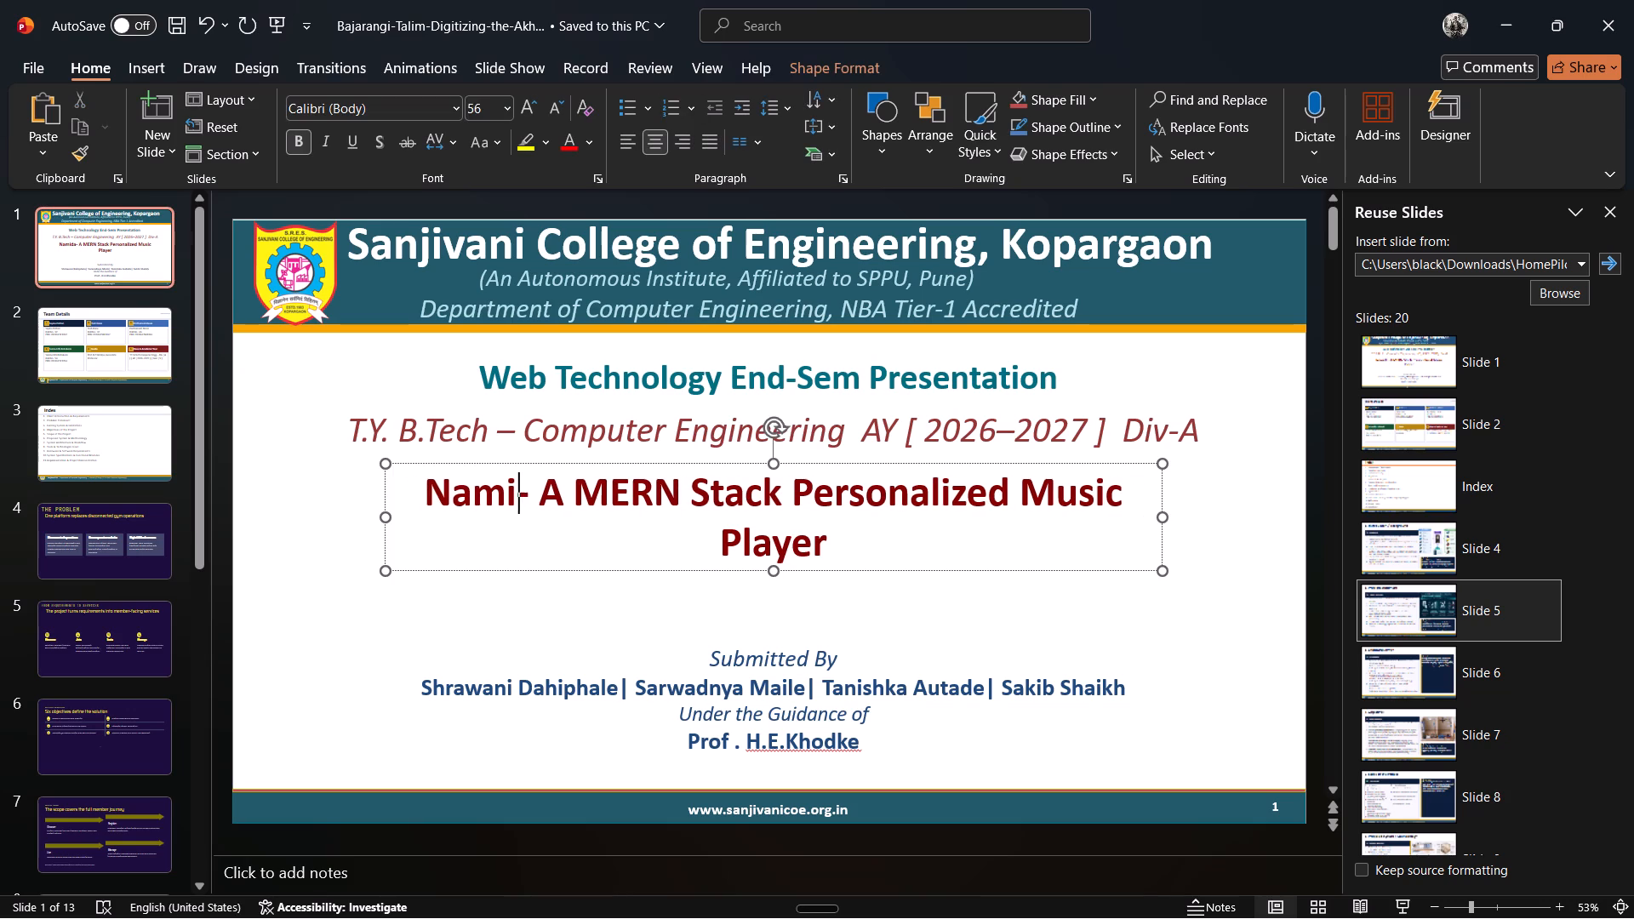
pyautogui.press('BackSpace')
pyautogui.press('BackSpace')
pyautogui.press('BackSpace')
pyautogui.press('BackSpace')
pyautogui.hotkey('shift', 'b')
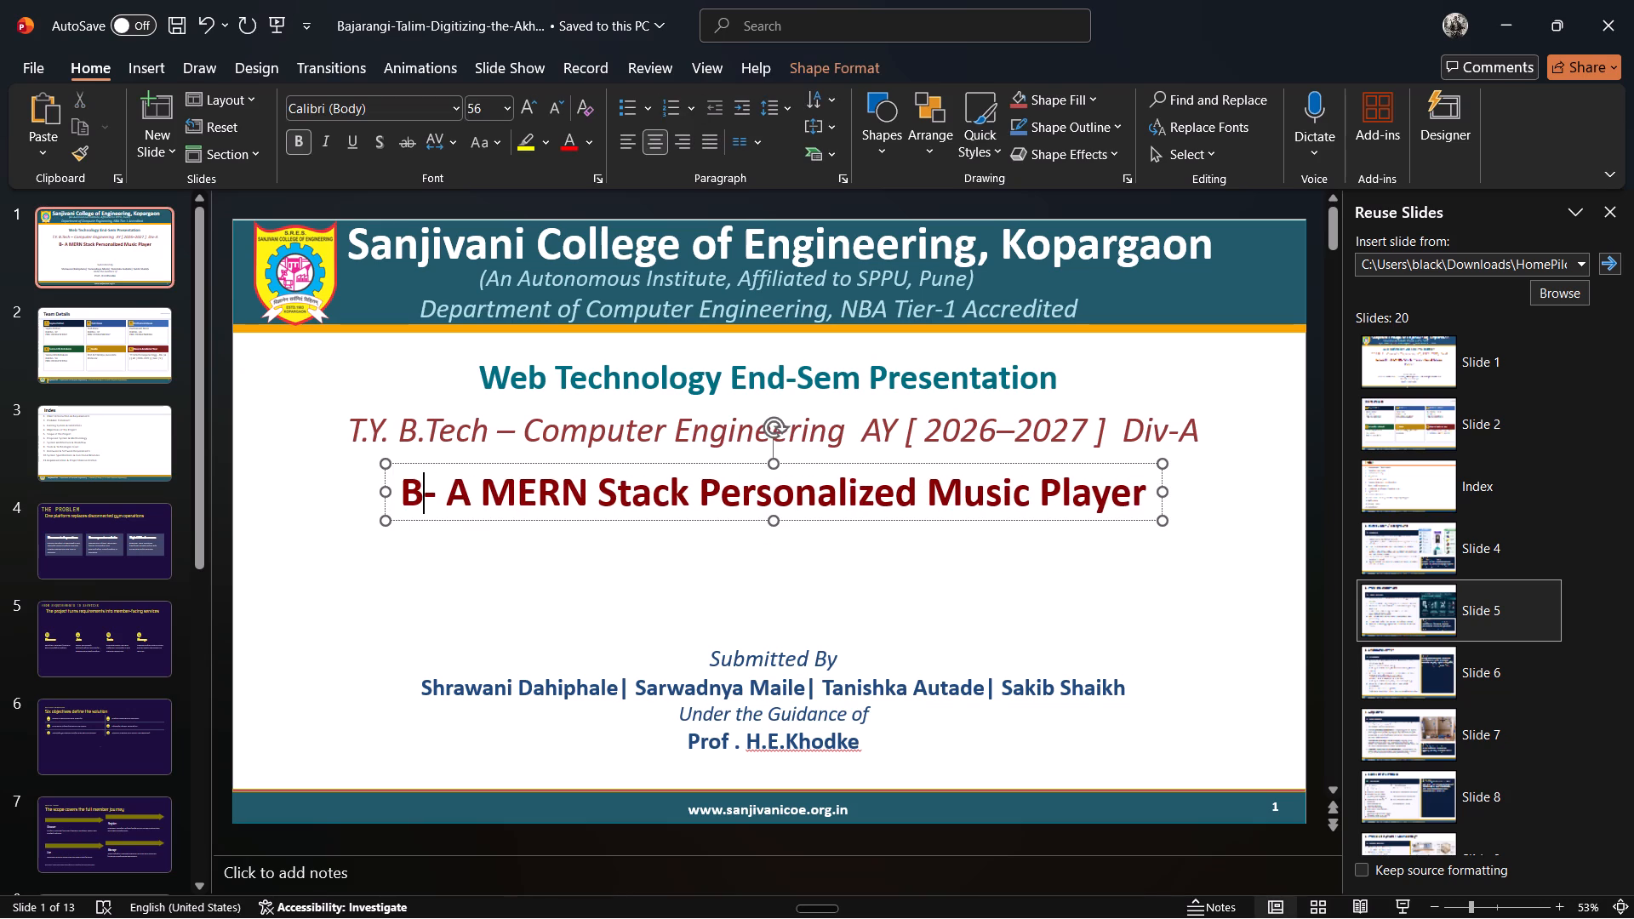
pyautogui.write('ajarangi')
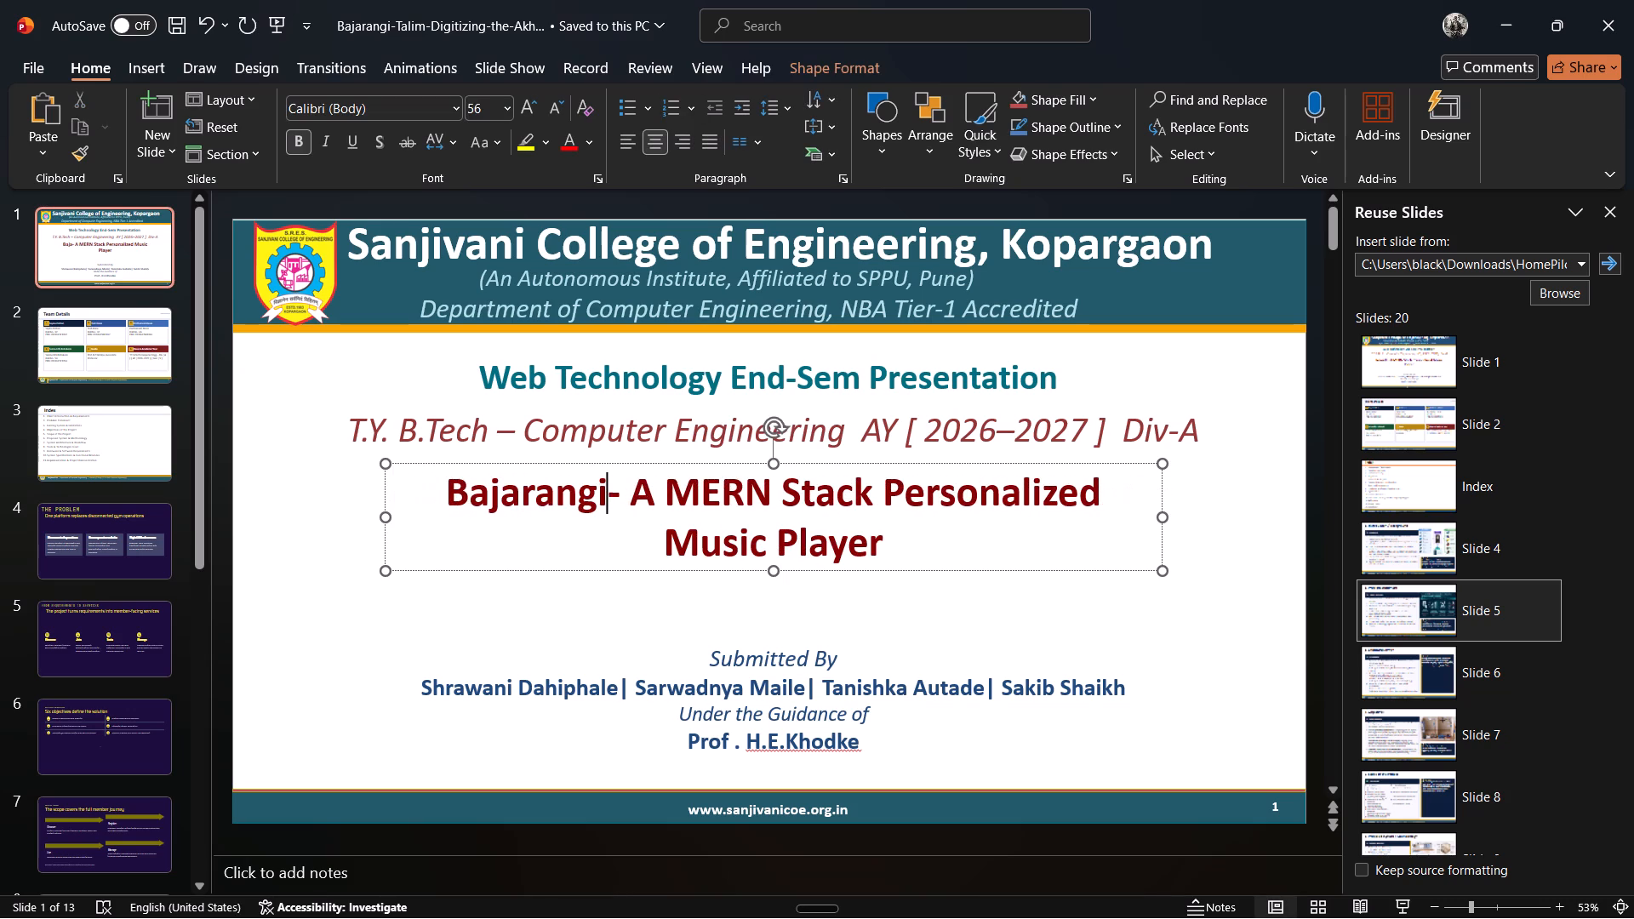
pyautogui.press('space')
pyautogui.write('Talim')
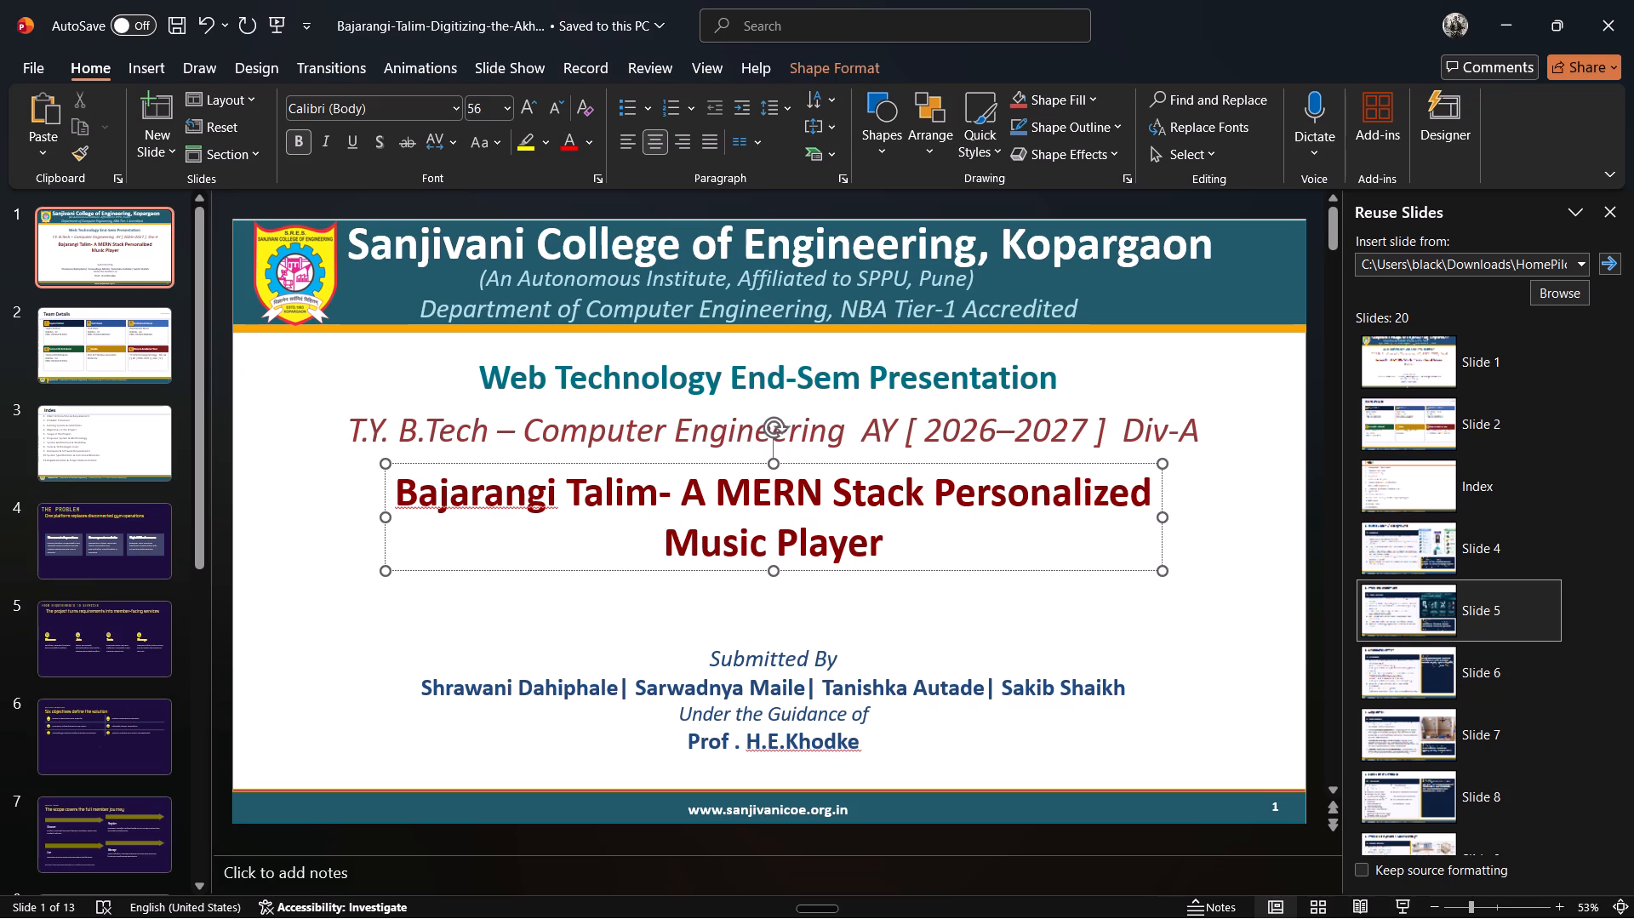
# Replace the ending Music Player with Gym Tracker in the title slide's project title.
pyautogui.click(880, 551)
pyautogui.press('BackSpace')
pyautogui.press('BackSpace')
pyautogui.press('BackSpace')
pyautogui.press('BackSpace')
pyautogui.press('BackSpace')
pyautogui.press('BackSpace')
pyautogui.press('BackSpace')
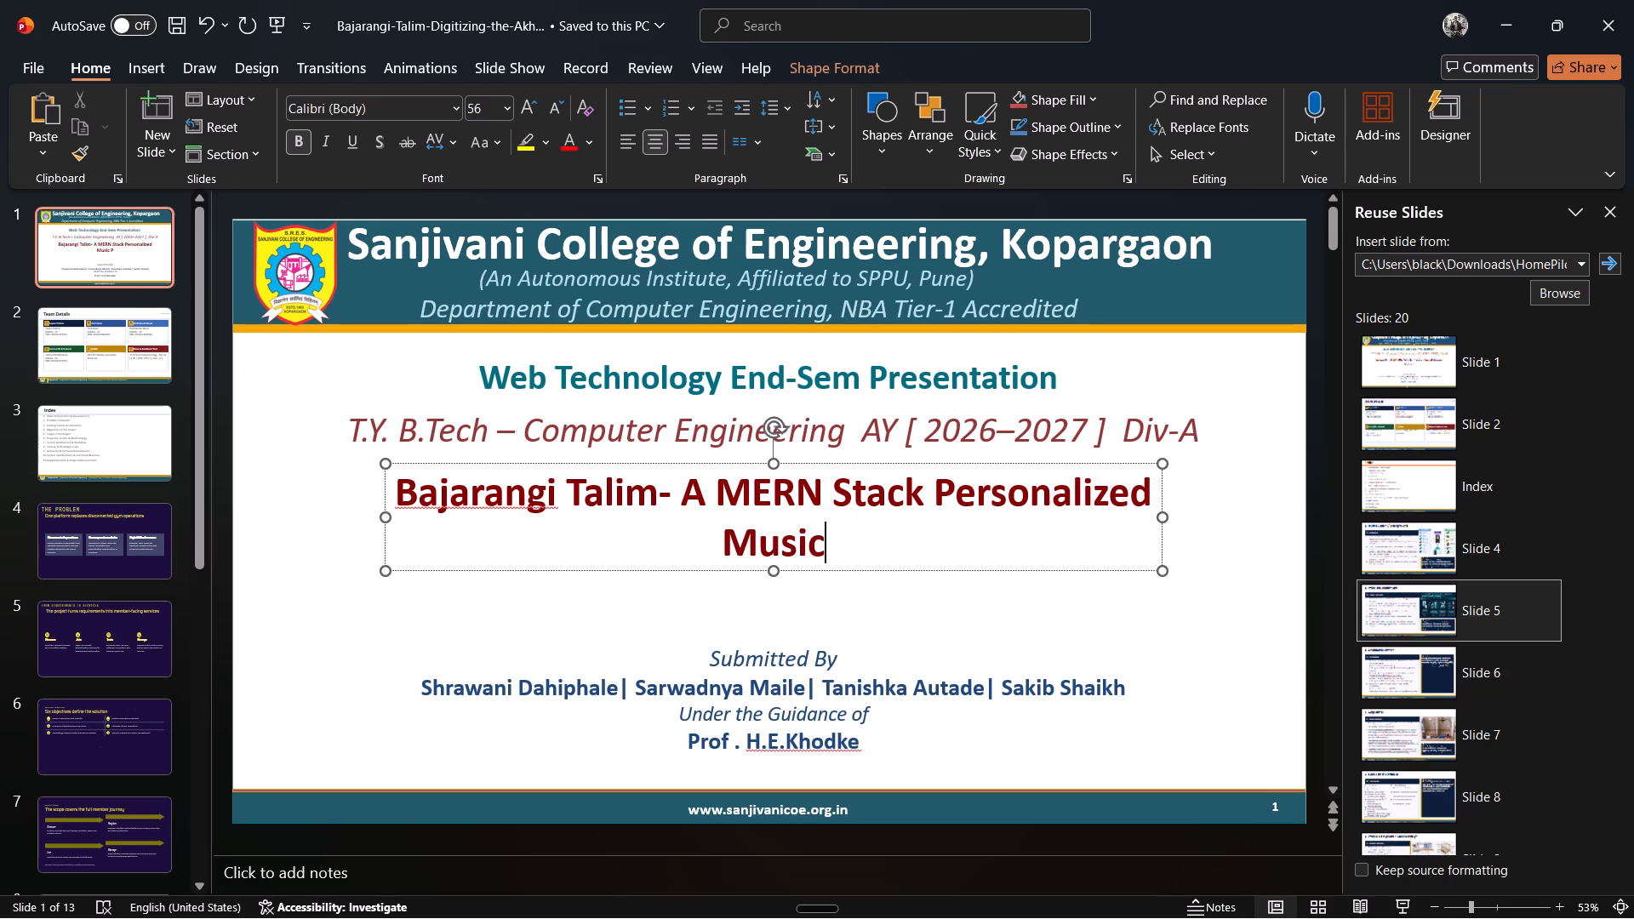
pyautogui.press('BackSpace')
pyautogui.press('BackSpace')
pyautogui.press('BackSpace')
pyautogui.press('BackSpace')
pyautogui.press('BackSpace')
pyautogui.write('Gym Tracker')
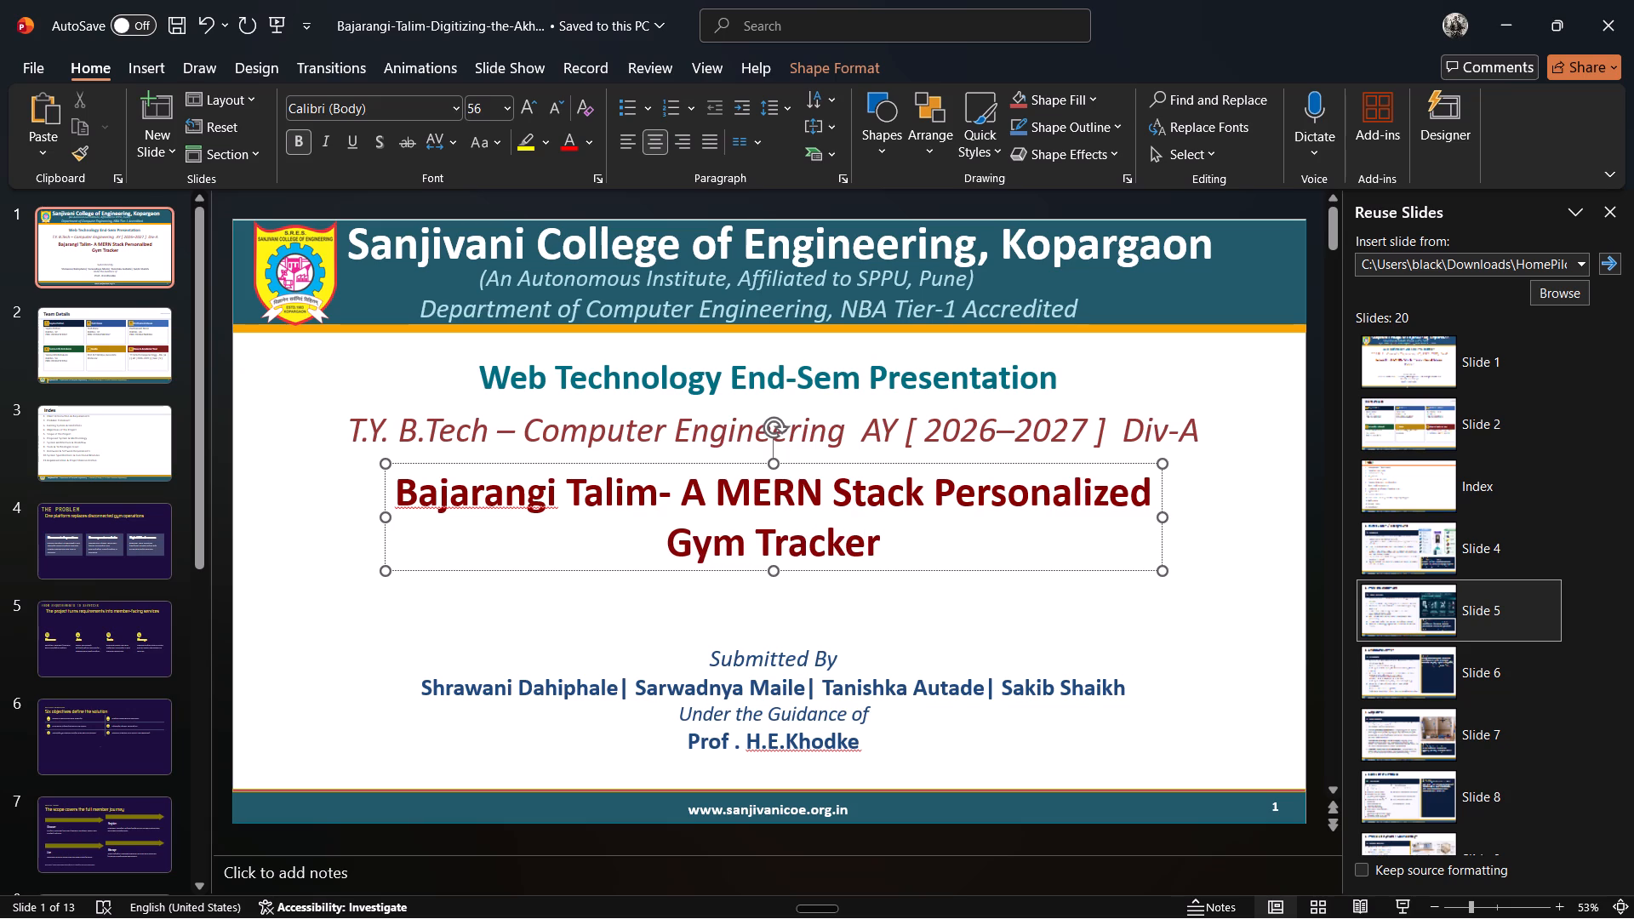
# Delete the subject name Internet of Things from the footer text on the Team Details slide.
pyautogui.click(93, 334)
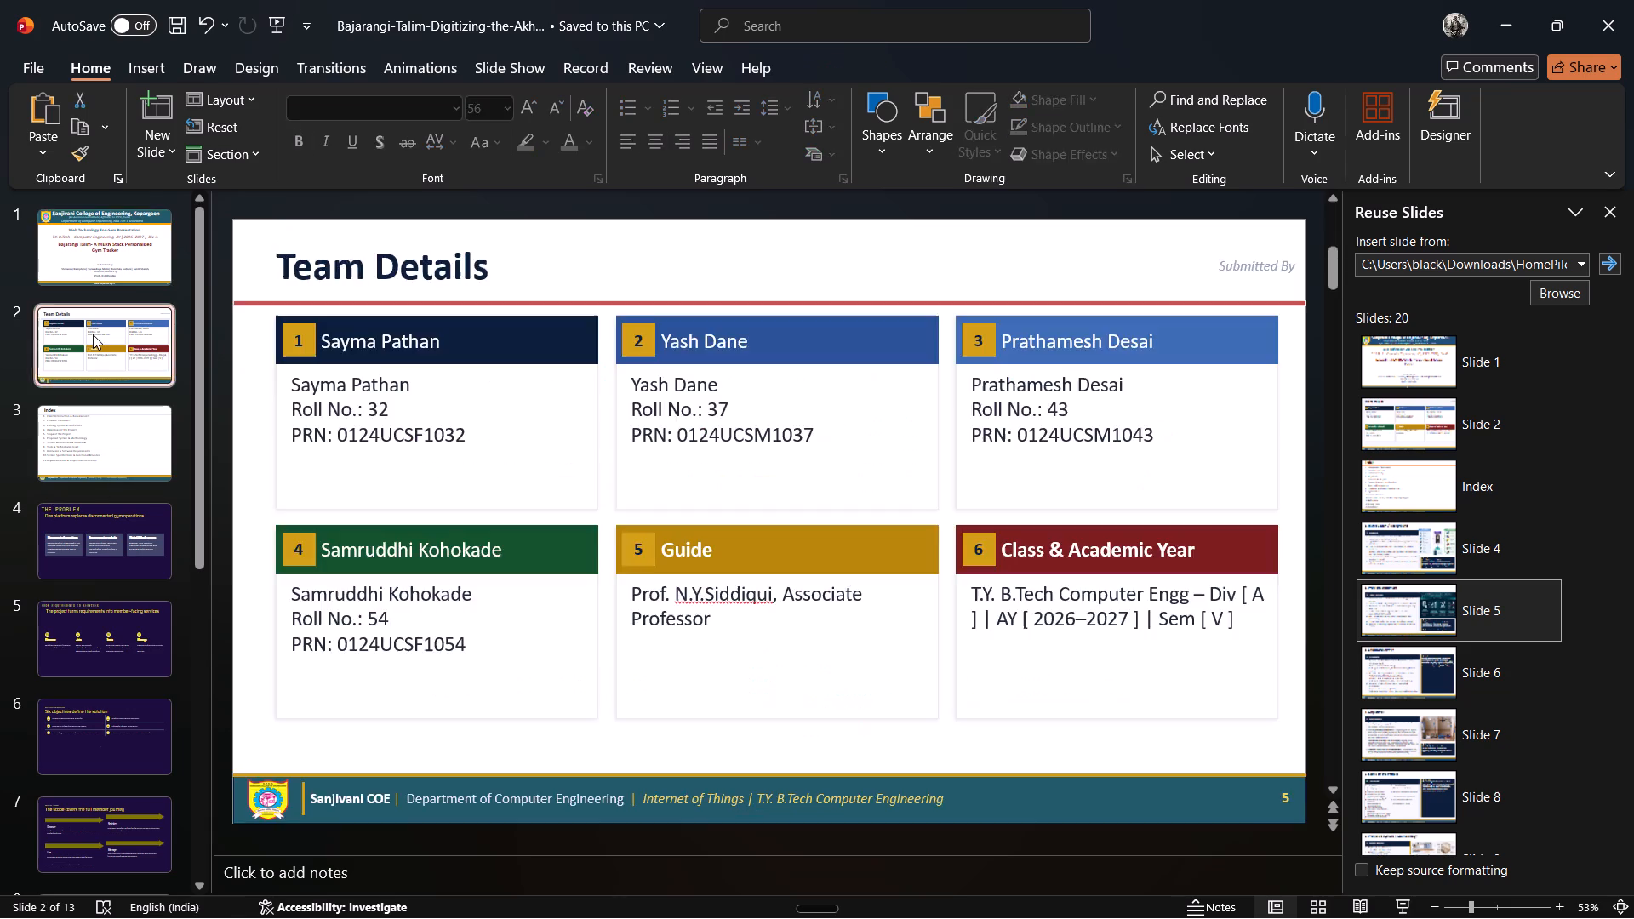
pyautogui.click(742, 796)
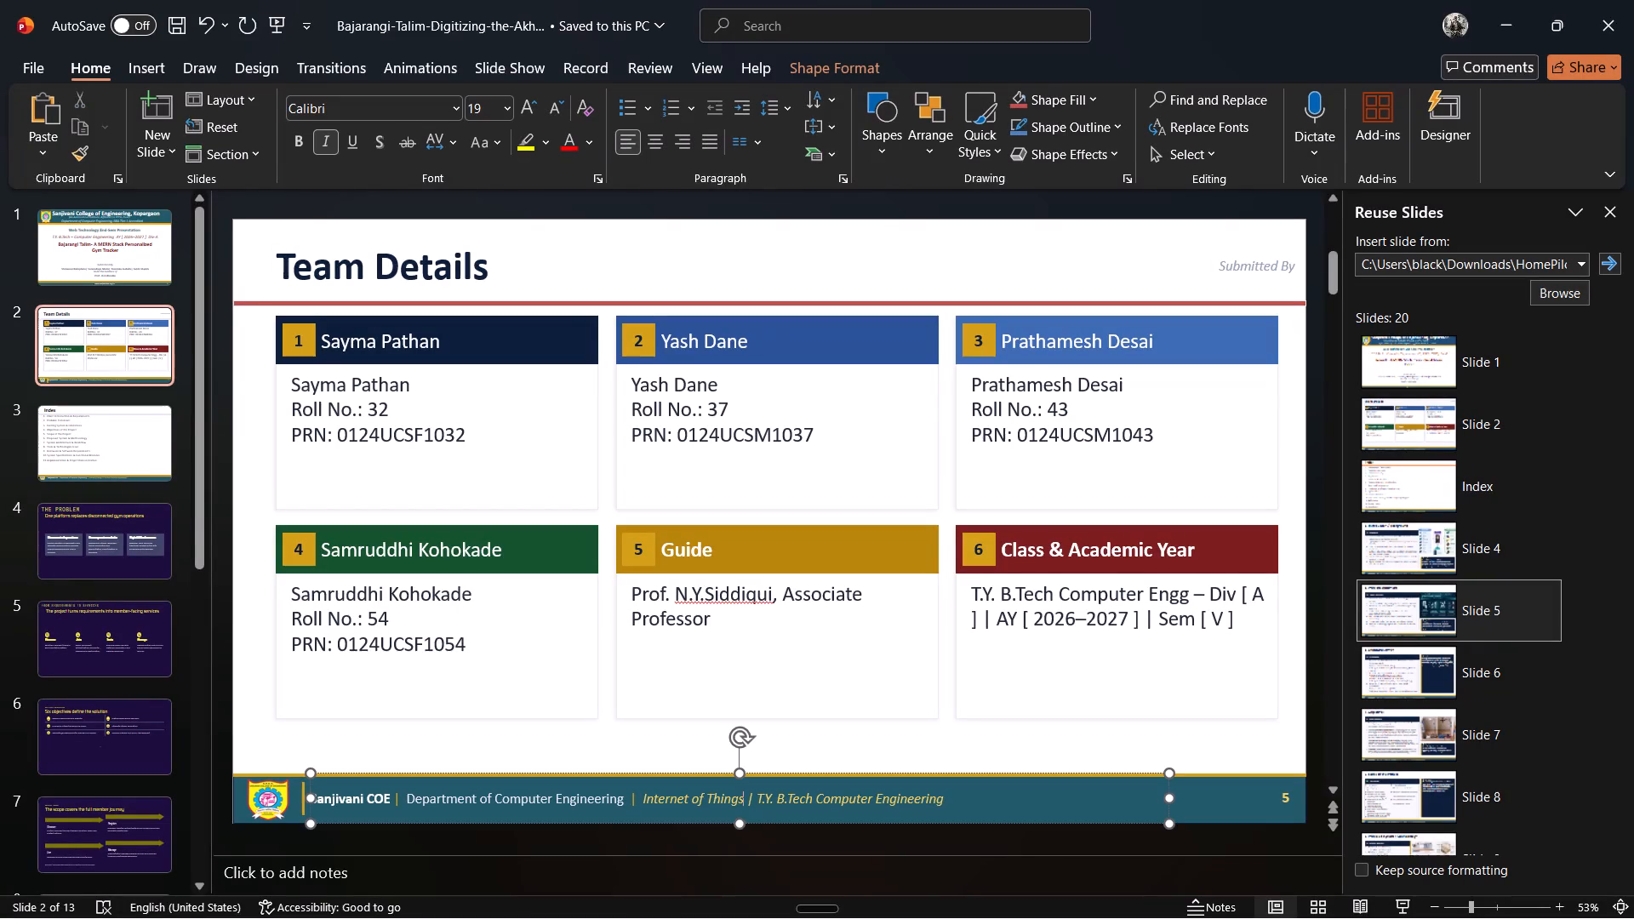
pyautogui.press('BackSpace')
pyautogui.press('BackSpace')
pyautogui.press('BackSpace')
pyautogui.press('BackSpace')
pyautogui.press('BackSpace')
pyautogui.press('BackSpace')
pyautogui.press('BackSpace')
pyautogui.press('BackSpace')
pyautogui.press('BackSpace')
pyautogui.press('BackSpace')
pyautogui.press('BackSpace')
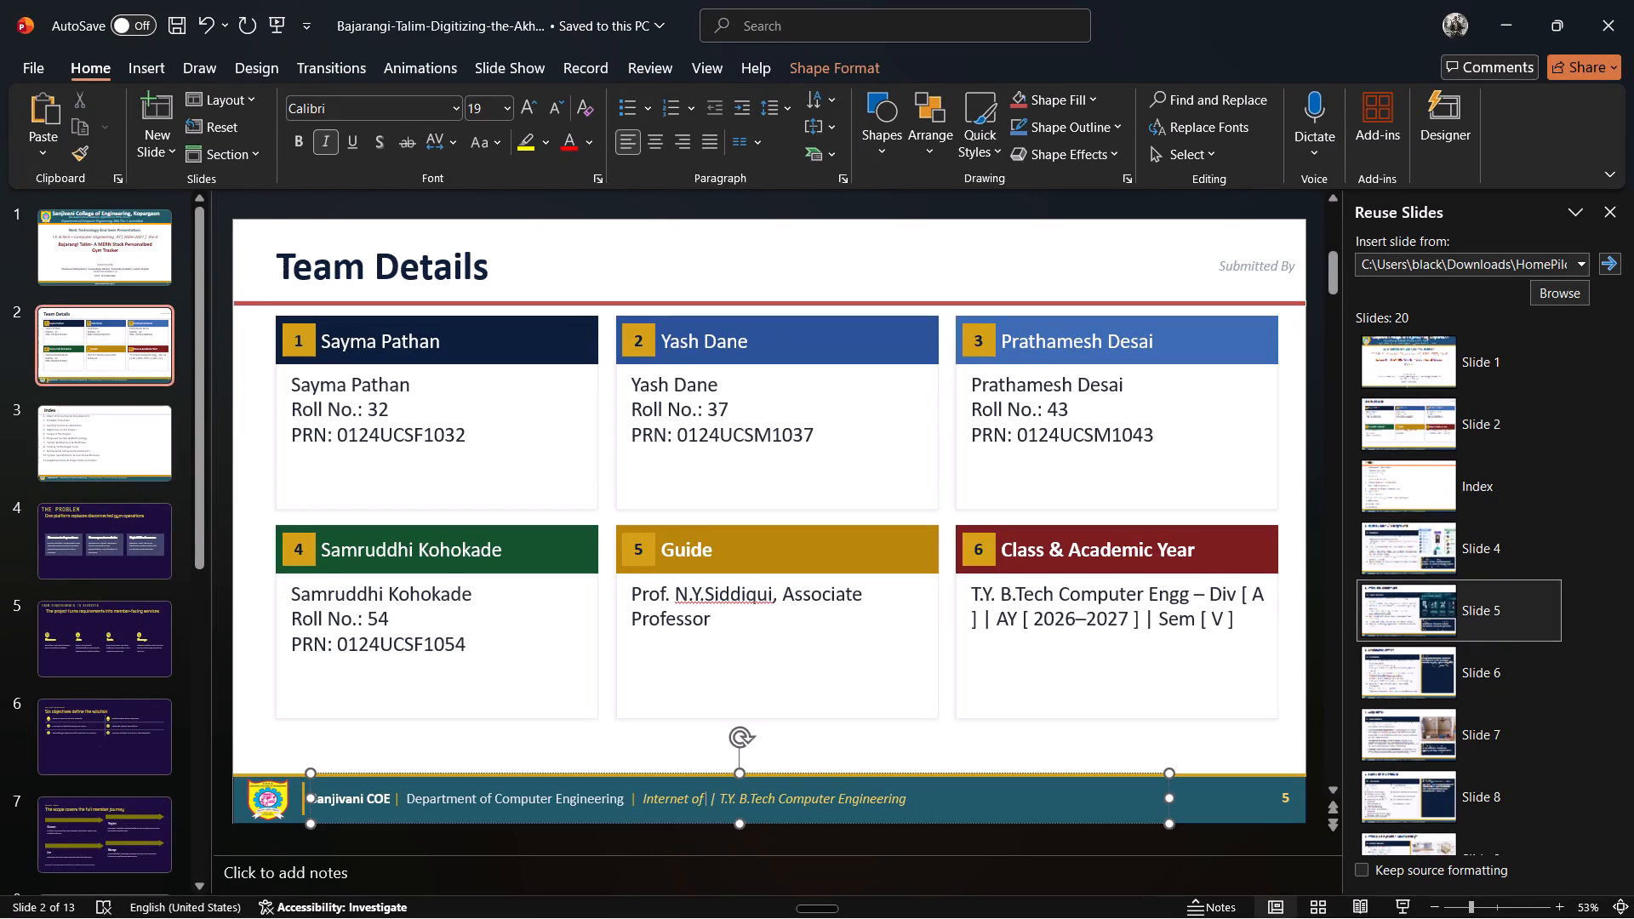
pyautogui.press('BackSpace')
pyautogui.press('BackSpace')
pyautogui.press('BackSpace')
pyautogui.press('BackSpace')
pyautogui.press('BackSpace')
pyautogui.press('BackSpace')
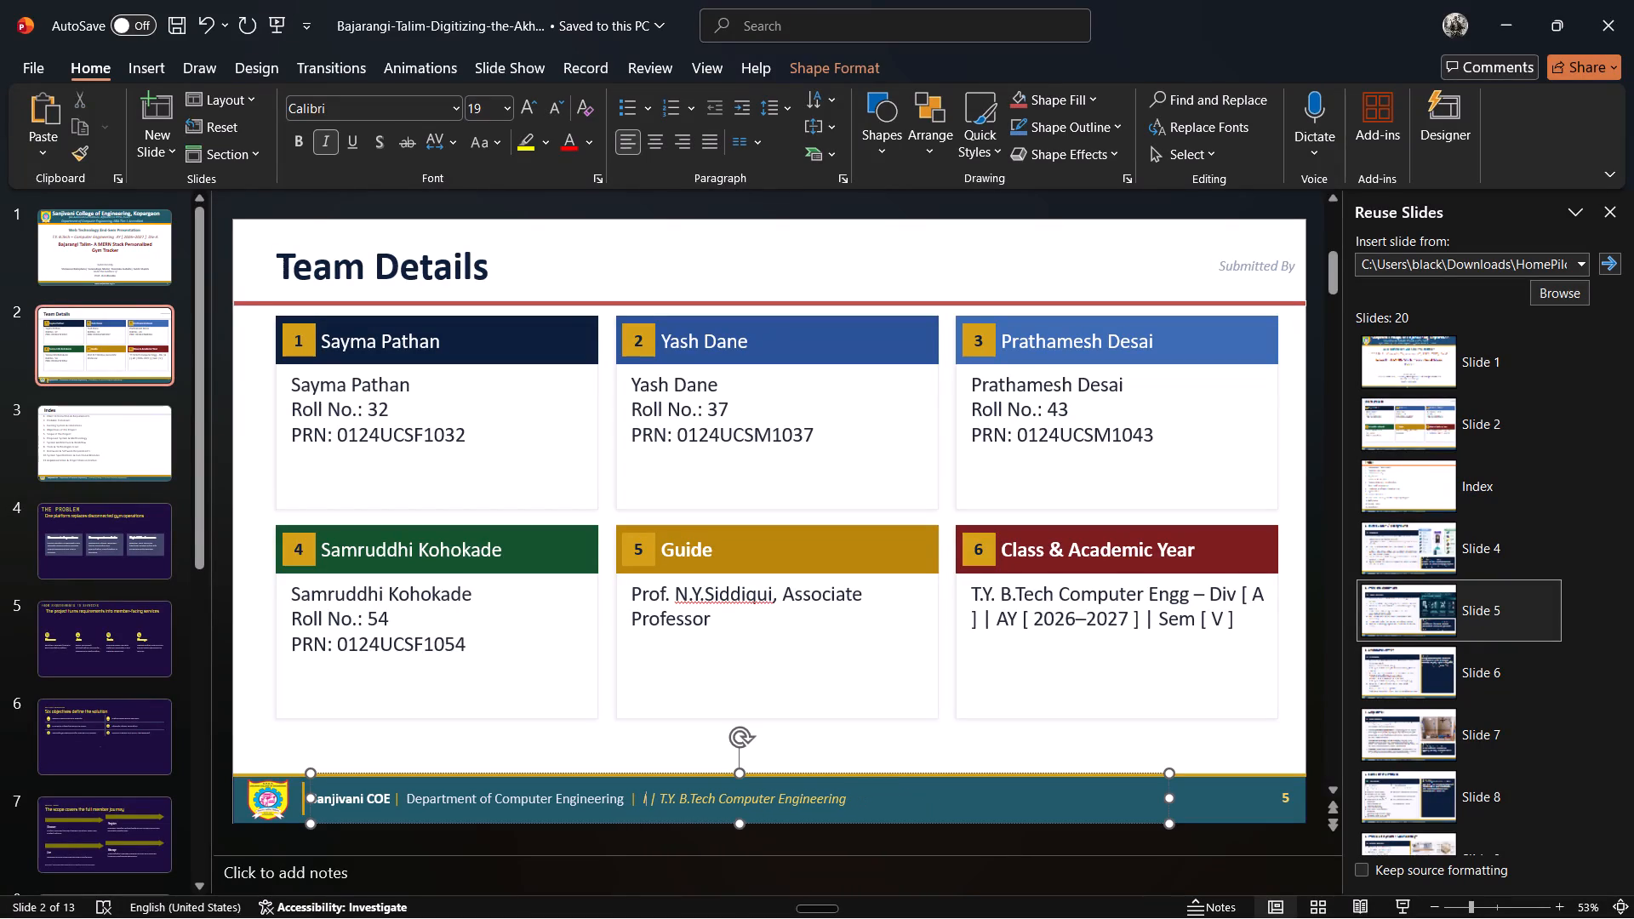
# Enter Web Technology as the subject name in the footer of the Team Details slide.
pyautogui.press('BackSpace')
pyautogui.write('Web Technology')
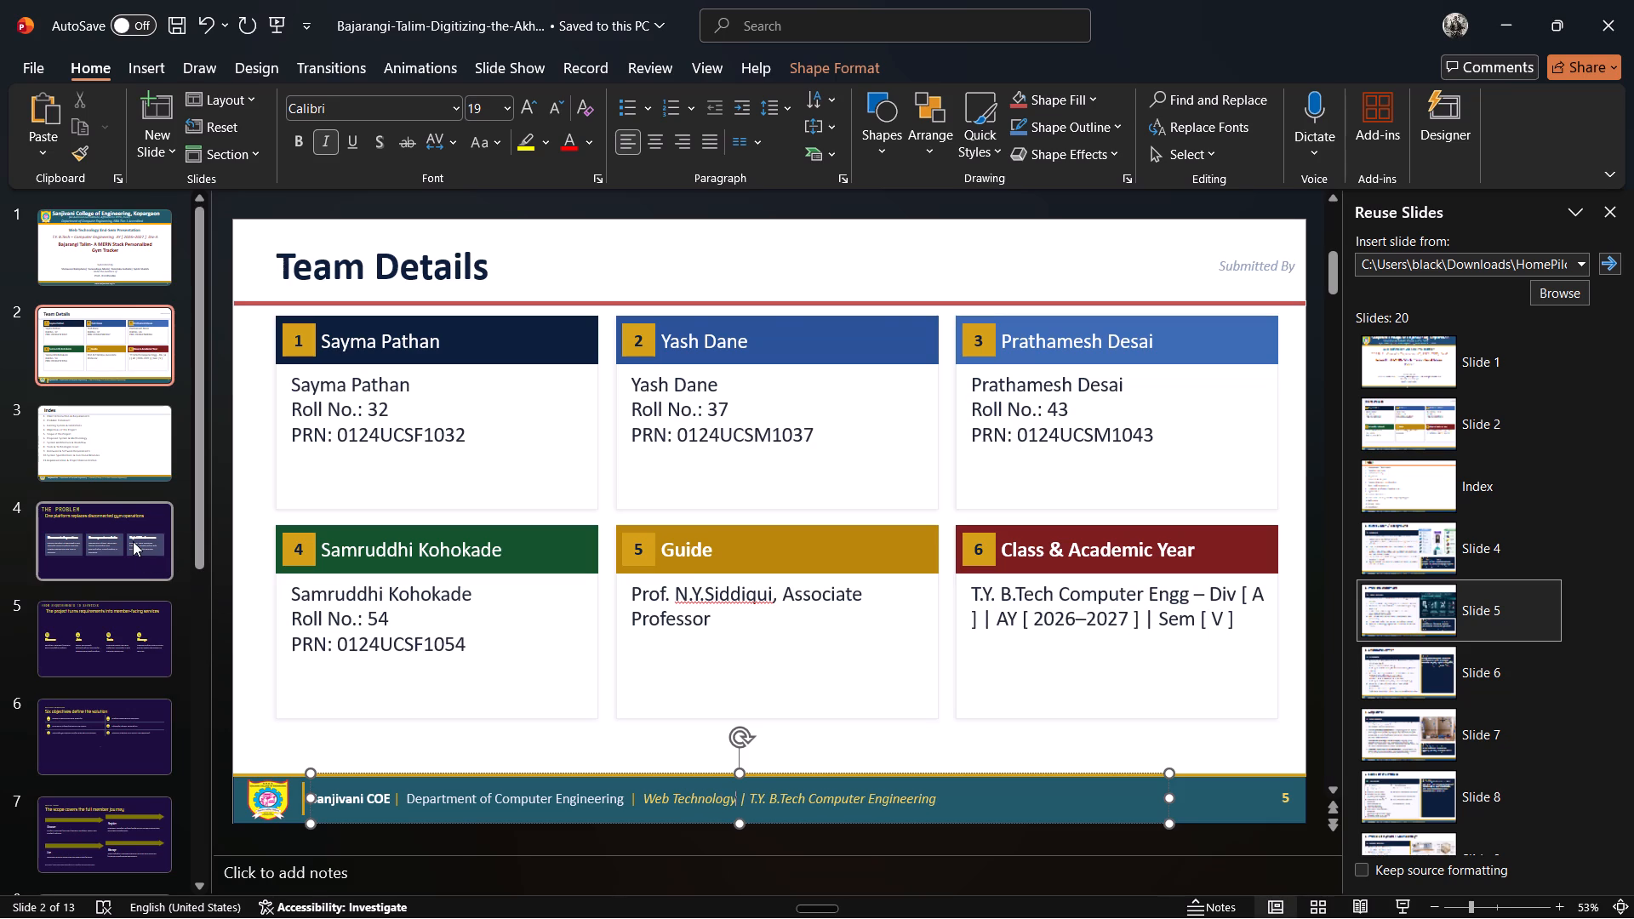
# Open The Problem slide and reduce the presentation window from full screen to a smaller floating size.
pyautogui.click(133, 541)
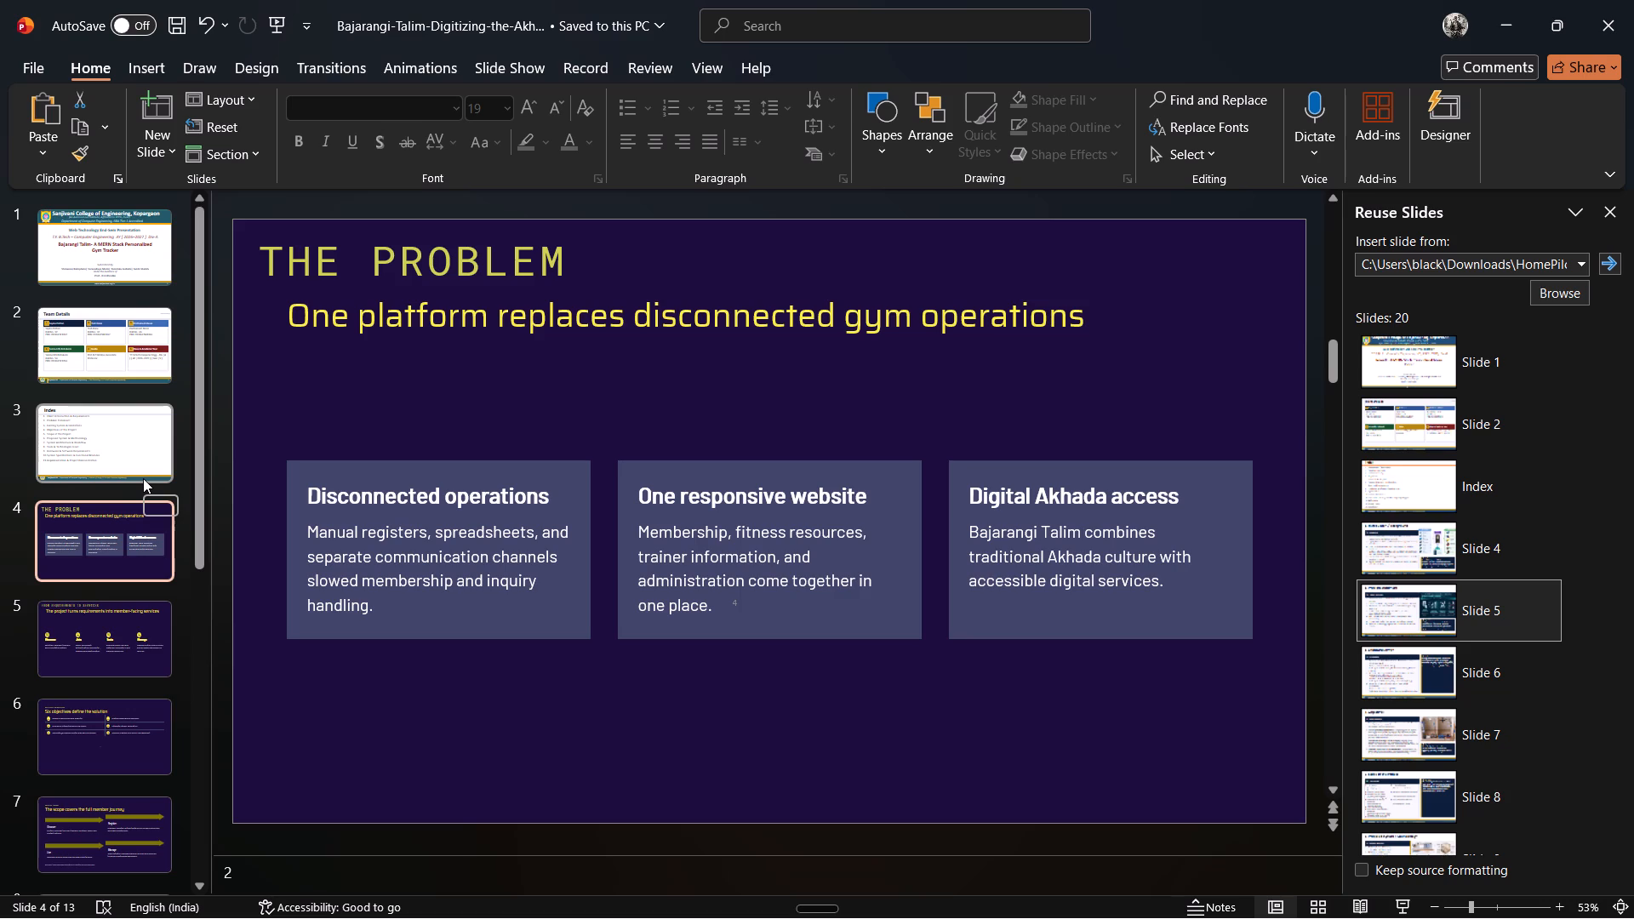
pyautogui.click(1536, 8)
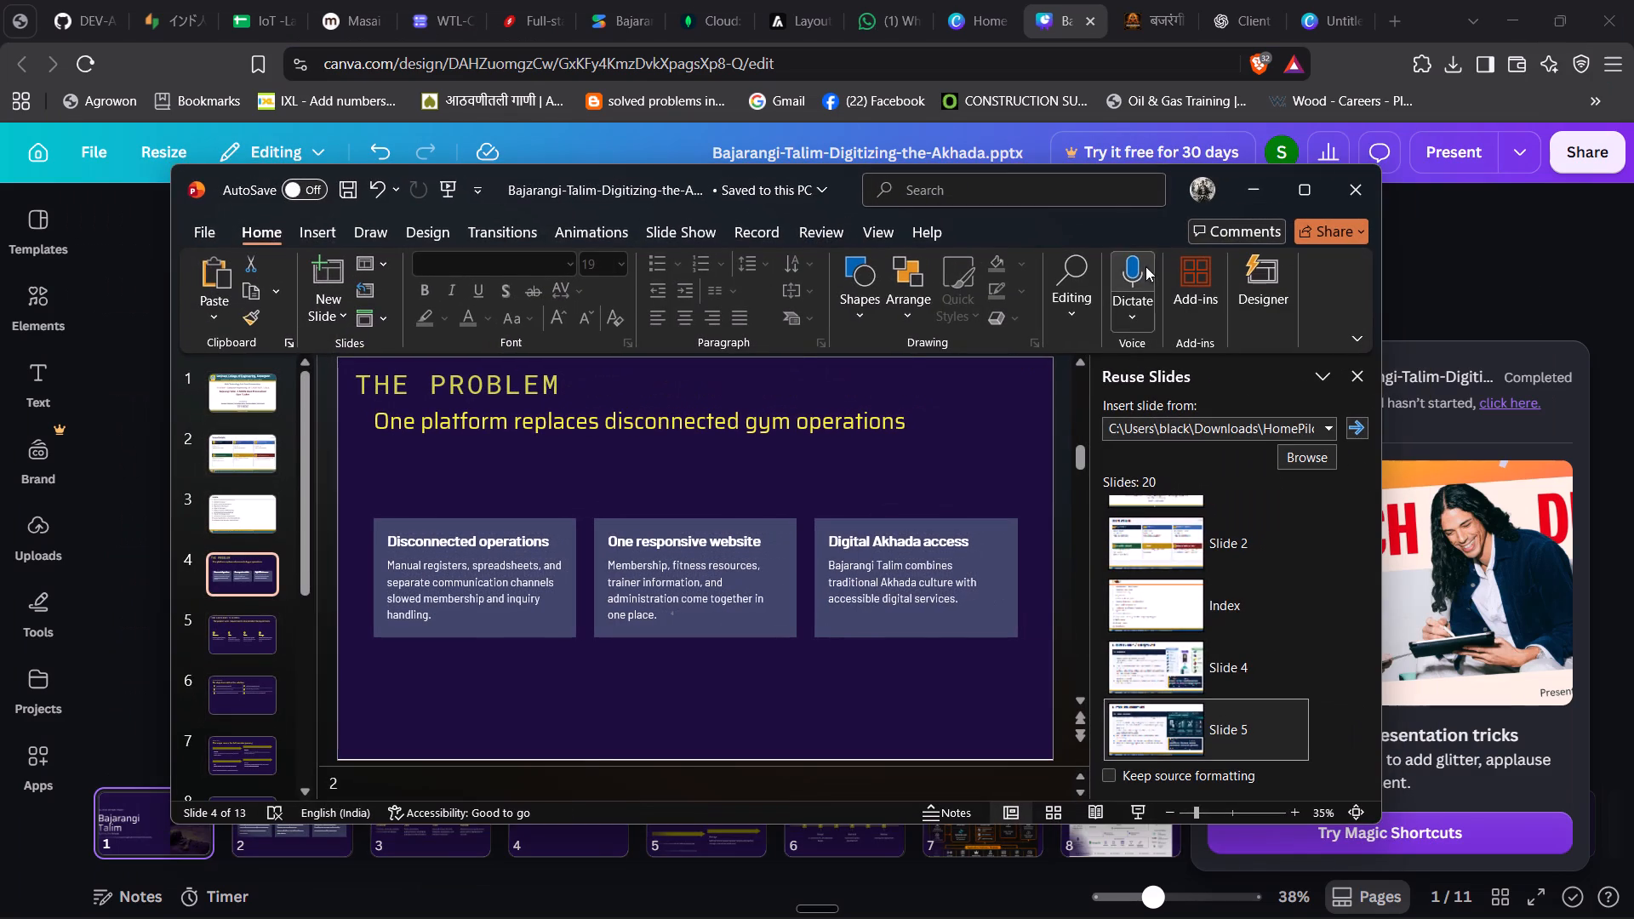
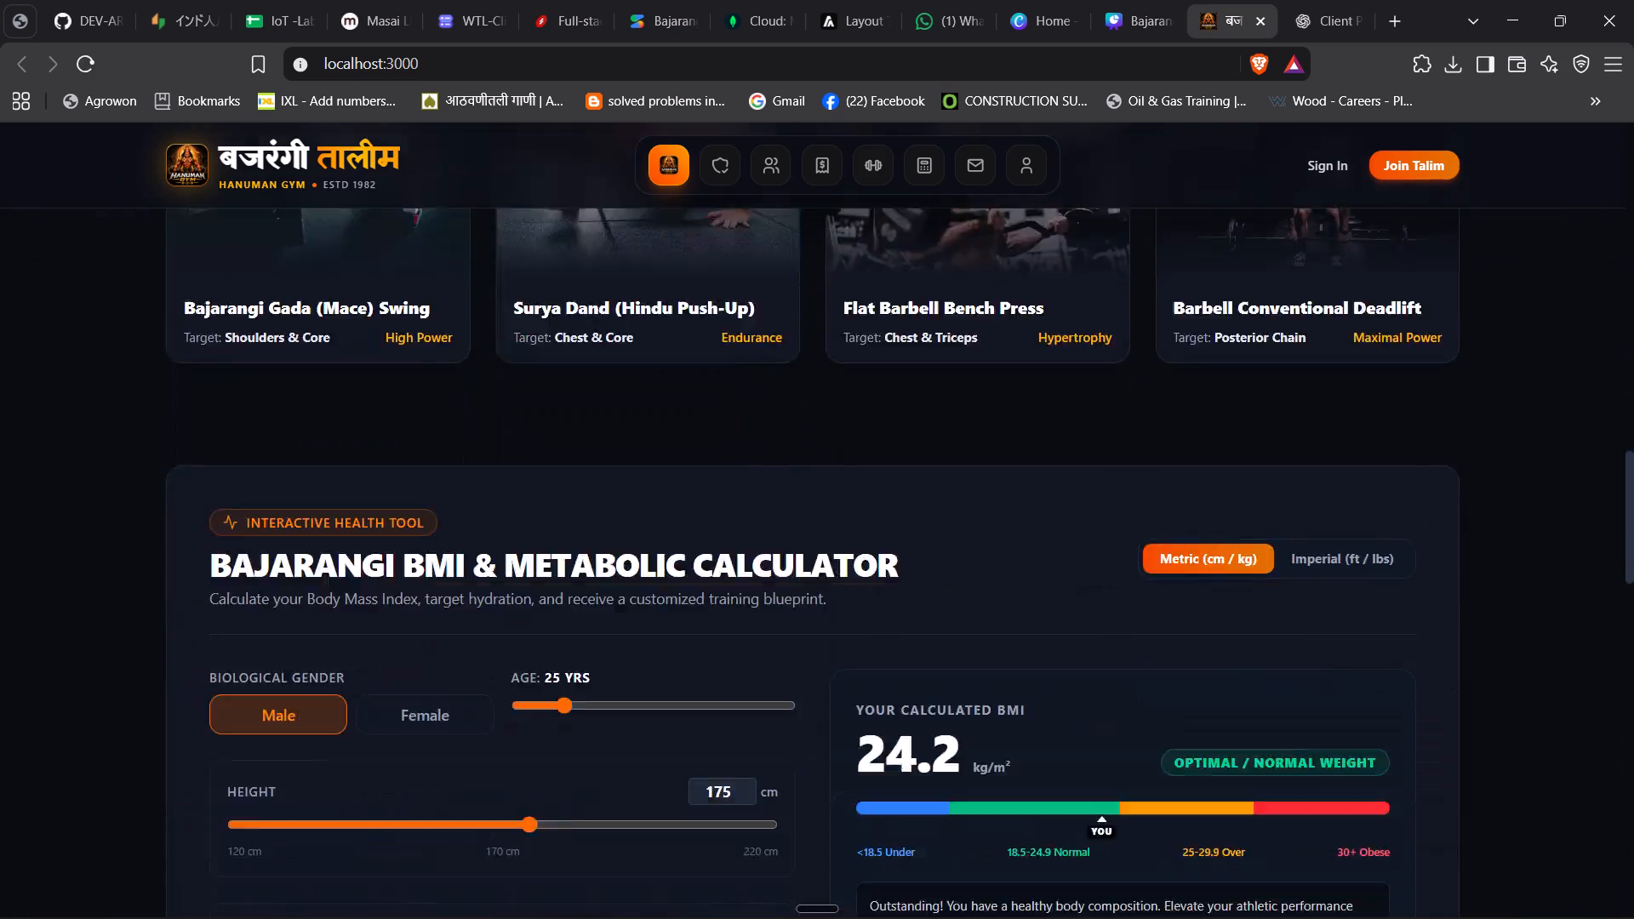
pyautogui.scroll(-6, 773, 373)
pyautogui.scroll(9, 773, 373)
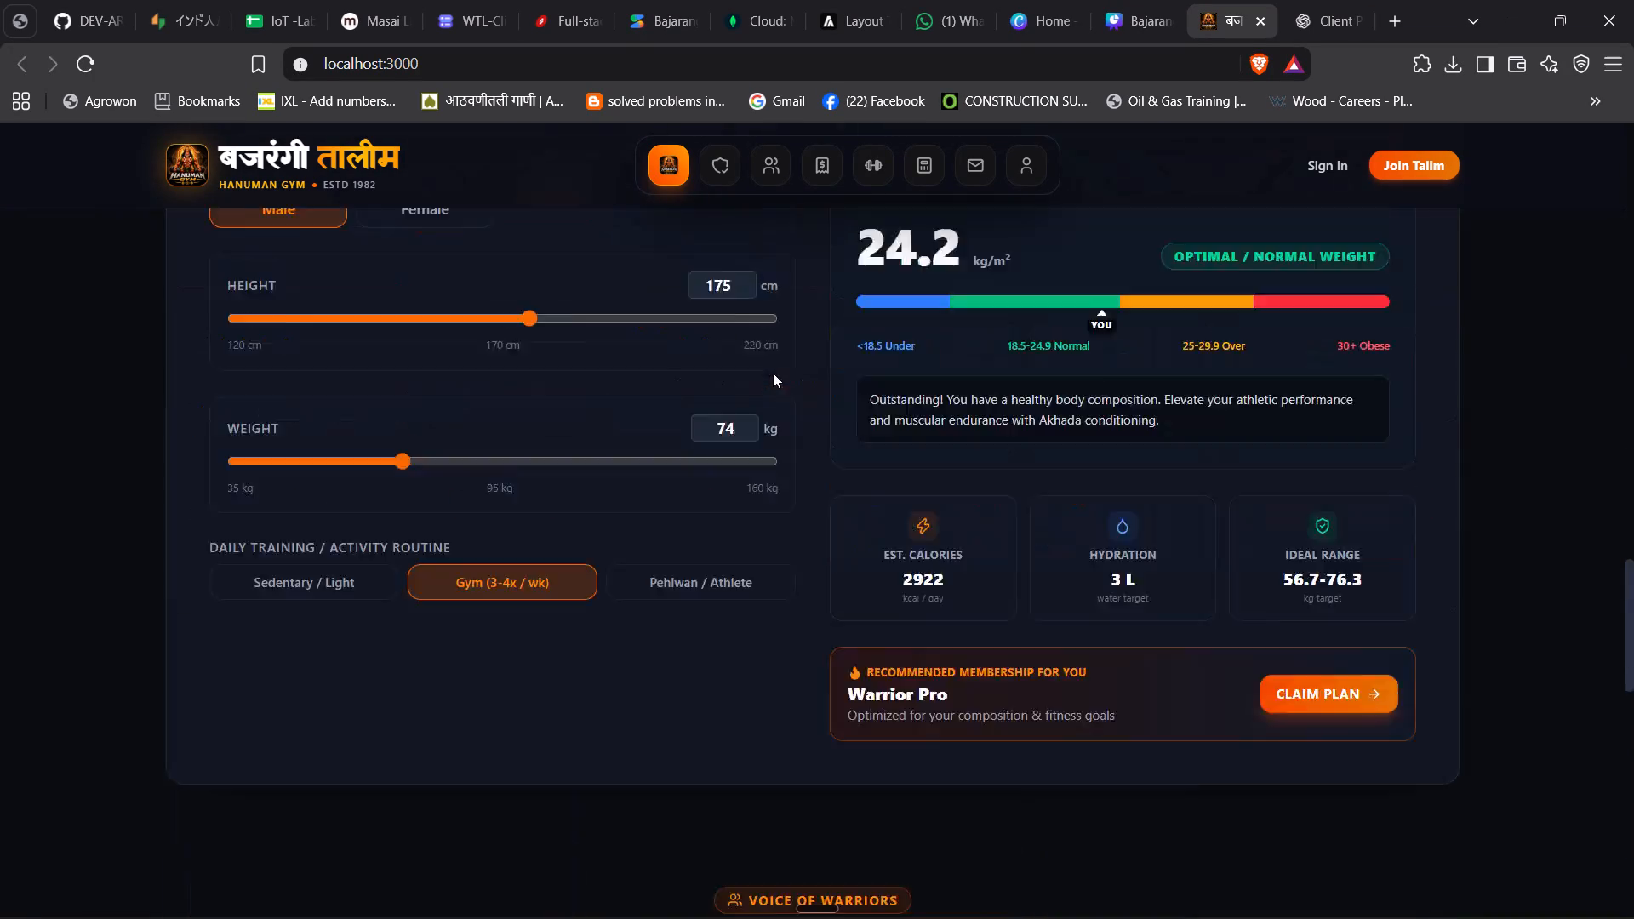
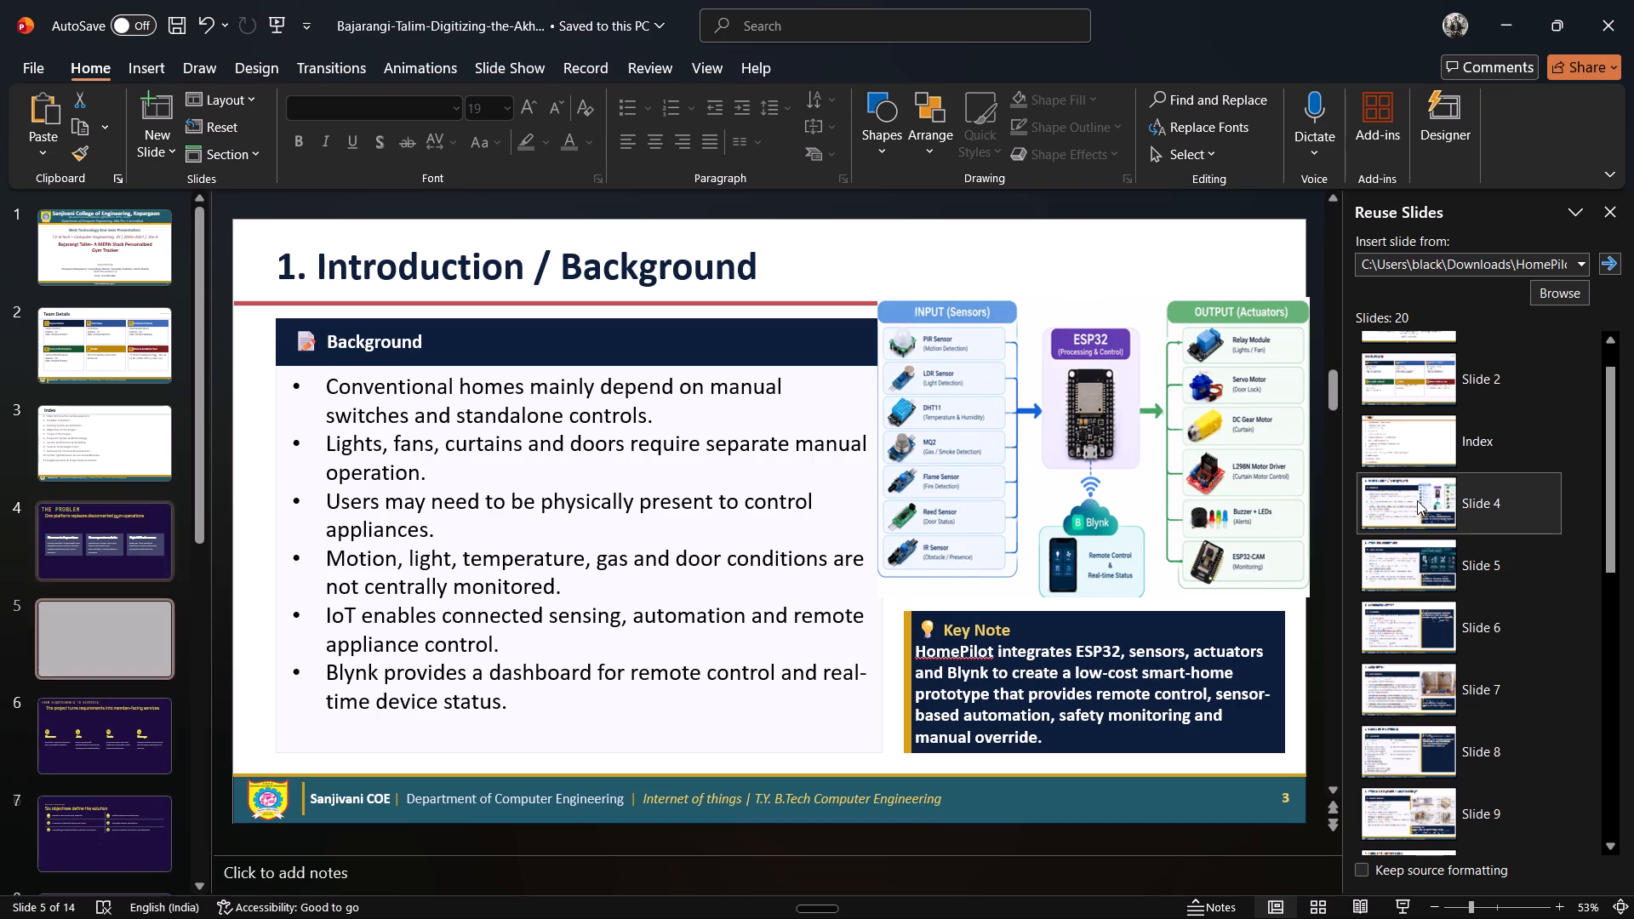
# Move the Introduction / Background slide ahead of The Problem slide so it directly follows the Index slide.
pyautogui.moveTo(100, 625); pyautogui.dragTo(100, 617)
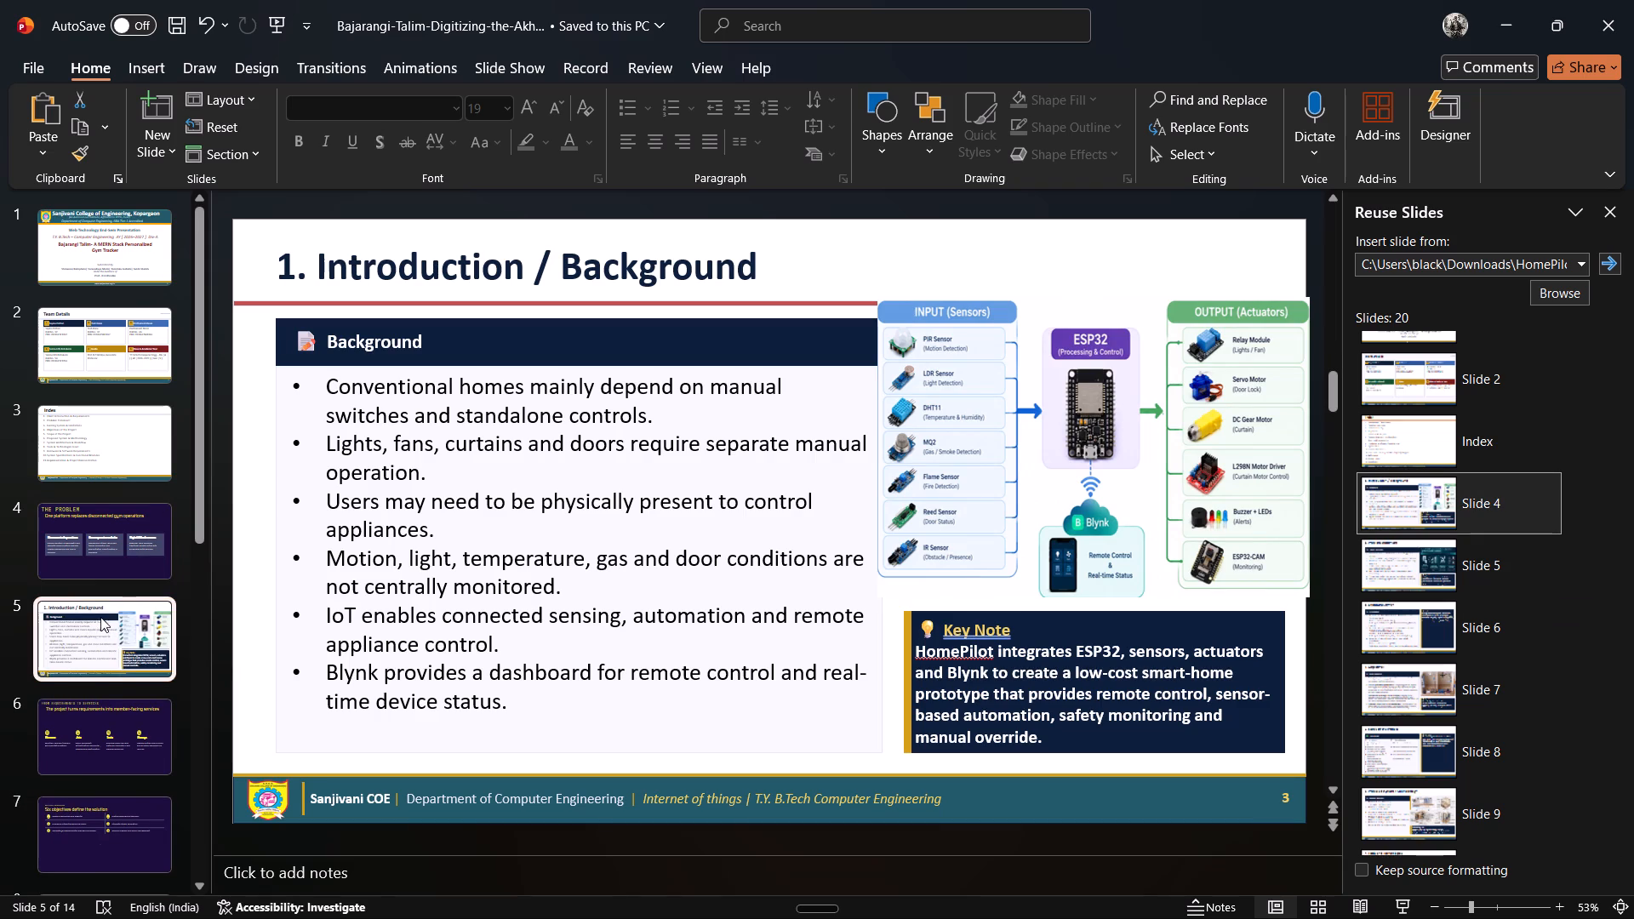
pyautogui.moveTo(100, 617); pyautogui.dragTo(89, 533)
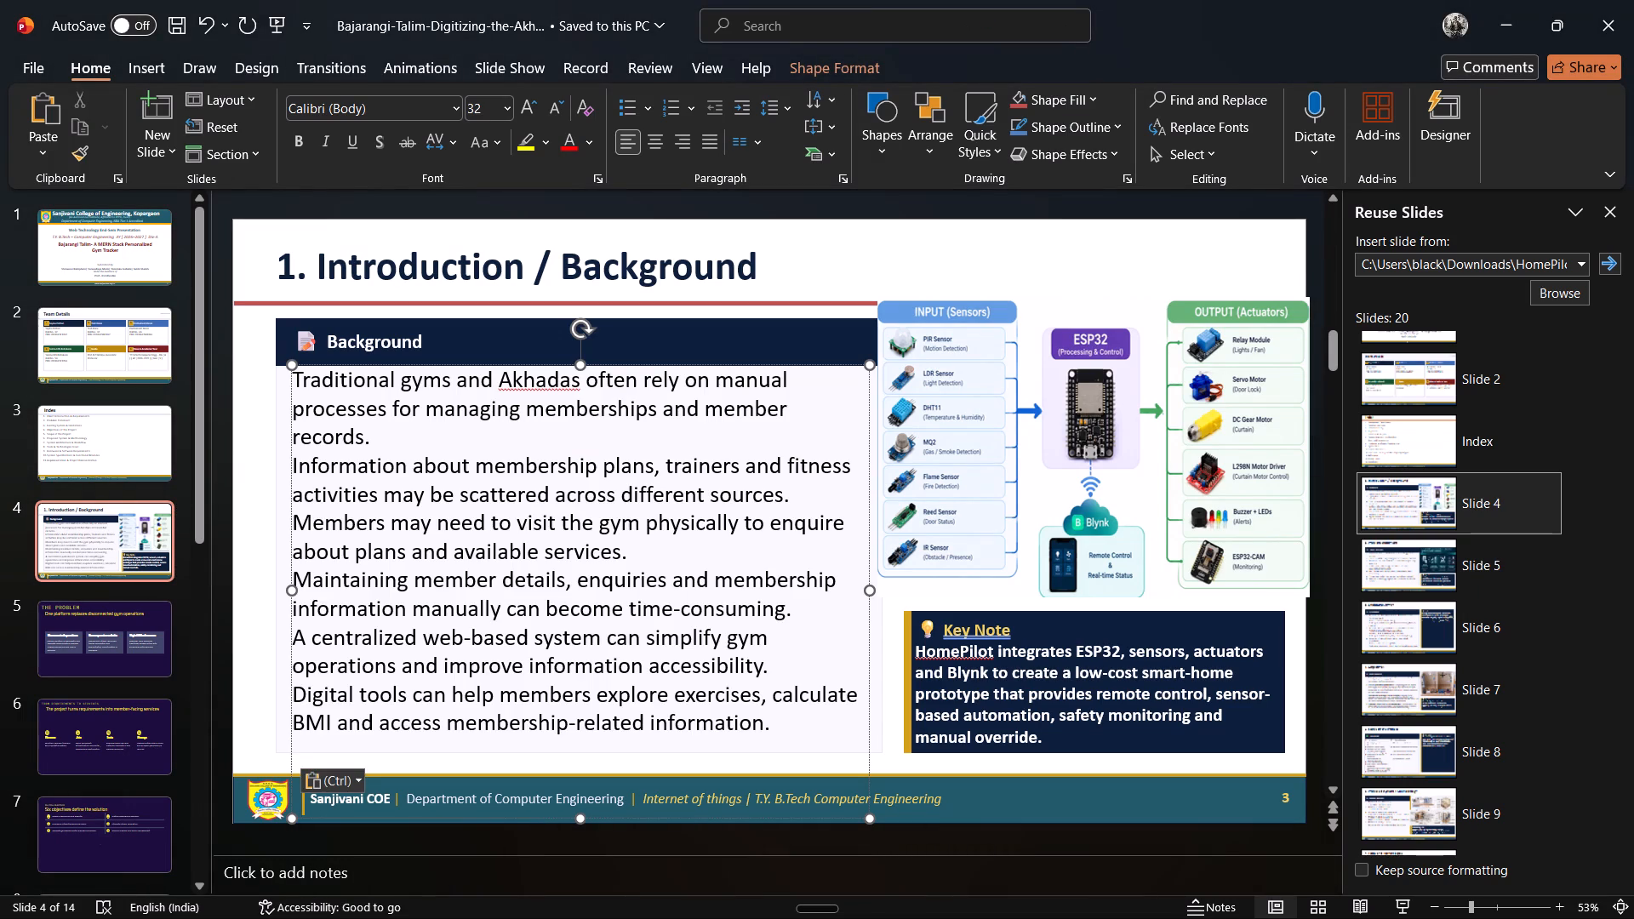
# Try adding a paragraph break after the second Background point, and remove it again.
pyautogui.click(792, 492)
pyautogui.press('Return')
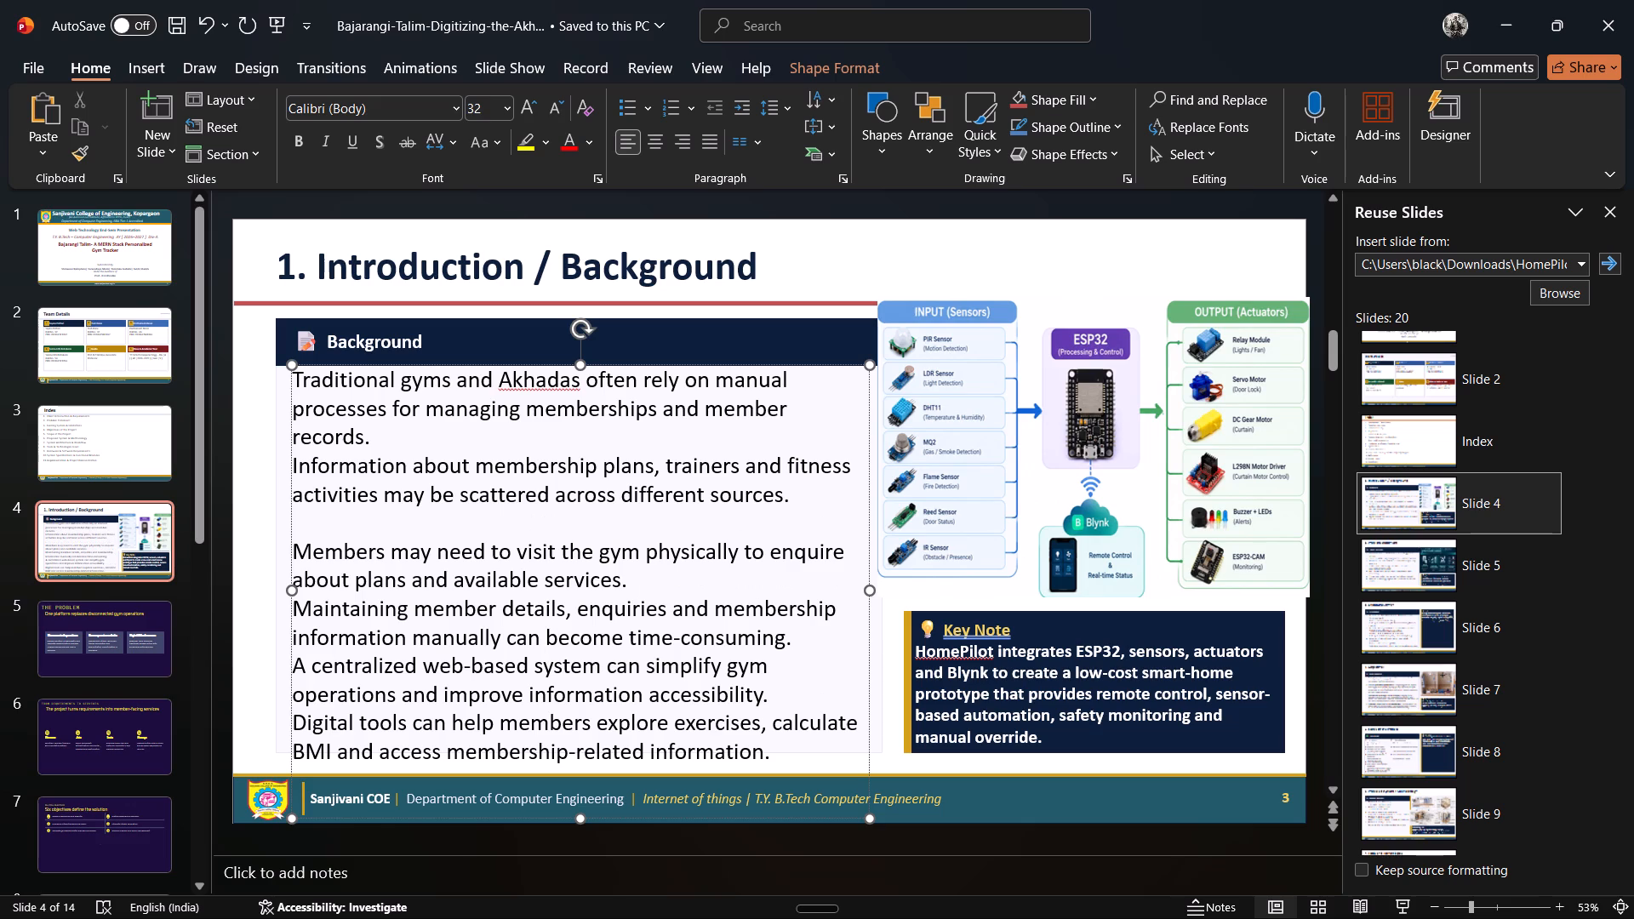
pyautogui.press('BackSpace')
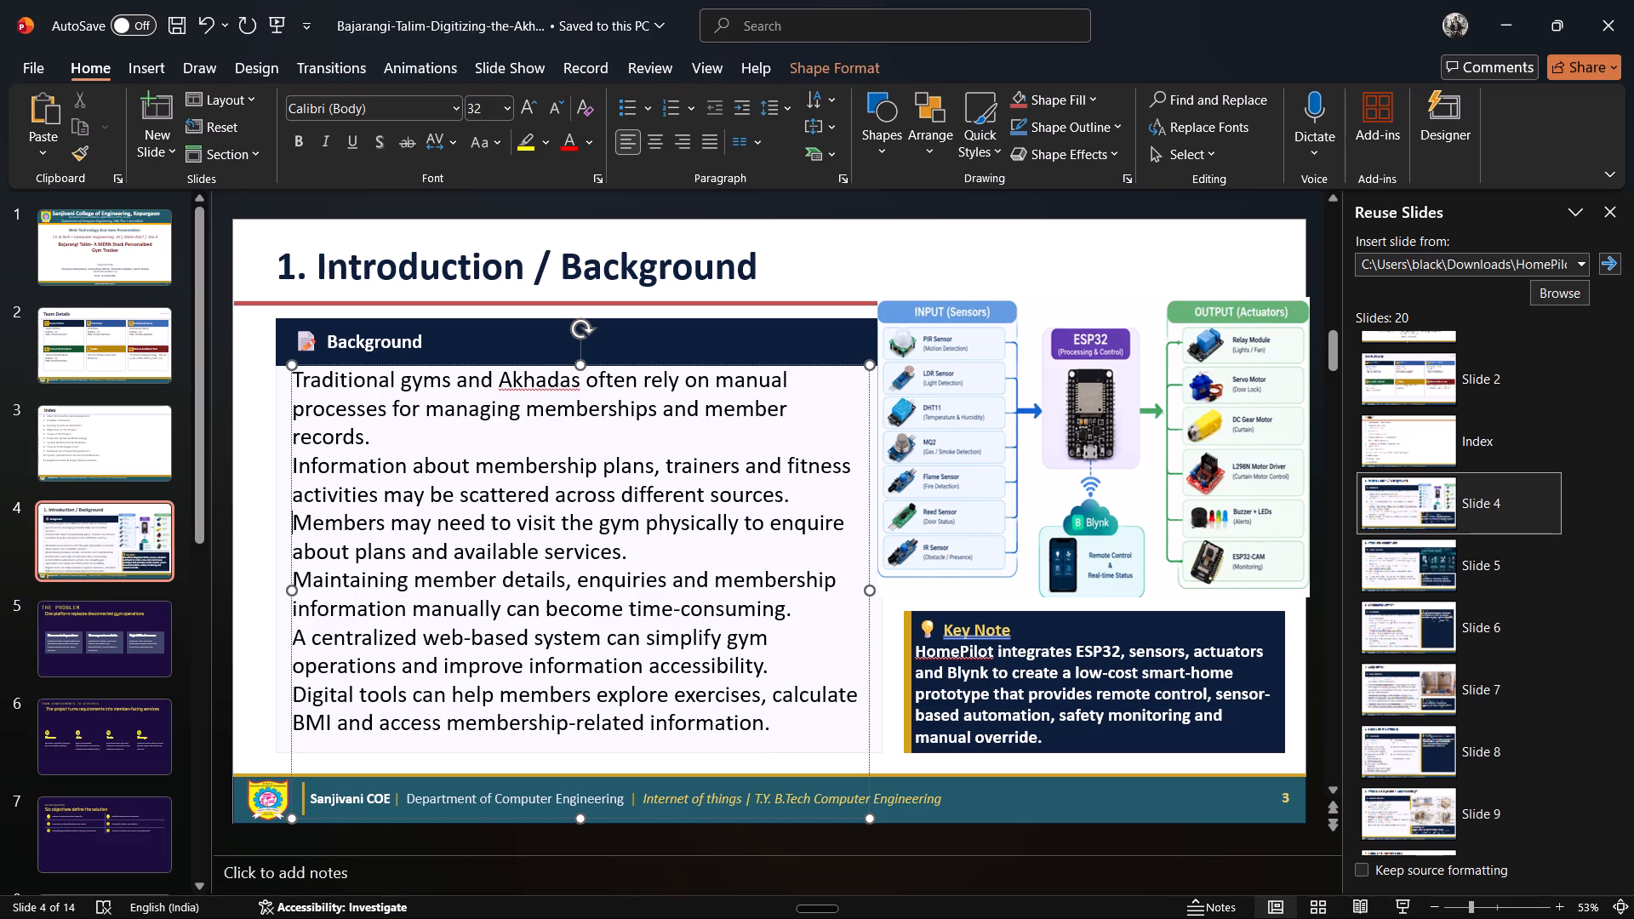
# Apply bullets to all the pasted Background points on the Introduction / Background slide.
pyautogui.moveTo(791, 725); pyautogui.dragTo(282, 376)
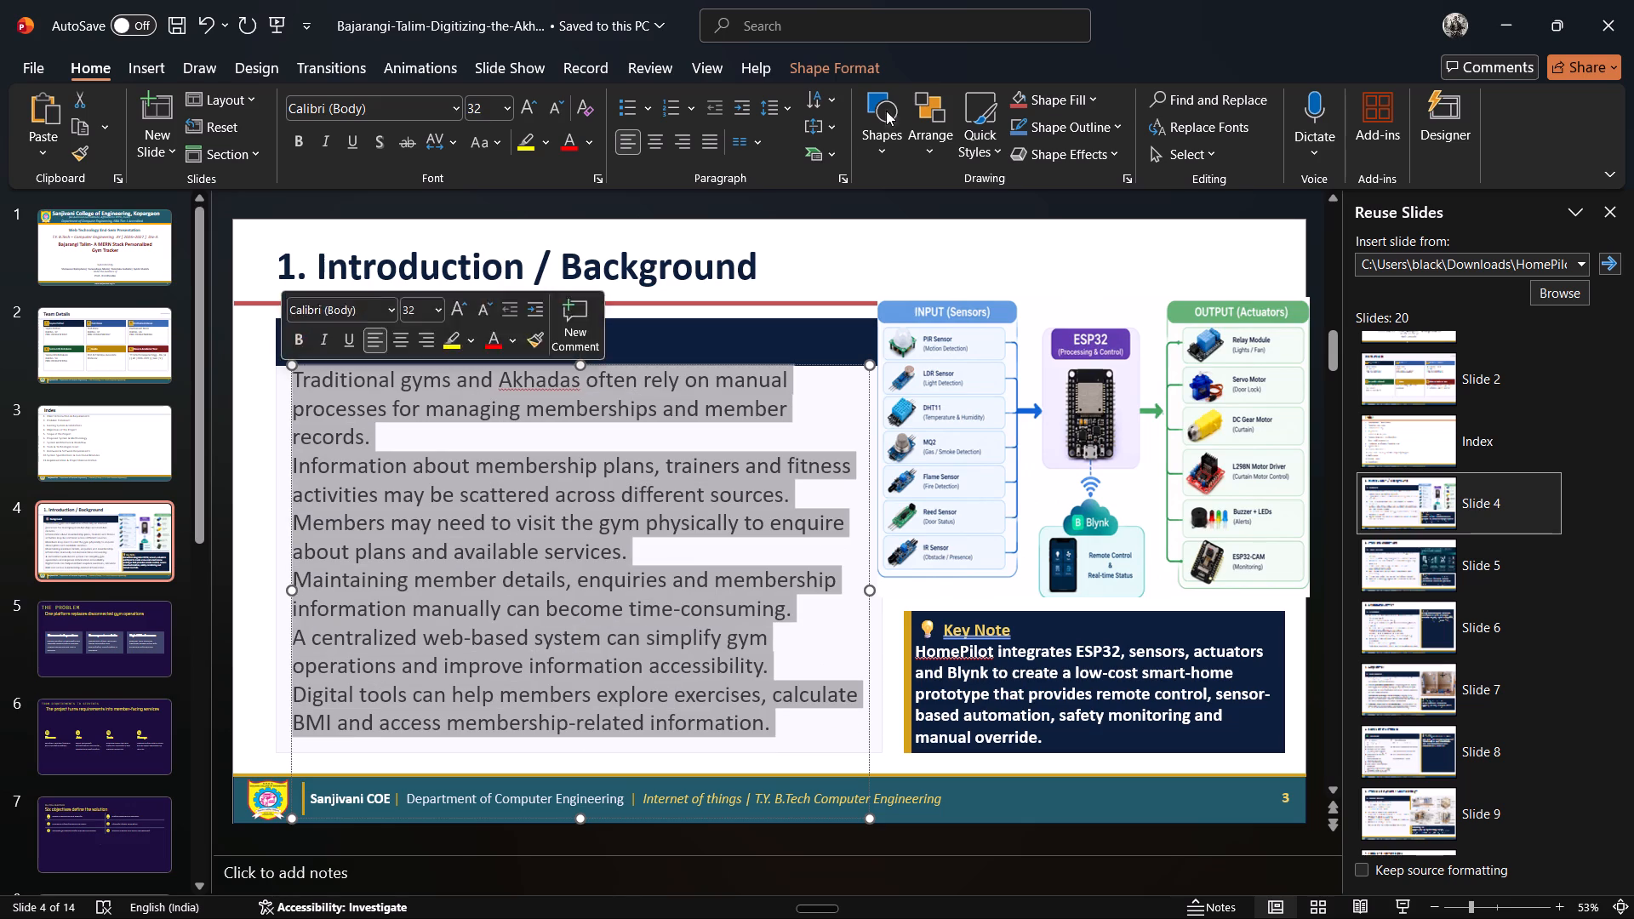
pyautogui.click(626, 106)
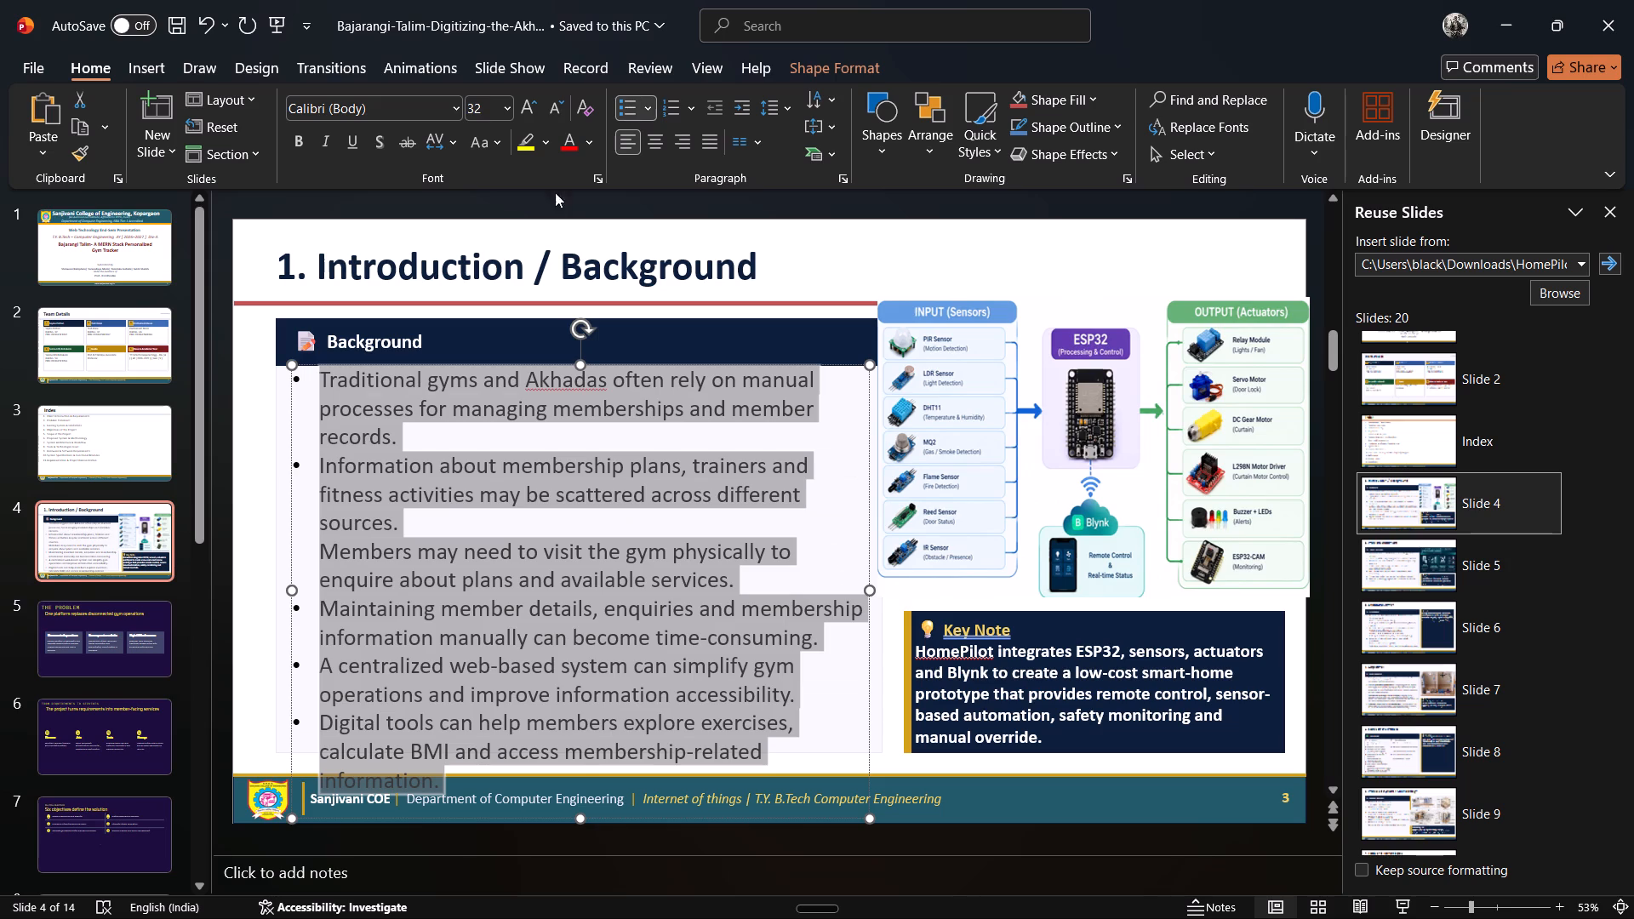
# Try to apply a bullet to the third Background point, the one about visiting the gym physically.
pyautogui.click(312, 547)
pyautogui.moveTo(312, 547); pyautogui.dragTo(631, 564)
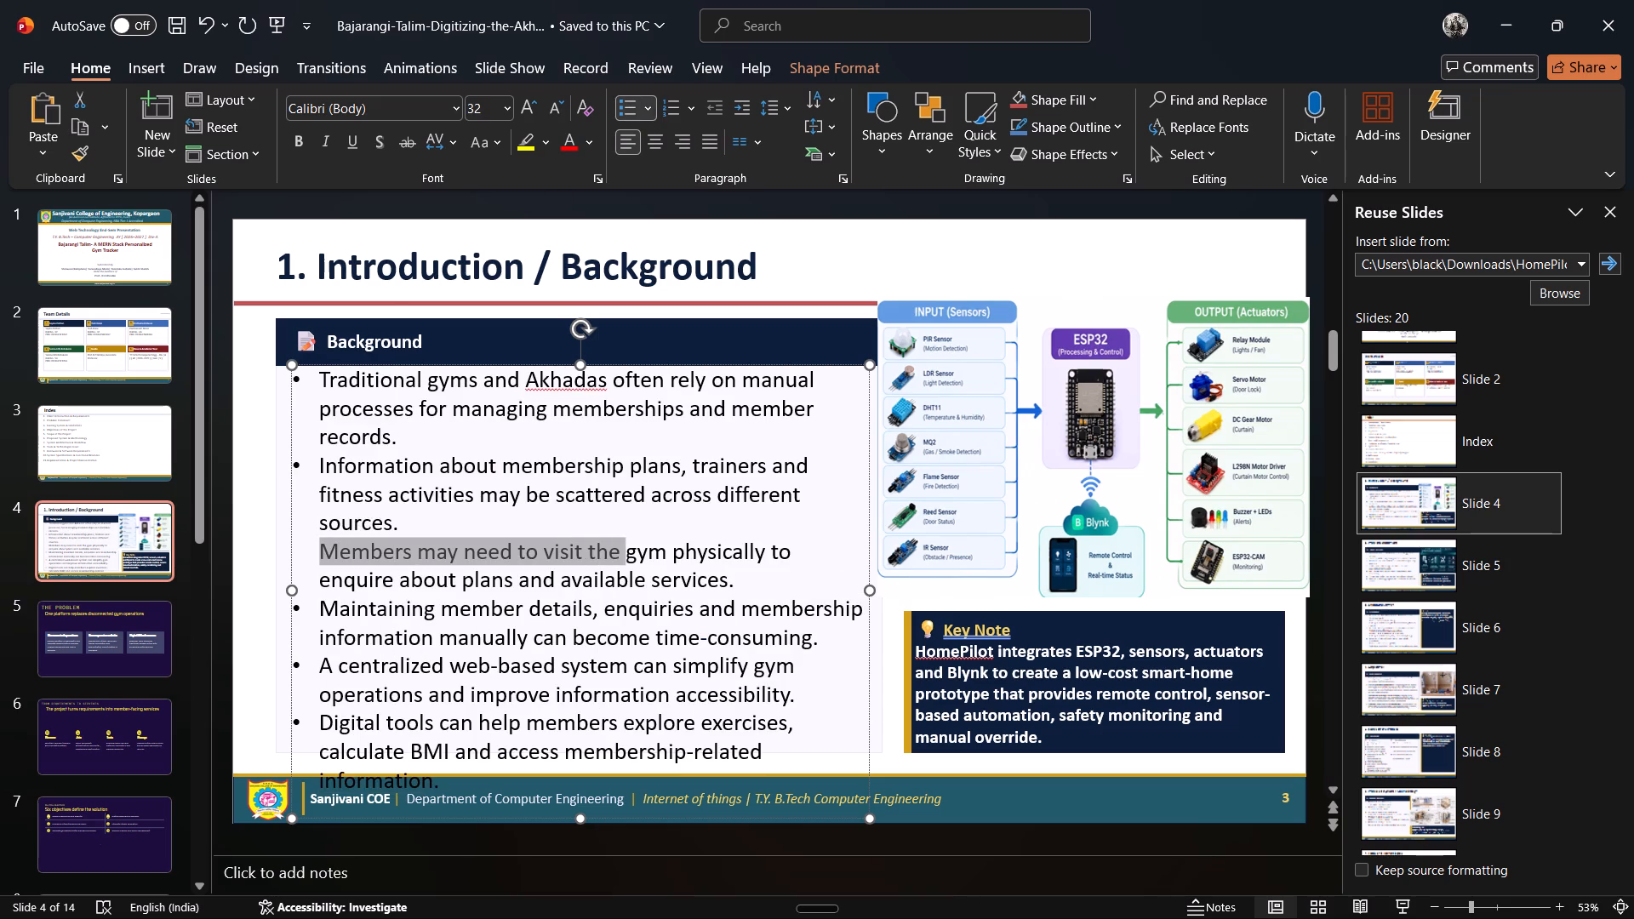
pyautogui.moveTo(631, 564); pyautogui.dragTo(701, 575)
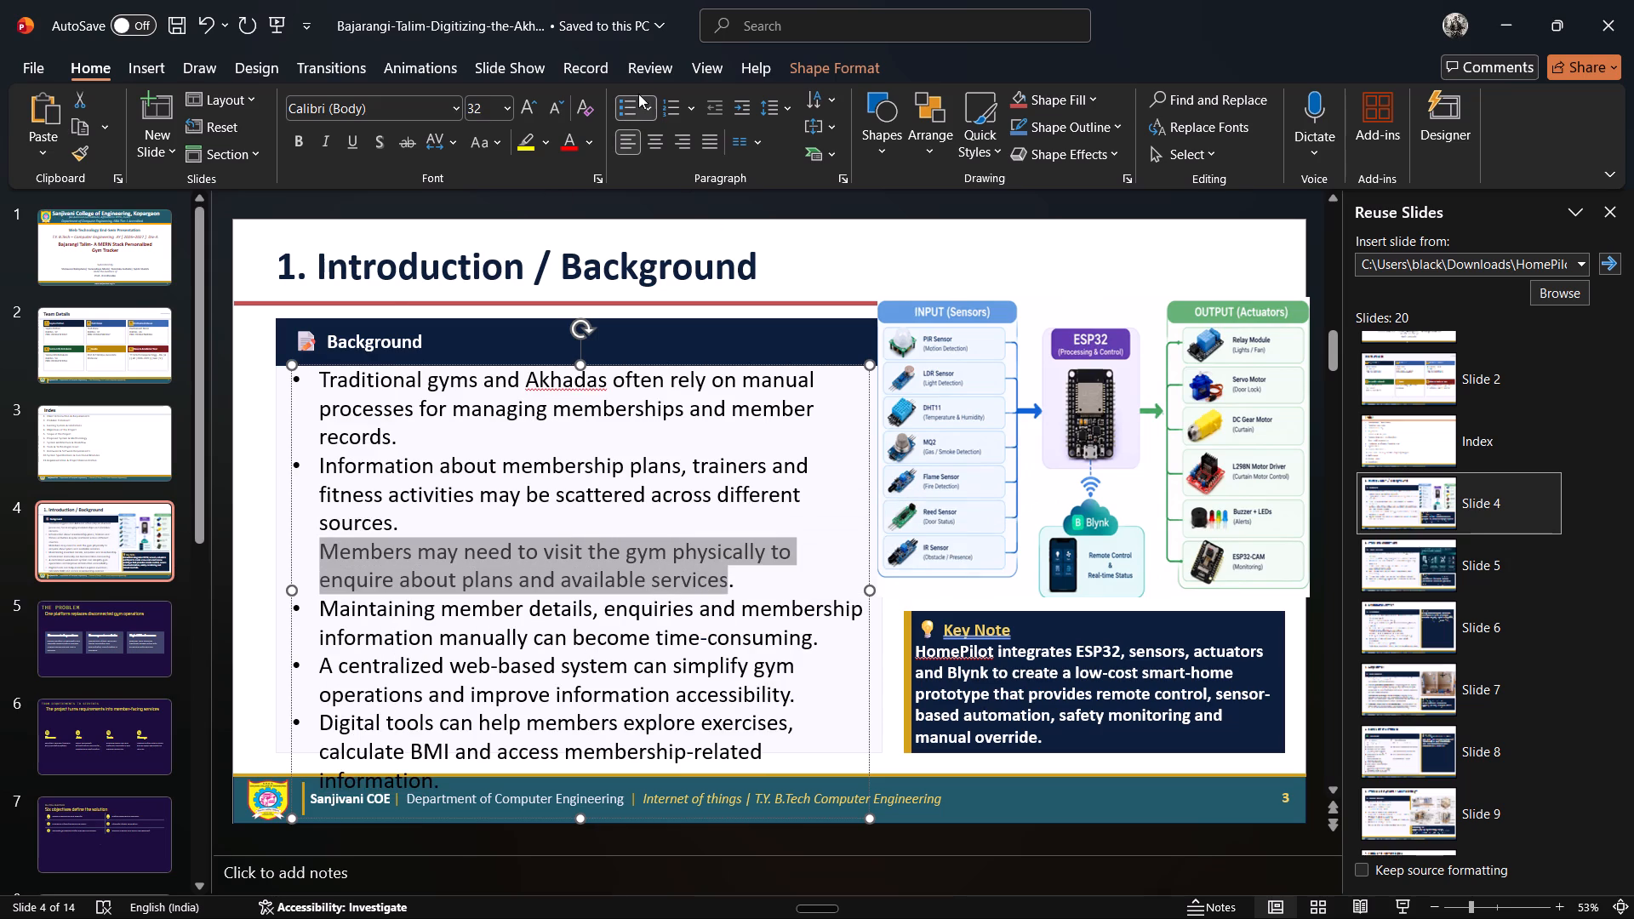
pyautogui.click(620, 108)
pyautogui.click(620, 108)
# Split the third Background point from the second with a paragraph break and remove the leftover line break, giving it its own bullet.
pyautogui.click(487, 499)
pyautogui.press('Down')
pyautogui.press('Return')
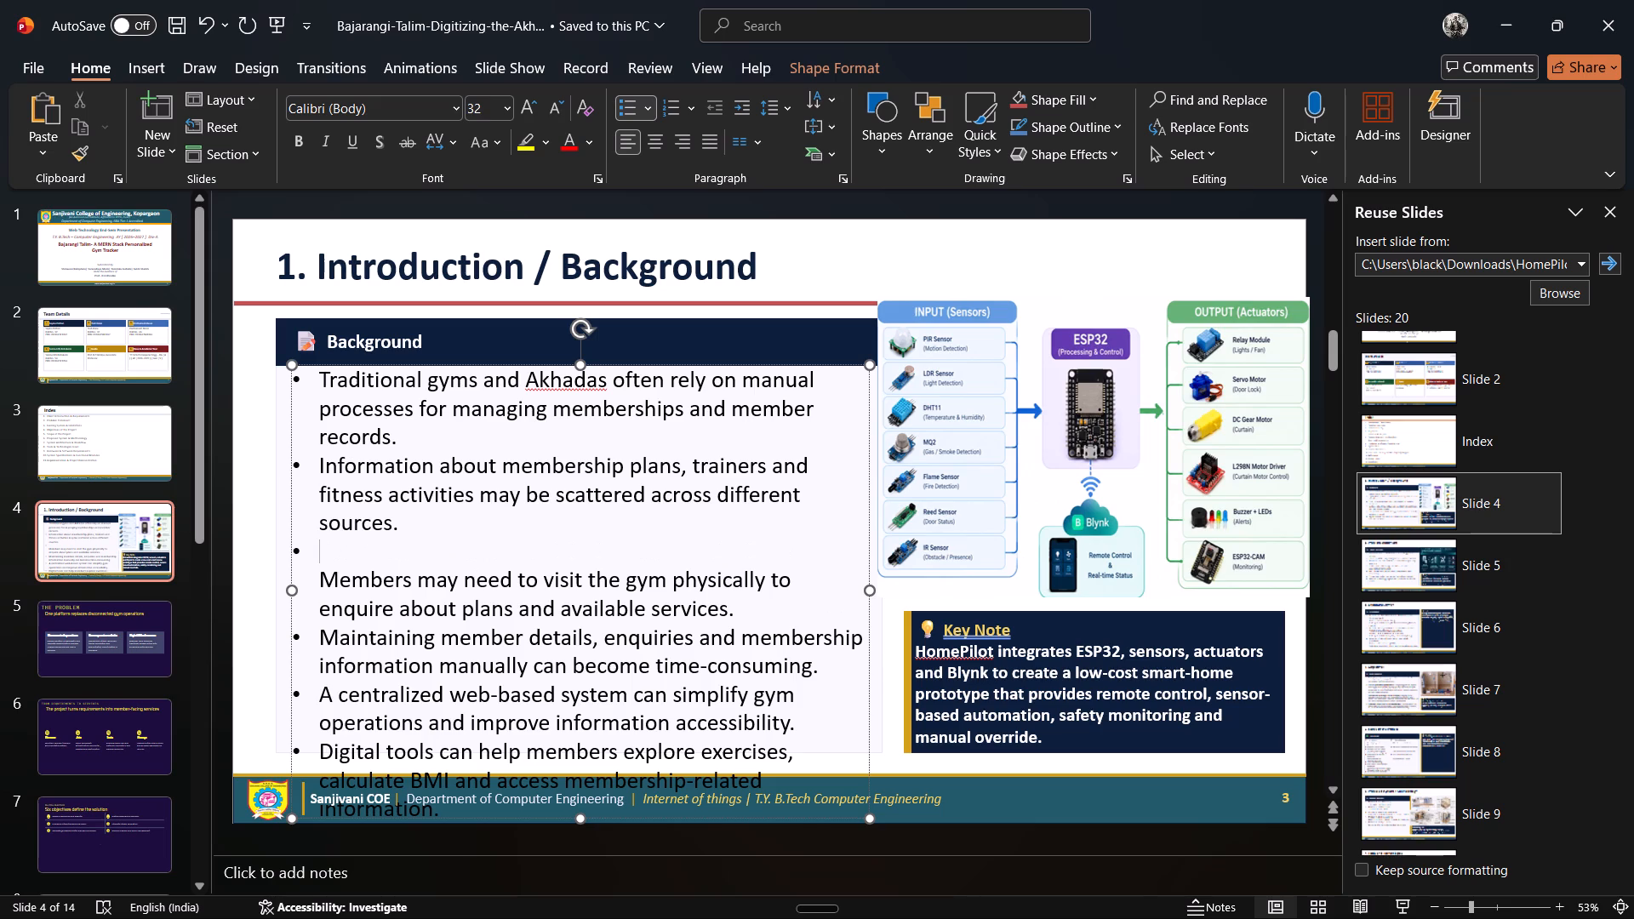
pyautogui.press('Down')
pyautogui.press('BackSpace')
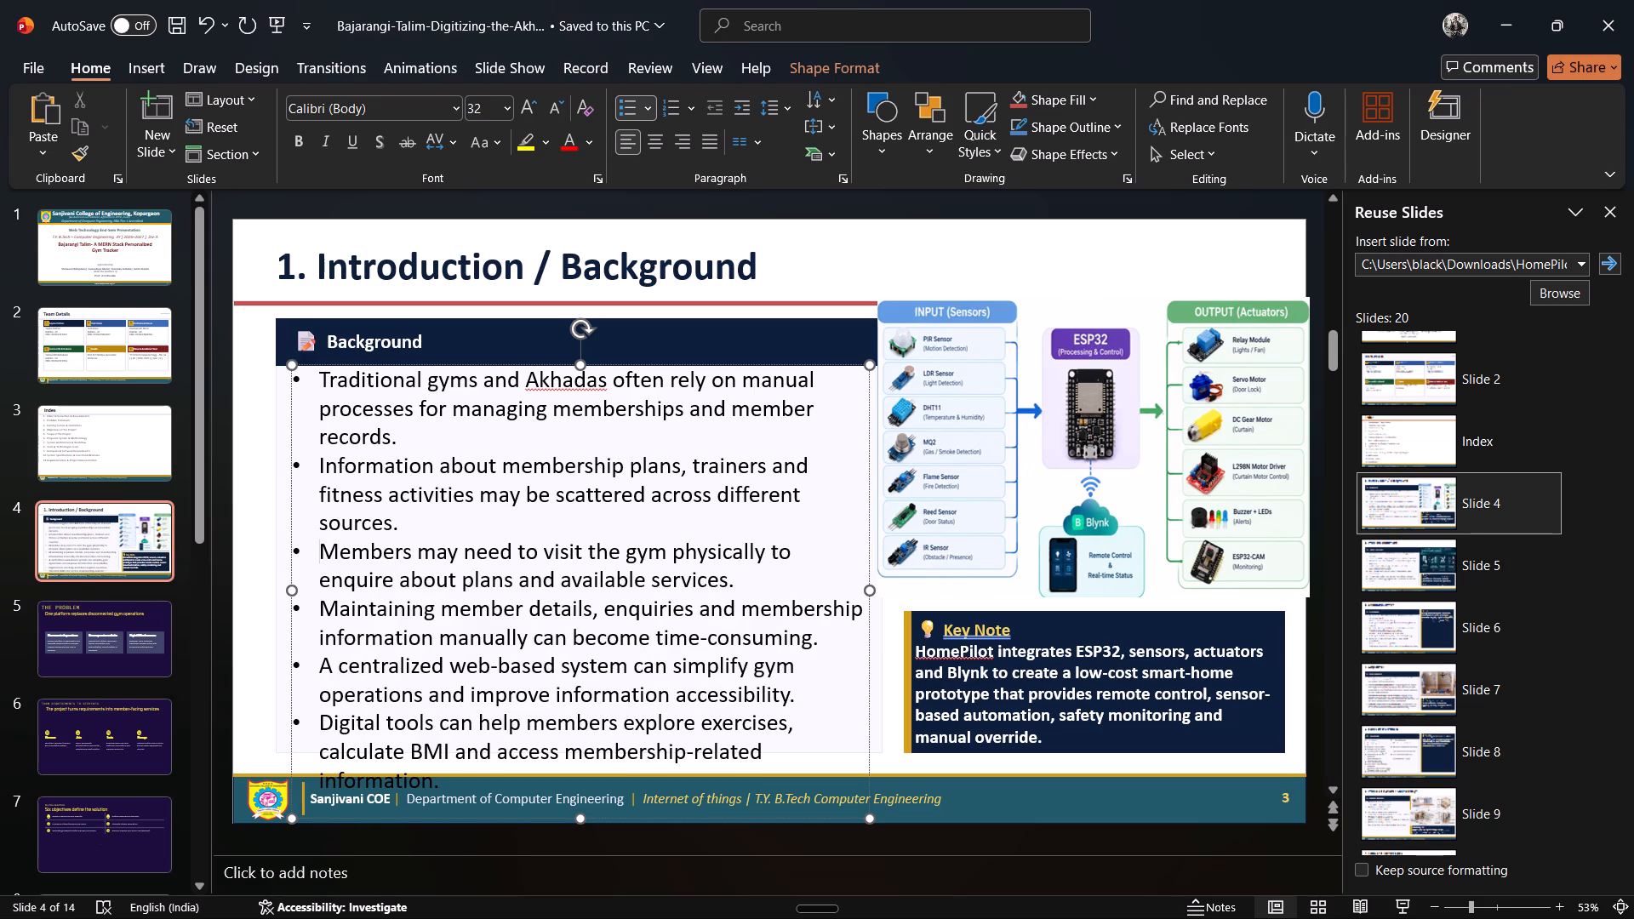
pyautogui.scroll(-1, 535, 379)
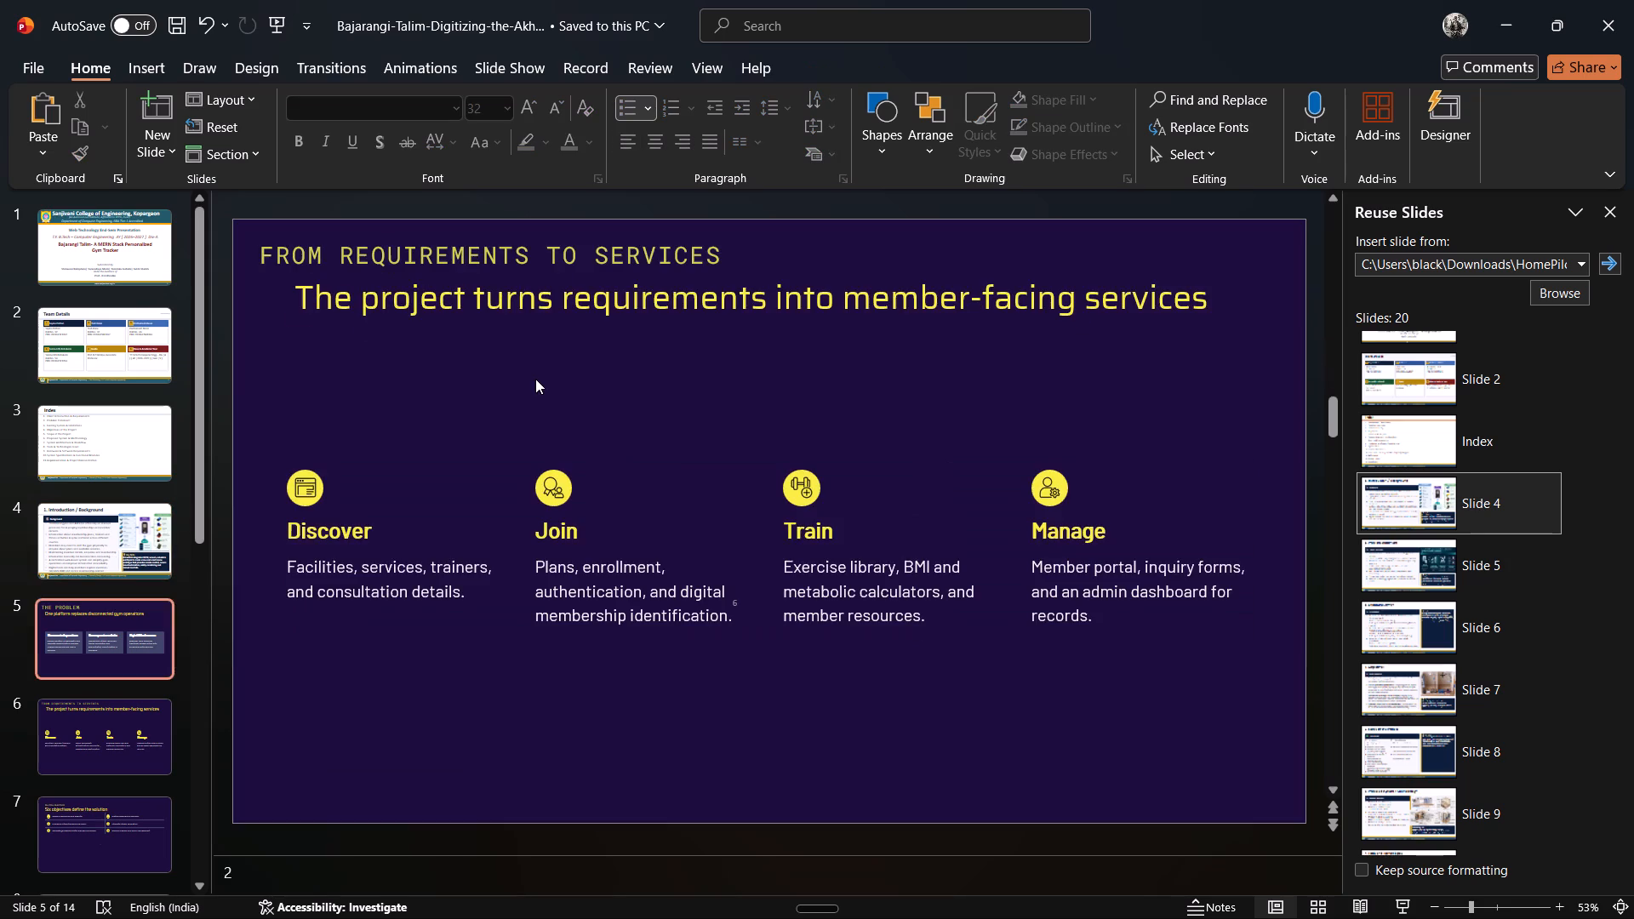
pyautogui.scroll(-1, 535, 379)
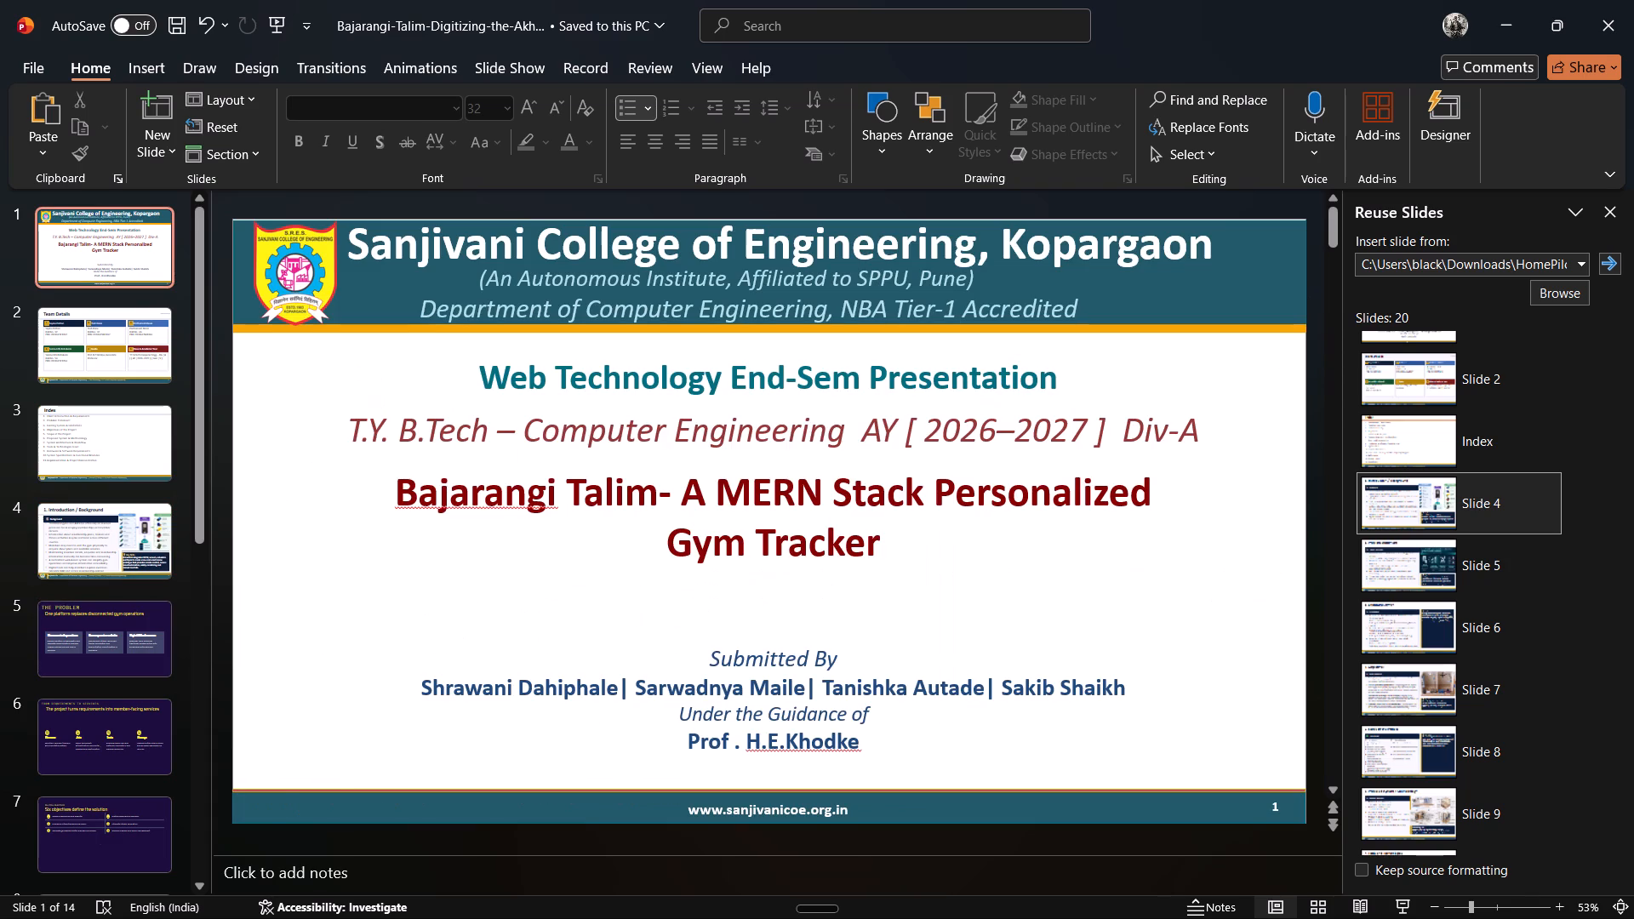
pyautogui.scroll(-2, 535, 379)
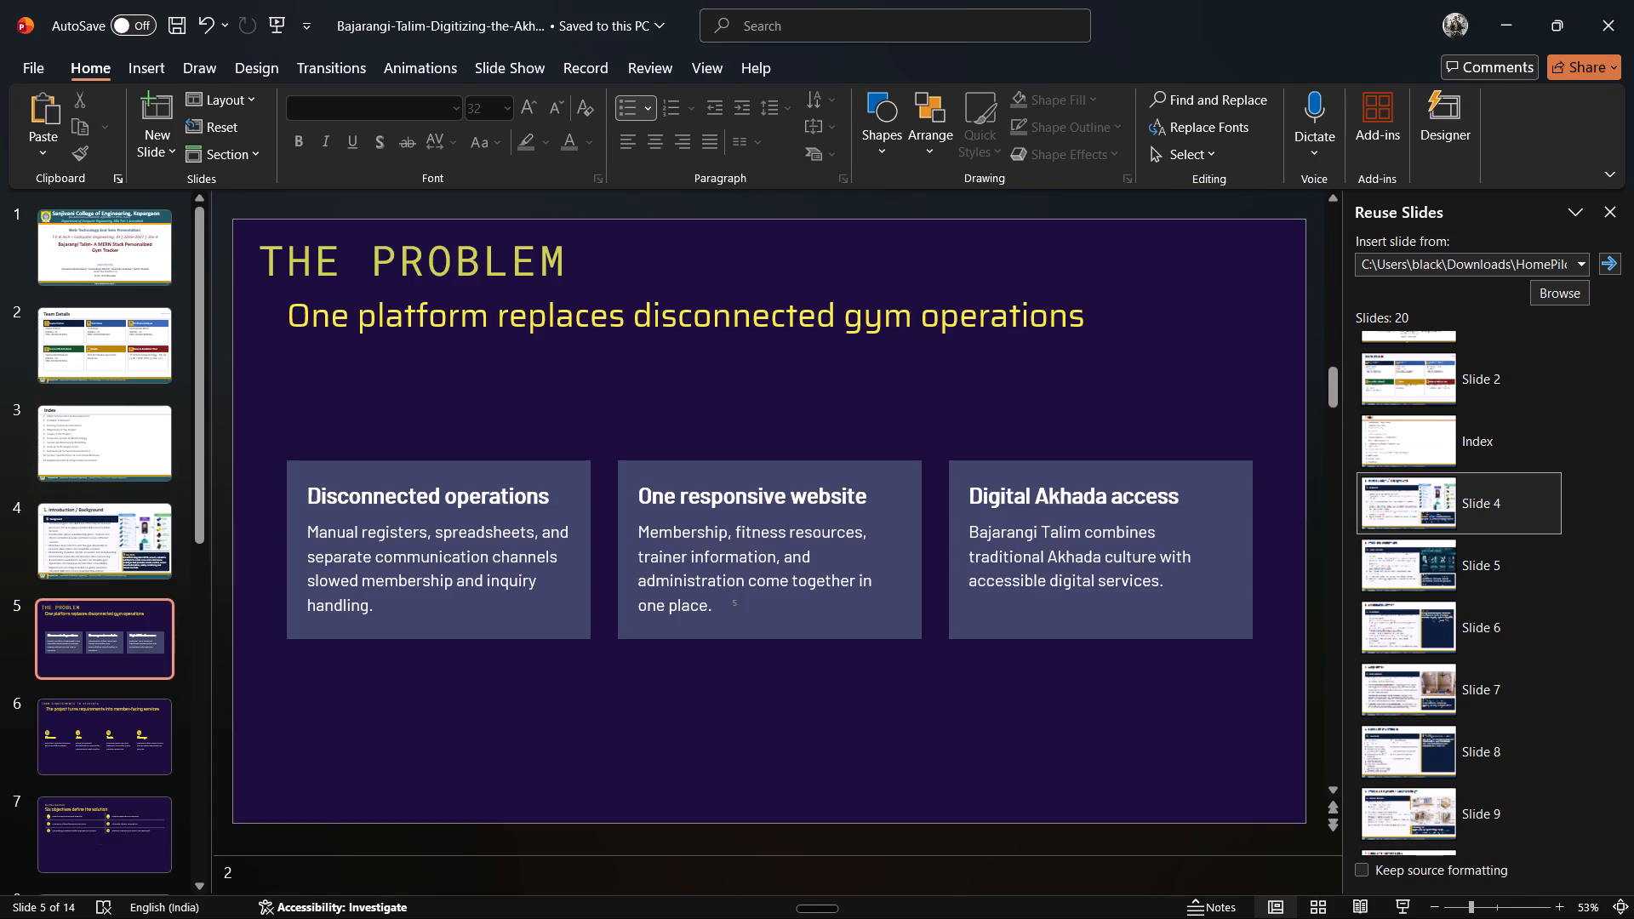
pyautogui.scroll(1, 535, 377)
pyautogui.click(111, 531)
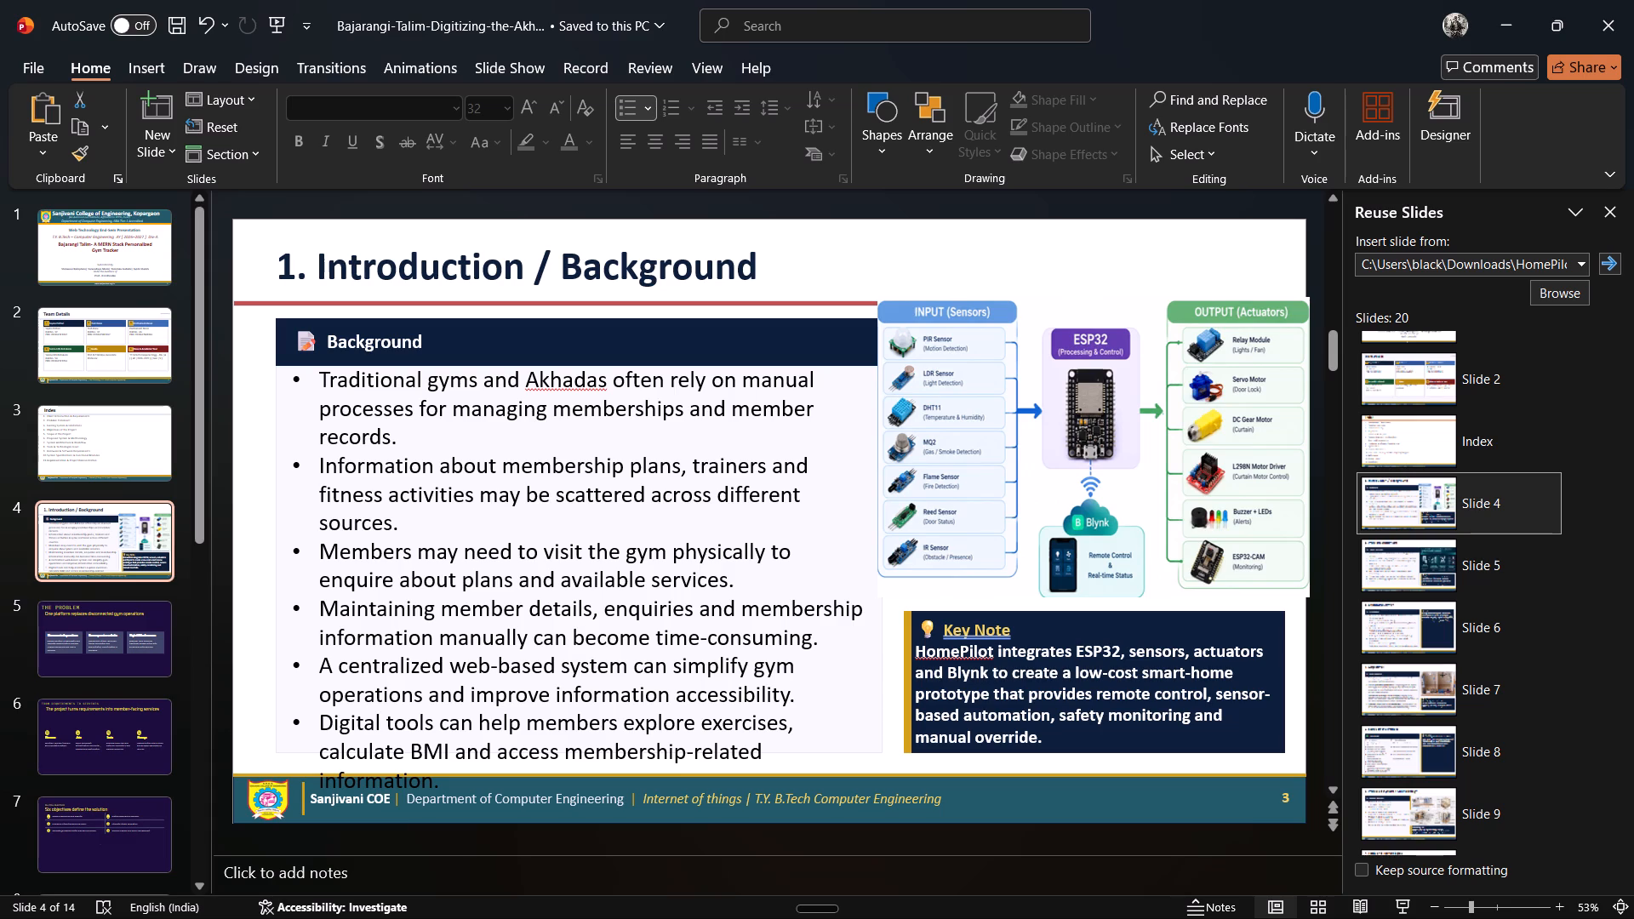
# Widen the Background text box slightly toward the diagram so the six points fit above the slide footer.
pyautogui.click(836, 692)
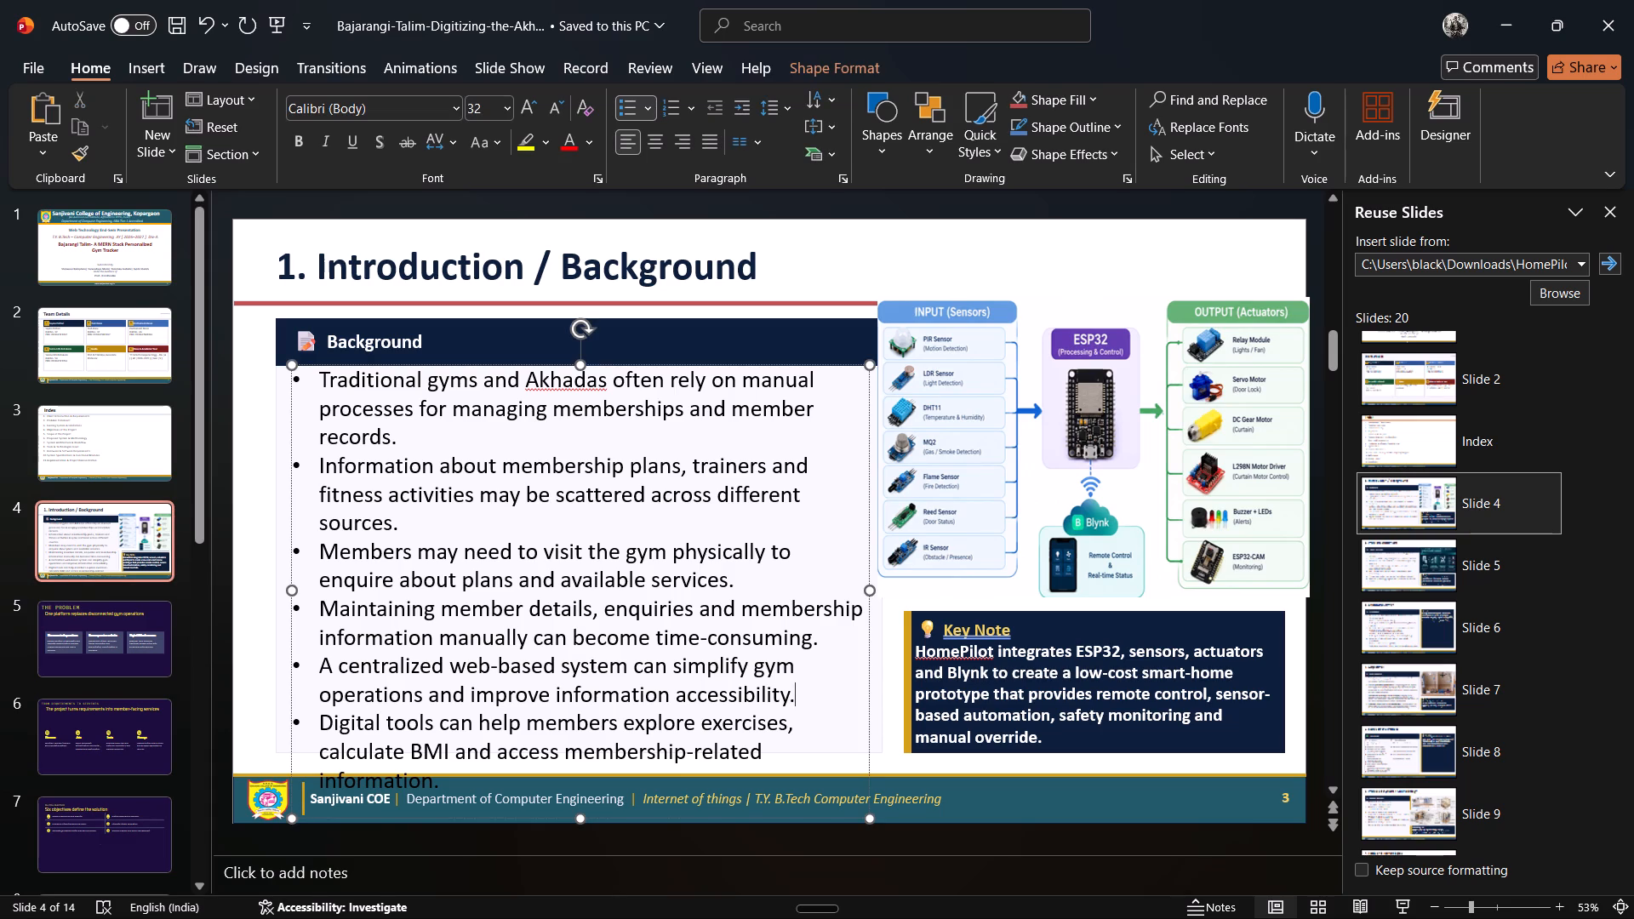
pyautogui.moveTo(871, 587); pyautogui.dragTo(888, 585)
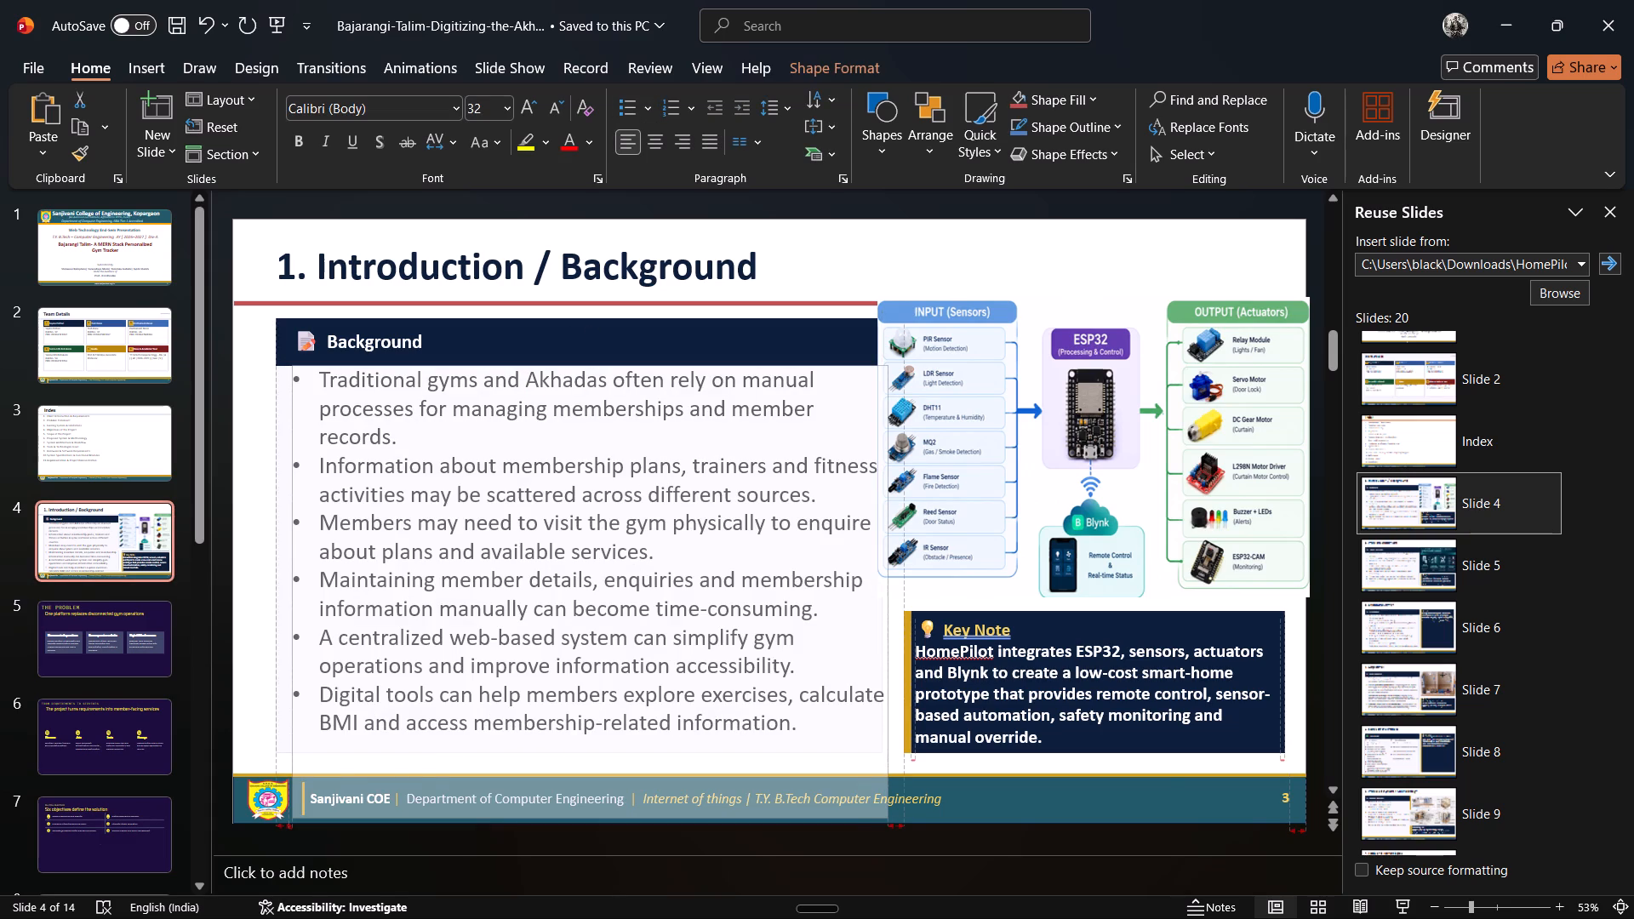
pyautogui.moveTo(888, 585); pyautogui.dragTo(889, 590)
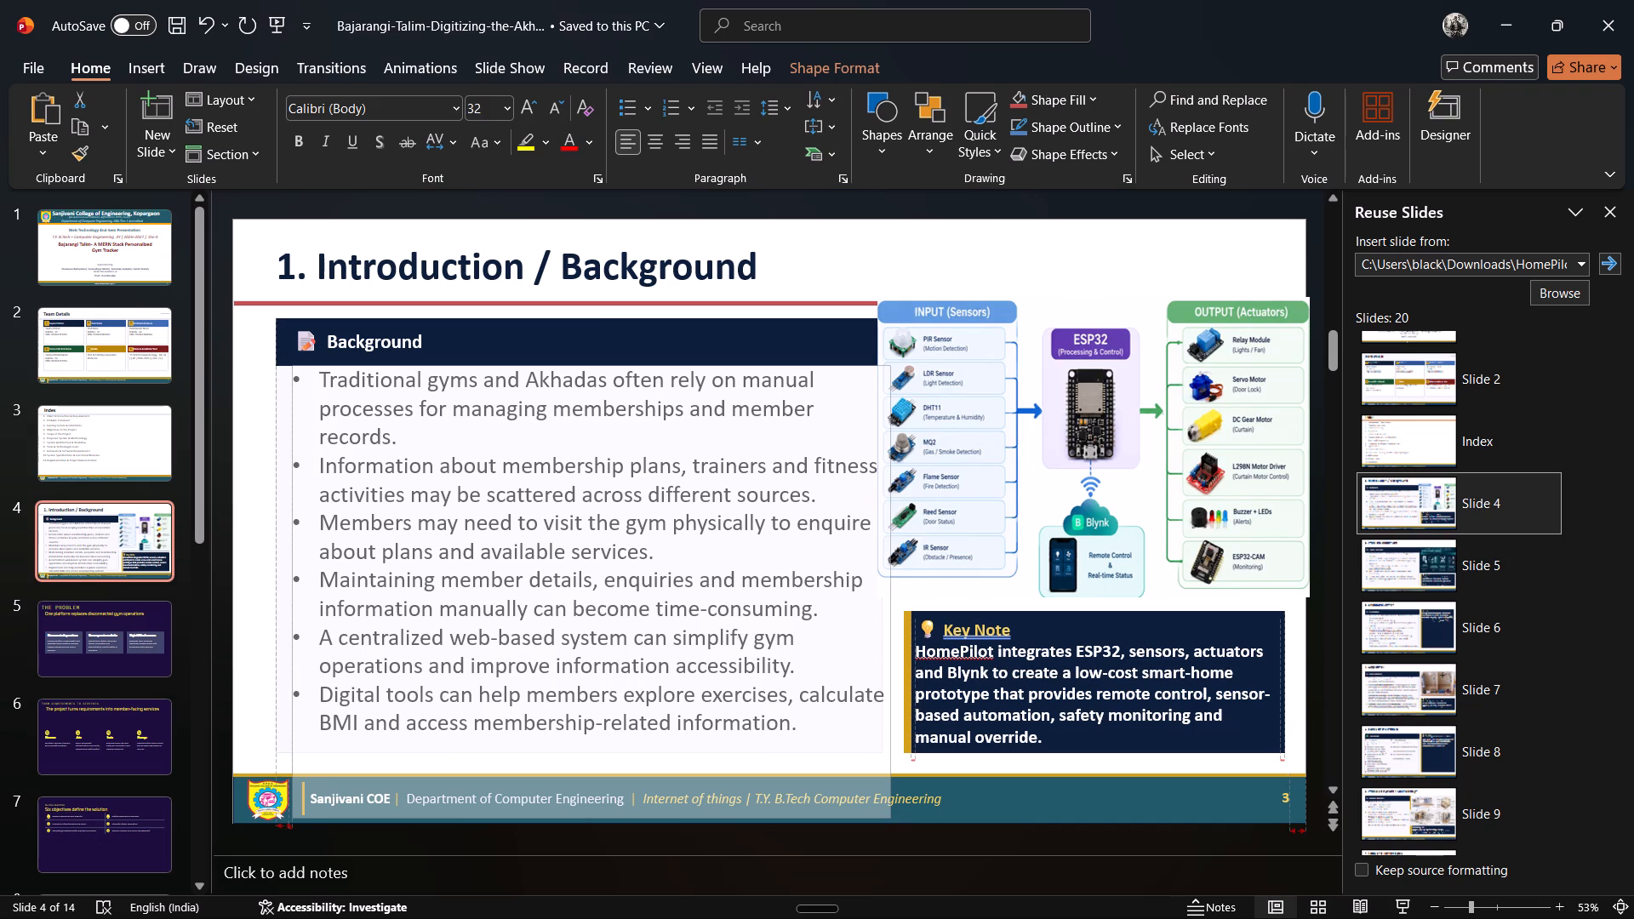
pyautogui.moveTo(889, 590); pyautogui.dragTo(885, 588)
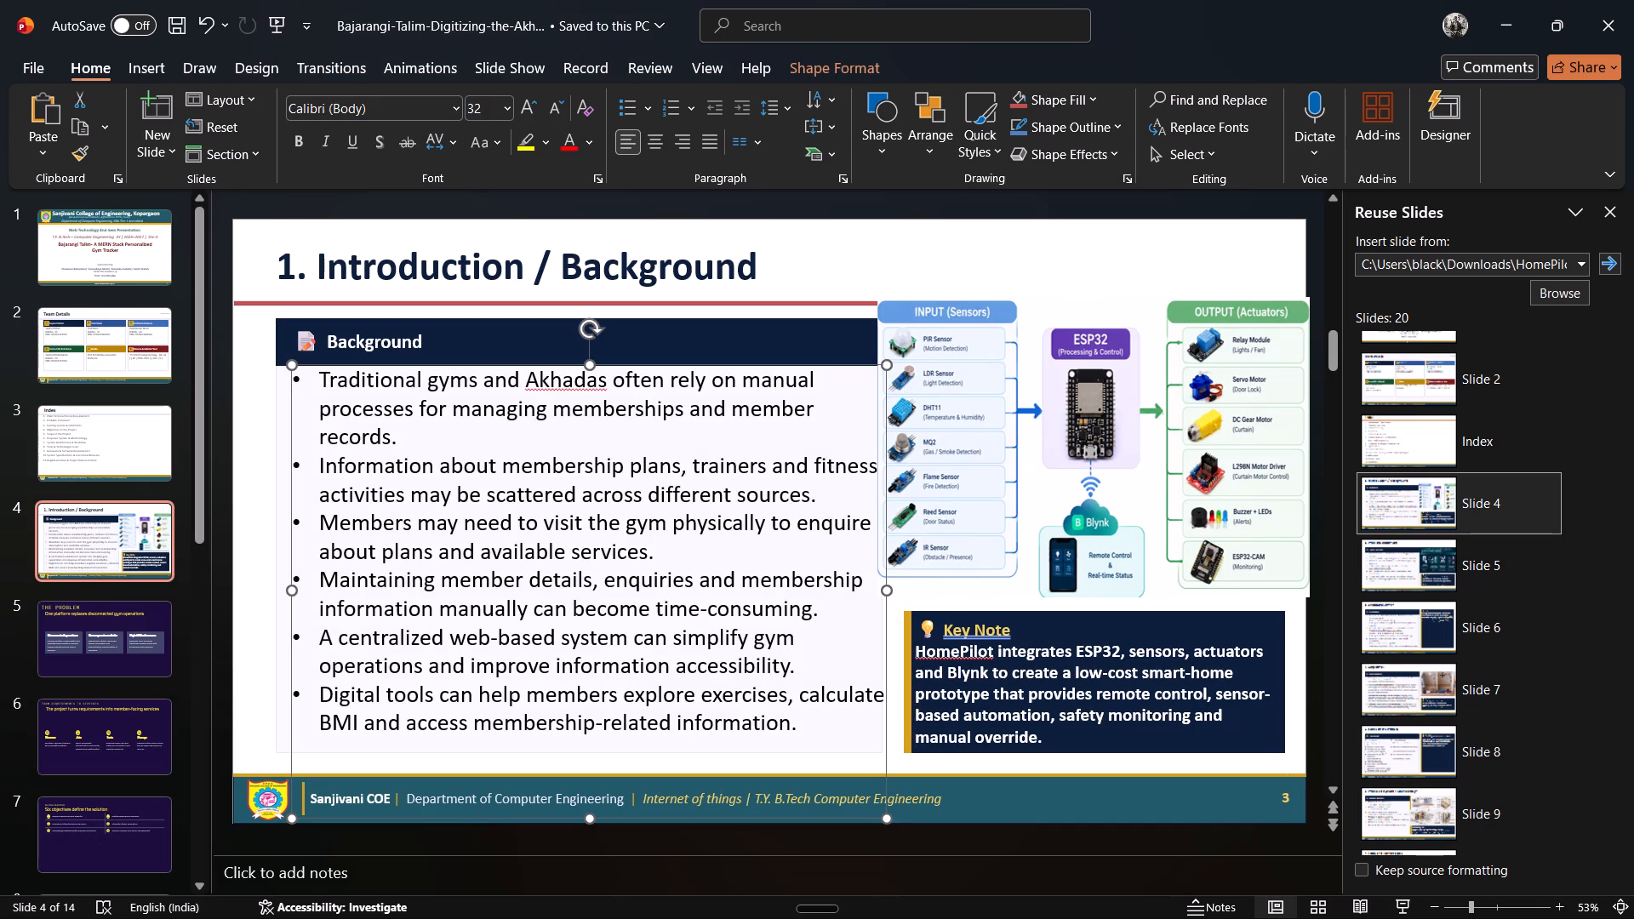
# Delete the ESP32 sensors and actuators diagram from the Introduction / Background slide.
pyautogui.click(980, 435)
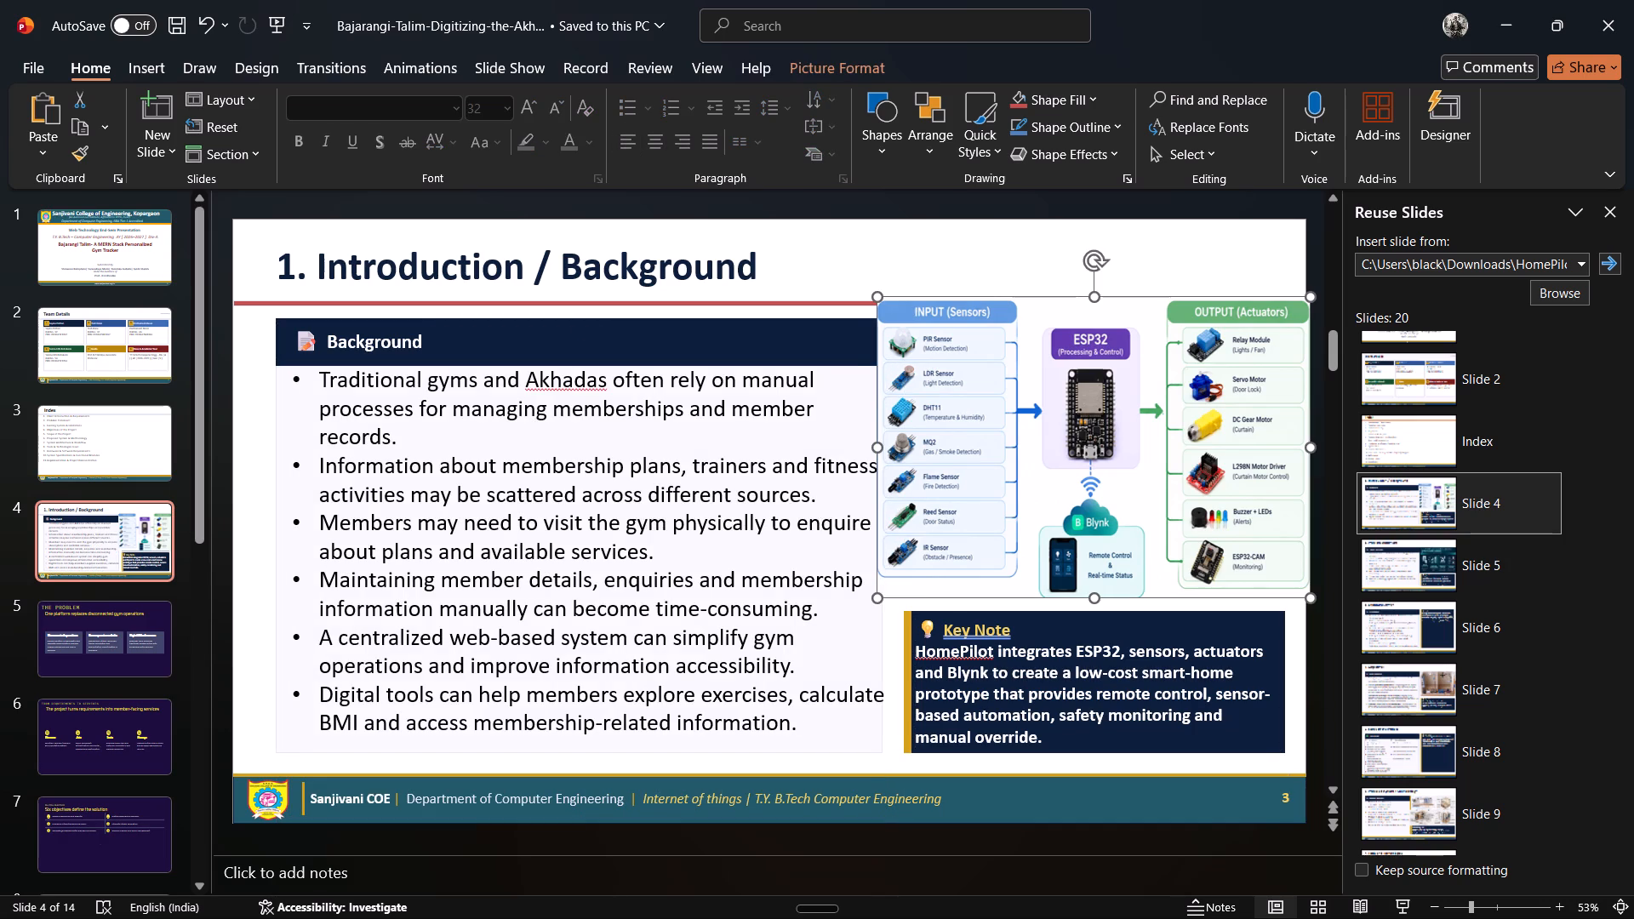
pyautogui.press('Delete')
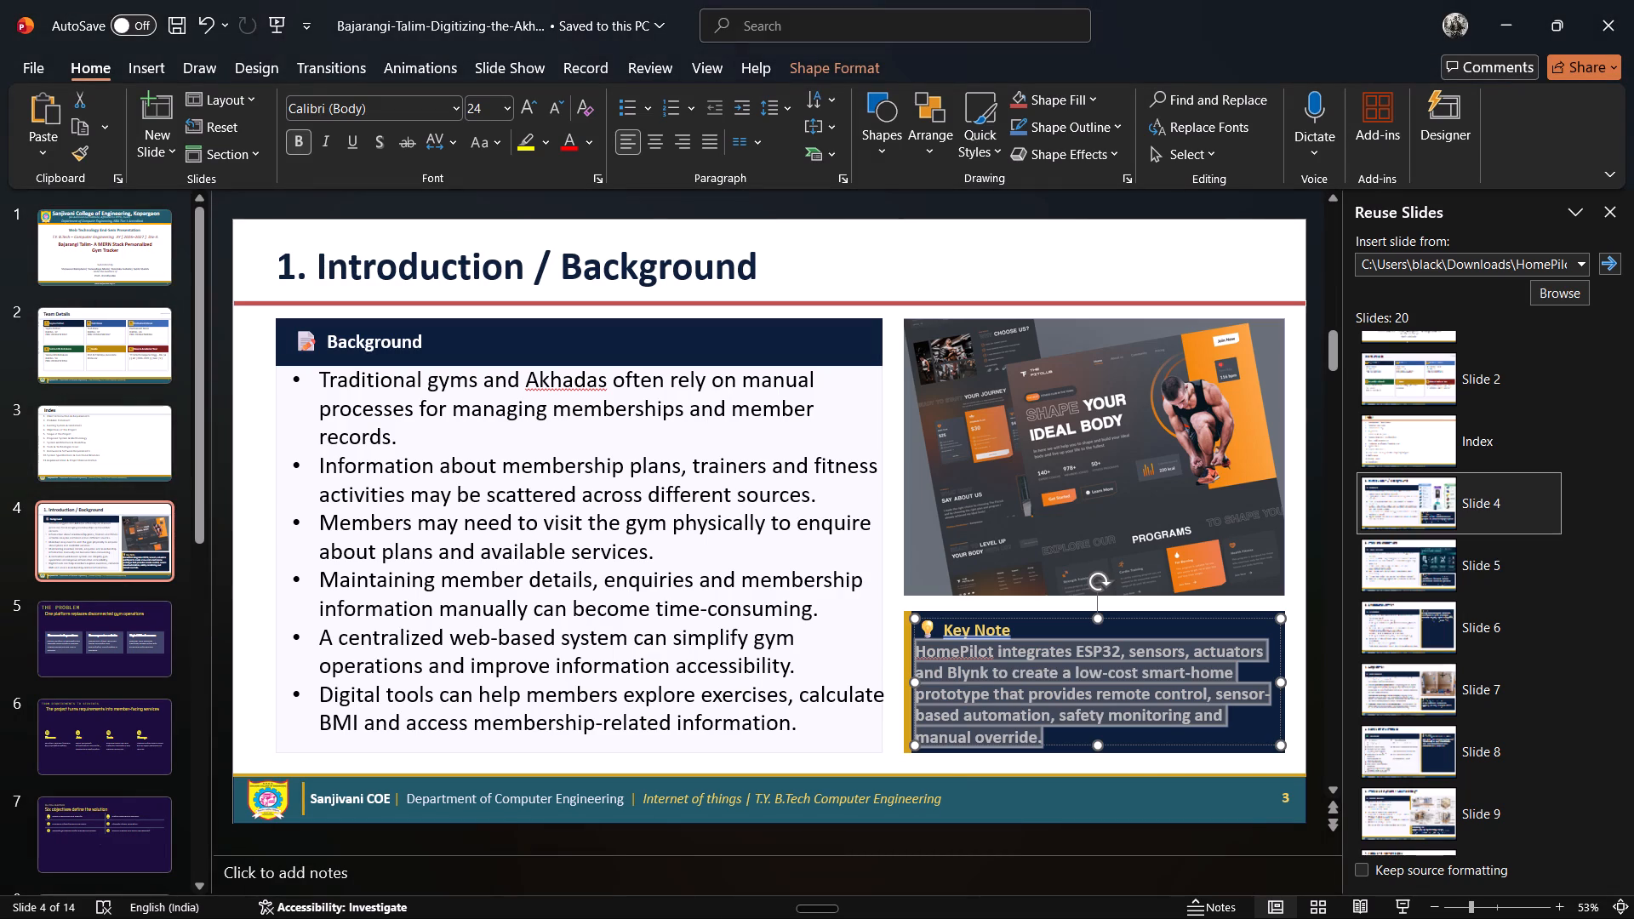
pyautogui.hotkey('ctrl', 'v')
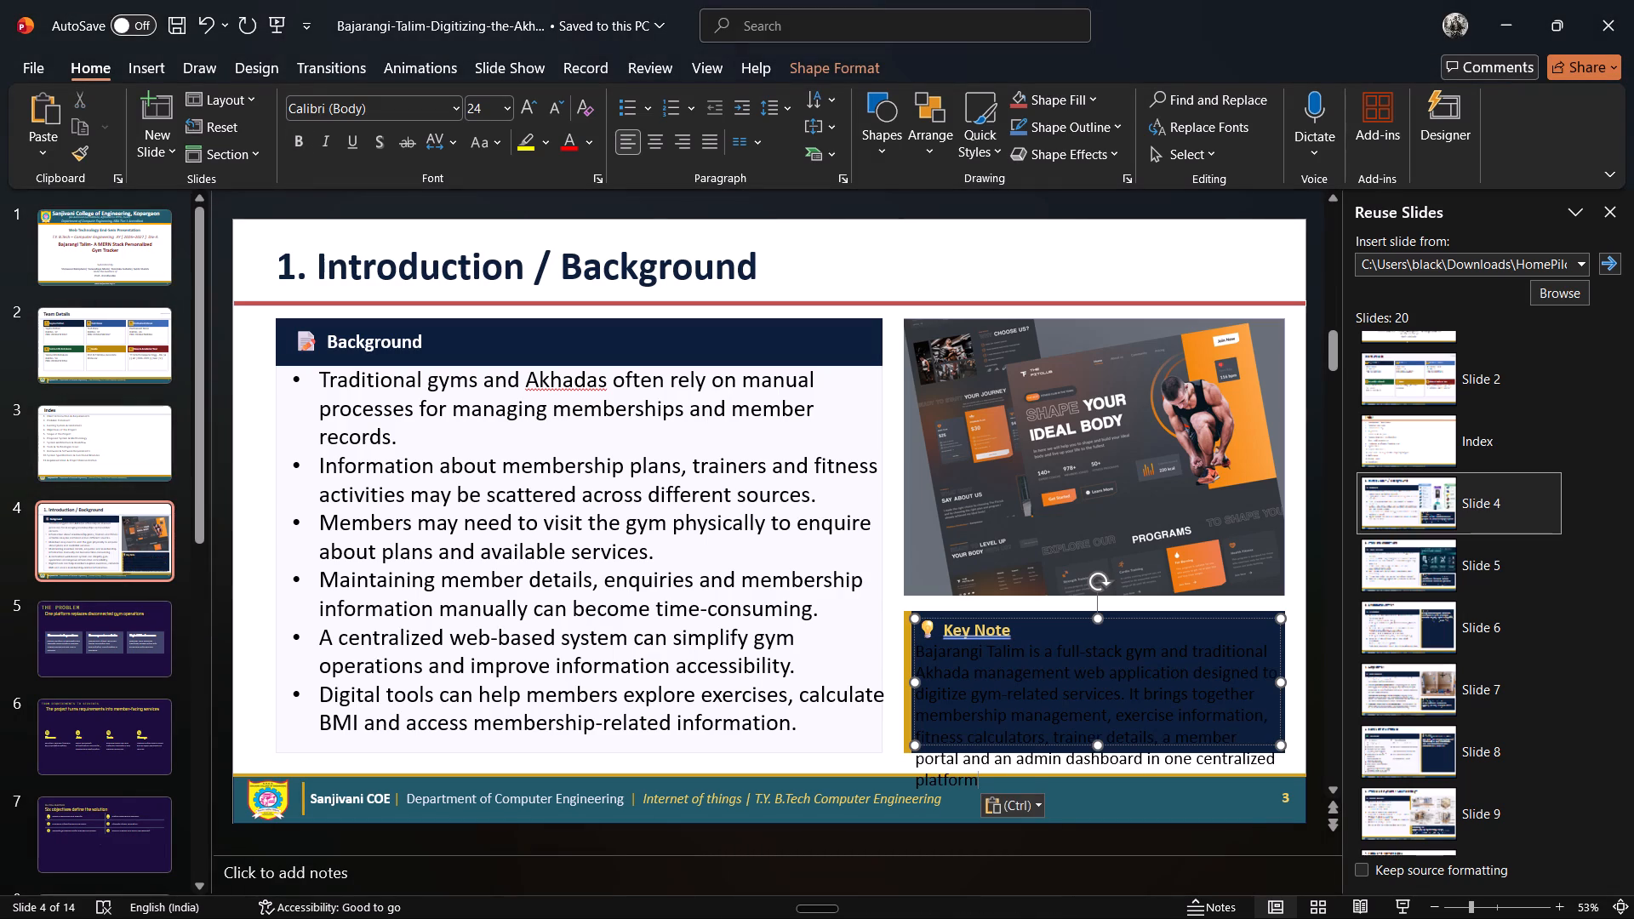
pyautogui.click(1008, 812)
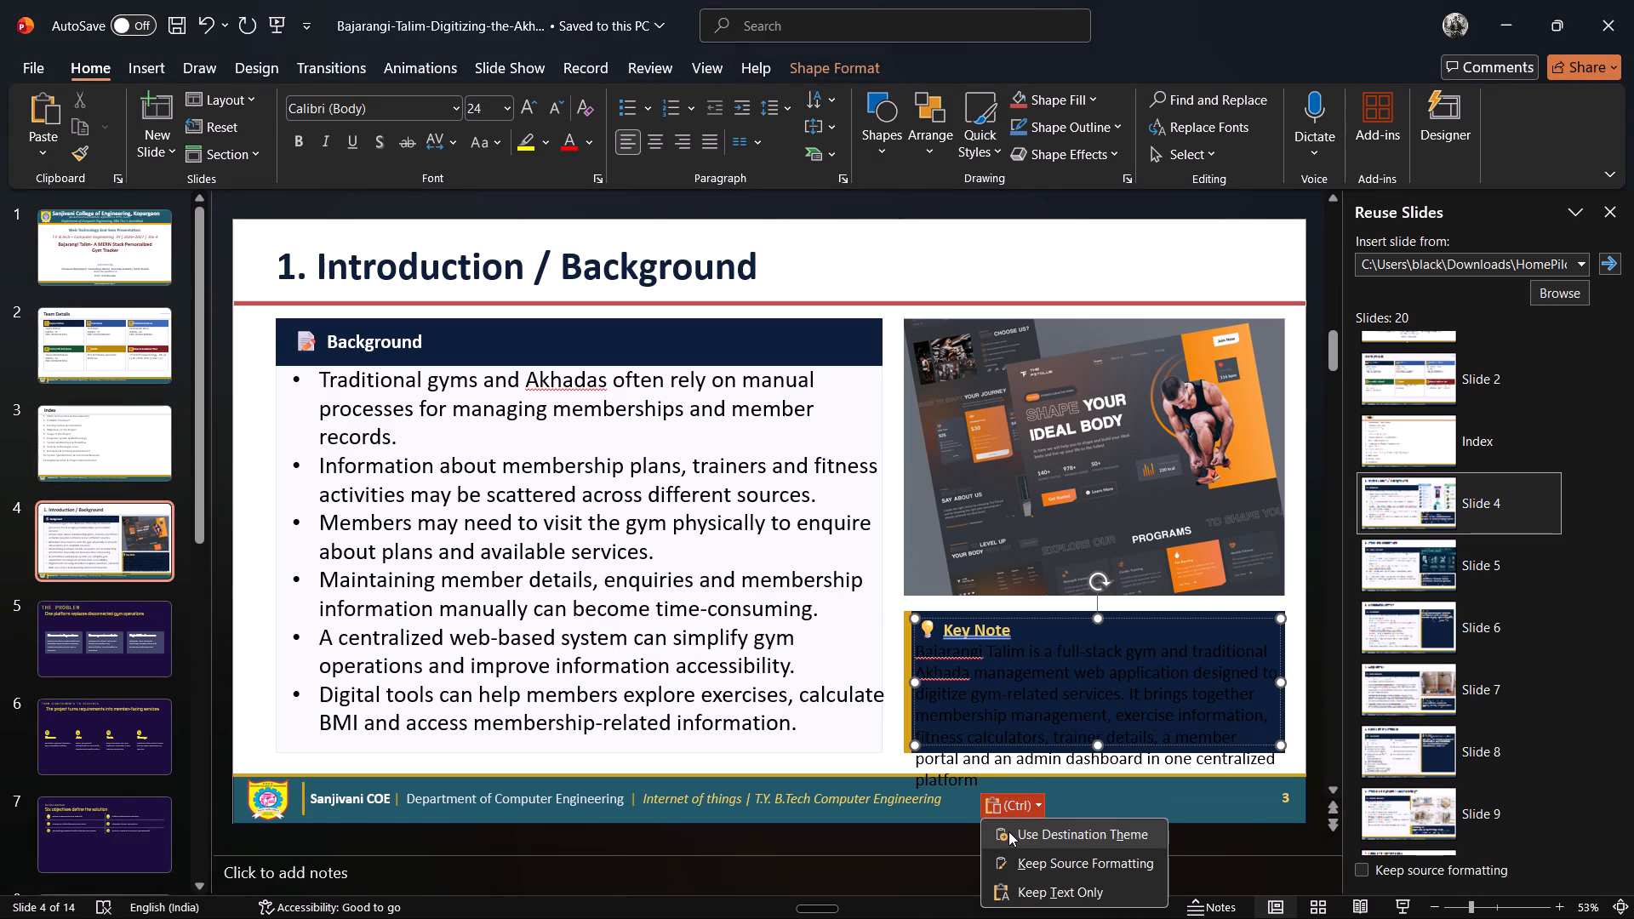
pyautogui.click(1008, 831)
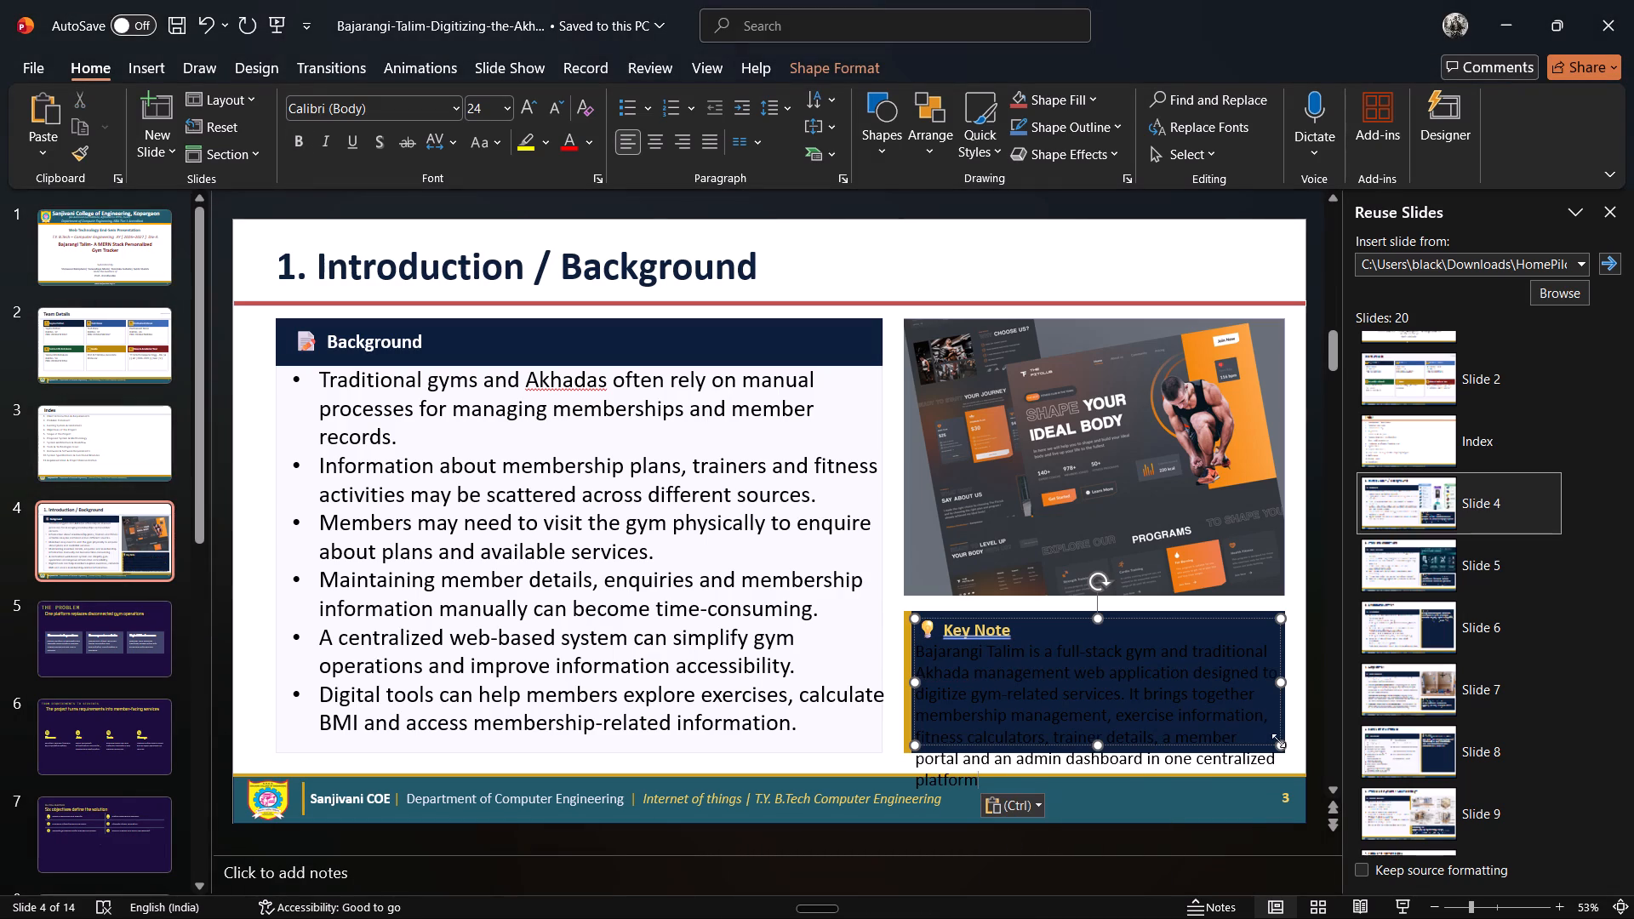
pyautogui.click(1037, 799)
pyautogui.click(1024, 850)
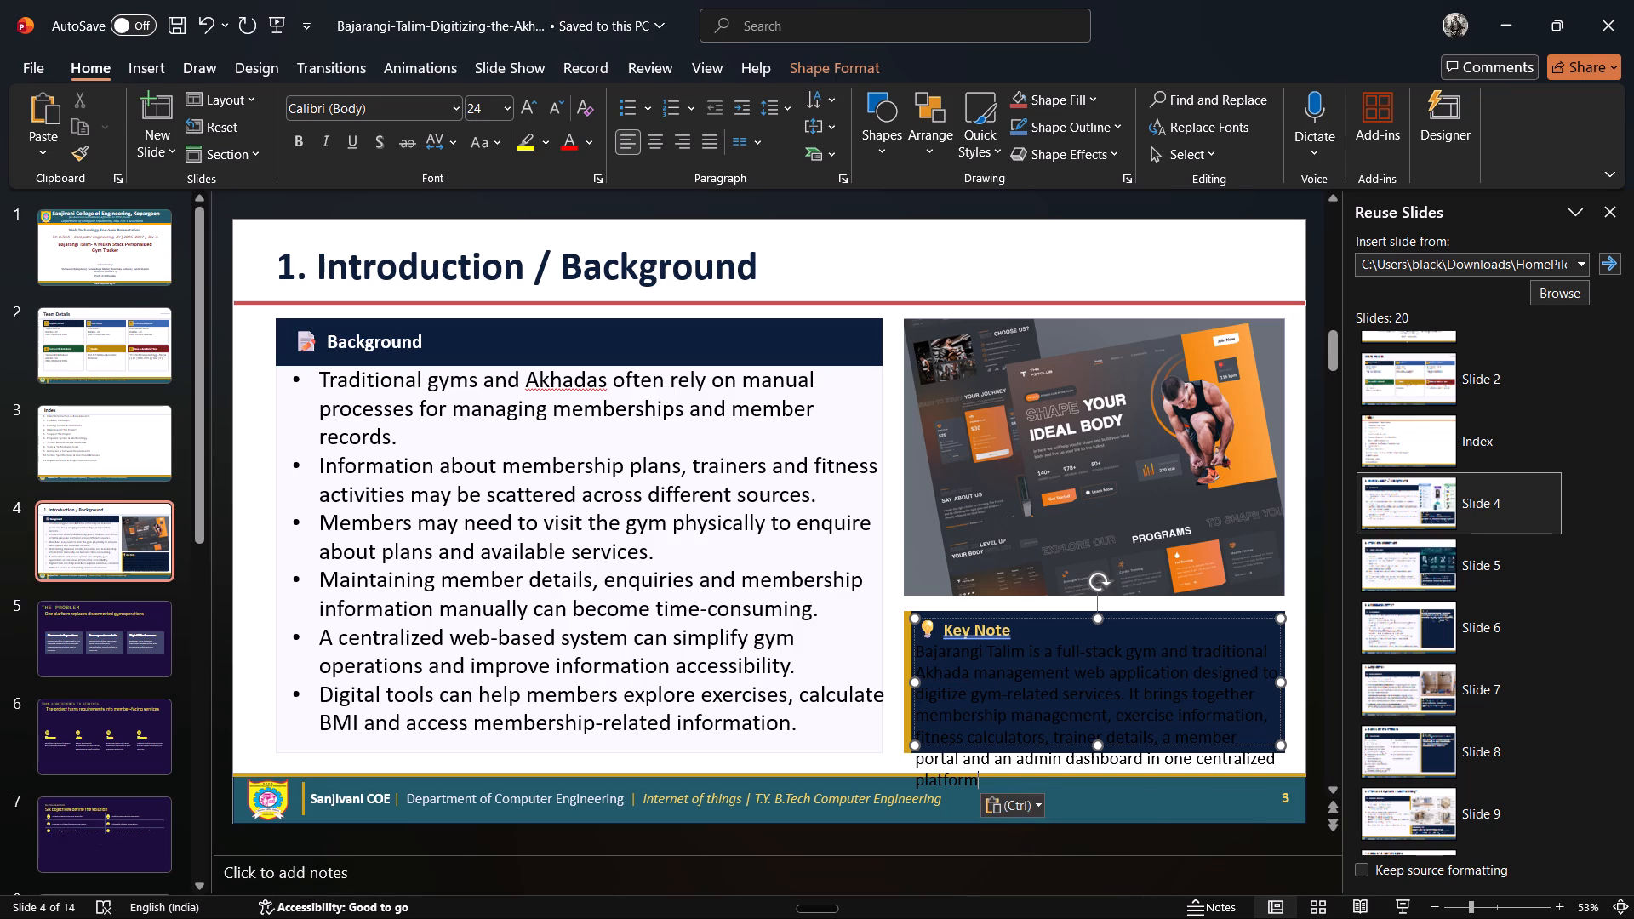
# Widen the Key Note text box slightly towards the slide's outer edge.
pyautogui.click(1281, 688)
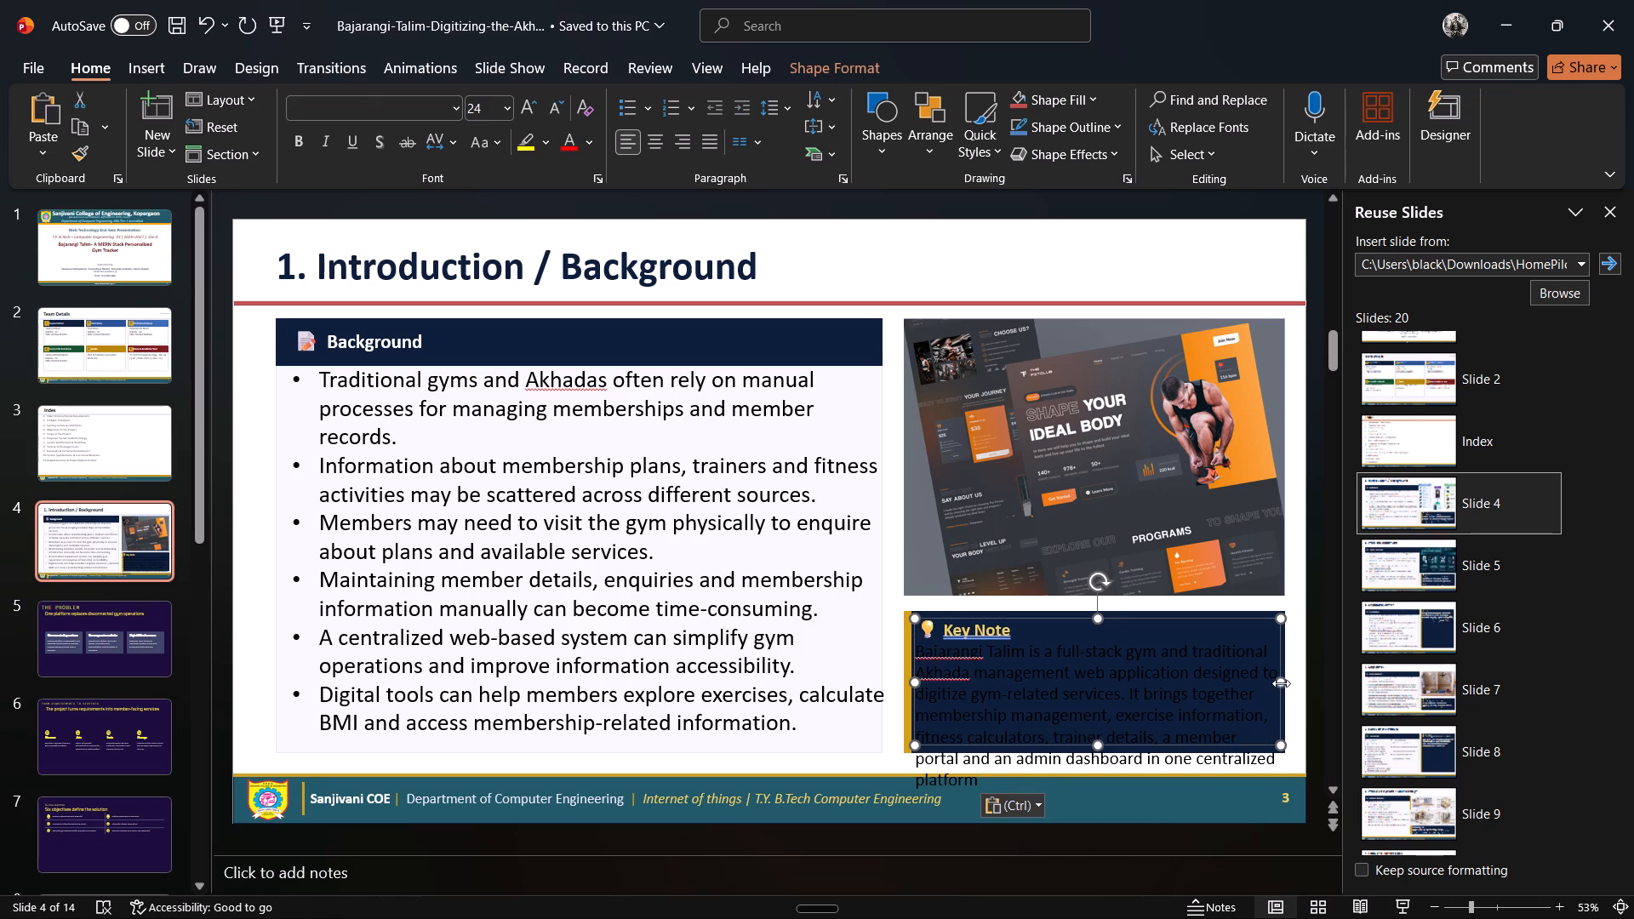
pyautogui.moveTo(1281, 682); pyautogui.dragTo(1299, 681)
# Set all text in the Key Note box, including its heading, to white.
pyautogui.click(1081, 692)
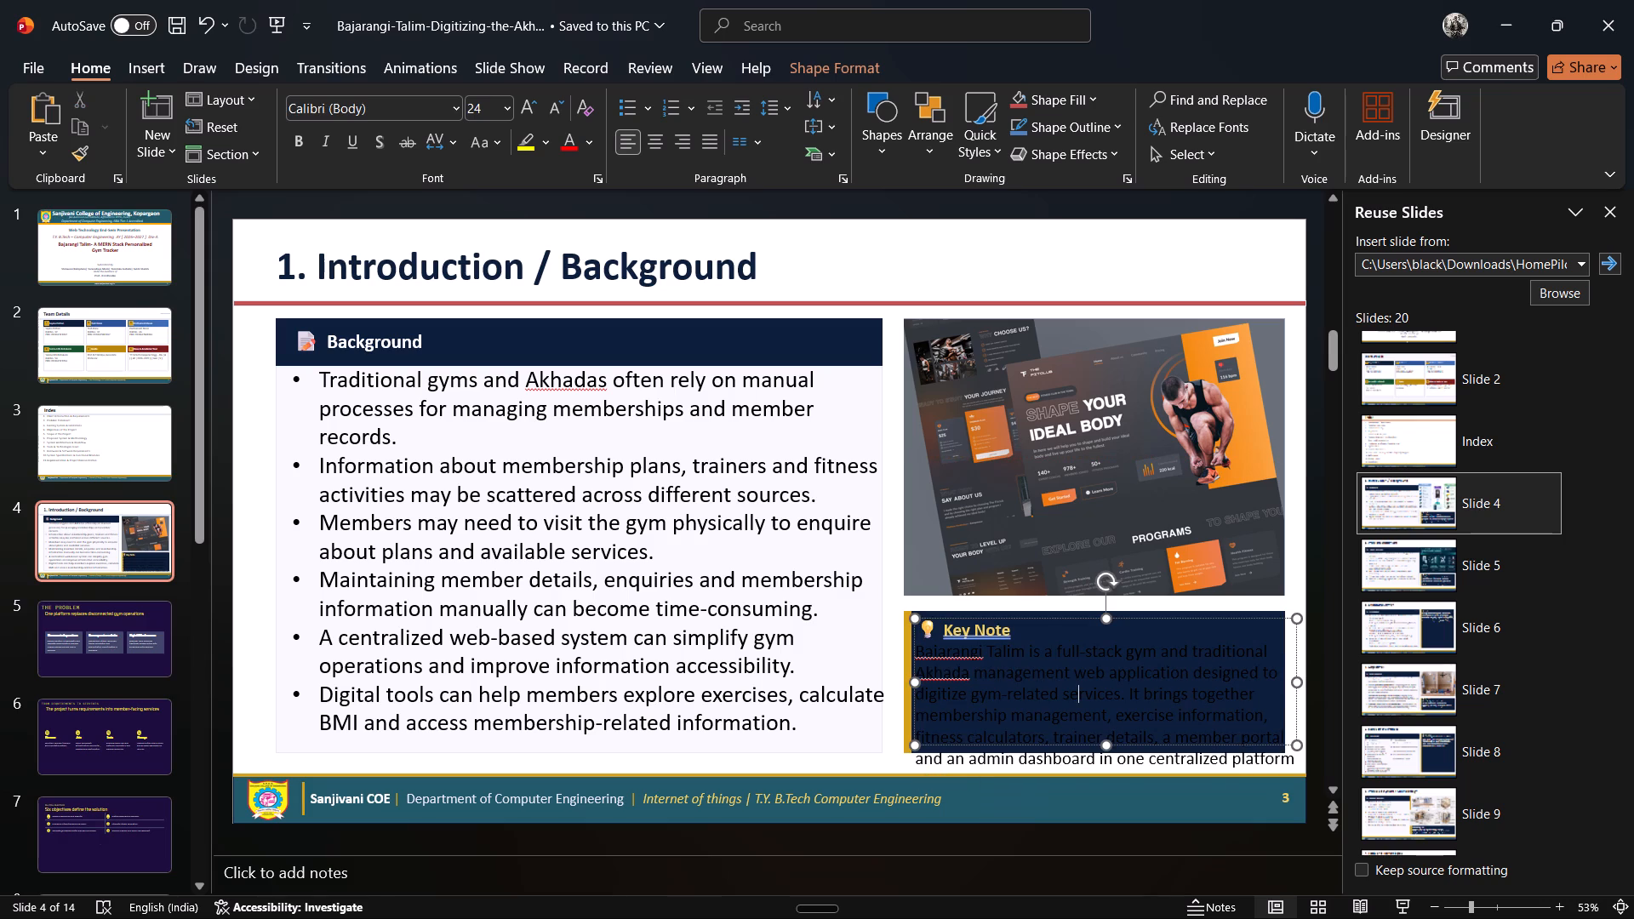
pyautogui.hotkey('ctrl', 'a')
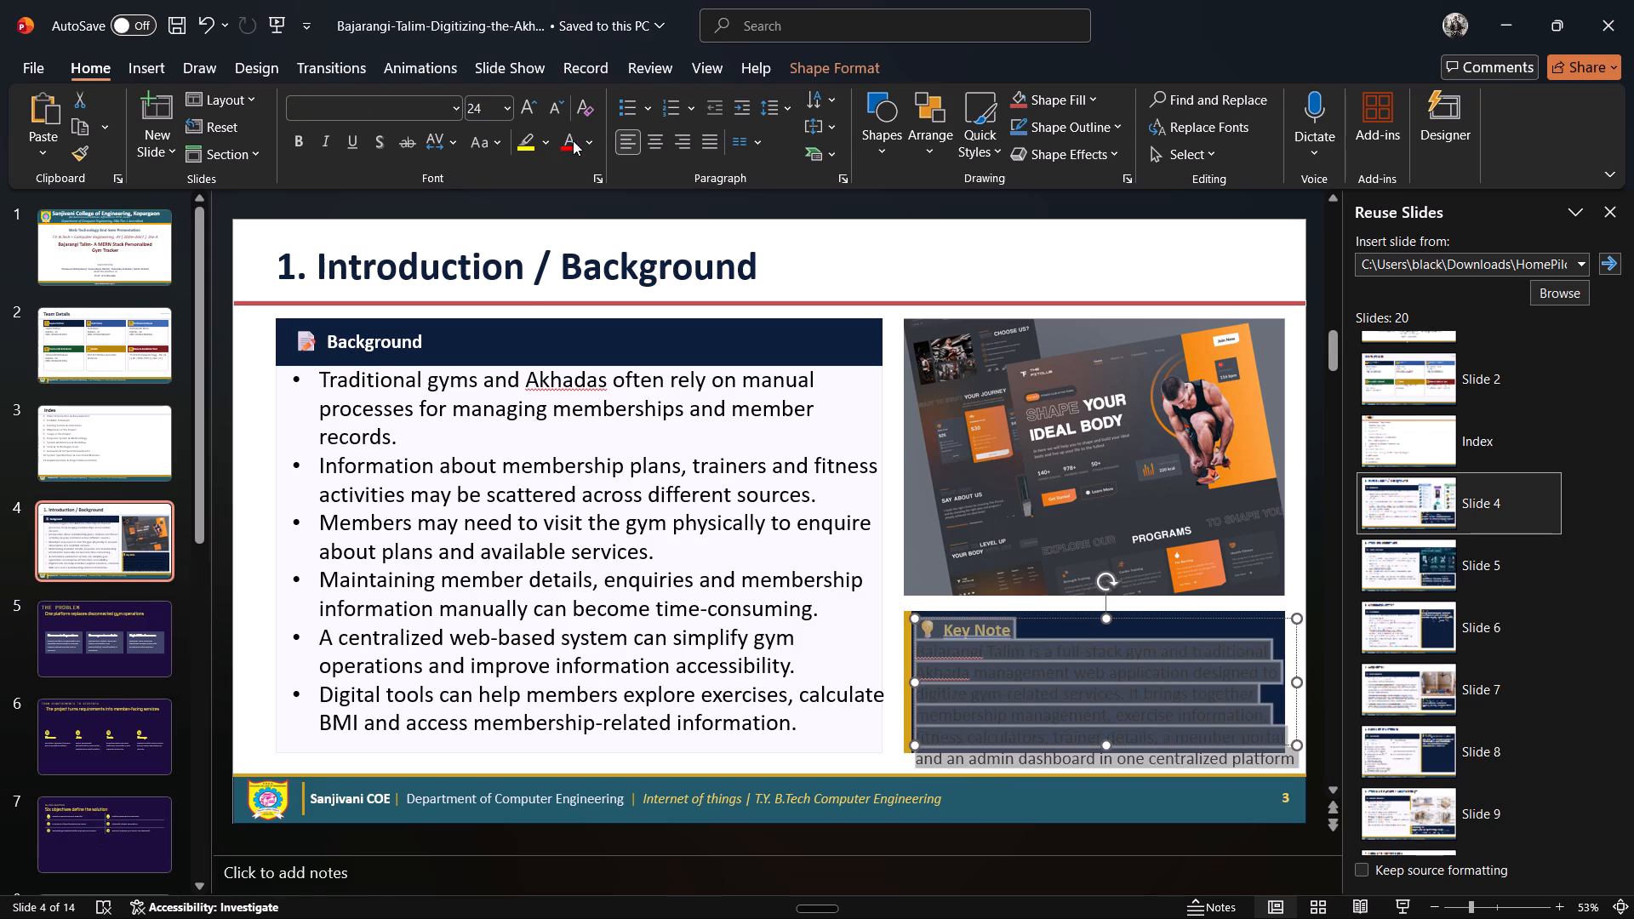
pyautogui.click(580, 140)
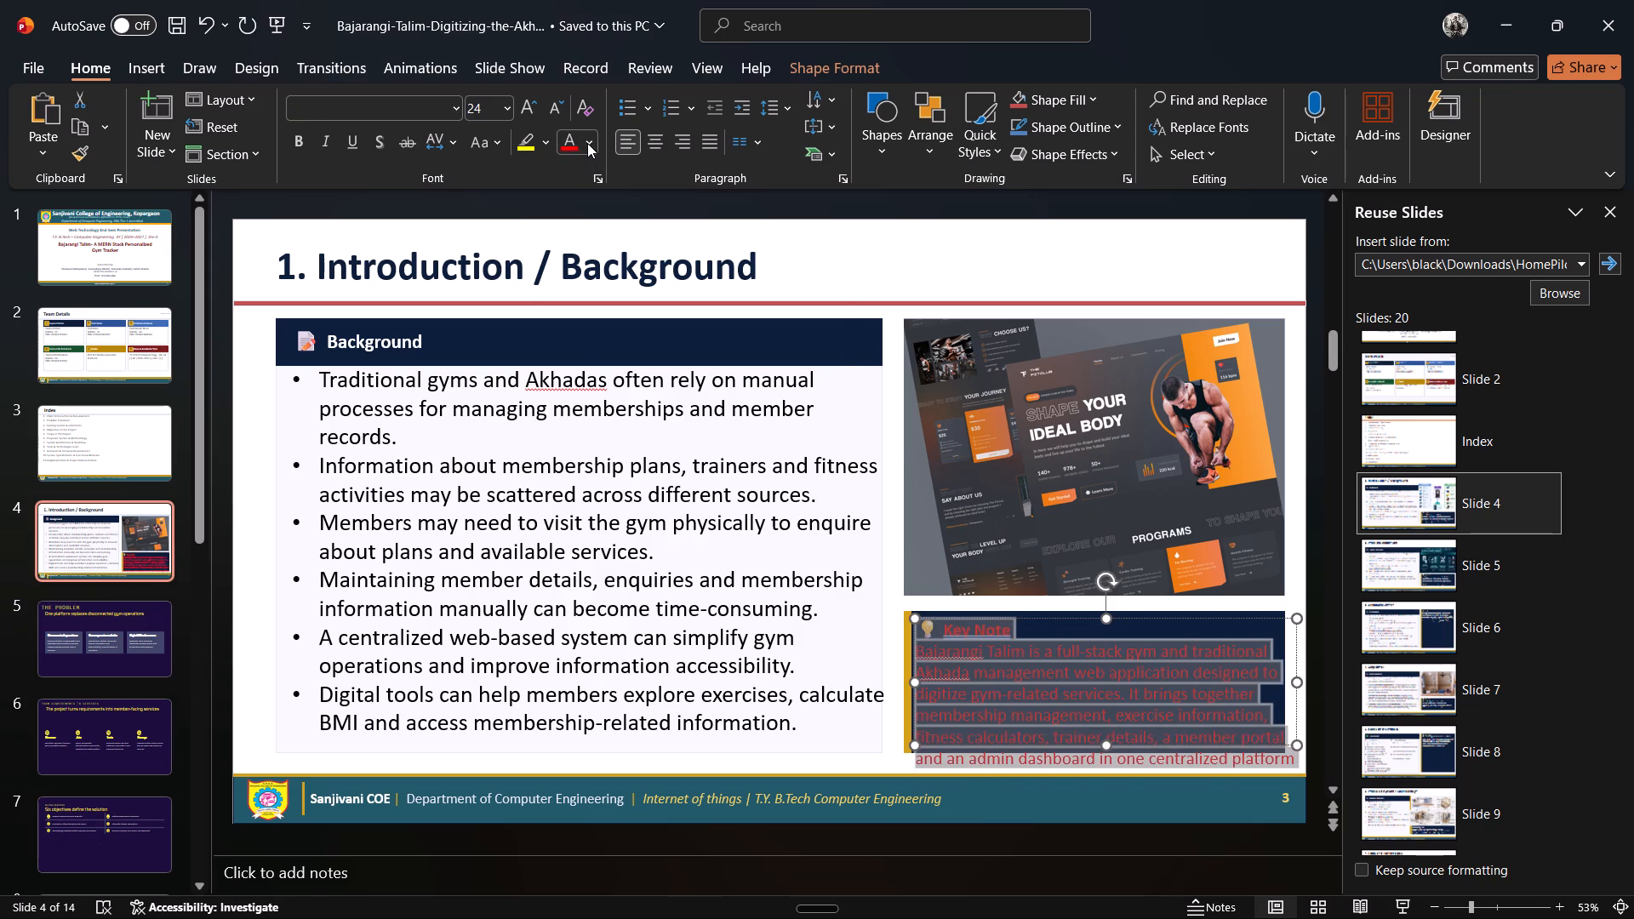
pyautogui.click(587, 143)
pyautogui.click(566, 236)
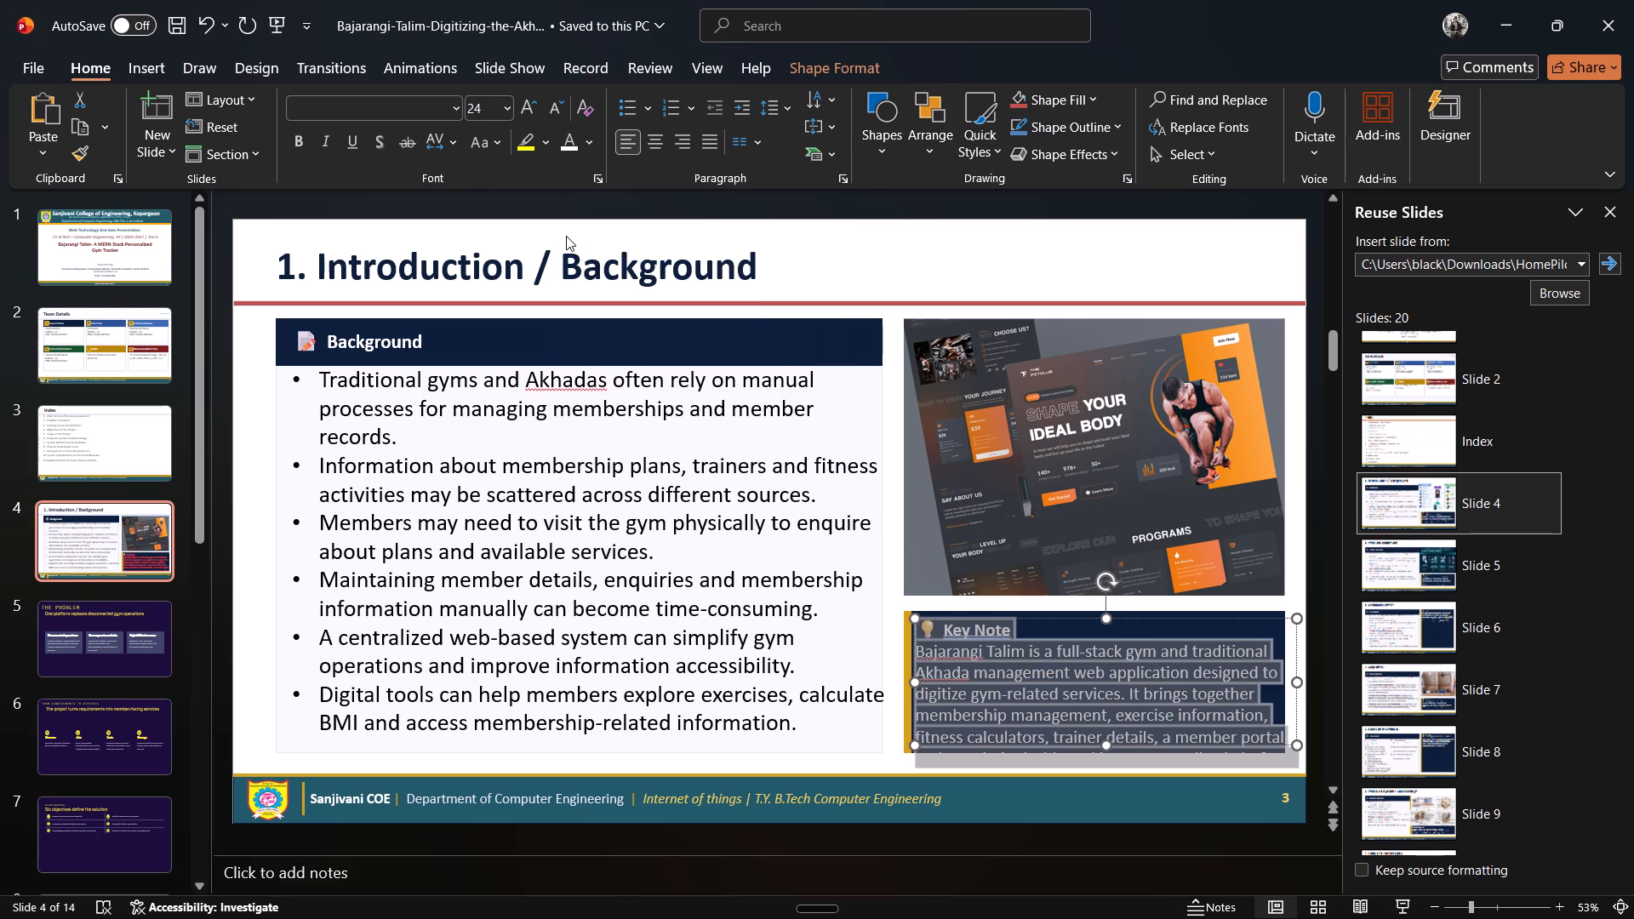
pyautogui.click(894, 623)
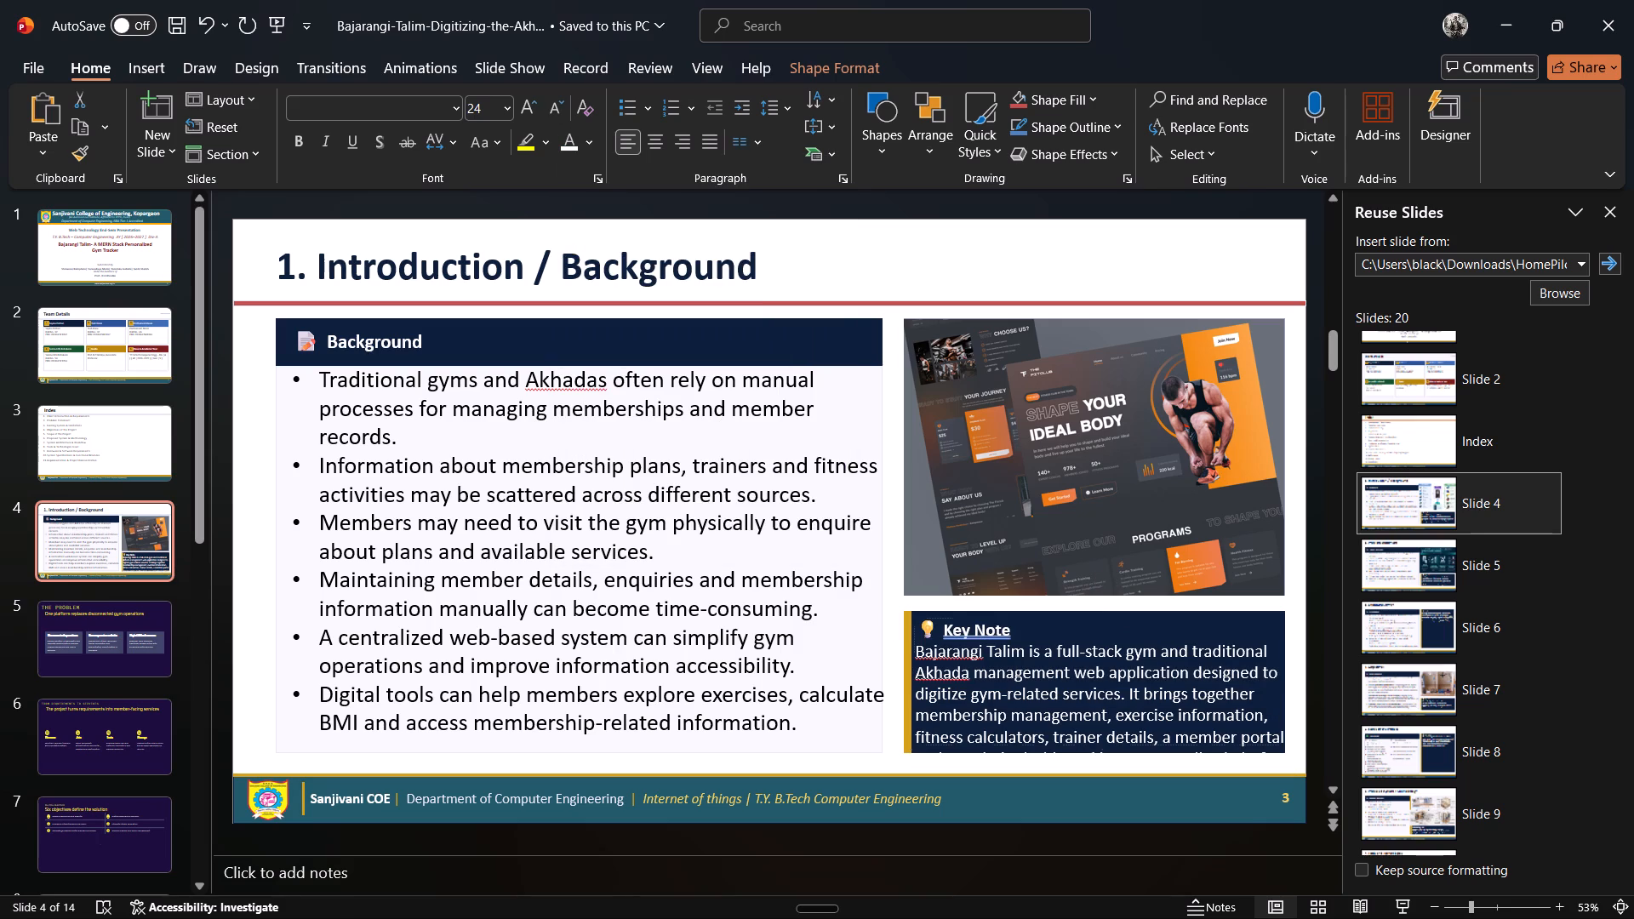
# Enlarge the navy background shape behind the Key Note text downwards, aligning its outer edge with the image above.
pyautogui.click(991, 632)
pyautogui.click(1023, 614)
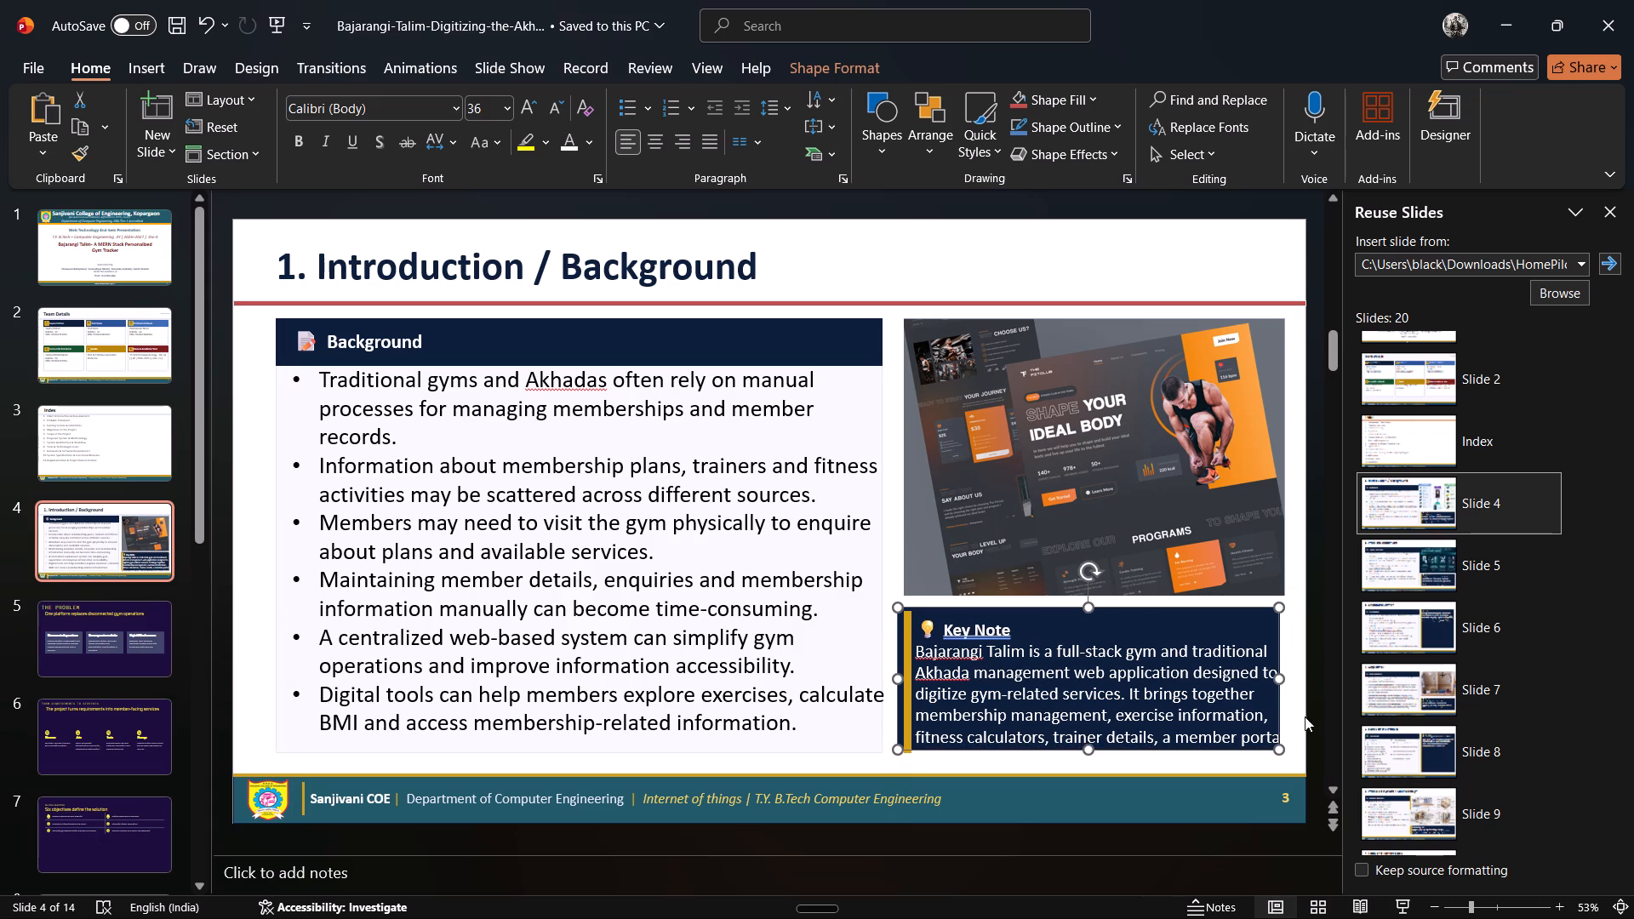
pyautogui.moveTo(1279, 751); pyautogui.dragTo(1283, 760)
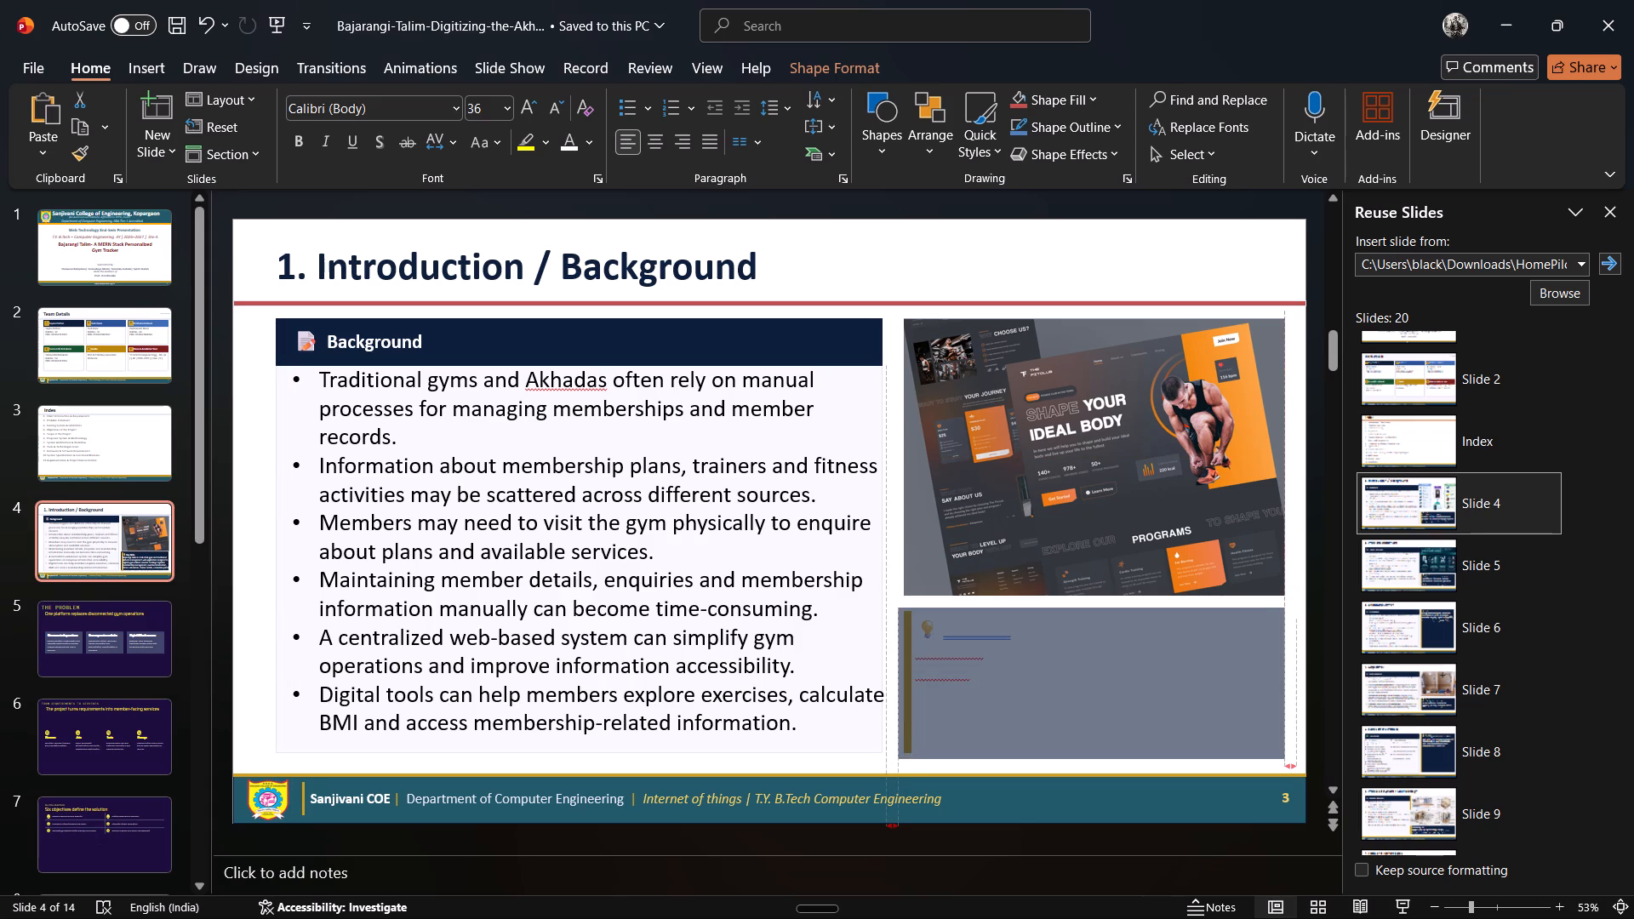
pyautogui.moveTo(1283, 760); pyautogui.dragTo(1285, 761)
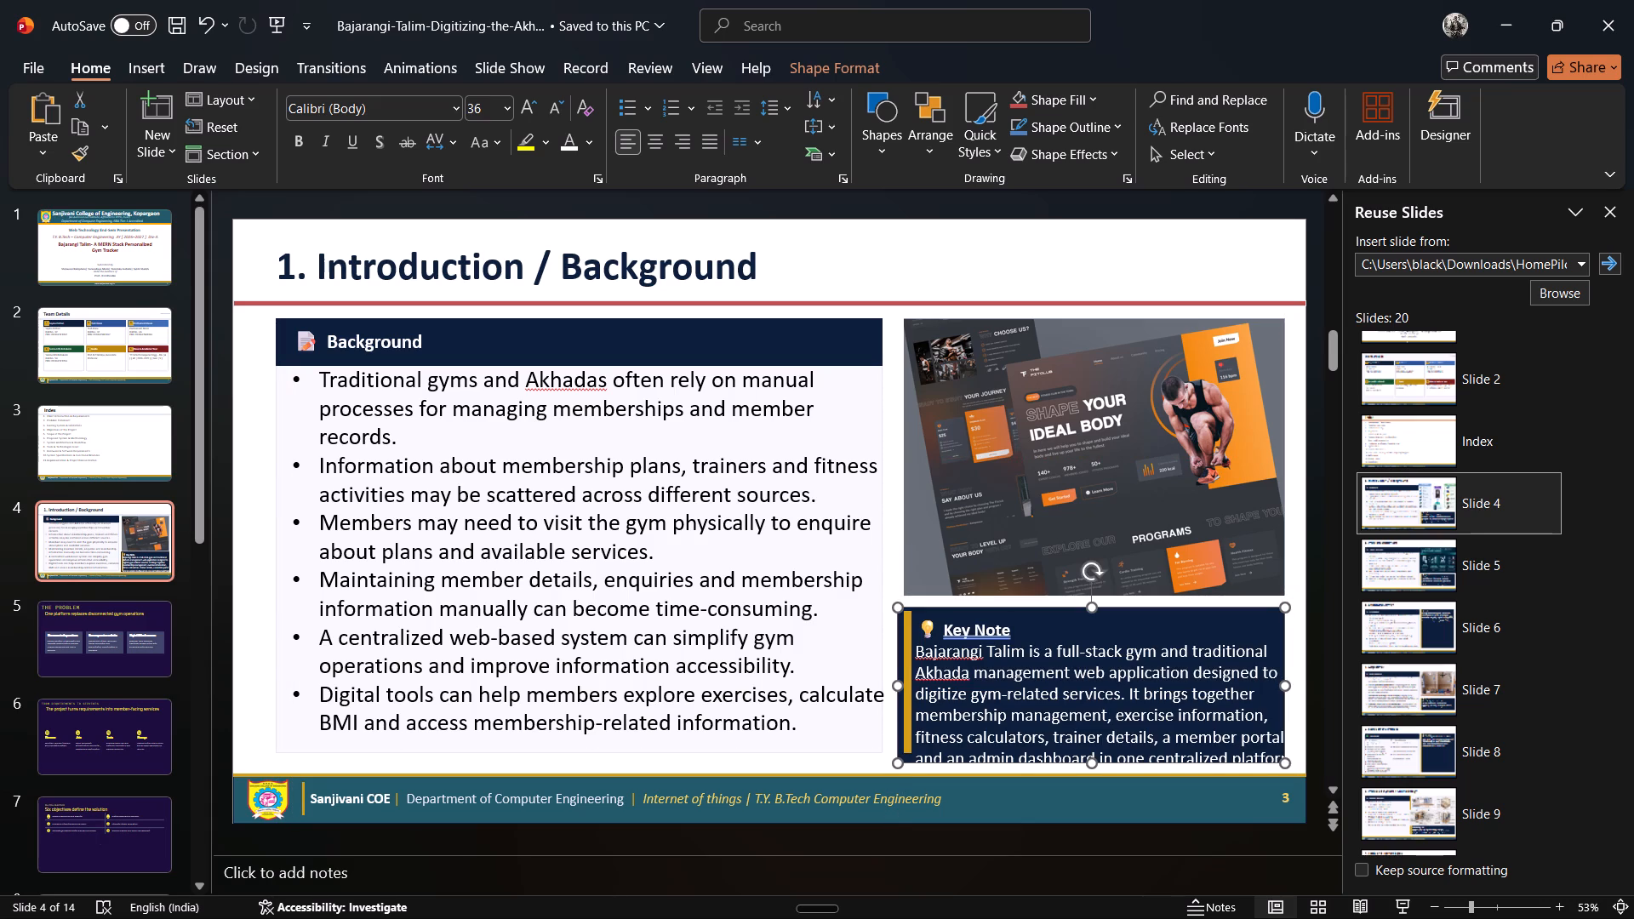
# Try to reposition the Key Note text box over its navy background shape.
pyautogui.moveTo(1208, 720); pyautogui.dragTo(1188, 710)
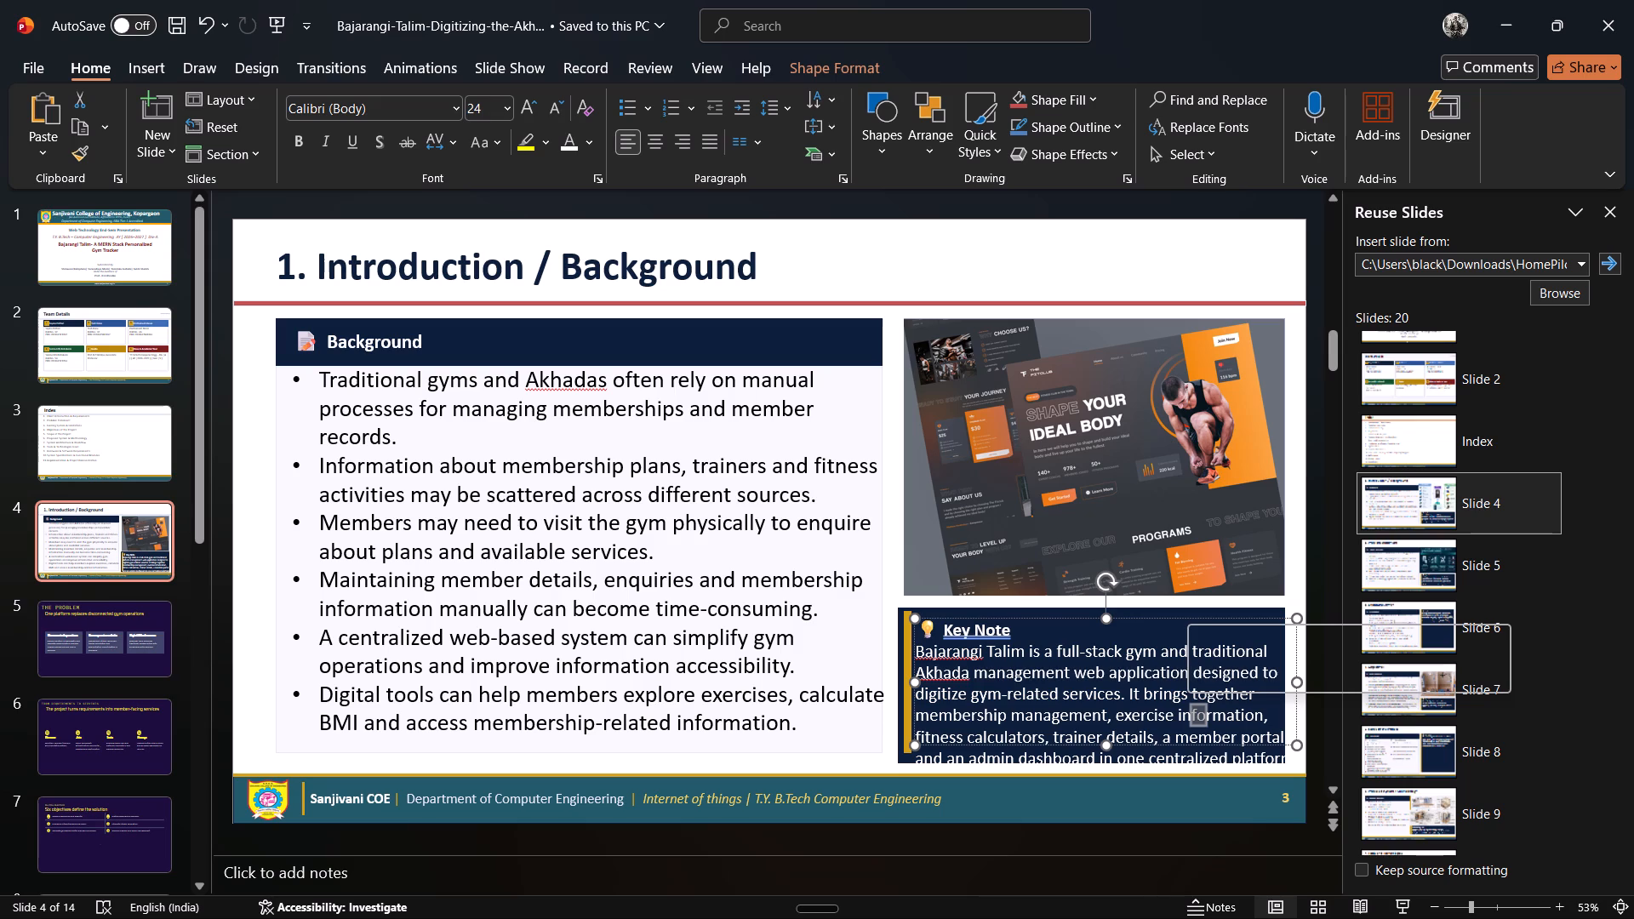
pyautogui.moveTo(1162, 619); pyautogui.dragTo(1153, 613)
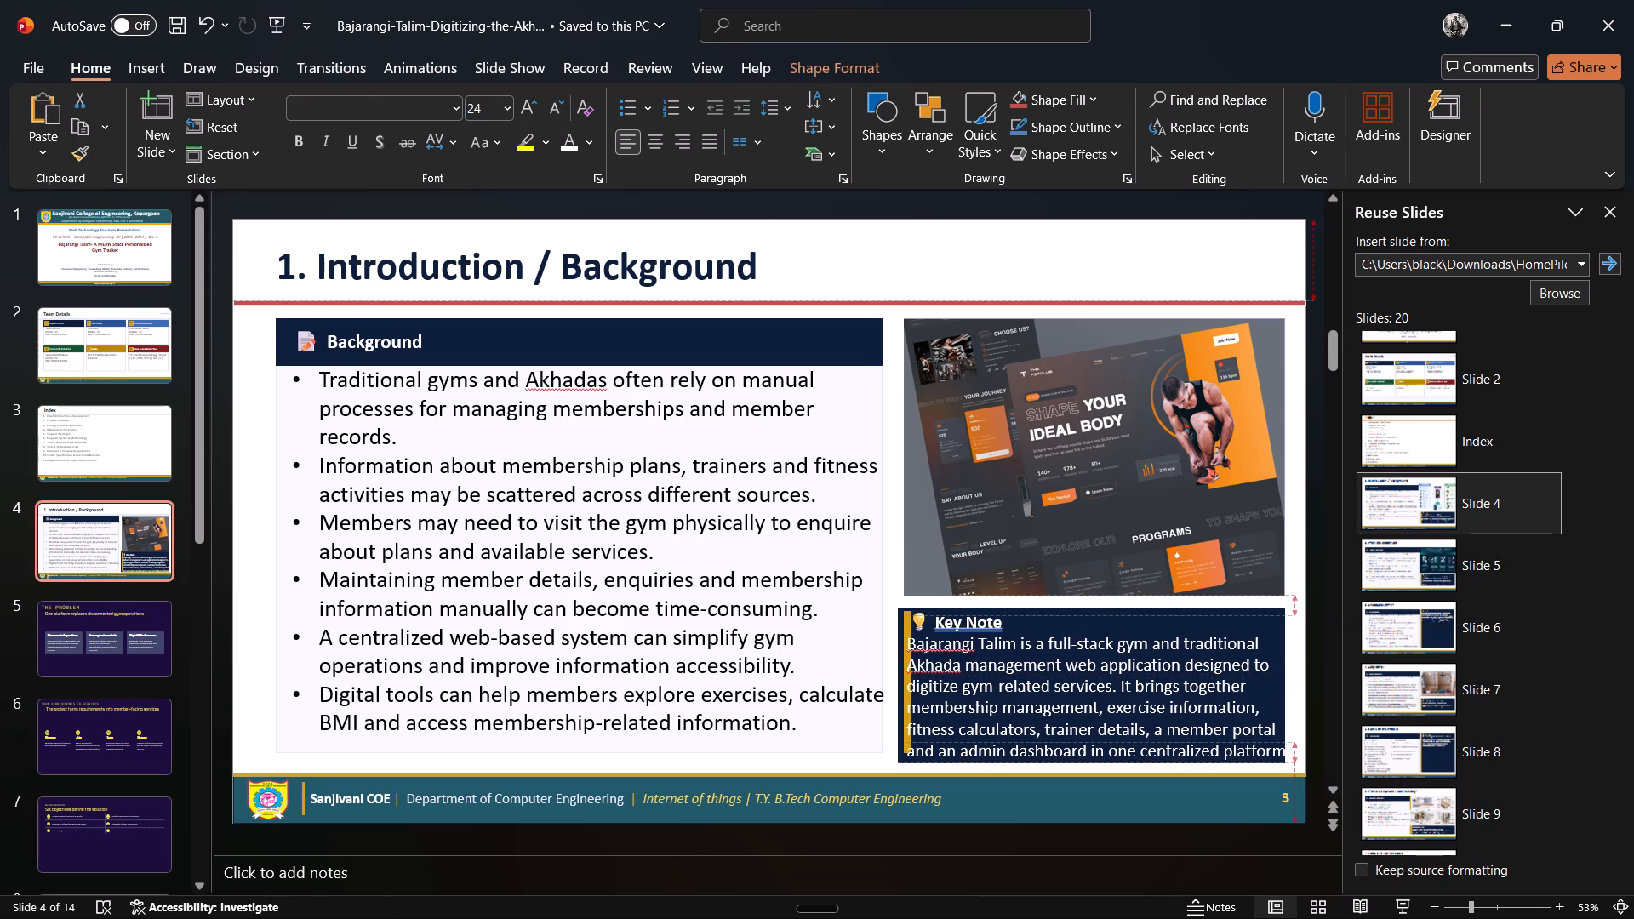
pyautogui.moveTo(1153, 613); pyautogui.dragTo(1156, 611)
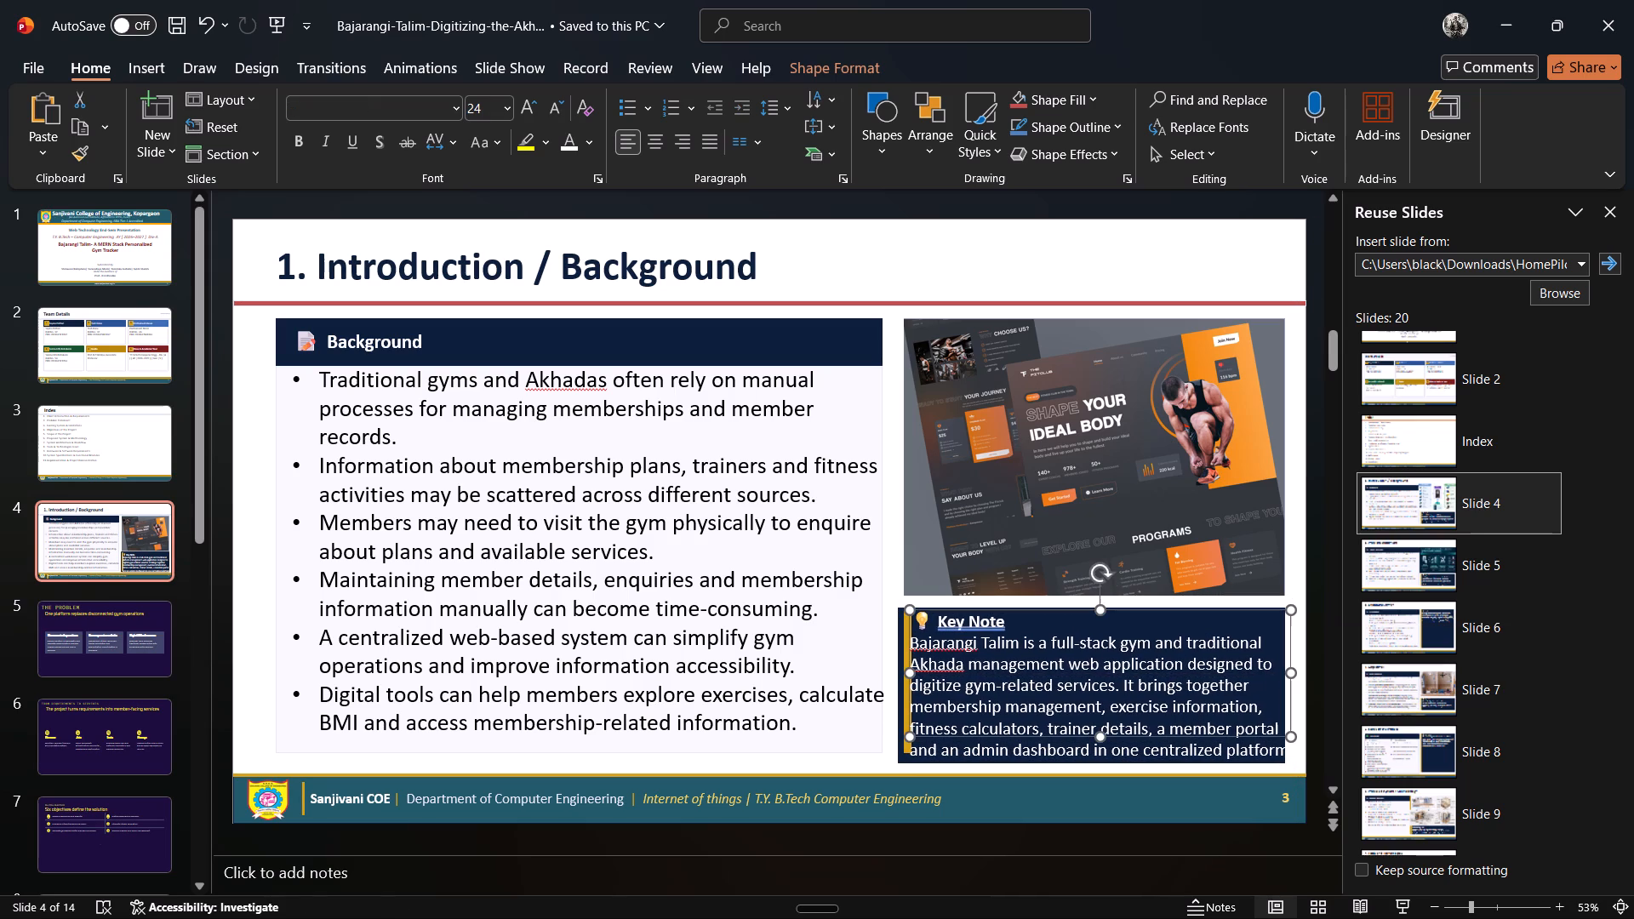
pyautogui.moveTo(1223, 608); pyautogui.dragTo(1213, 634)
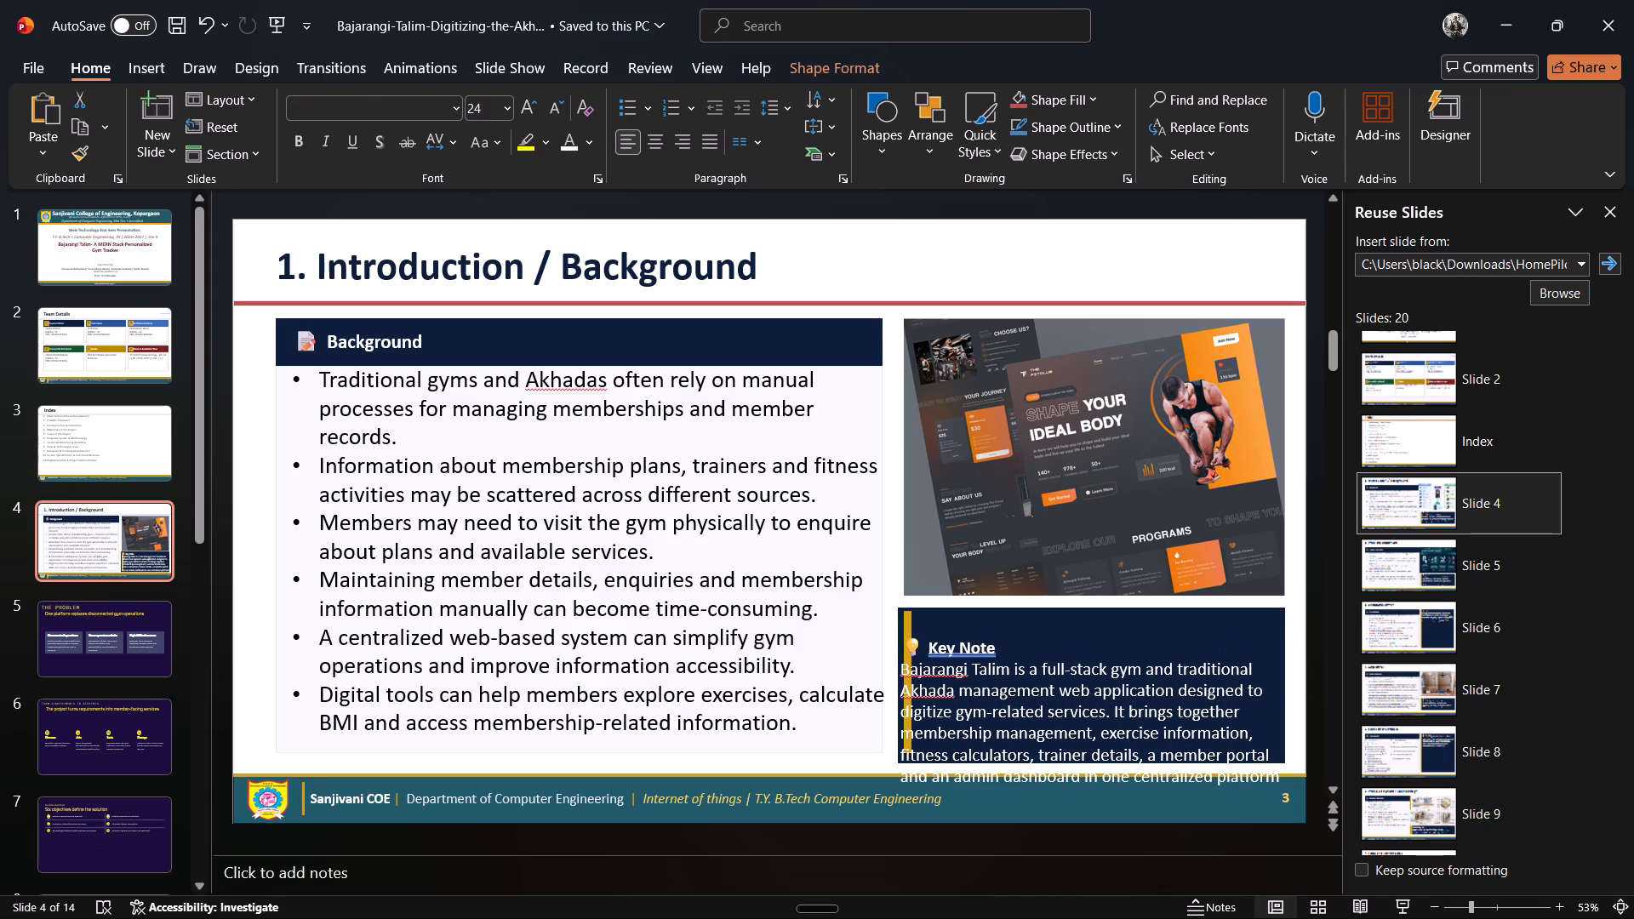
# Enlarge the navy Key Note background slightly towards the slide's outer edge and extend it down to the footer.
pyautogui.click(1261, 614)
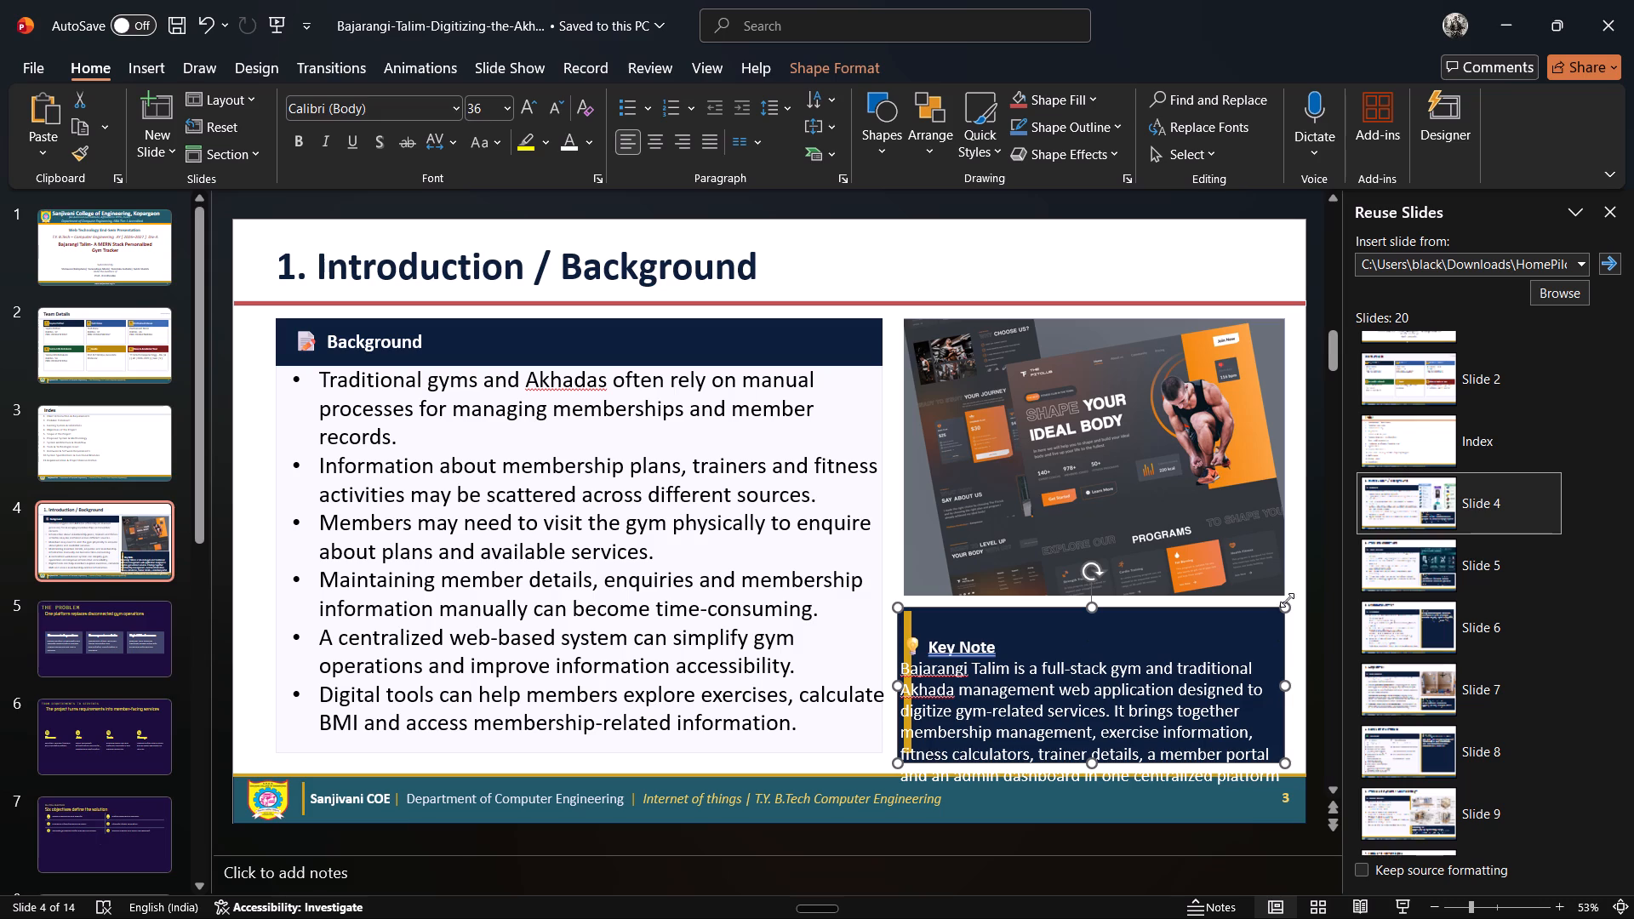
pyautogui.moveTo(1286, 608); pyautogui.dragTo(1294, 604)
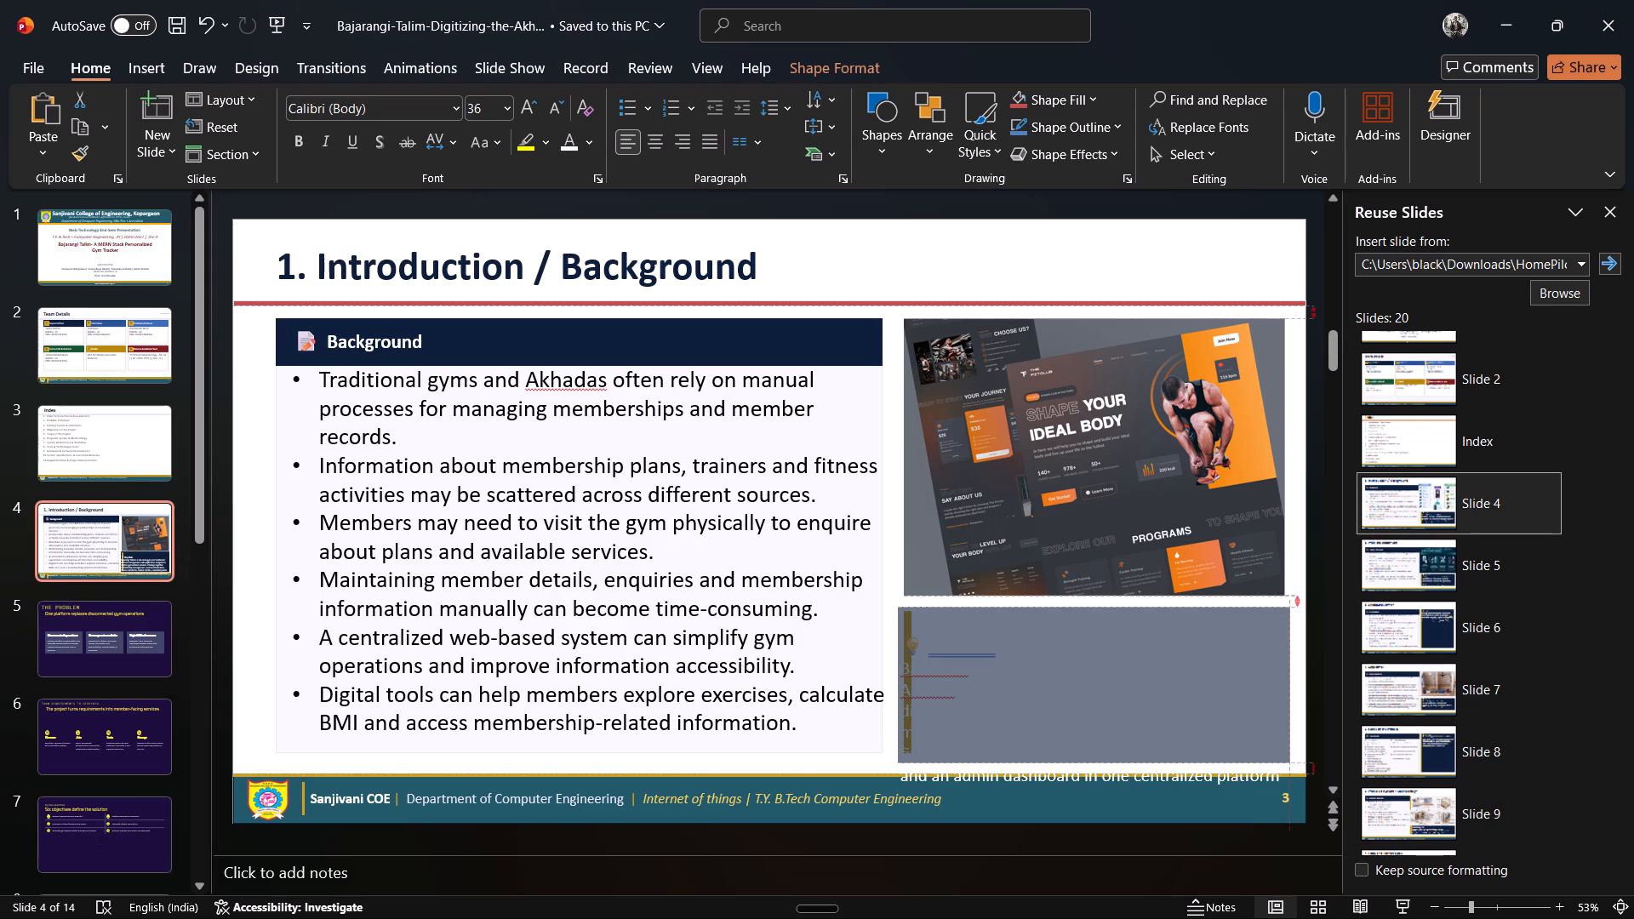
pyautogui.moveTo(1294, 604); pyautogui.dragTo(1295, 599)
pyautogui.moveTo(1248, 625); pyautogui.dragTo(1248, 636)
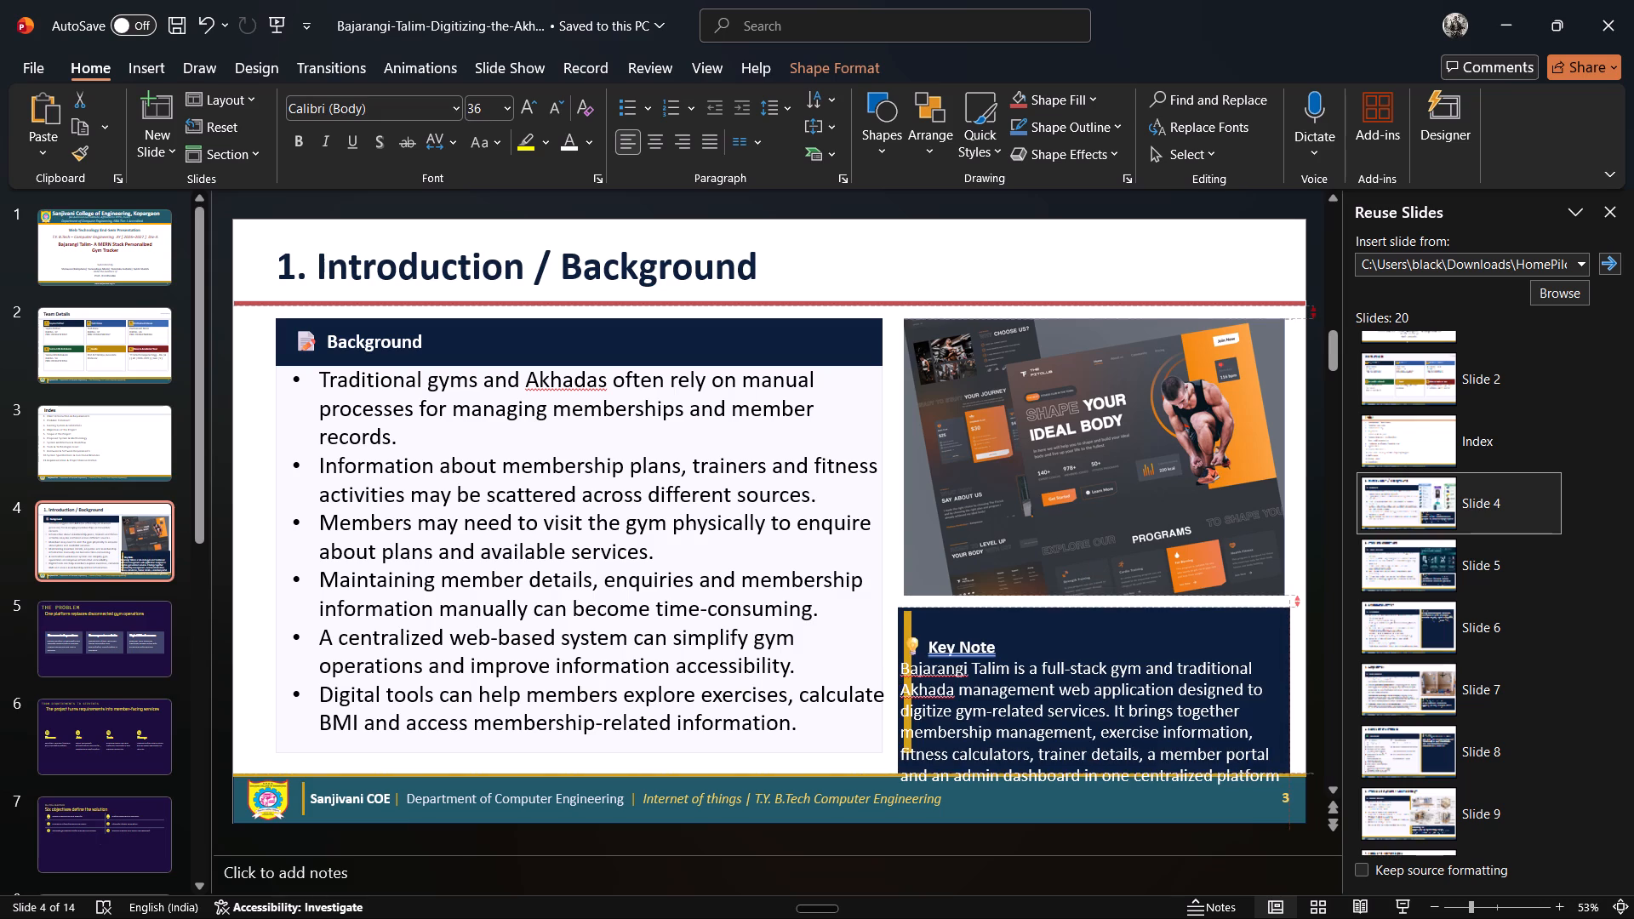
pyautogui.moveTo(1248, 636); pyautogui.dragTo(1248, 636)
# Move the Key Note text box up so its heading sits at the top of the navy background, beside the gold bar.
pyautogui.click(1179, 659)
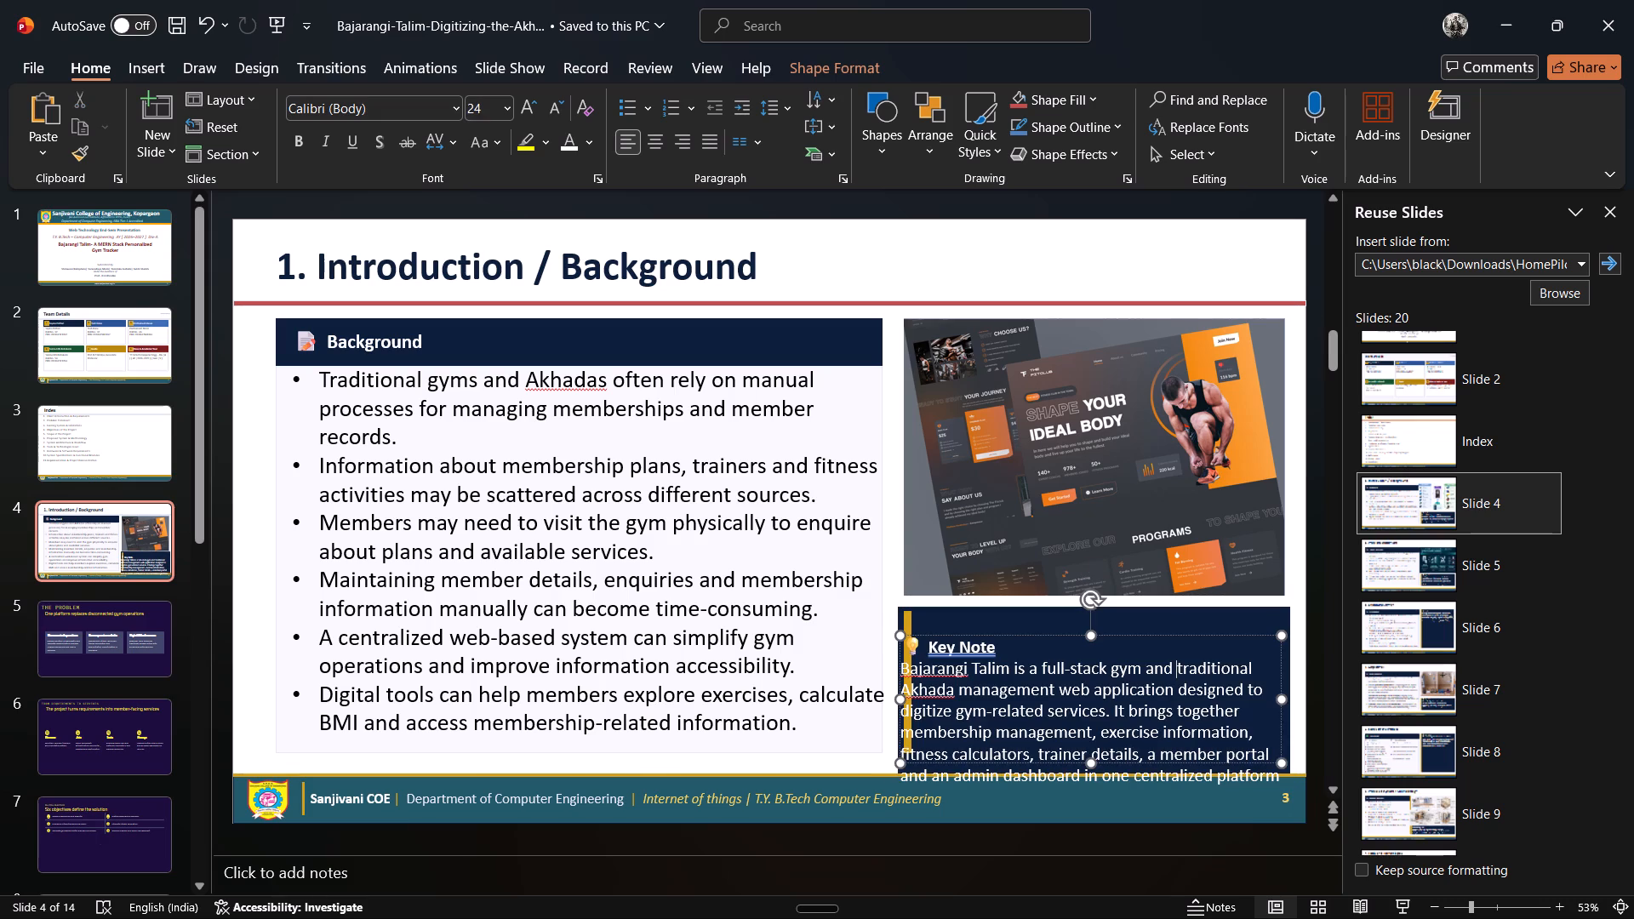
pyautogui.moveTo(1179, 633); pyautogui.dragTo(1195, 608)
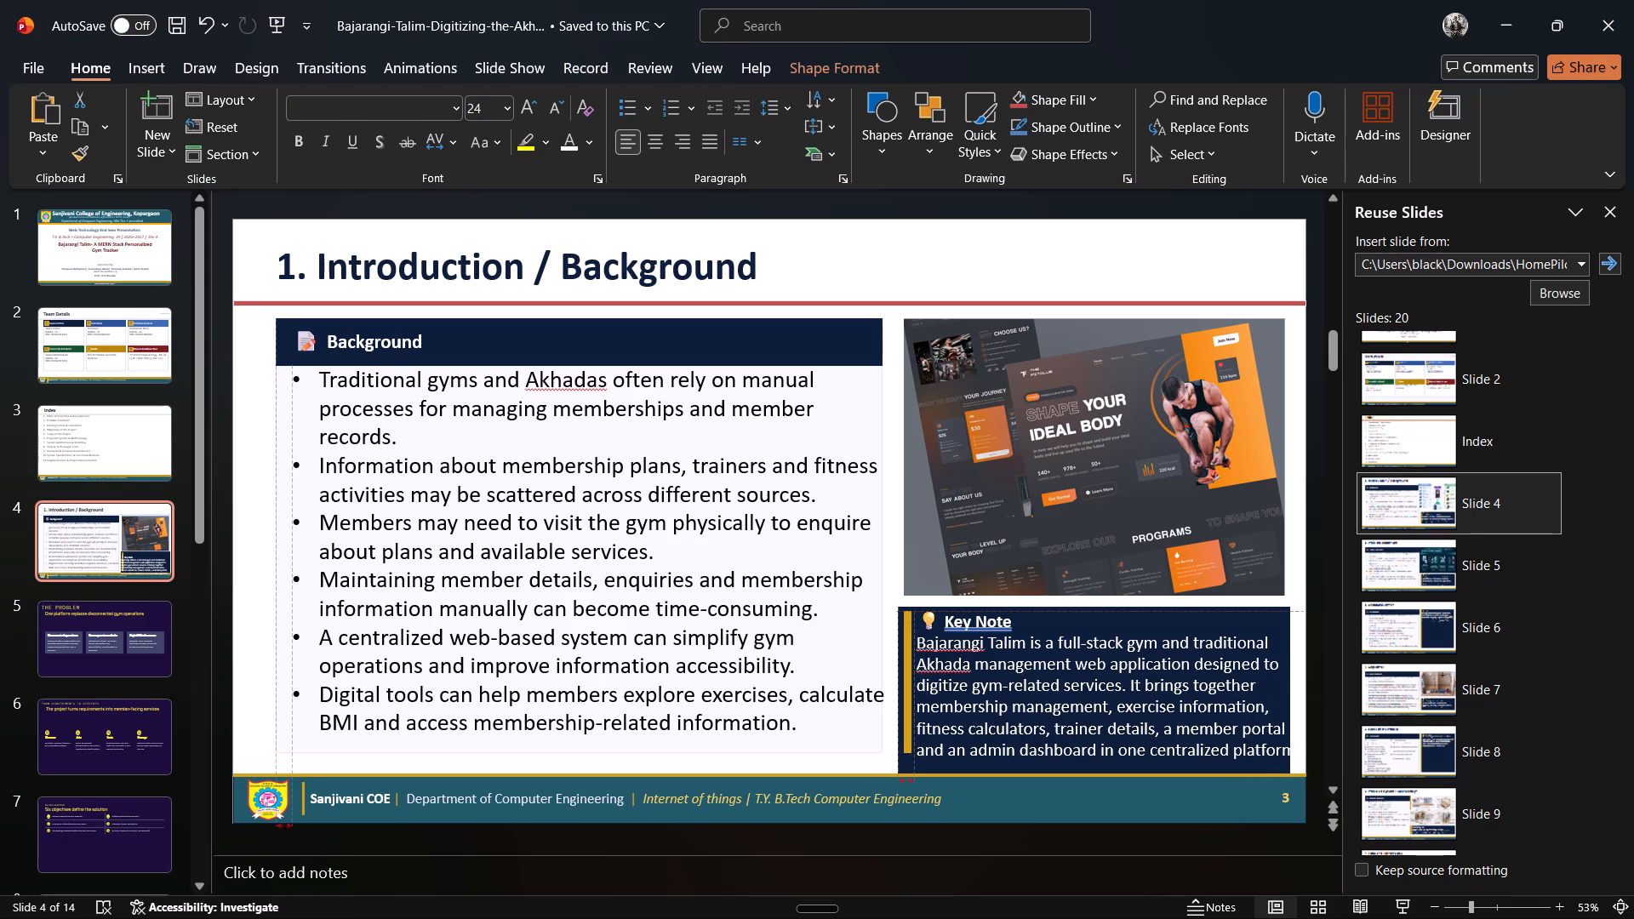
pyautogui.moveTo(1195, 608); pyautogui.dragTo(1189, 607)
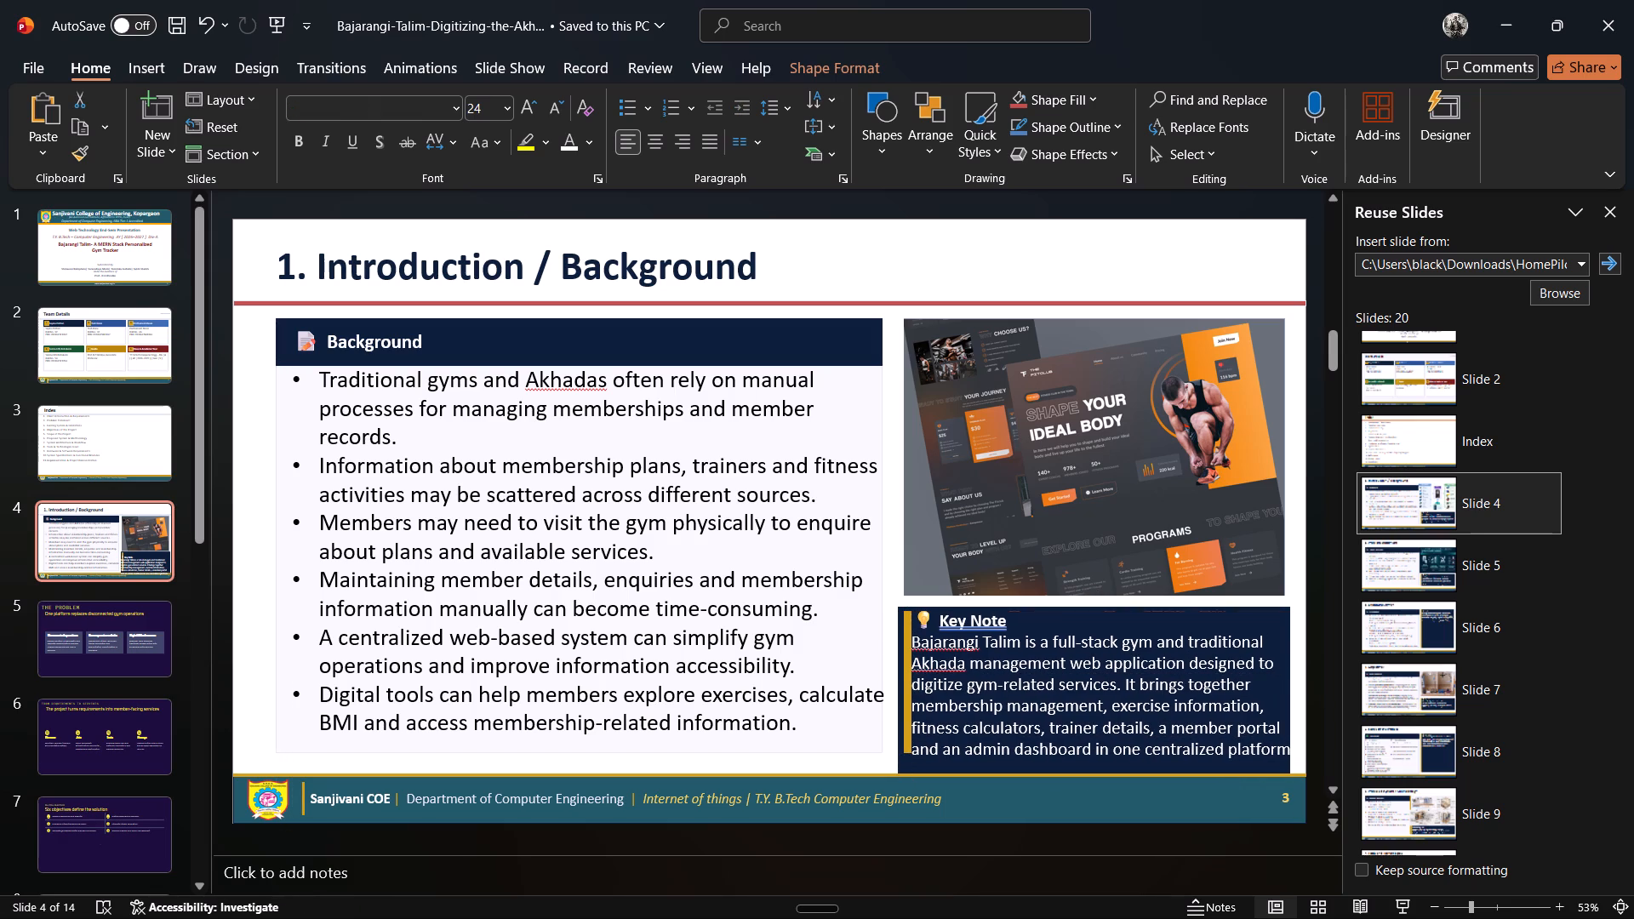
pyautogui.moveTo(1189, 607); pyautogui.dragTo(1190, 605)
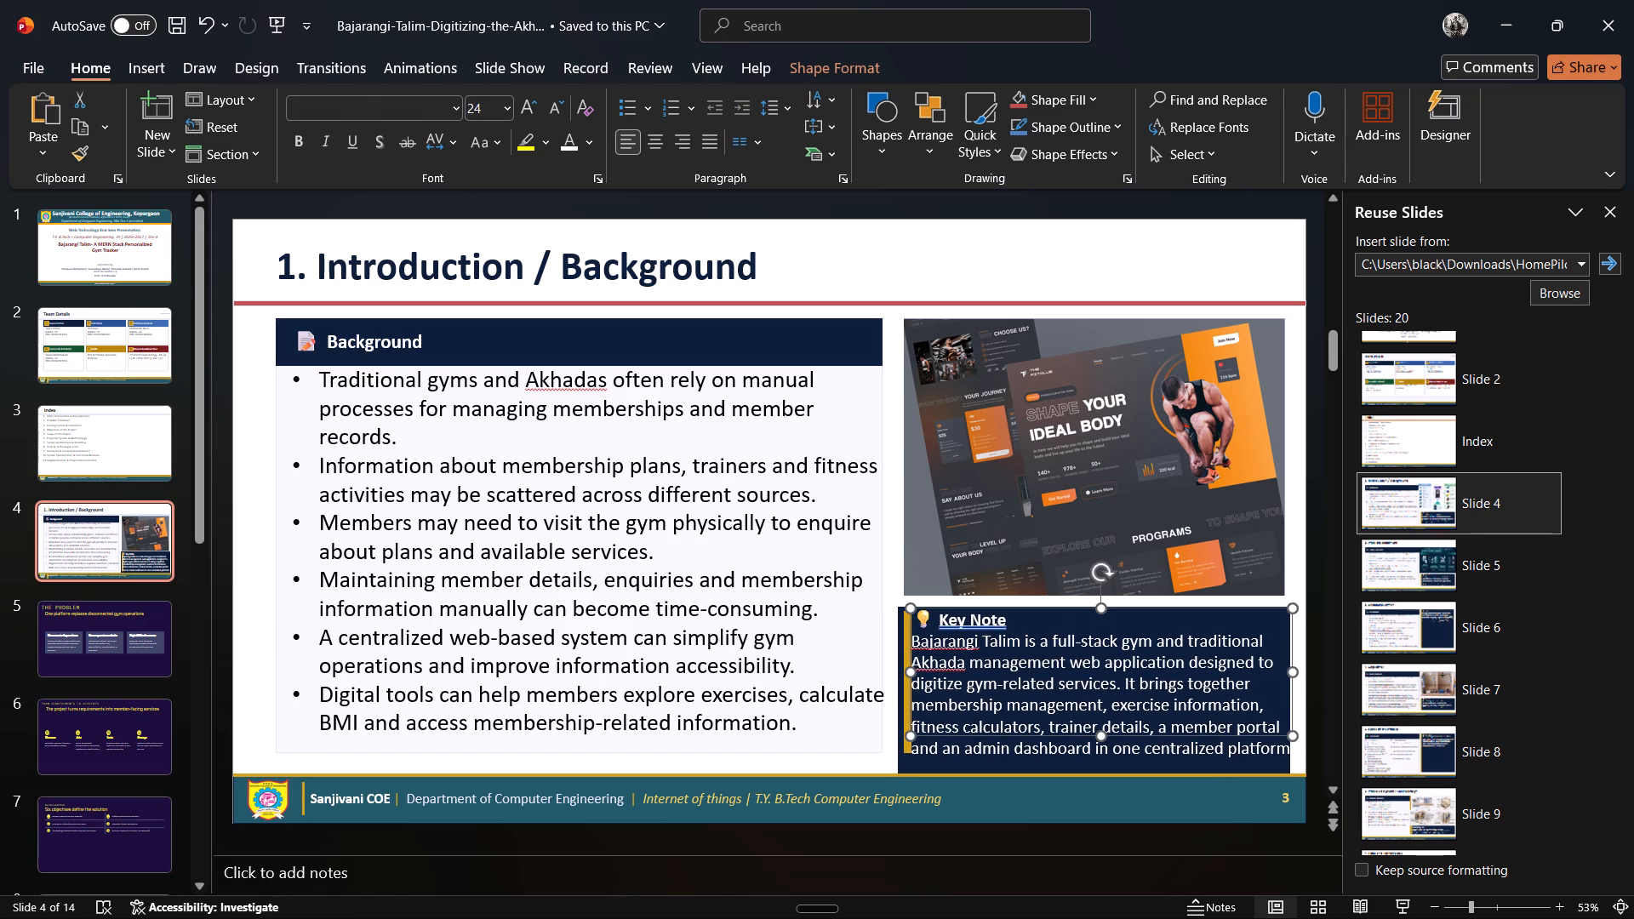
# Widen the navy Key Note background towards the bullet list and shift the gold accent bar the same way.
pyautogui.click(896, 658)
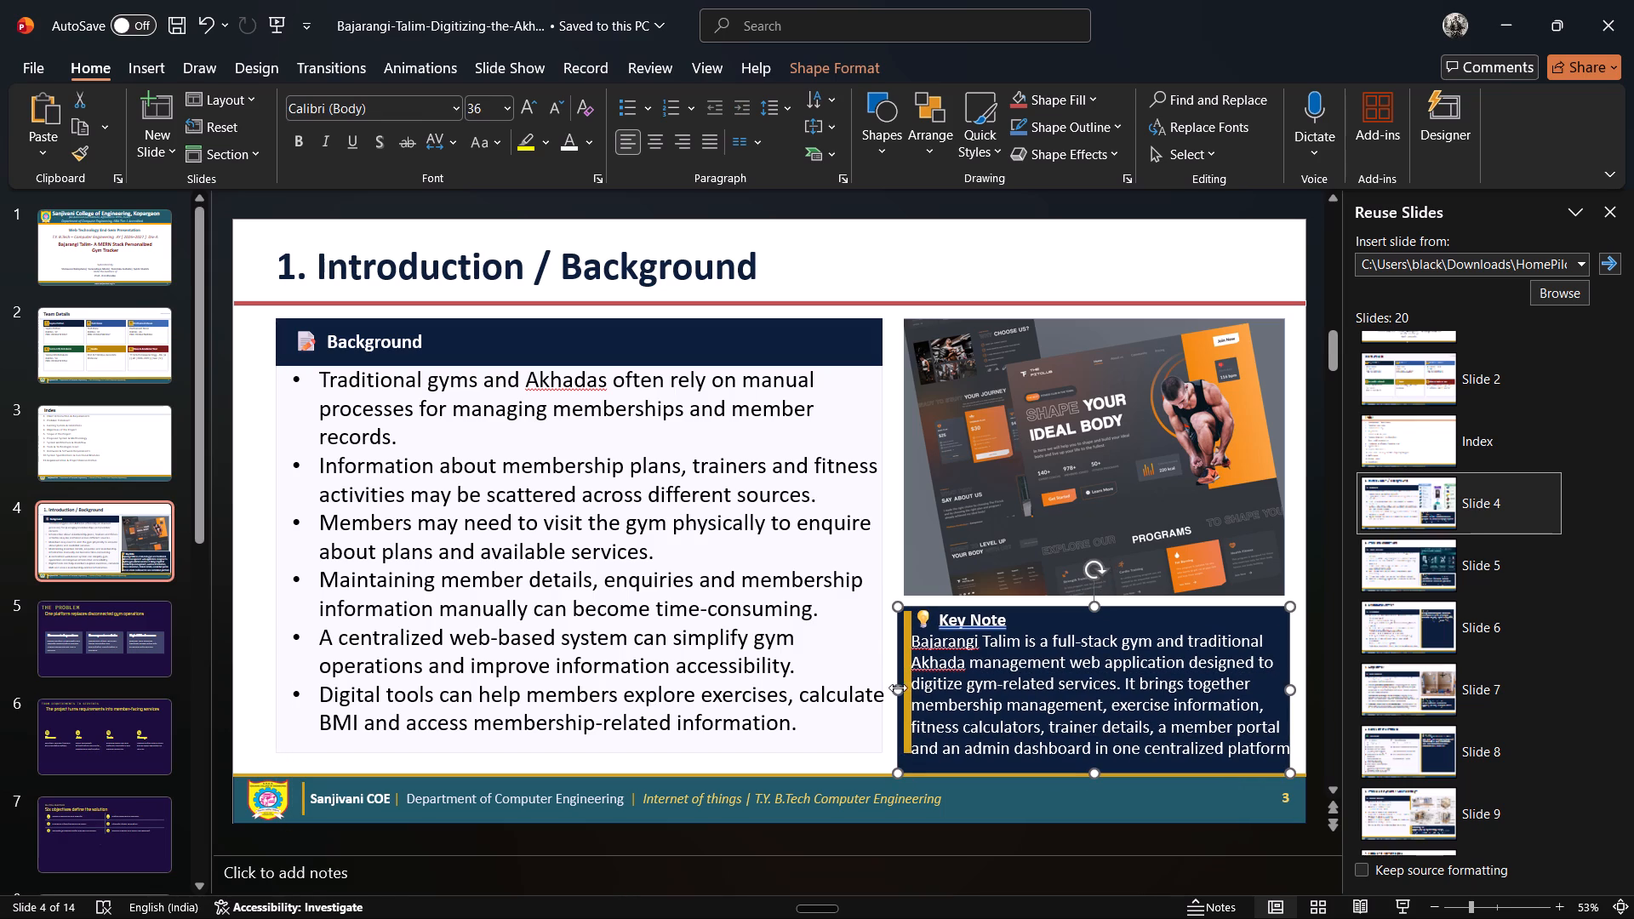
pyautogui.moveTo(898, 688); pyautogui.dragTo(889, 688)
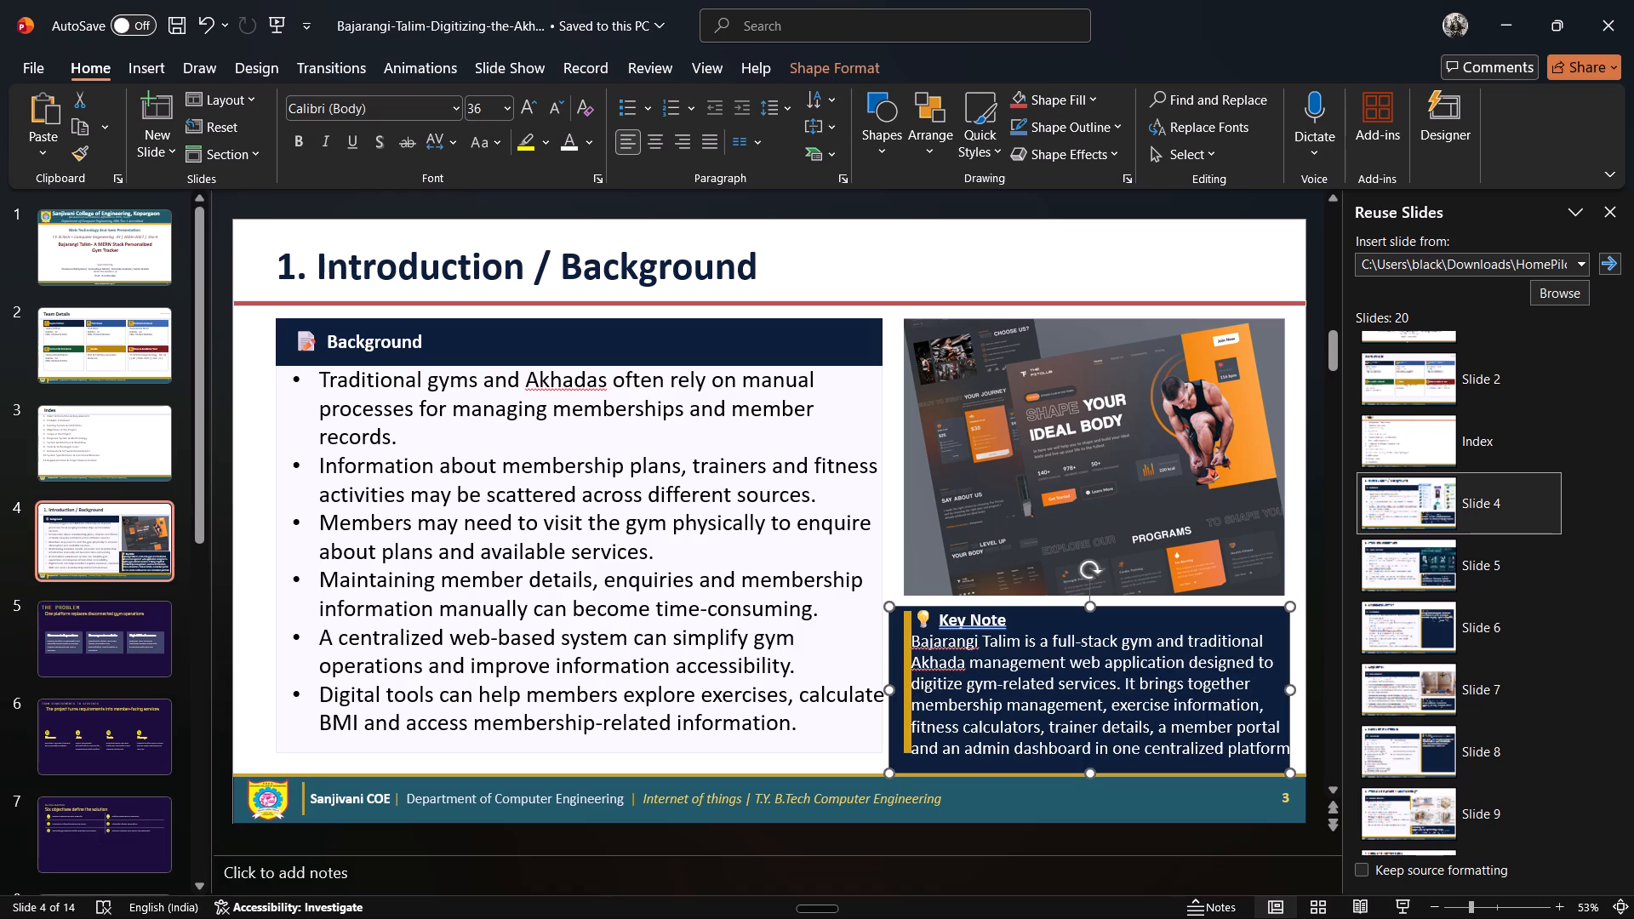
pyautogui.moveTo(909, 621); pyautogui.dragTo(900, 622)
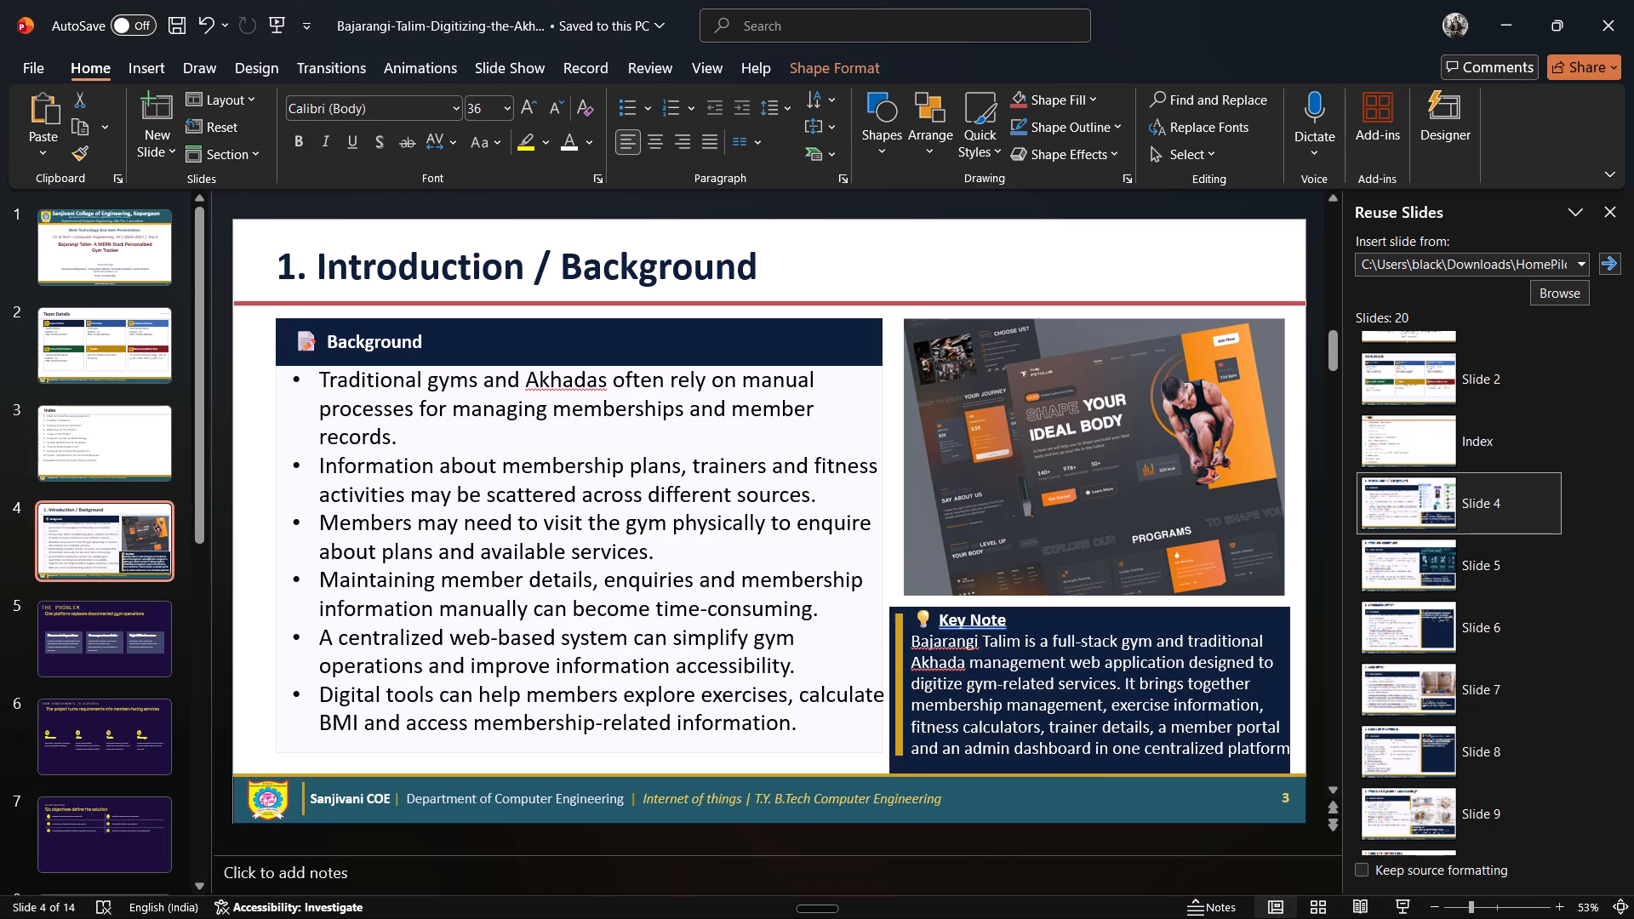
pyautogui.moveTo(900, 622); pyautogui.dragTo(899, 621)
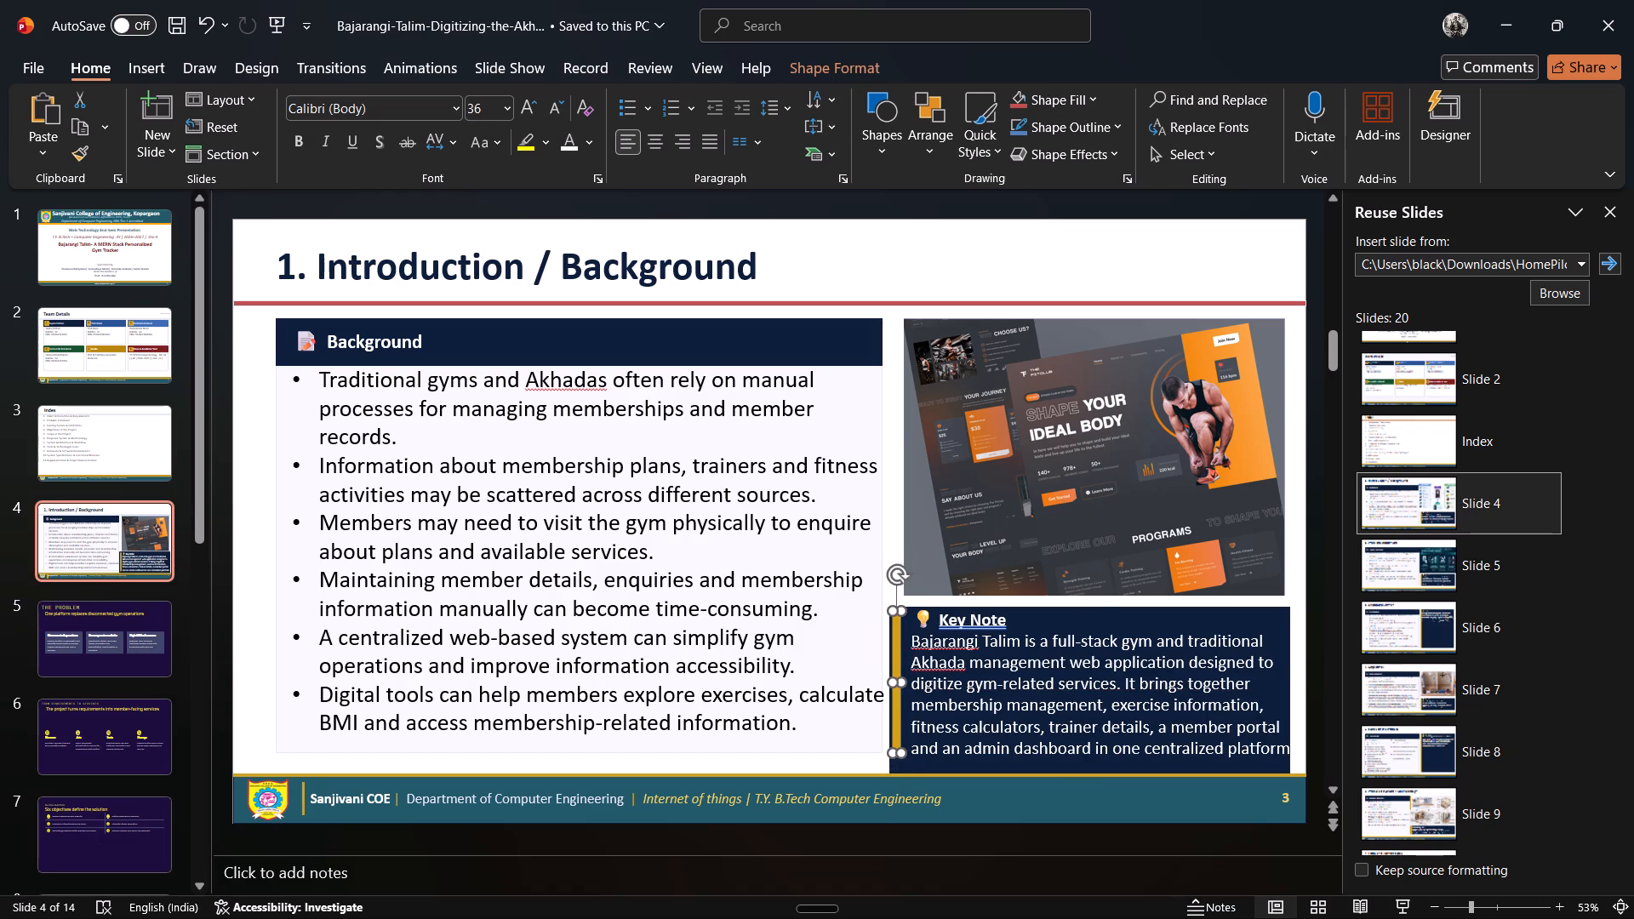
# Nudge the Key Note text box slightly towards the gold accent bar, keeping its text within the navy background.
pyautogui.click(1029, 646)
pyautogui.click(1078, 606)
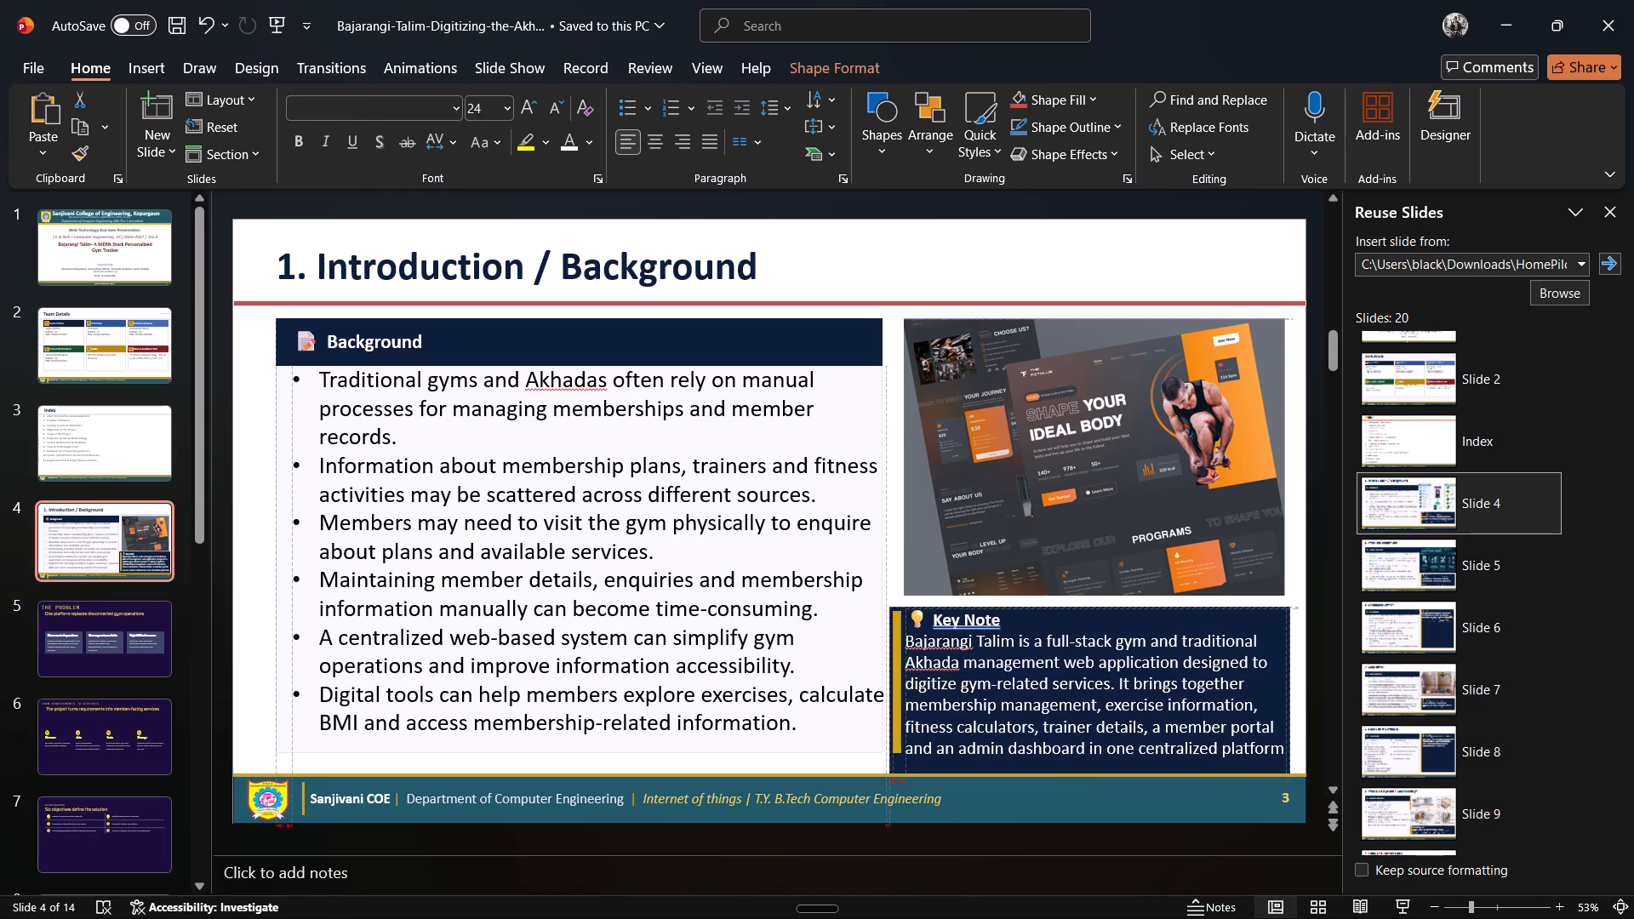
pyautogui.click(1041, 238)
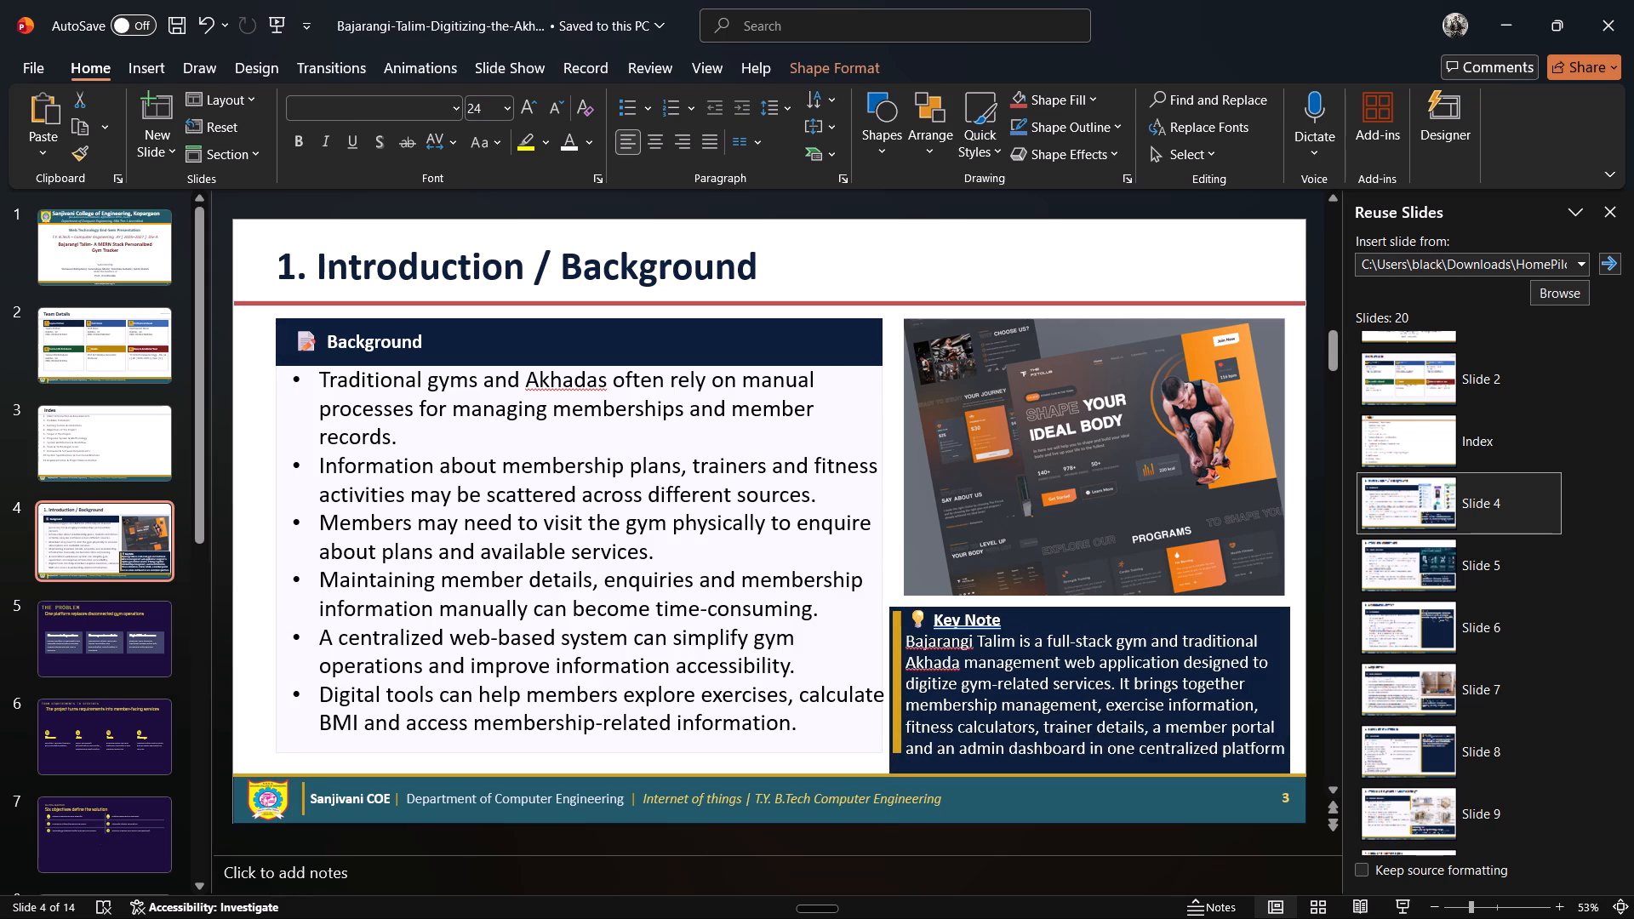
# Replace "Internet of things" in the Introduction / Background slide's footer with "Web Technology".
pyautogui.click(733, 802)
pyautogui.press('Right')
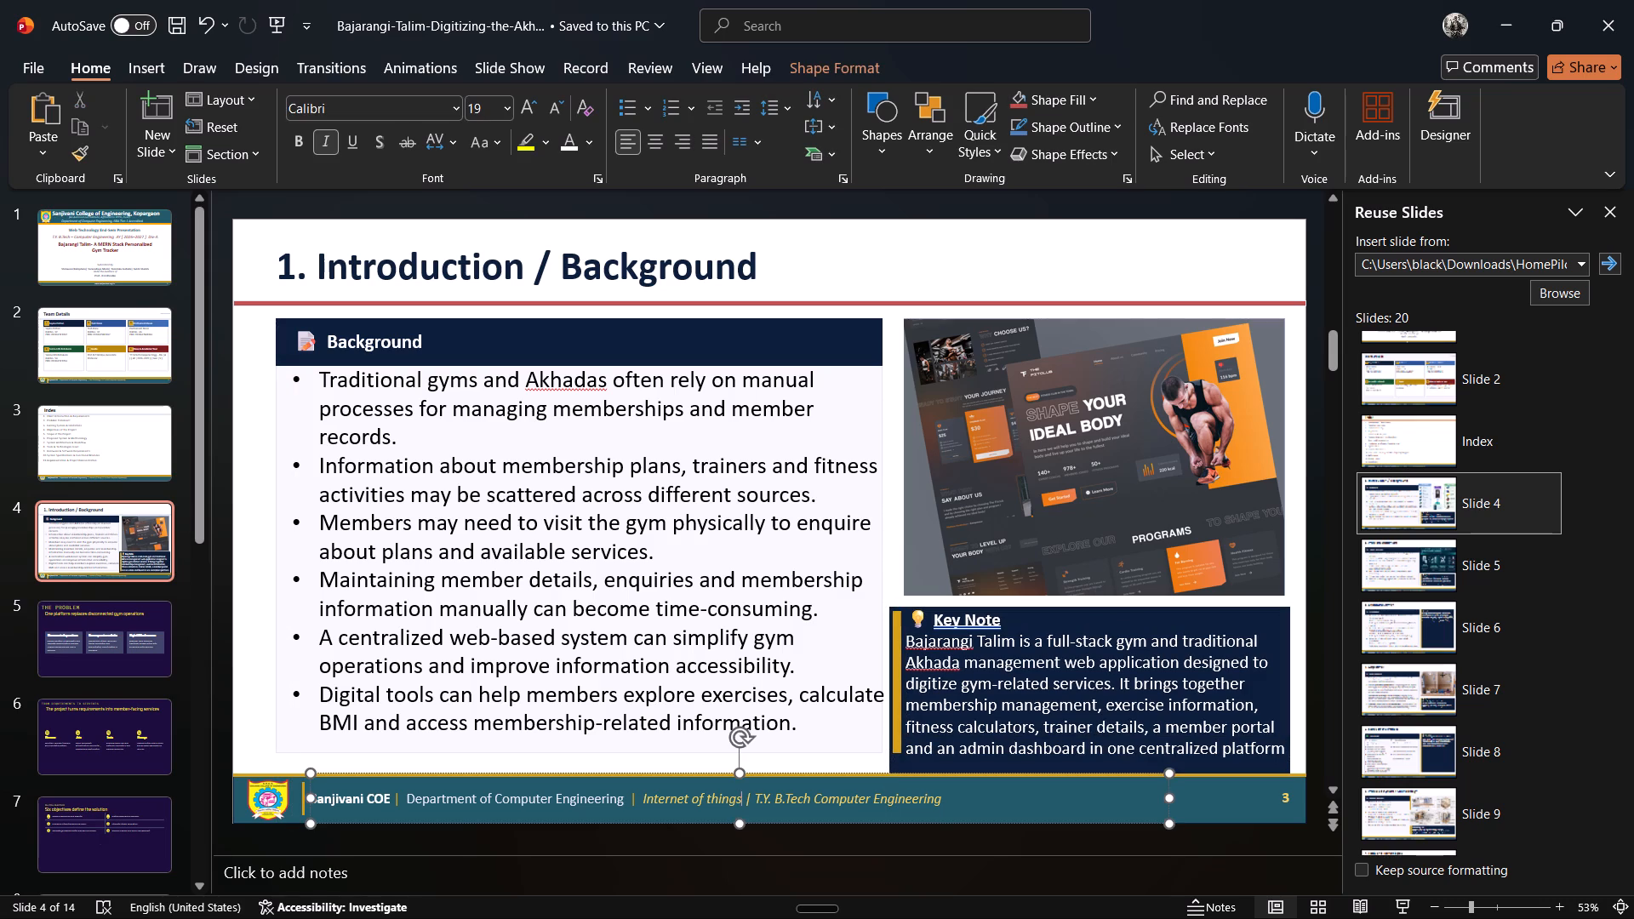
pyautogui.press('BackSpace')
pyautogui.press('BackSpace')
pyautogui.press('BackSpace')
pyautogui.press('BackSpace')
pyautogui.press('BackSpace')
pyautogui.press('BackSpace')
pyautogui.press('BackSpace')
pyautogui.press('BackSpace')
pyautogui.press('BackSpace')
pyautogui.press('BackSpace')
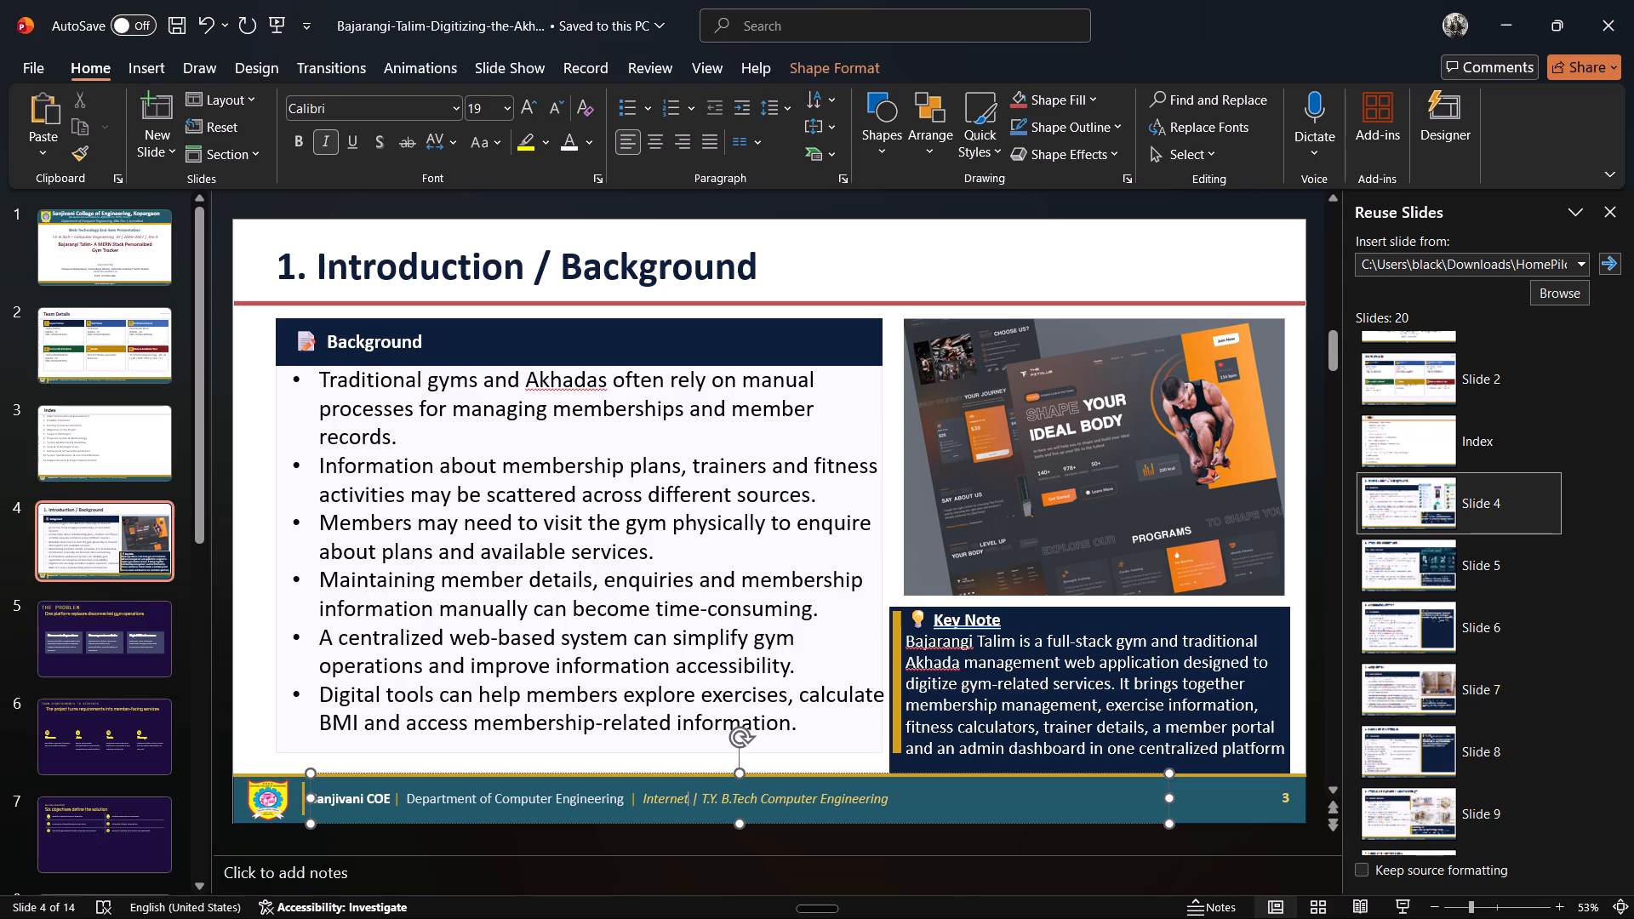
pyautogui.press('BackSpace')
pyautogui.press('BackSpace')
pyautogui.press('BackSpace')
pyautogui.press('BackSpace')
pyautogui.press('BackSpace')
pyautogui.press('BackSpace')
pyautogui.press('BackSpace')
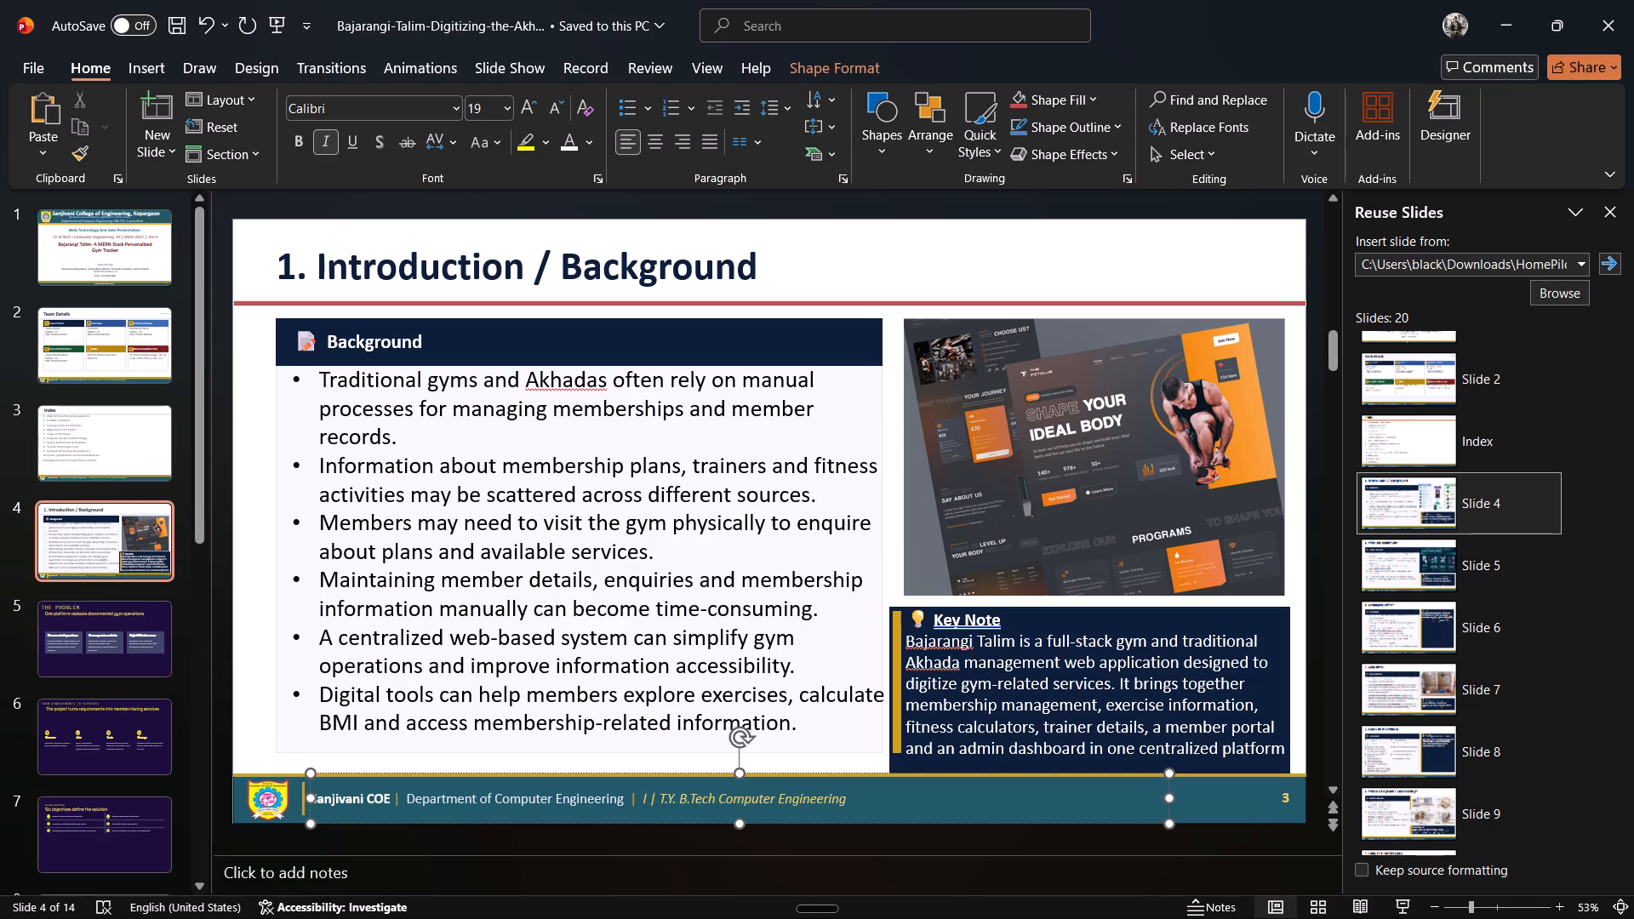
pyautogui.press('BackSpace')
pyautogui.write('Web')
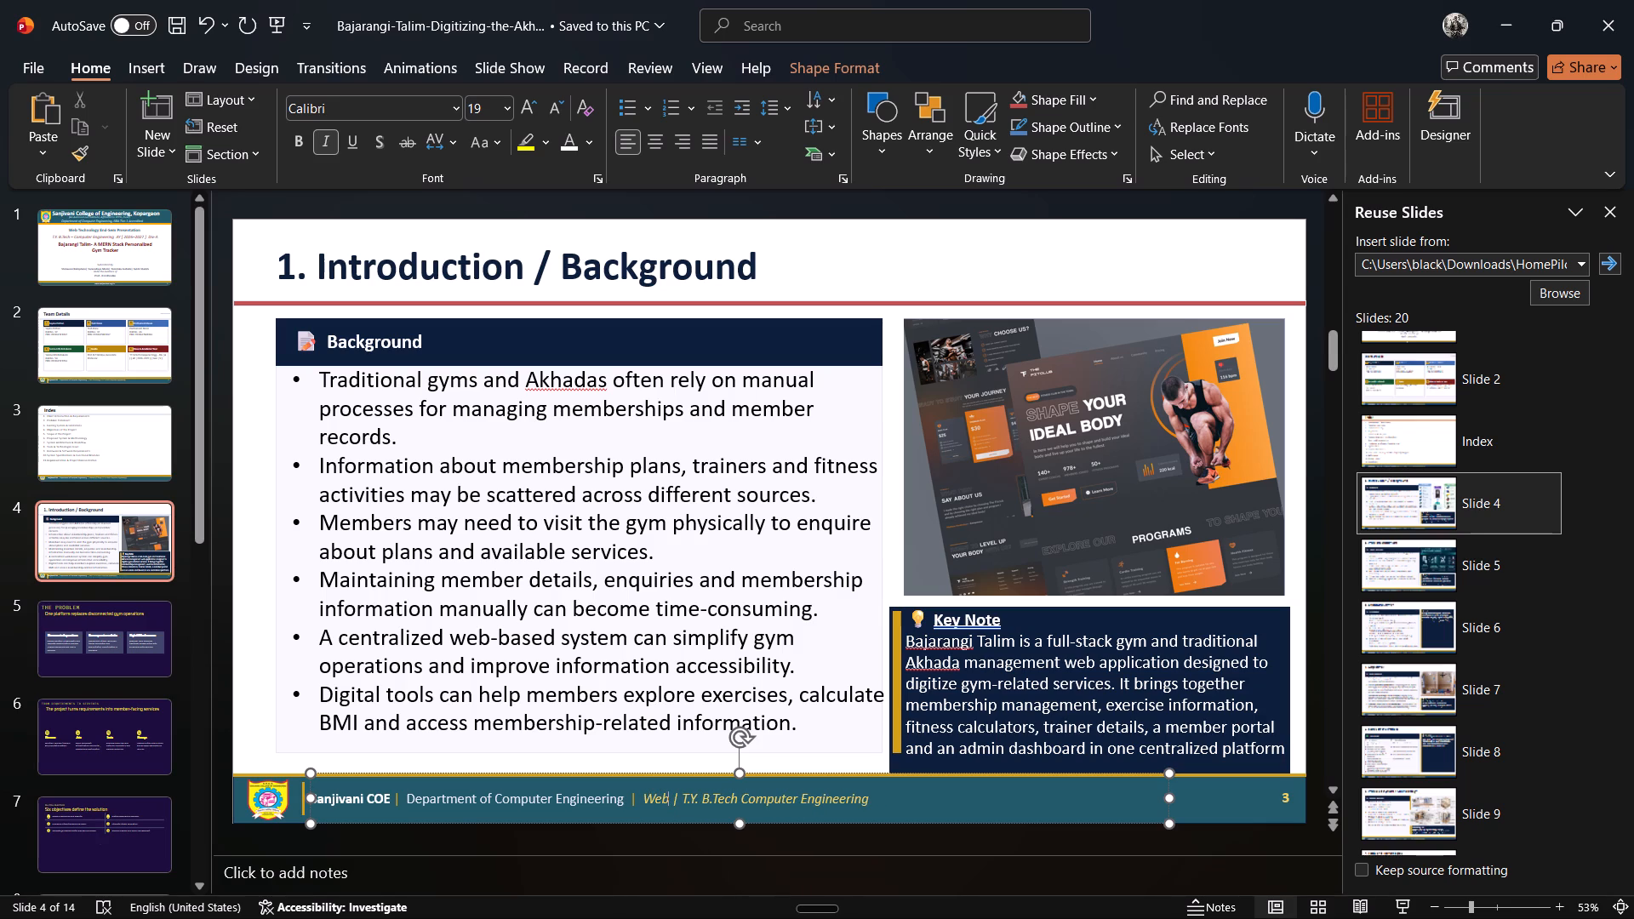
pyautogui.press('space')
pyautogui.write('Technology')
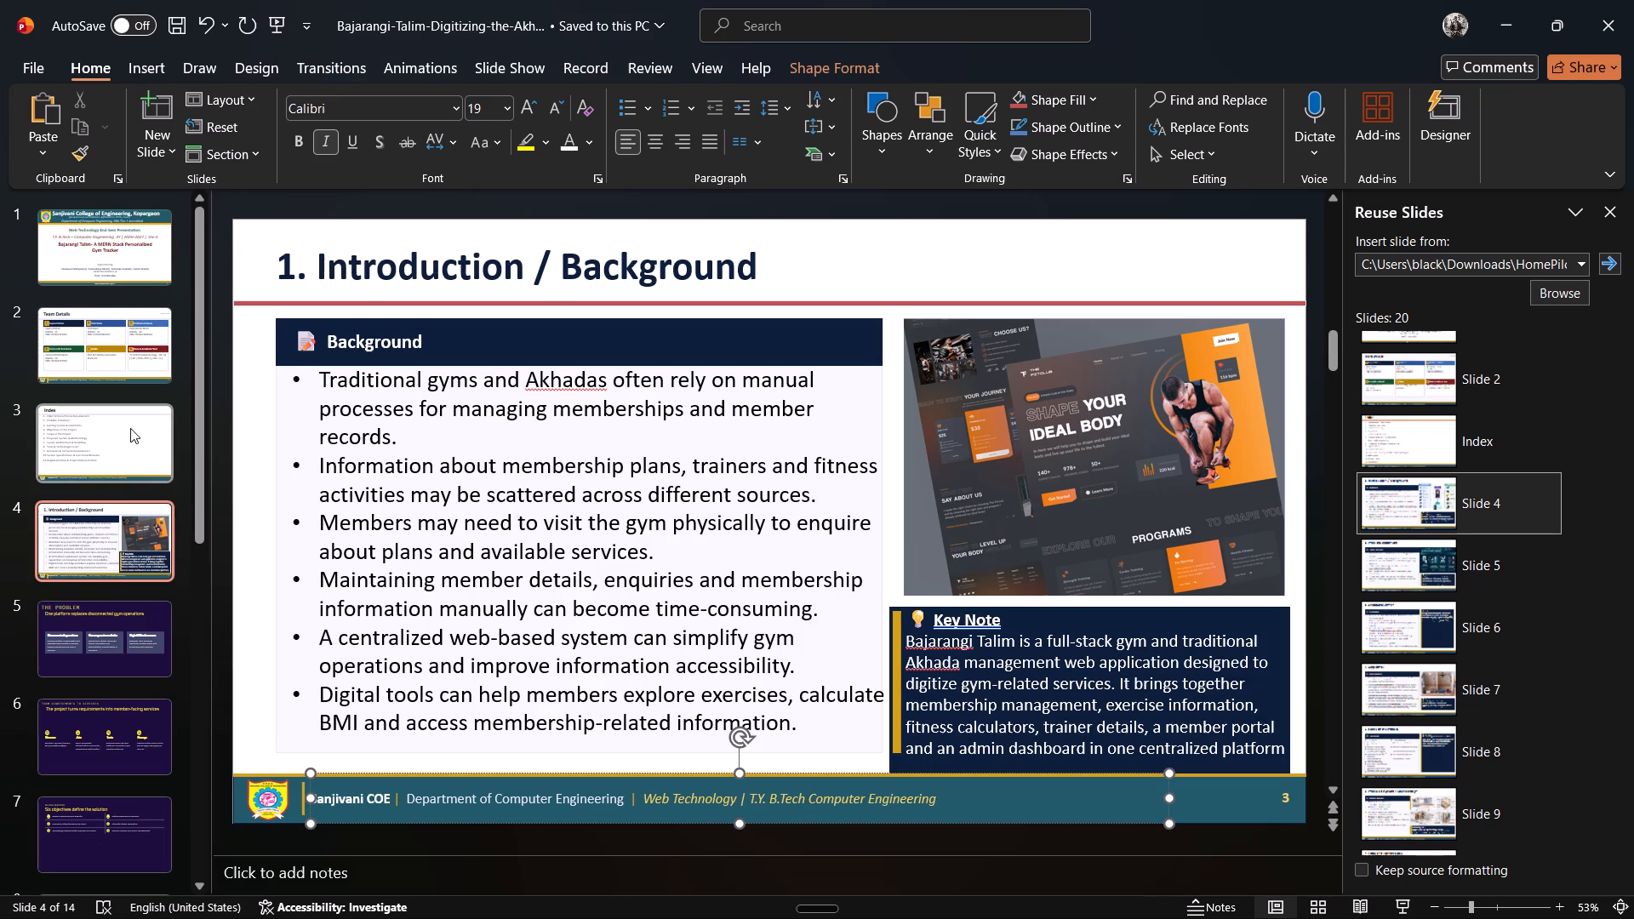
# On the Index slide, replace "Internet of Things" in the footer with "Web Technology".
pyautogui.click(124, 421)
pyautogui.click(115, 331)
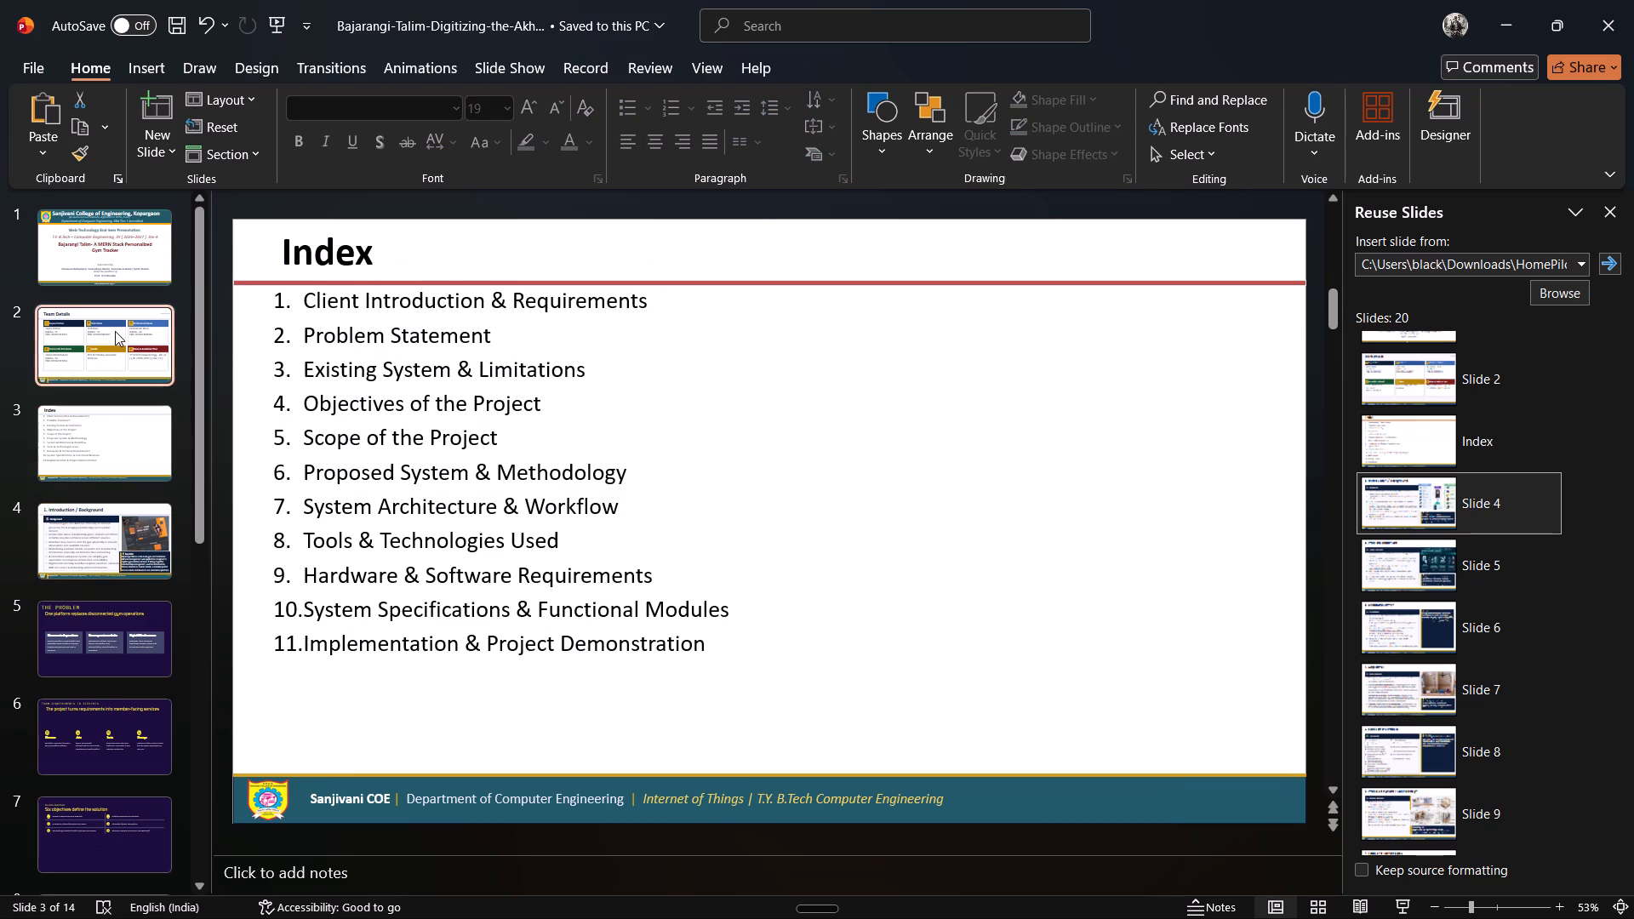
pyautogui.click(101, 439)
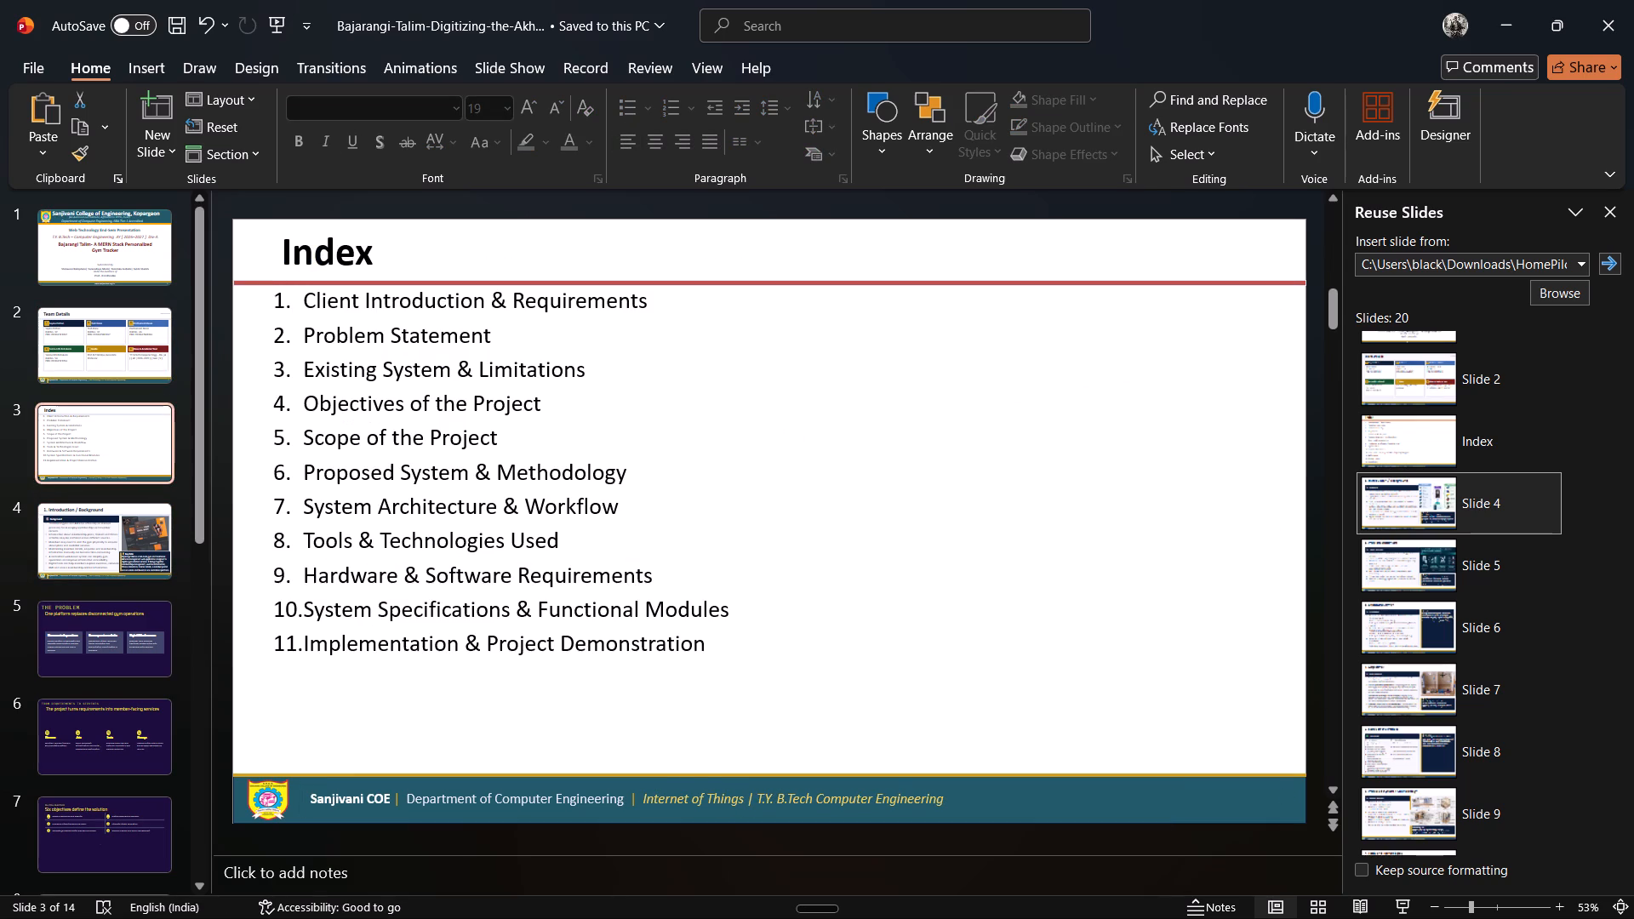
pyautogui.click(740, 802)
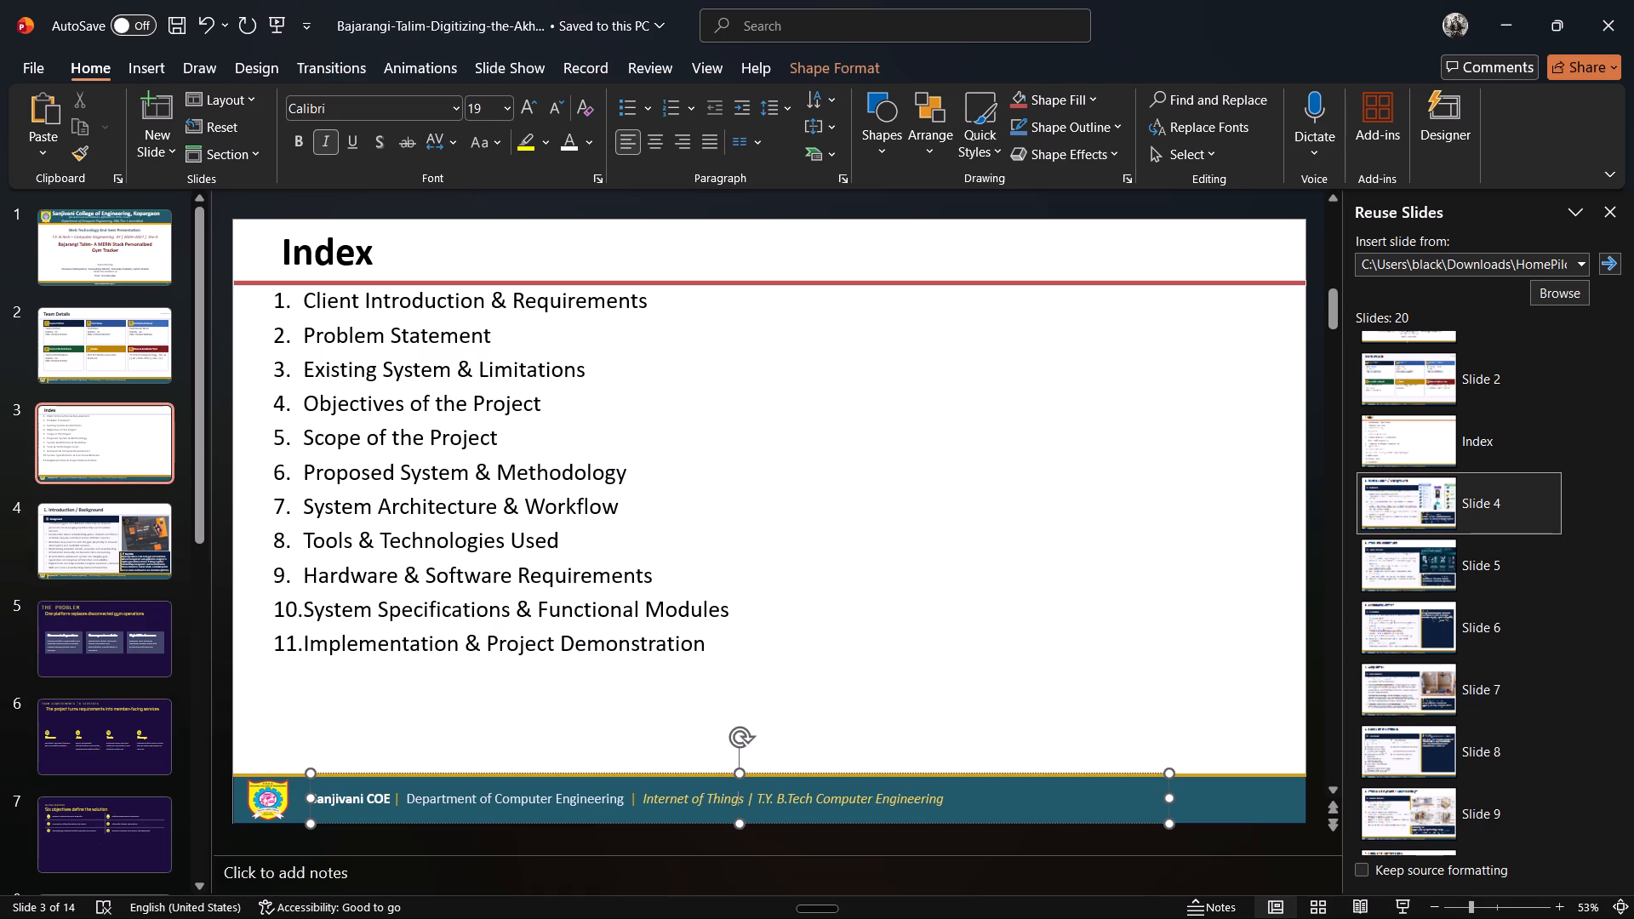
pyautogui.press('BackSpace')
pyautogui.press('BackSpace')
pyautogui.press('BackSpace')
pyautogui.press('BackSpace')
pyautogui.press('BackSpace')
pyautogui.press('Right')
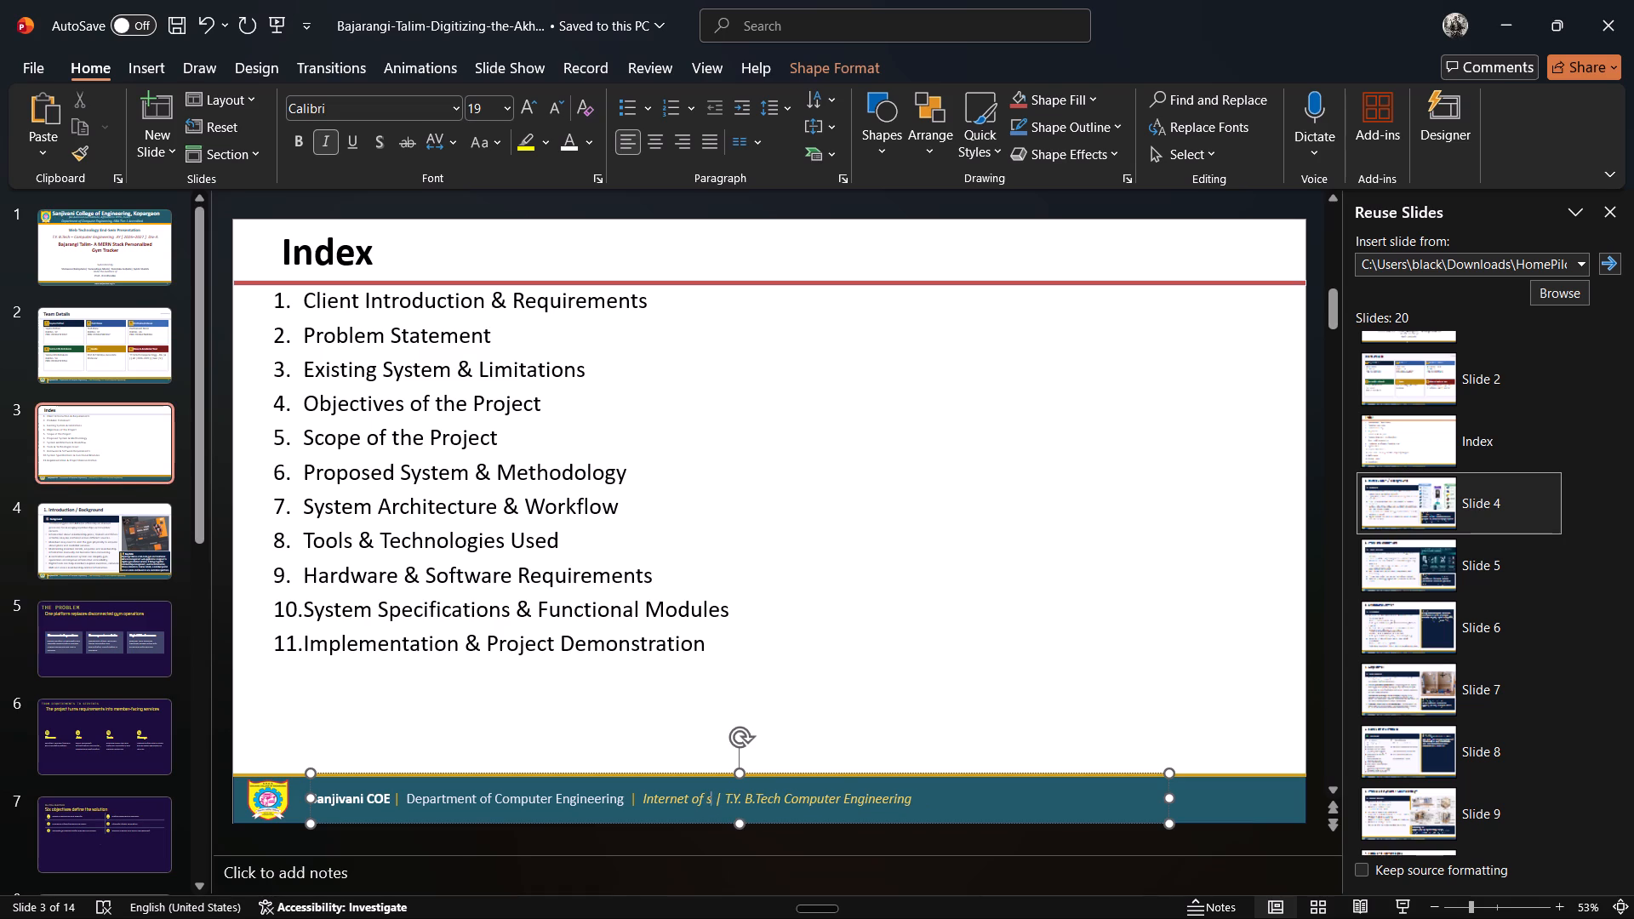
pyautogui.press('BackSpace')
pyautogui.press('BackSpace')
pyautogui.press('BackSpace')
pyautogui.press('BackSpace')
pyautogui.press('BackSpace')
pyautogui.press('BackSpace')
pyautogui.press('BackSpace')
pyautogui.press('BackSpace')
pyautogui.press('BackSpace')
pyautogui.press('BackSpace')
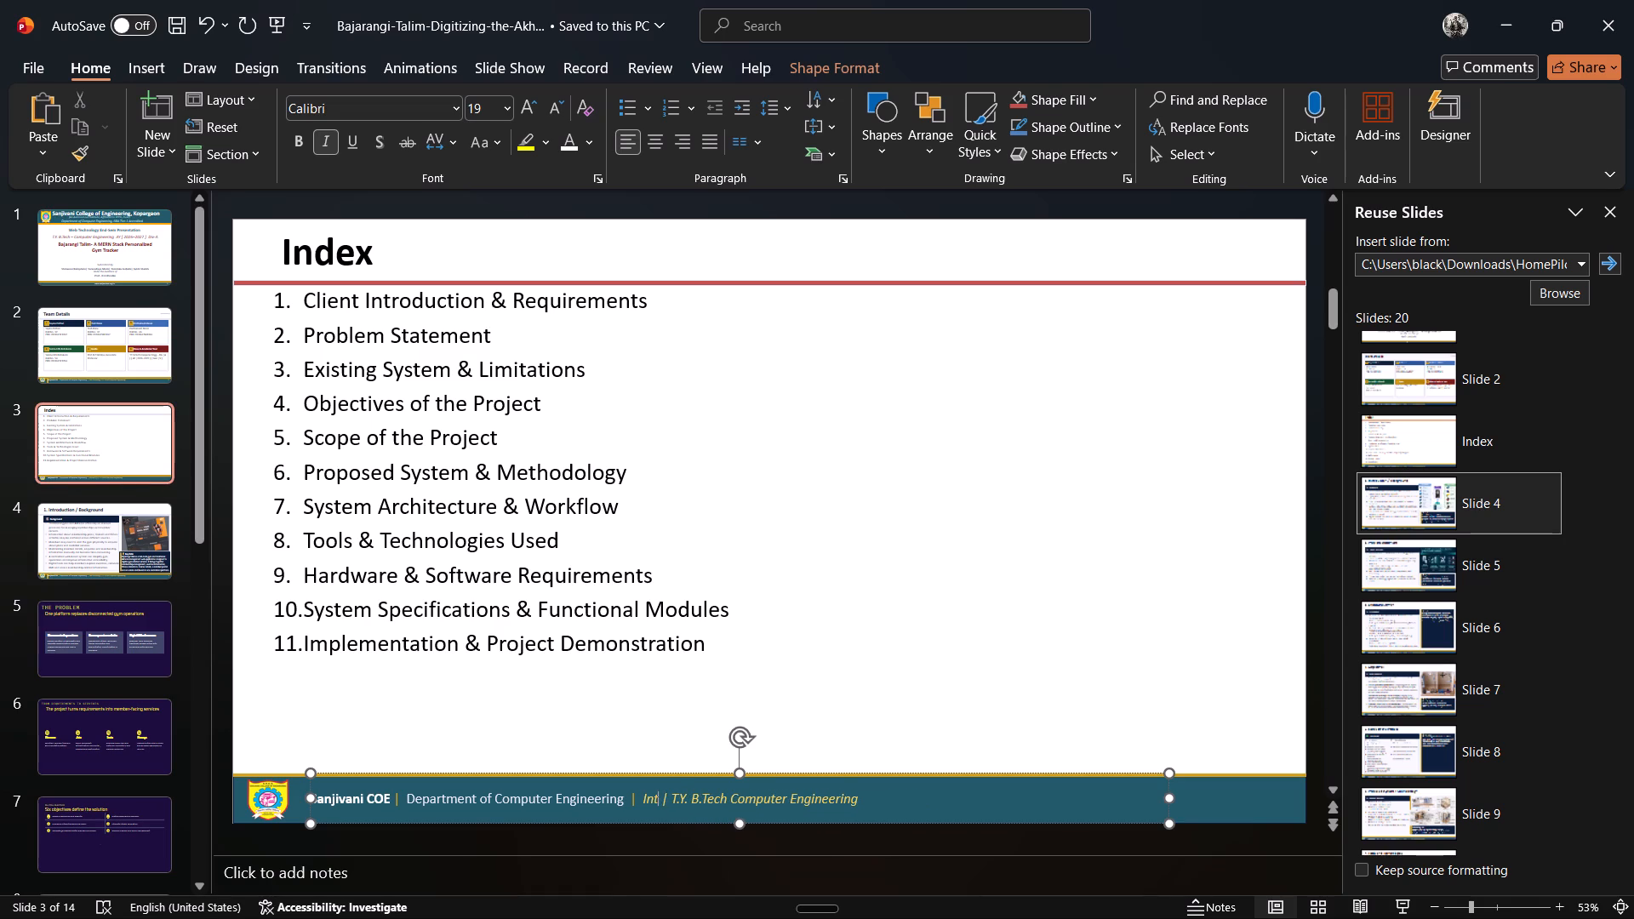
pyautogui.press('BackSpace')
pyautogui.press('BackSpace')
pyautogui.press('BackSpace')
pyautogui.write('Web Technology')
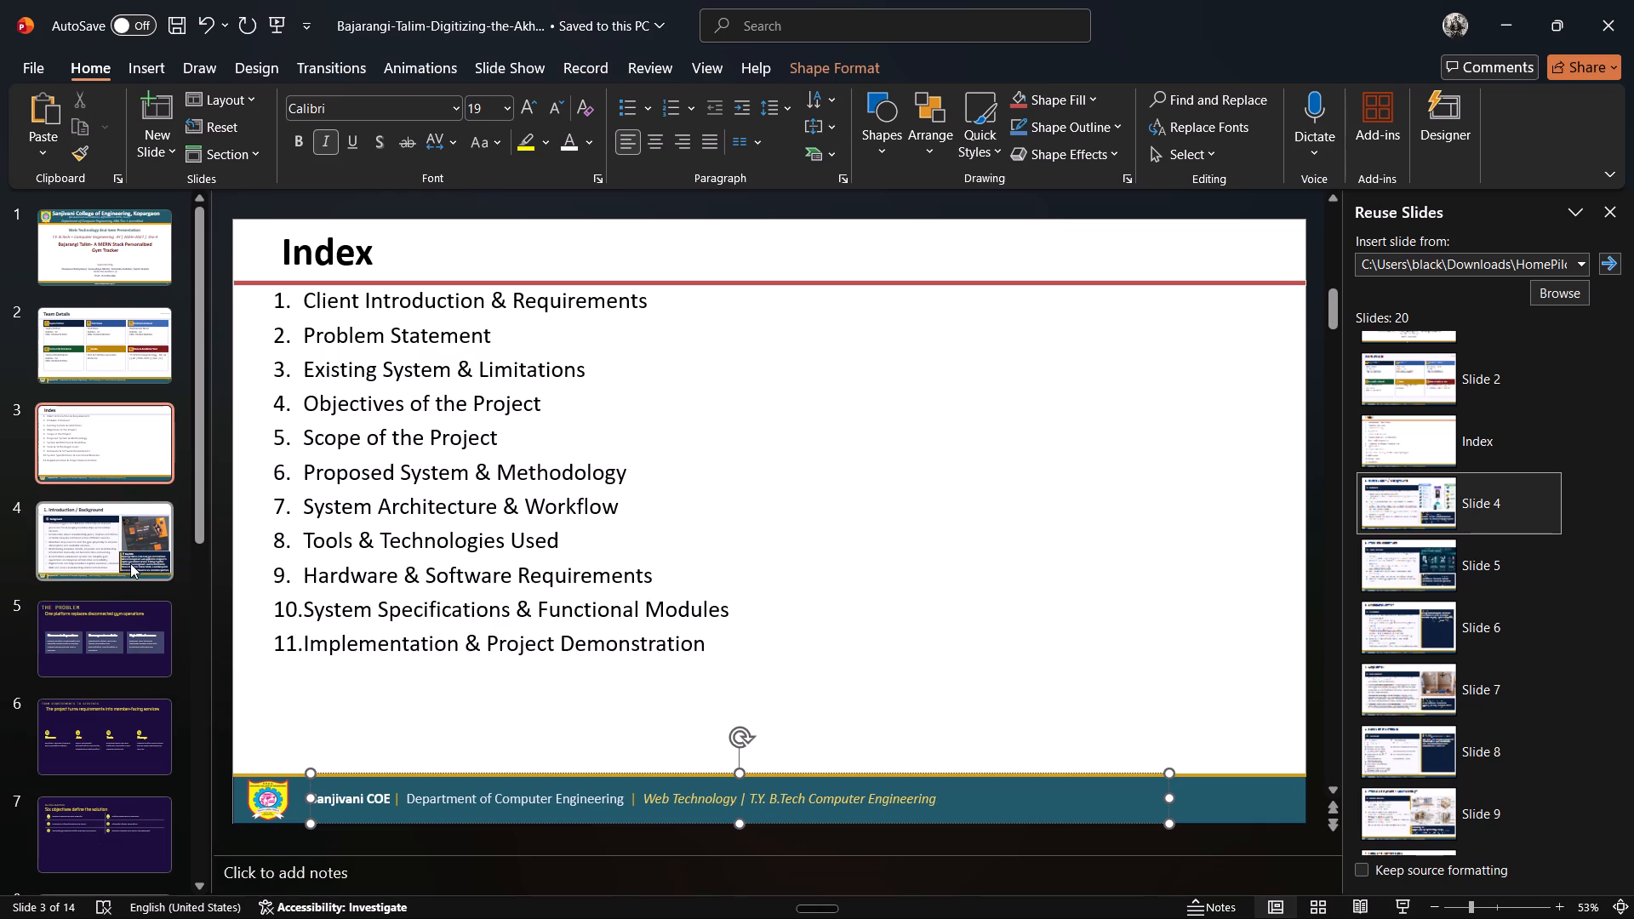
# Insert the reused HomePilot Slide 5, "2. Problem Statement", after the deck's "The Problem" slide.
pyautogui.click(130, 563)
pyautogui.click(89, 636)
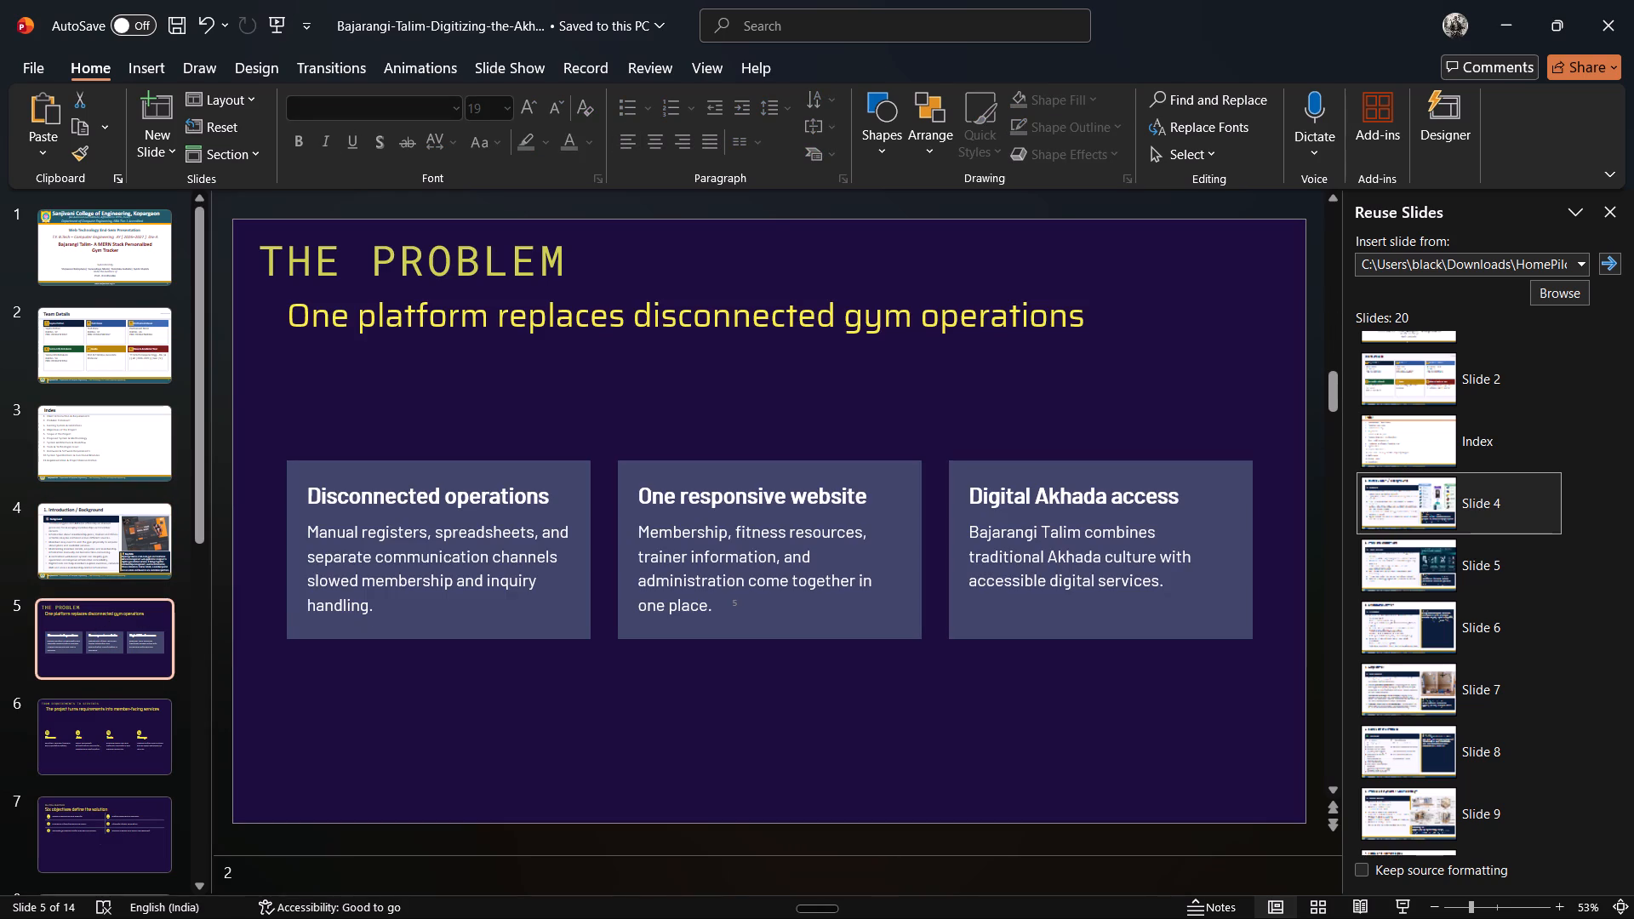
pyautogui.click(1374, 565)
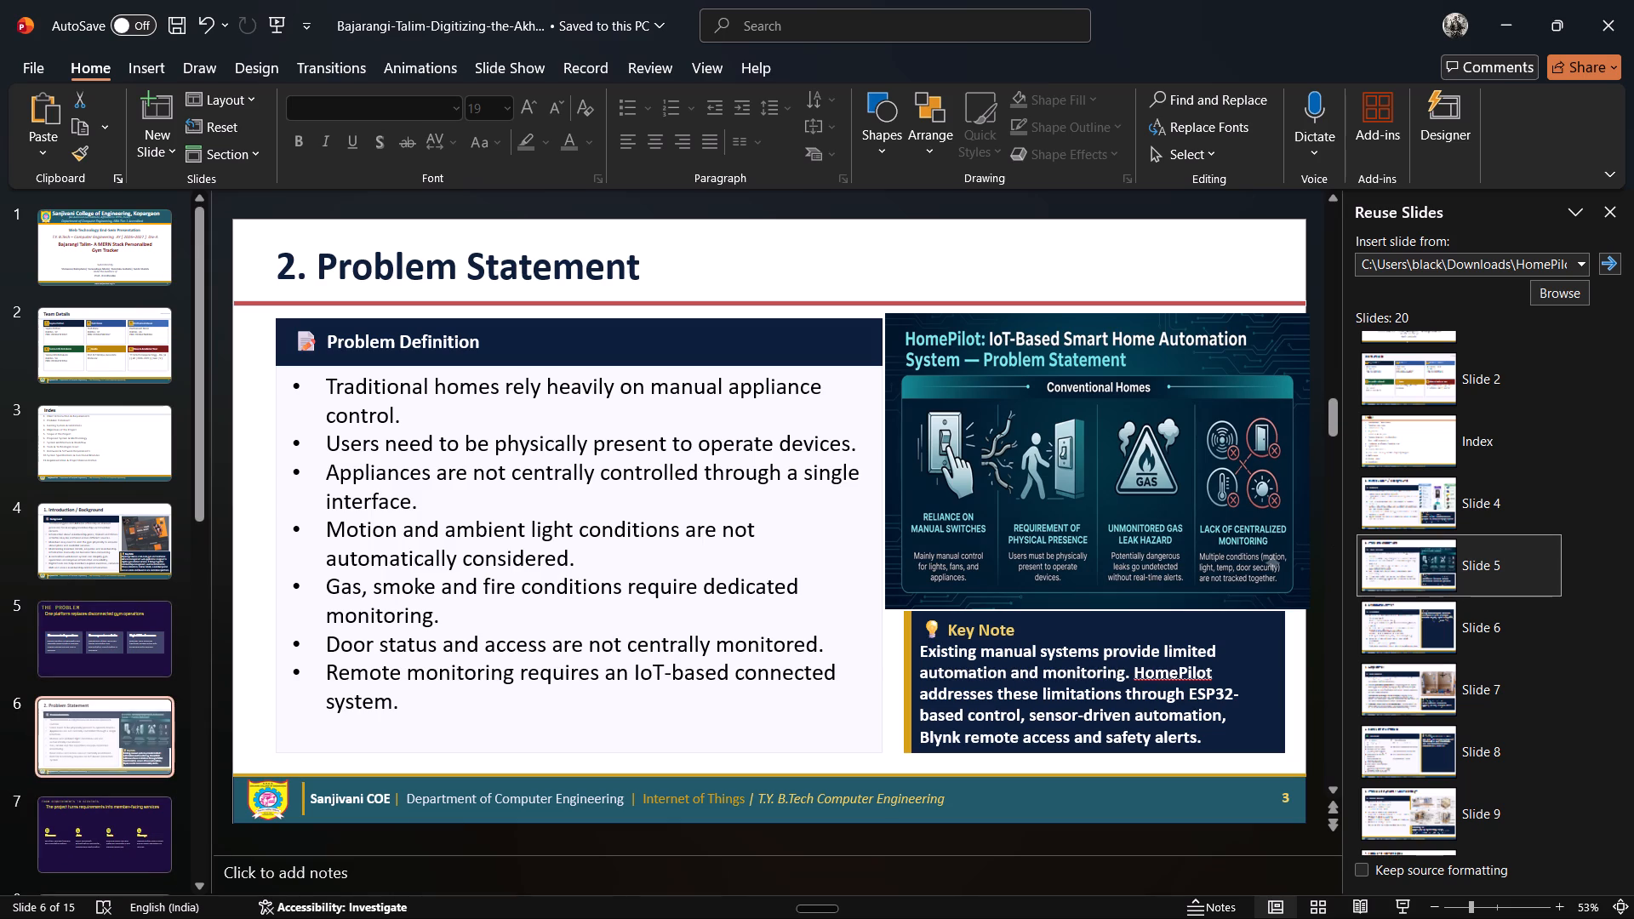
# Move the inserted Problem Statement slide ahead of the purple "The Problem" slide, making it slide 5.
pyautogui.moveTo(134, 742); pyautogui.dragTo(149, 638)
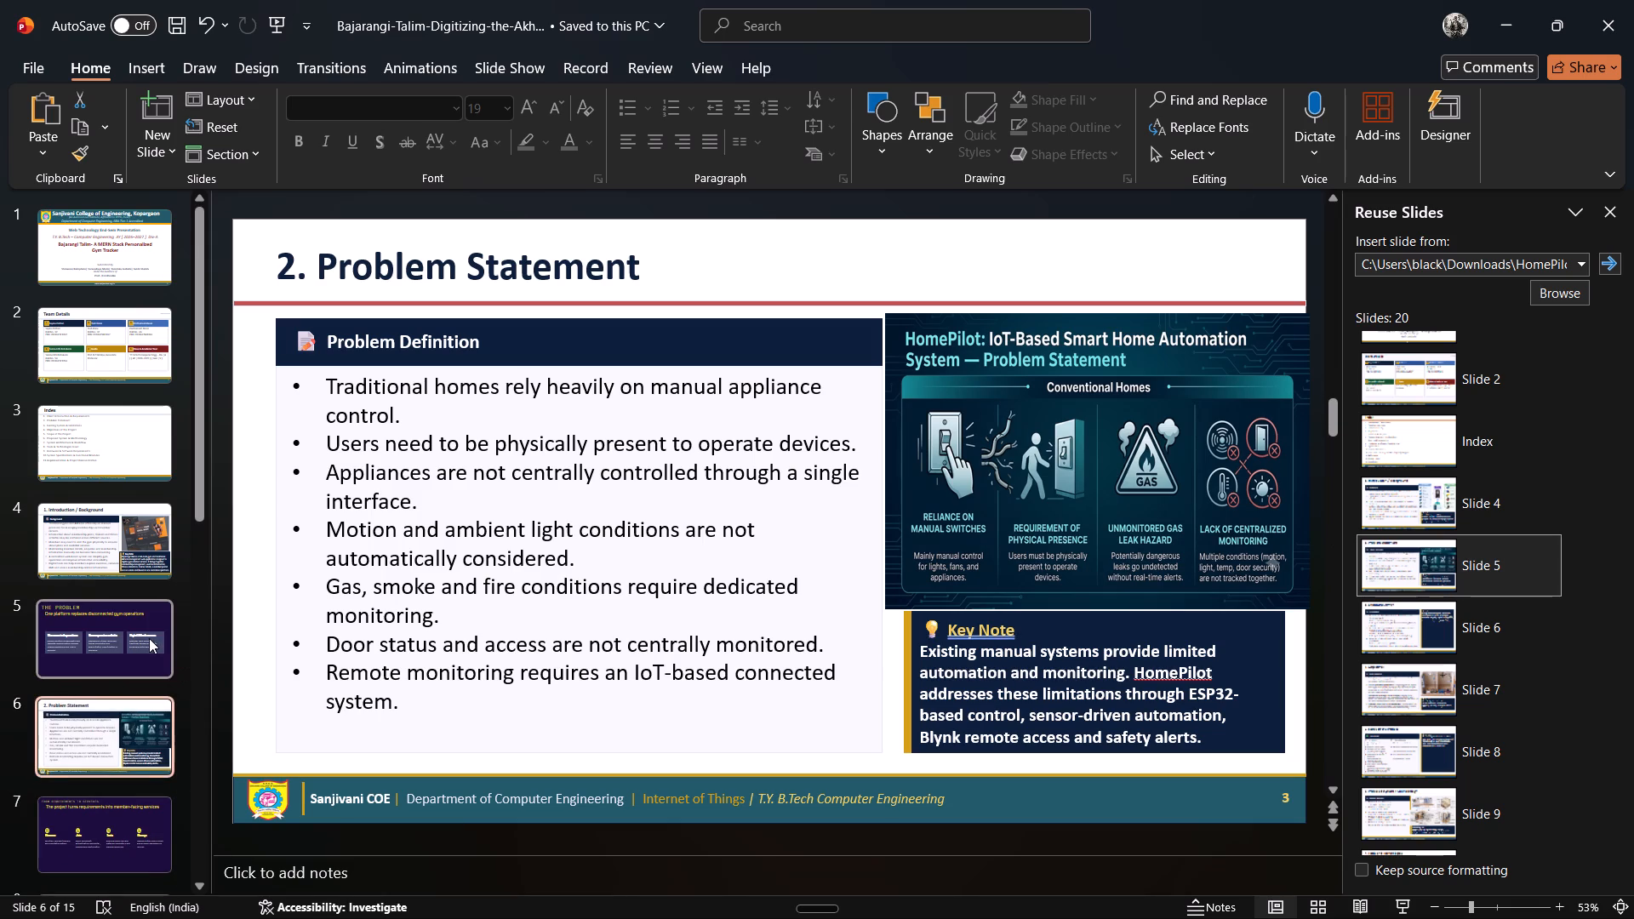
pyautogui.moveTo(107, 735); pyautogui.dragTo(100, 626)
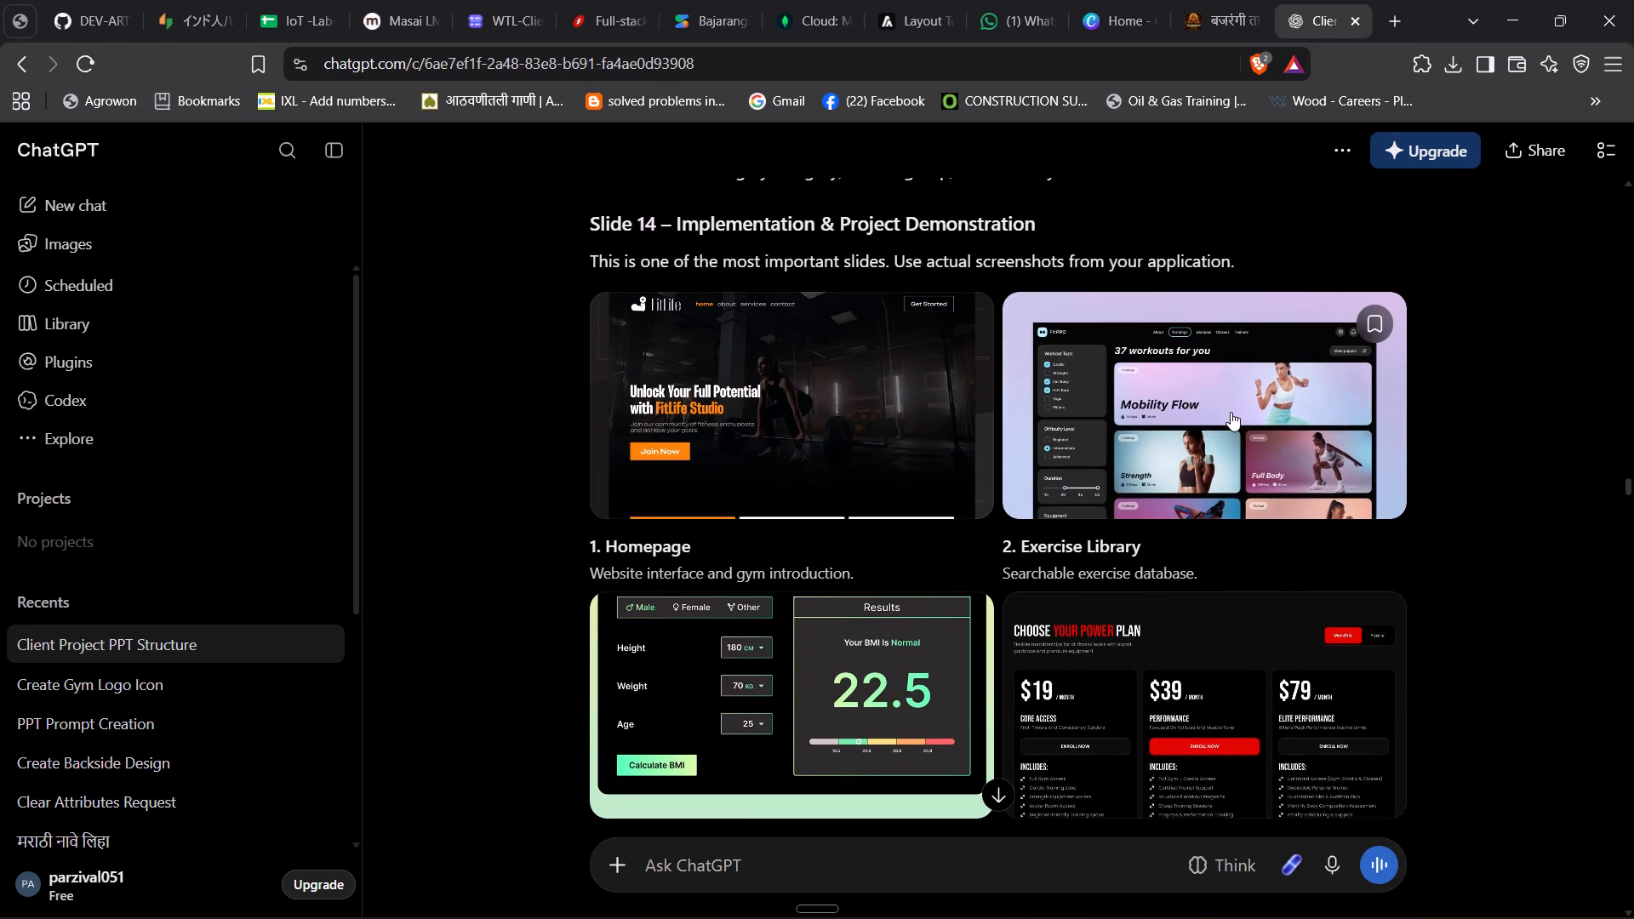
pyautogui.rightClick(1231, 412)
pyautogui.click(1163, 382)
pyautogui.click(1027, 379)
pyautogui.rightClick(1027, 379)
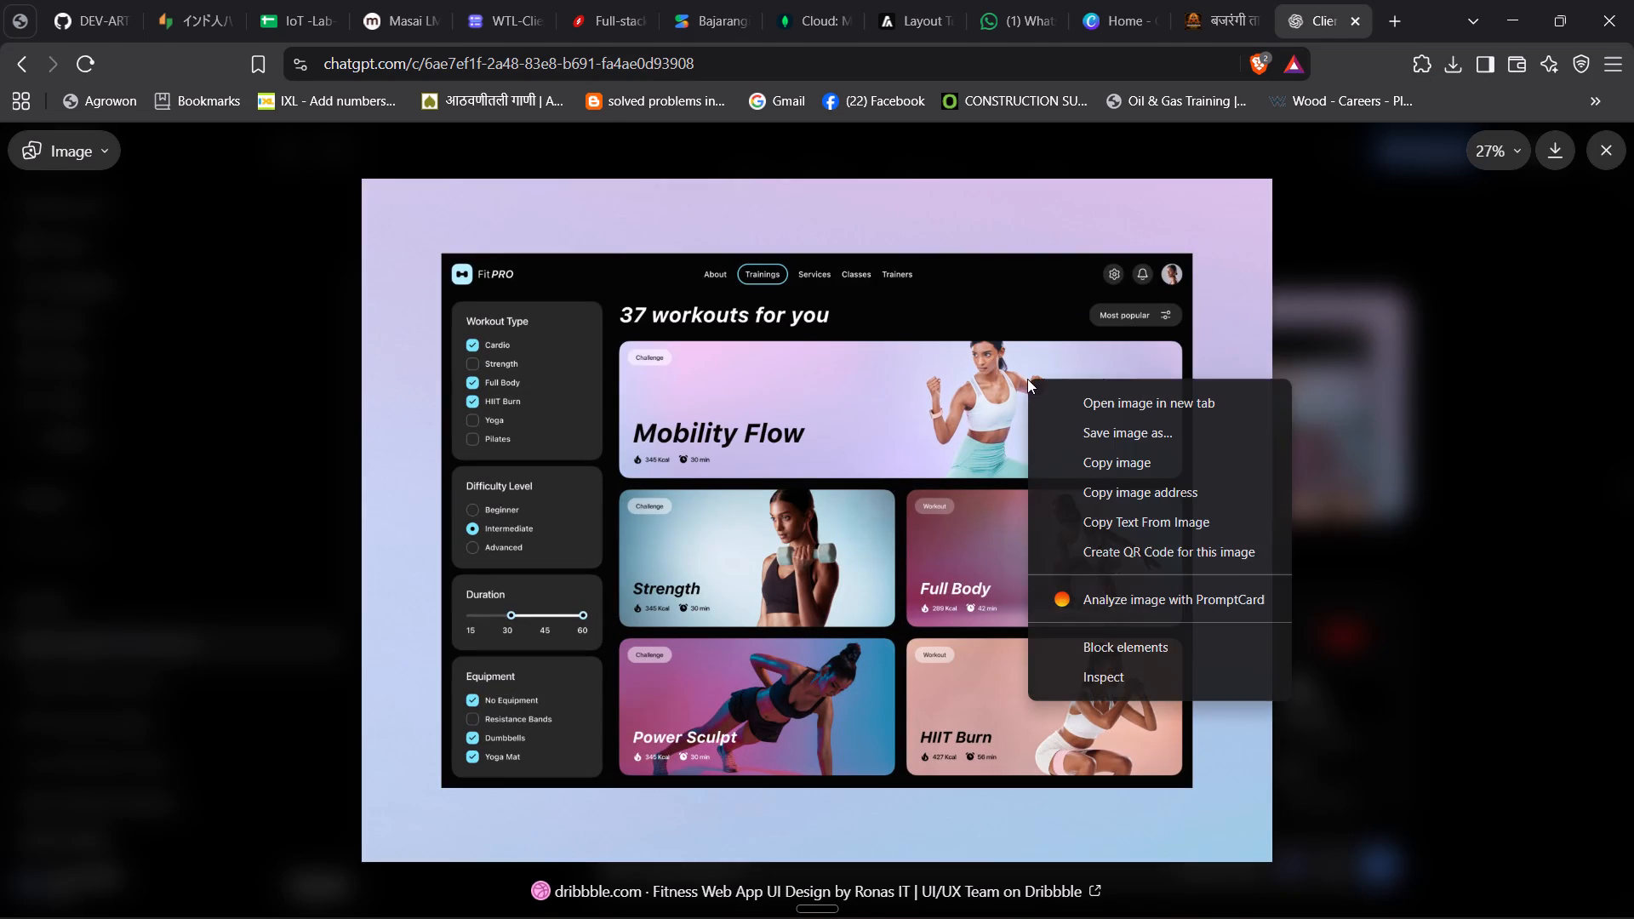
pyautogui.click(1066, 471)
# Paste the image into the Problem Statement slide in PowerPoint, then shrink, move and stretch it to cover the empty illustration placeholder.
pyautogui.hotkey('alt', 'Tab')
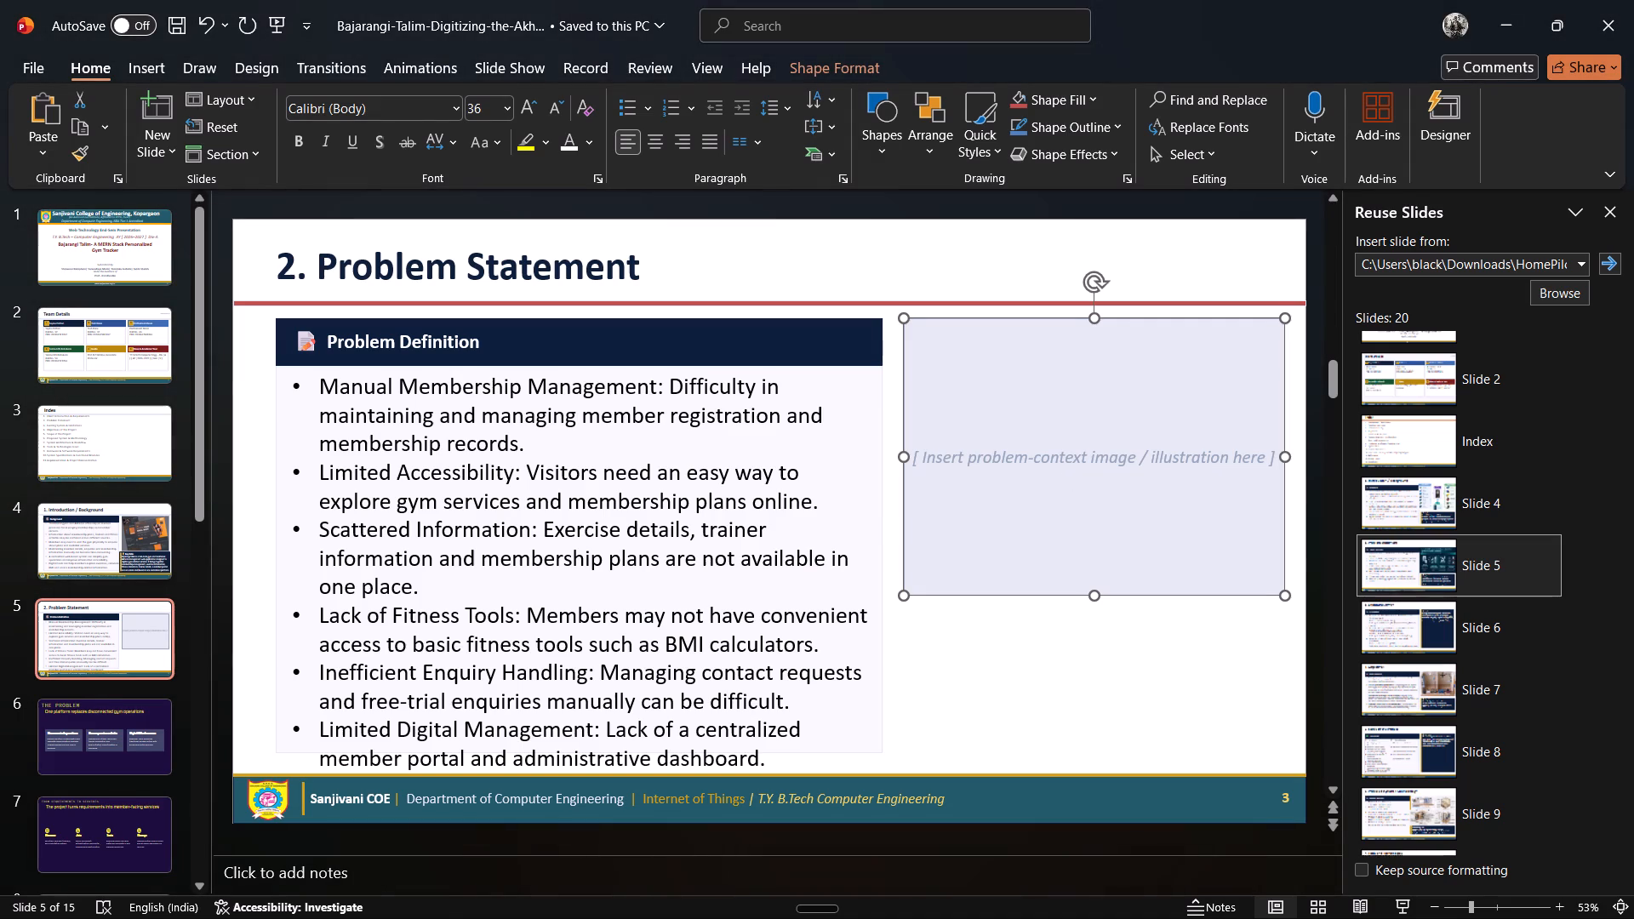
pyautogui.click(1054, 445)
pyautogui.hotkey('ctrl', 'v')
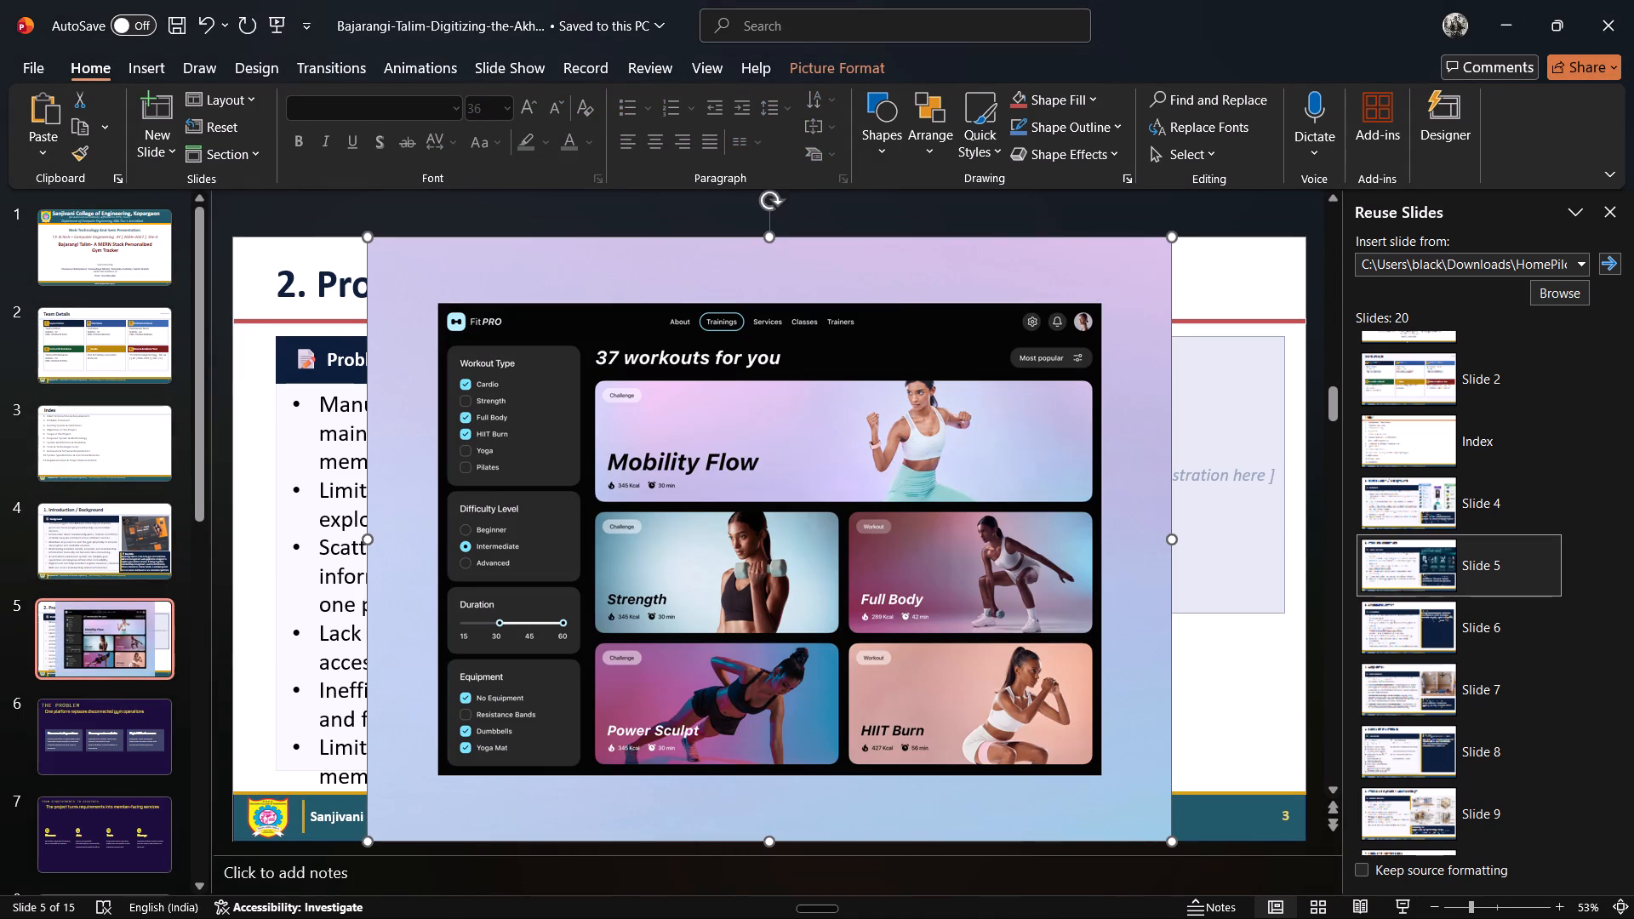
pyautogui.moveTo(1170, 238); pyautogui.dragTo(837, 526)
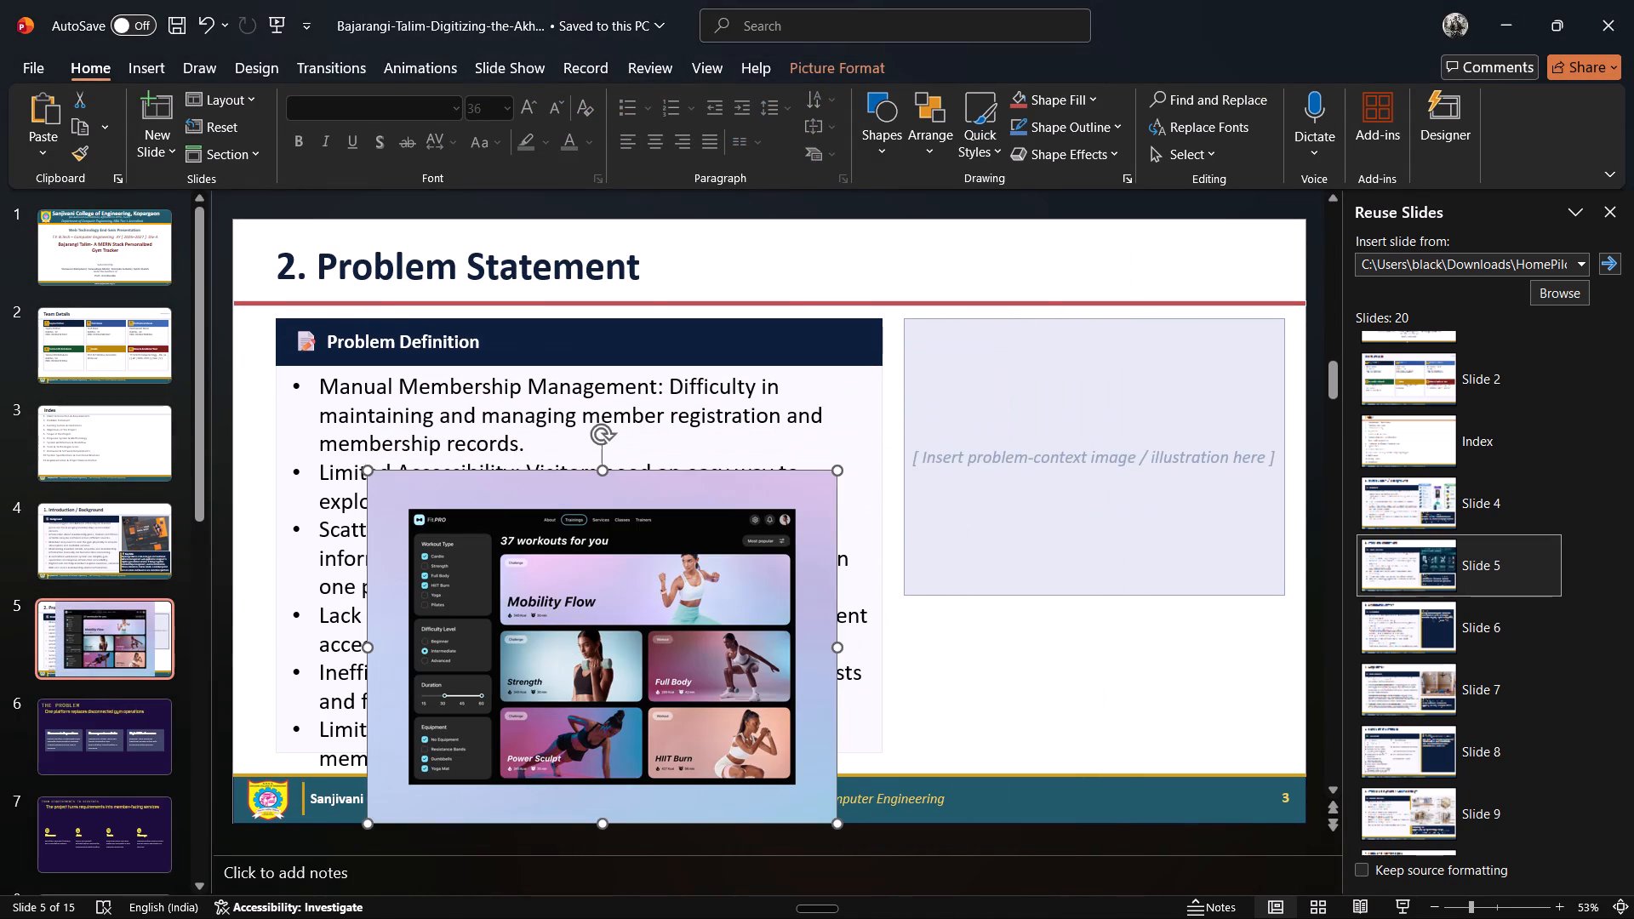
pyautogui.moveTo(609, 669); pyautogui.dragTo(1071, 520)
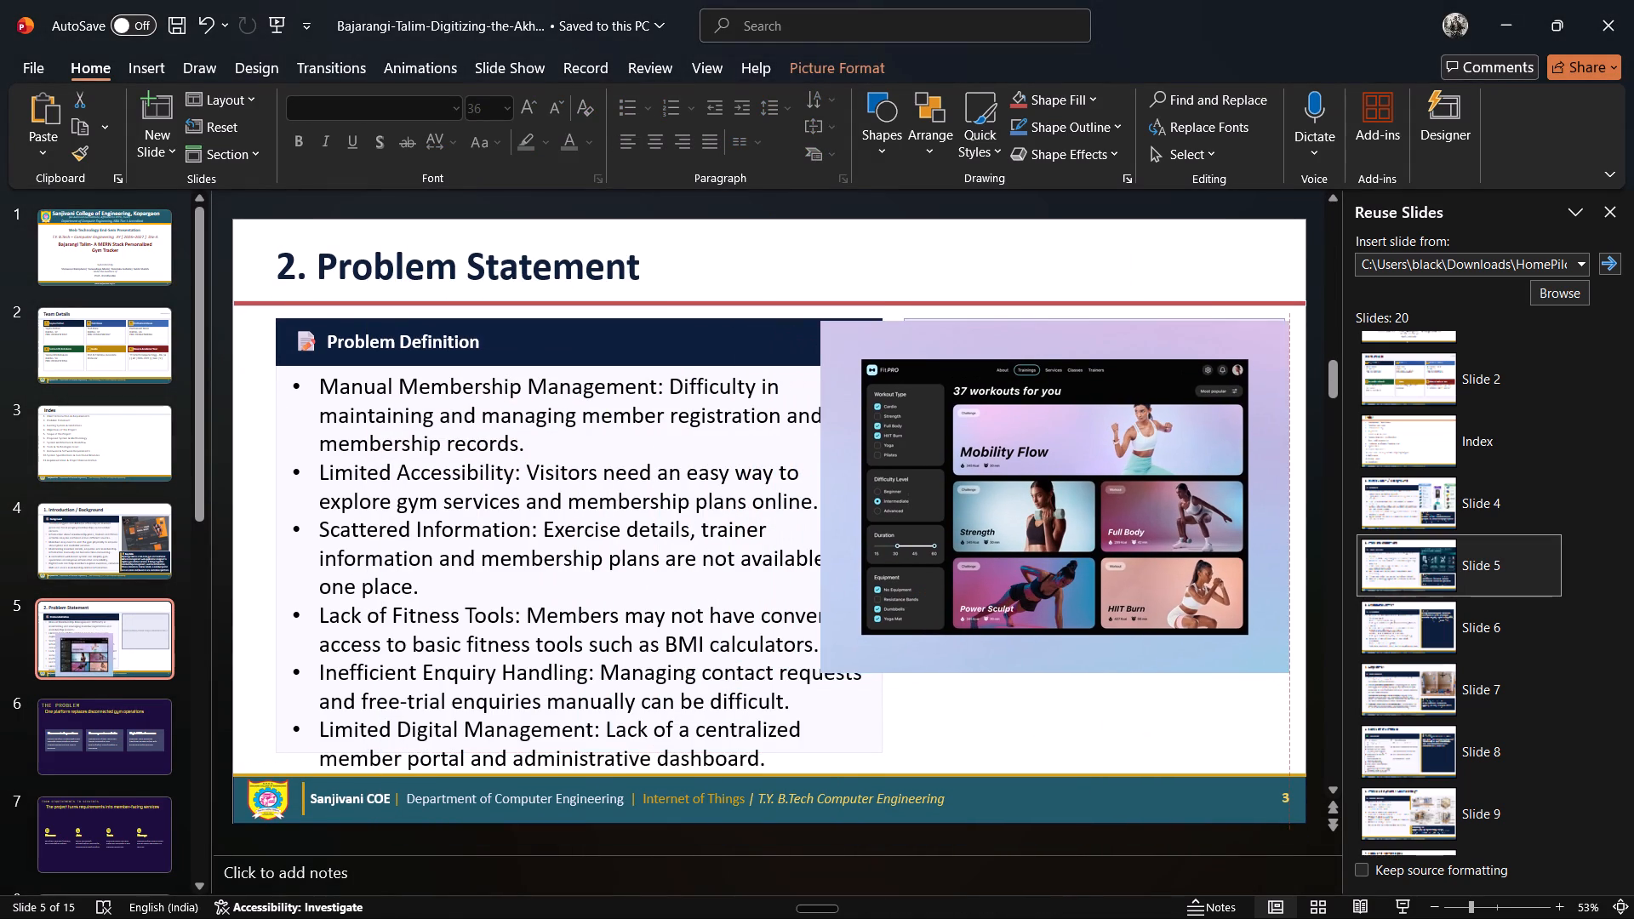
pyautogui.moveTo(1071, 520); pyautogui.dragTo(1066, 522)
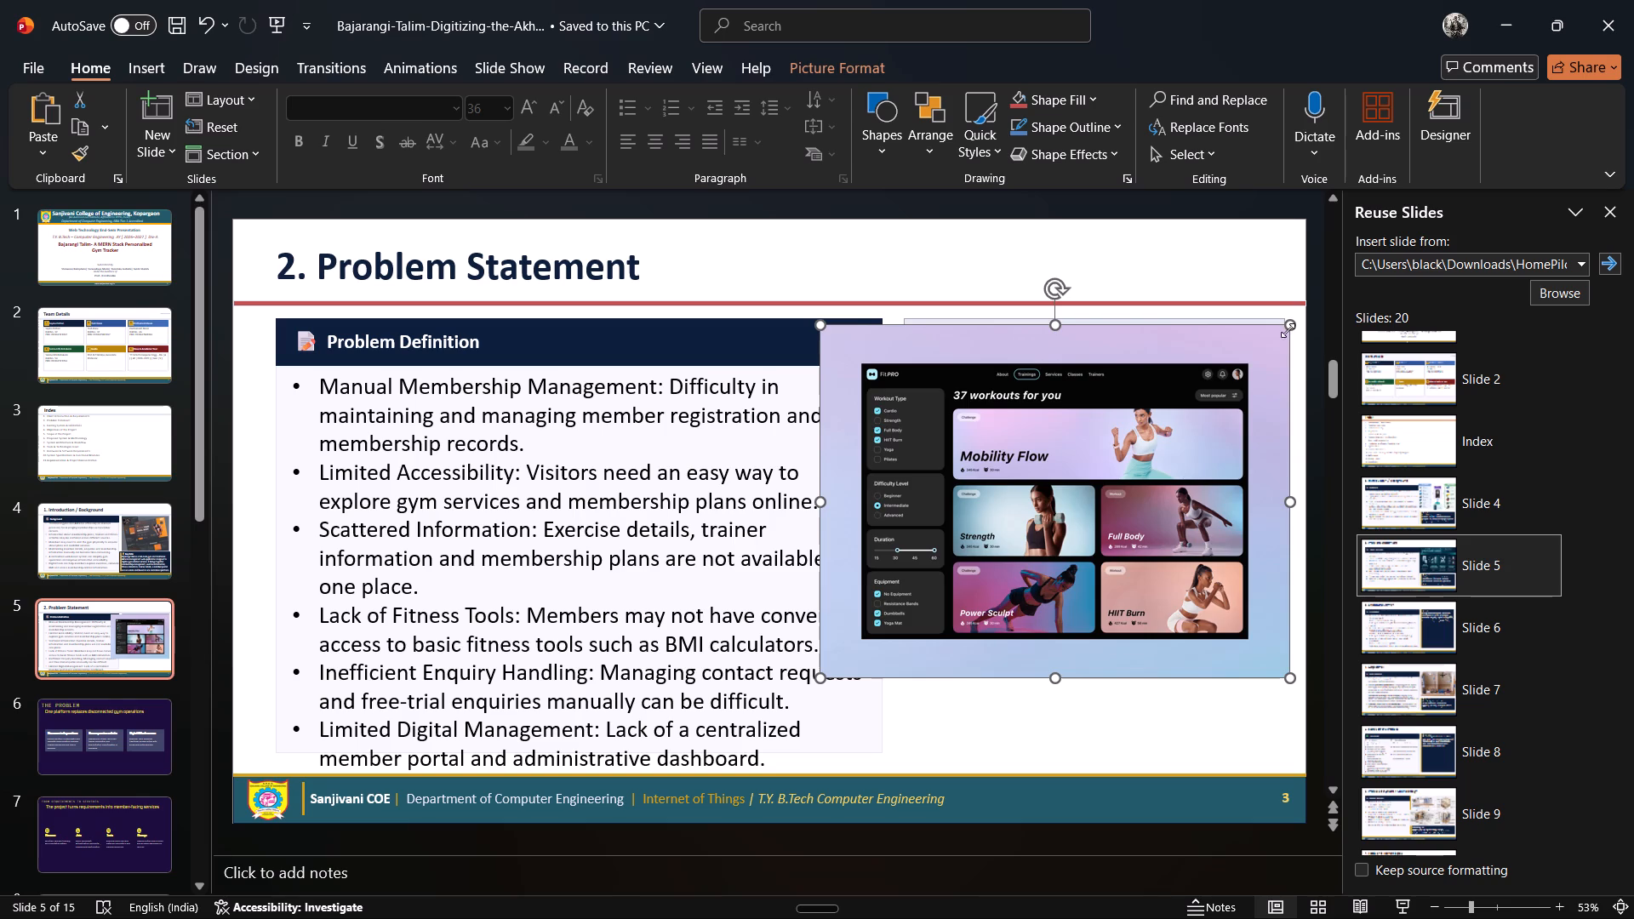
pyautogui.moveTo(1288, 330); pyautogui.dragTo(1168, 455)
pyautogui.moveTo(1029, 524); pyautogui.dragTo(1114, 429)
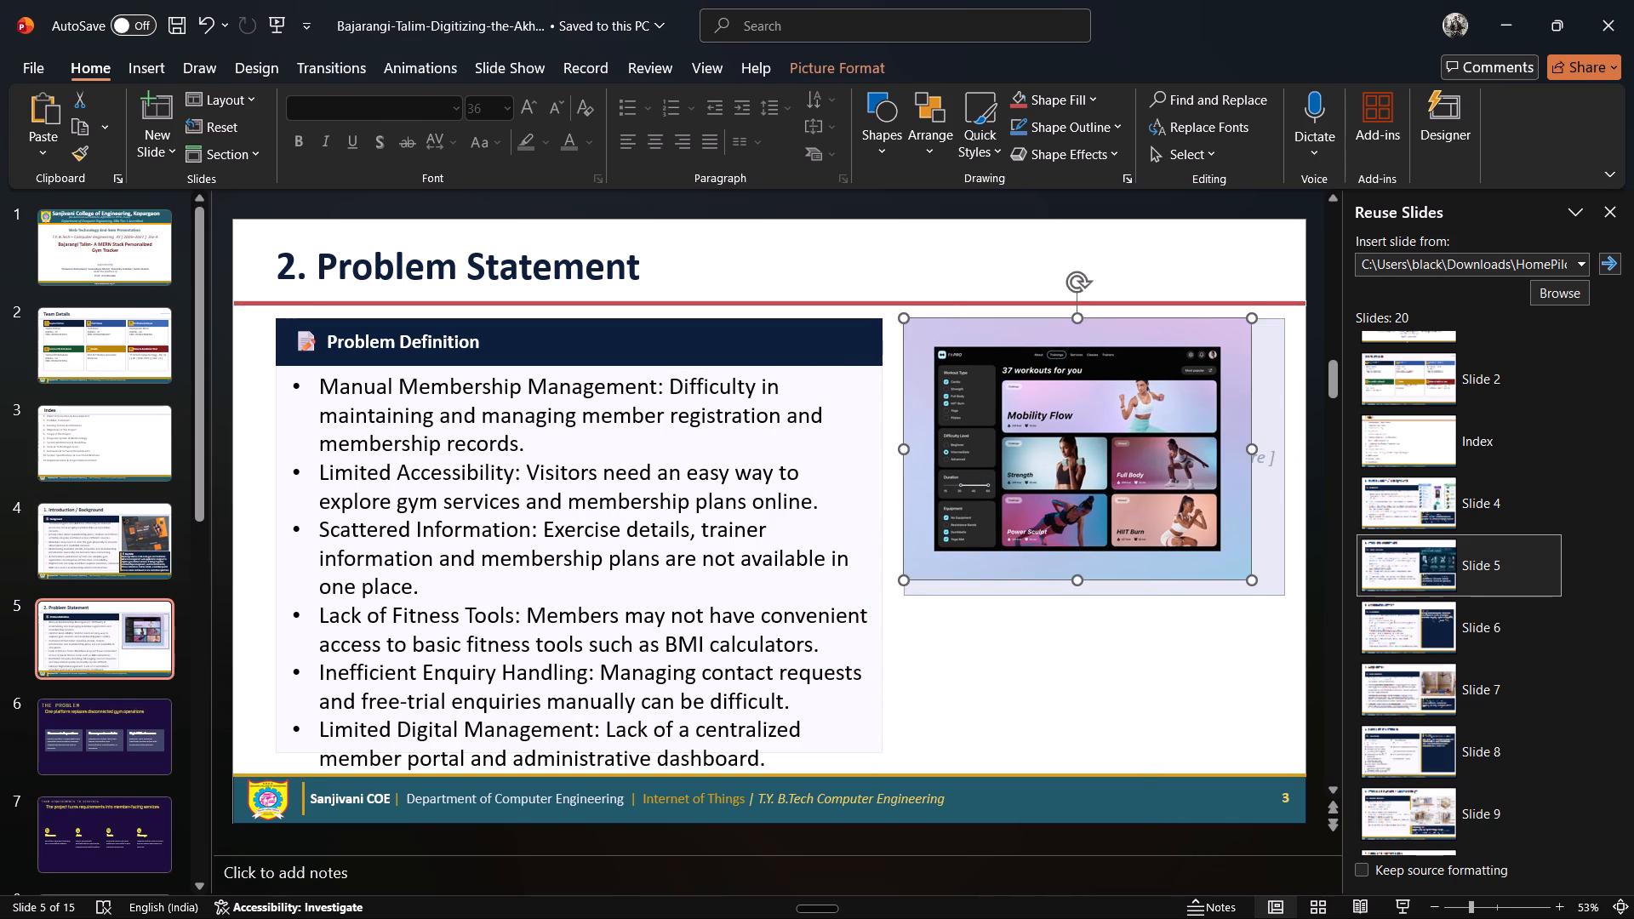
pyautogui.moveTo(1251, 579); pyautogui.dragTo(1265, 588)
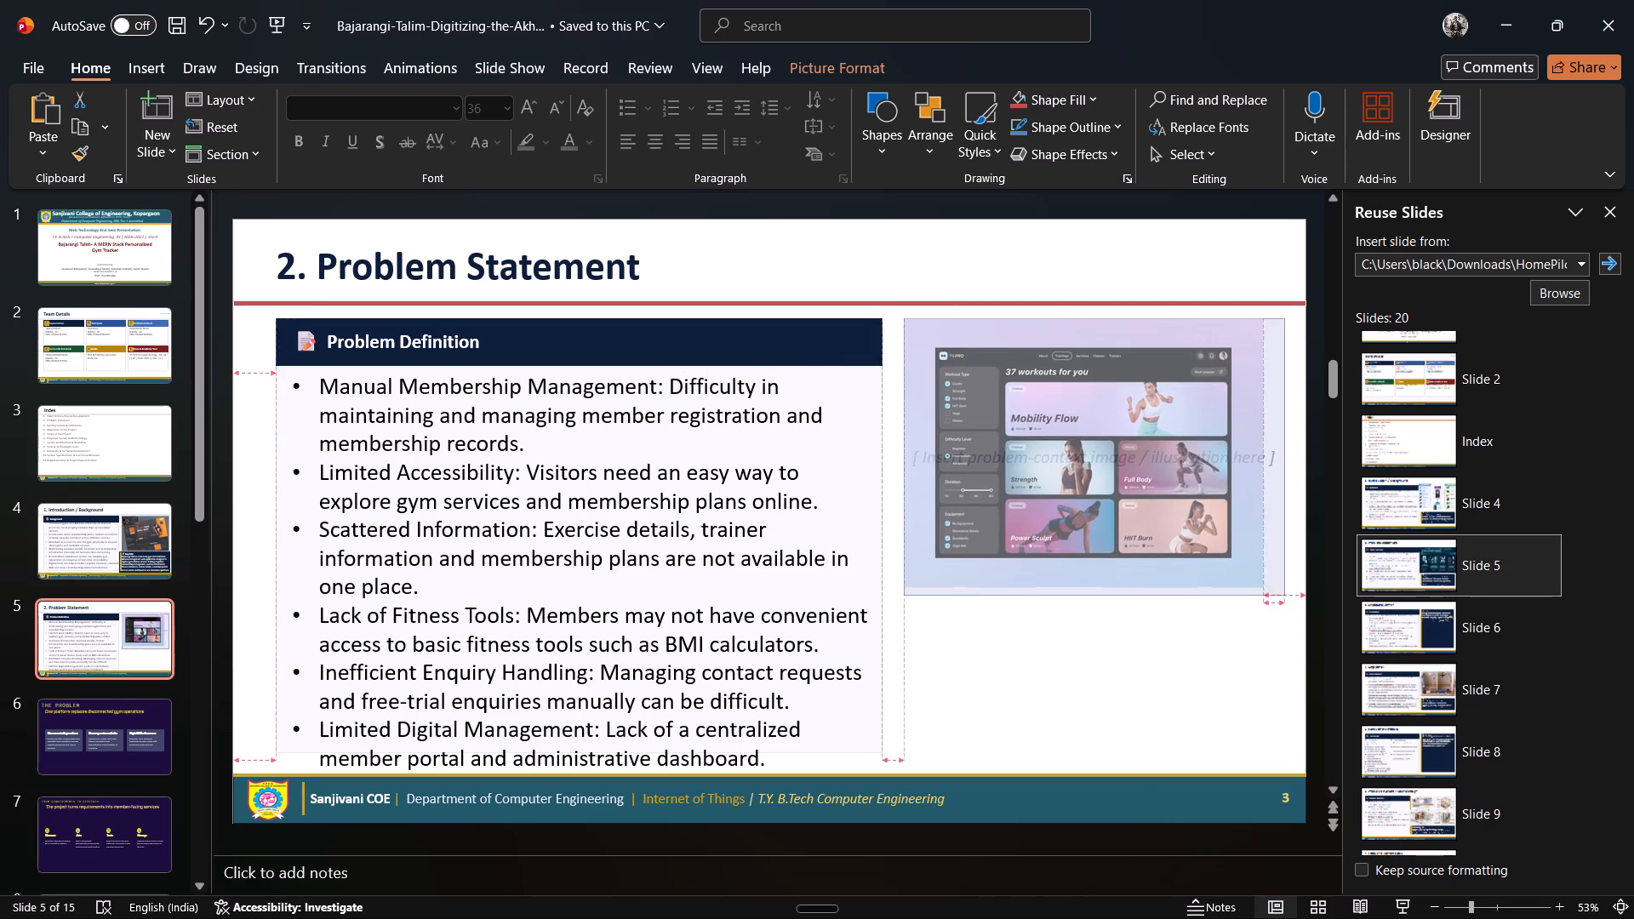
pyautogui.moveTo(1265, 588); pyautogui.dragTo(1273, 590)
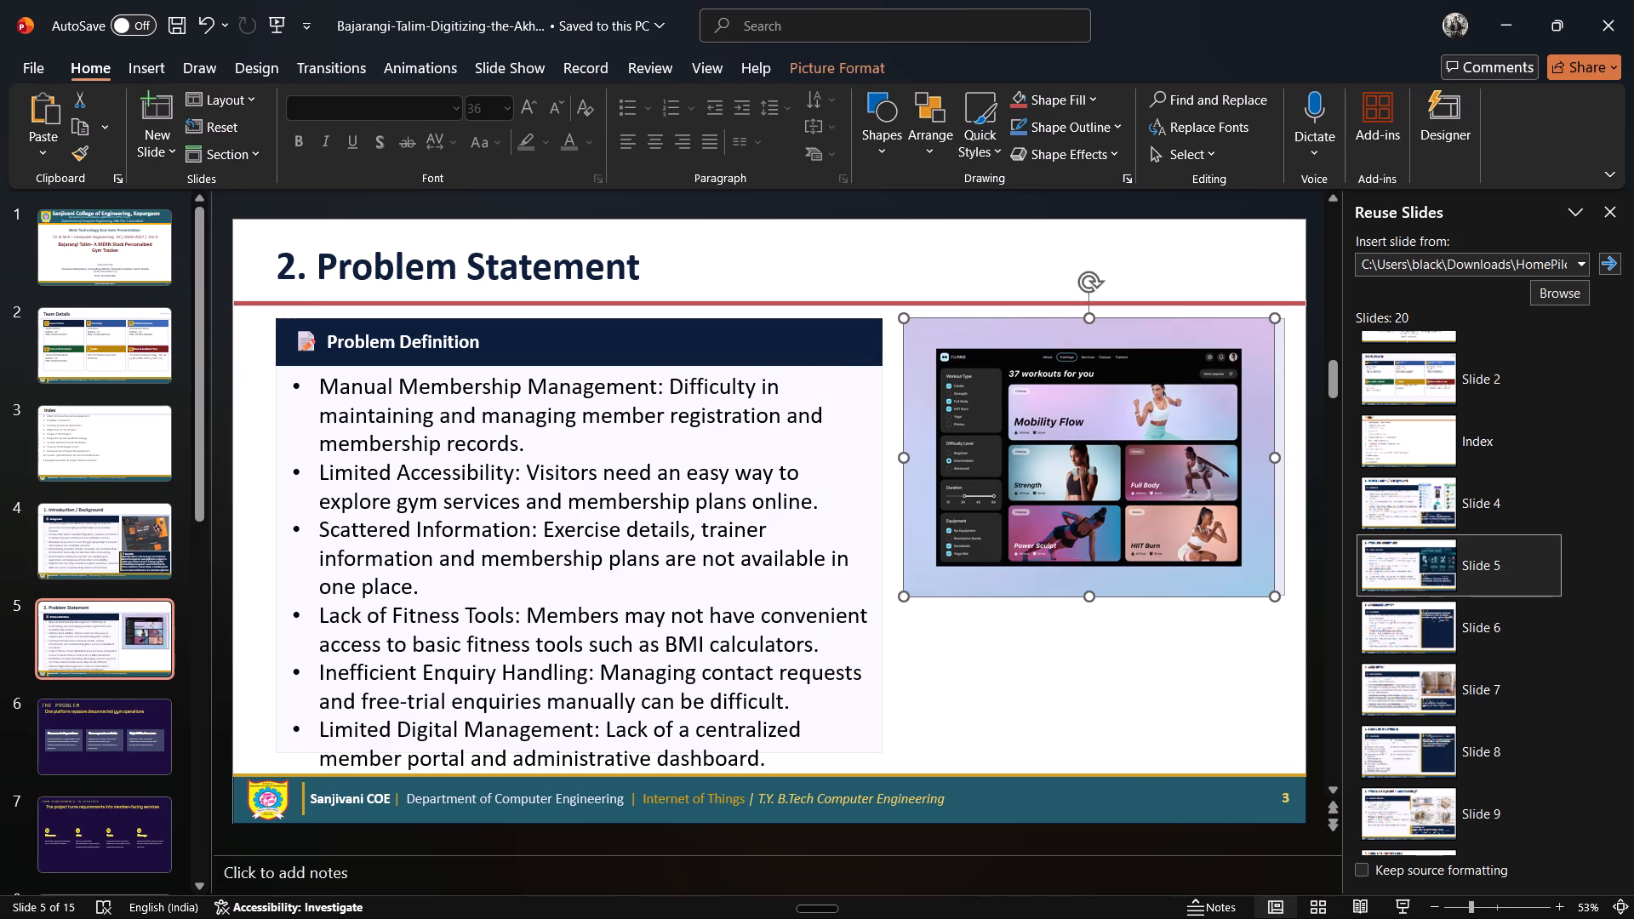
pyautogui.moveTo(1277, 460); pyautogui.dragTo(1288, 459)
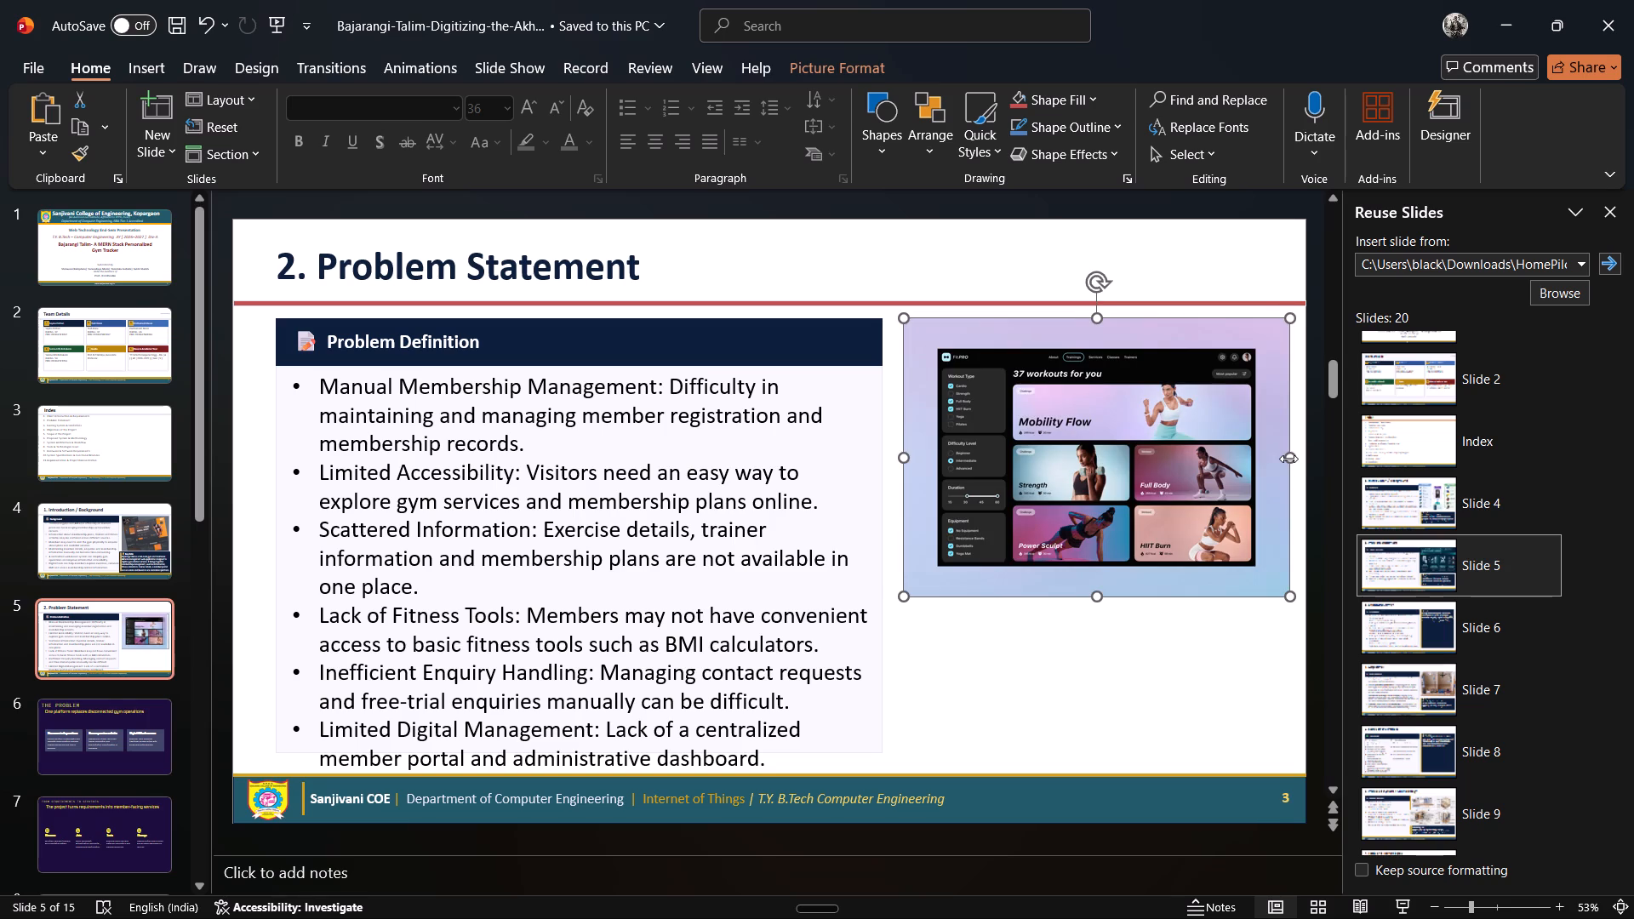
pyautogui.click(1080, 715)
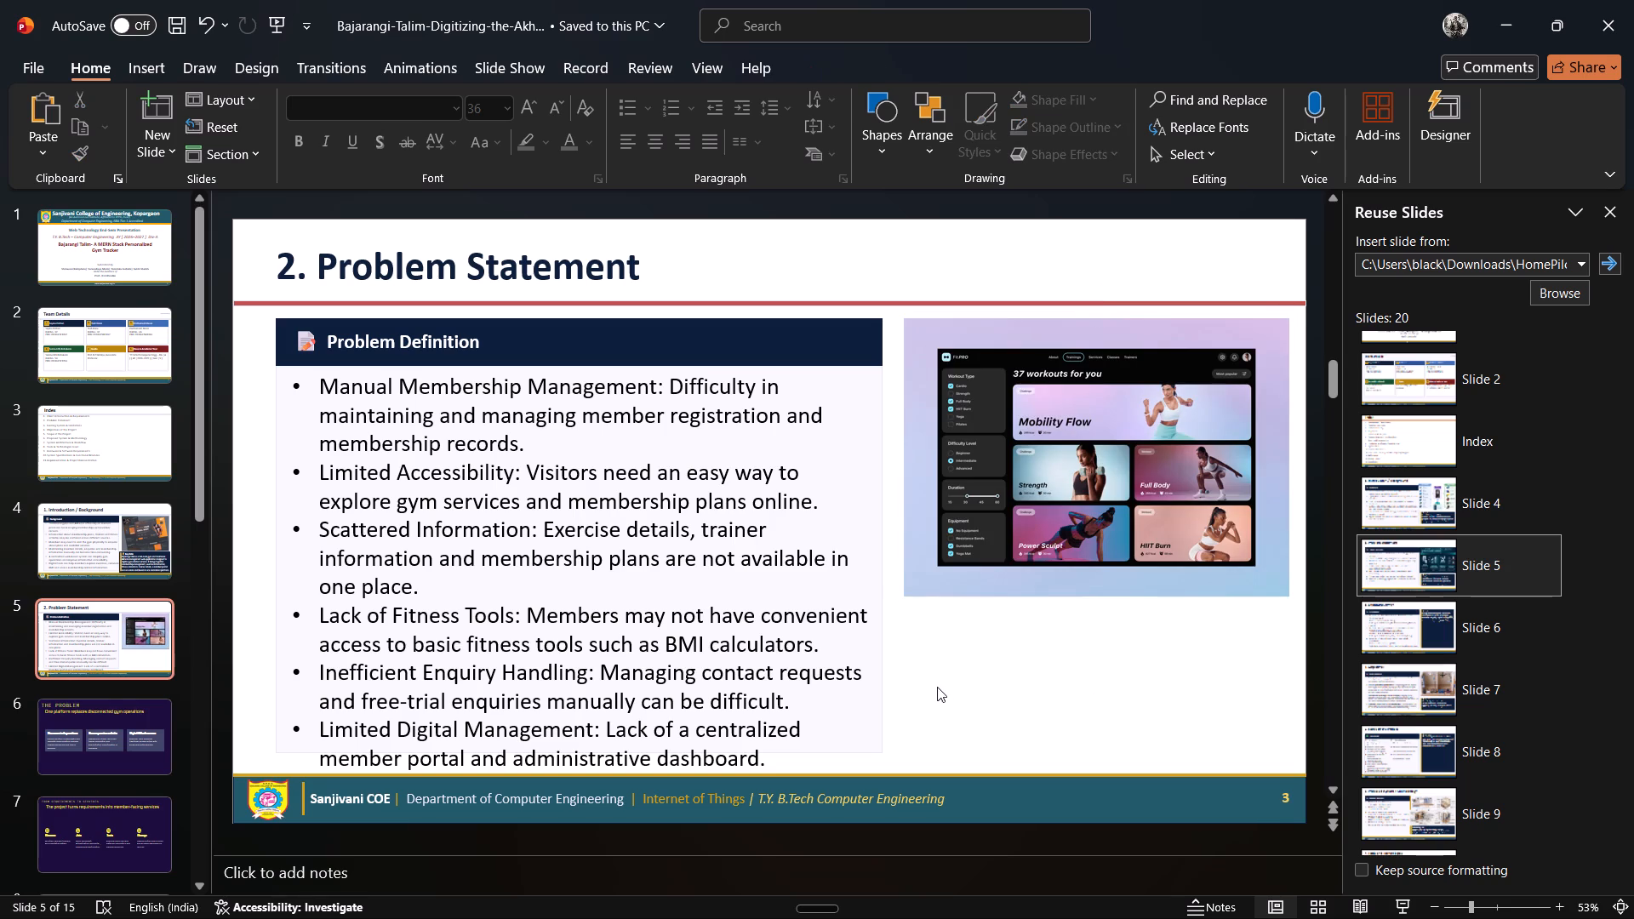
# Replace "Internet of Things" with "Web Technology" in the Problem Statement slide's footer.
pyautogui.click(744, 798)
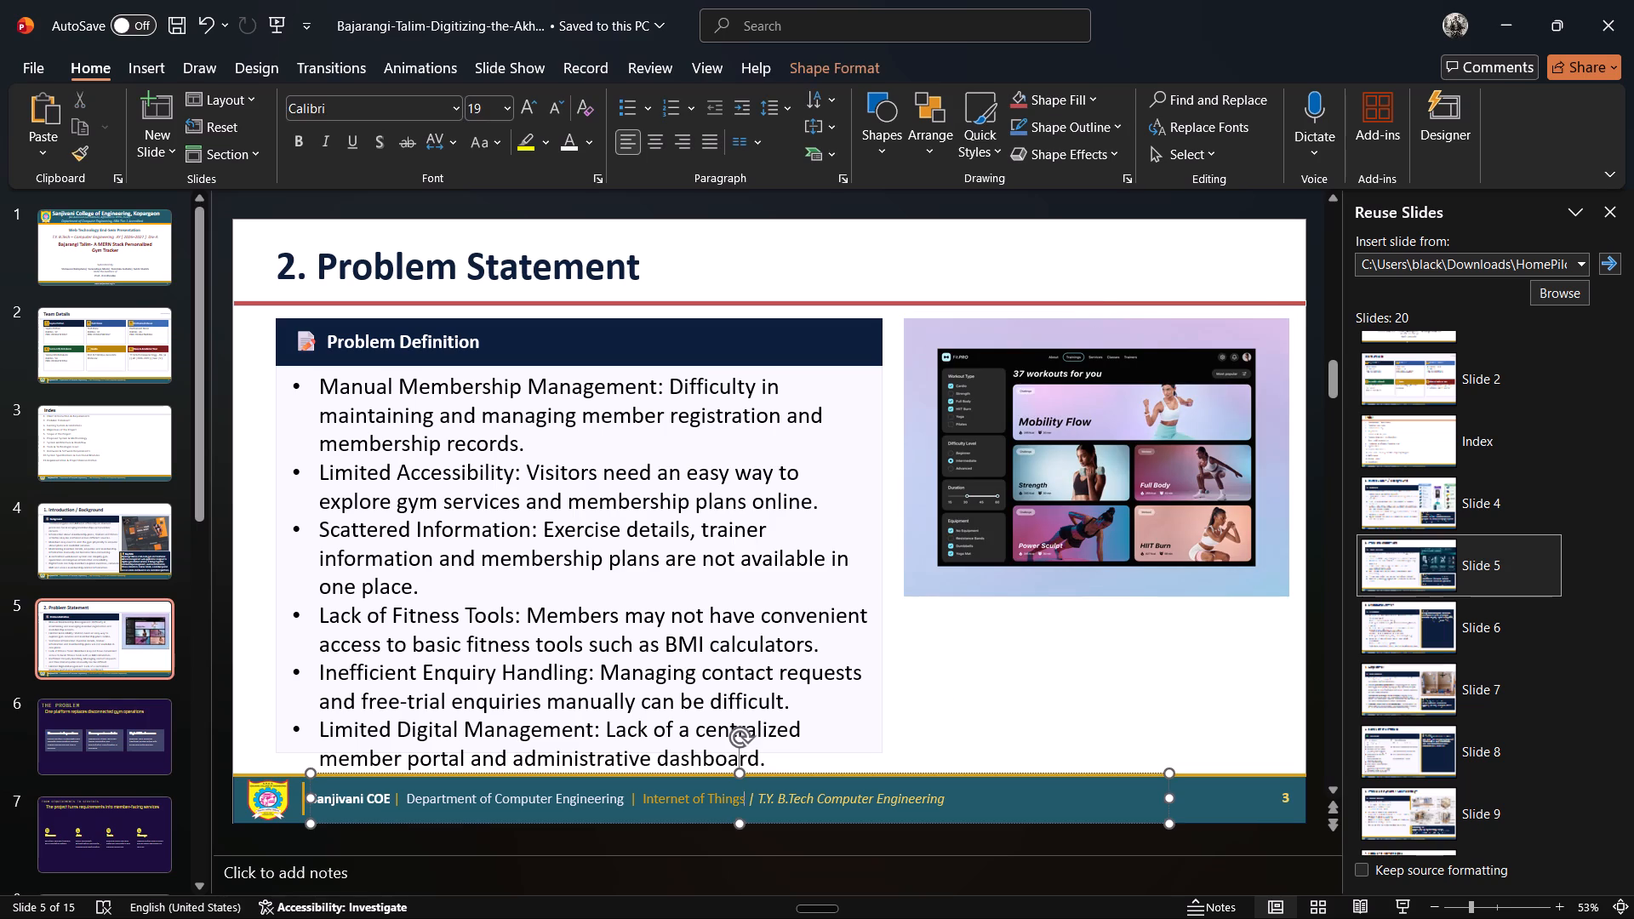
pyautogui.press('BackSpace')
pyautogui.press('BackSpace')
pyautogui.press('BackSpace')
pyautogui.press('BackSpace')
pyautogui.press('BackSpace')
pyautogui.press('BackSpace')
pyautogui.press('BackSpace')
pyautogui.press('BackSpace')
pyautogui.press('BackSpace')
pyautogui.press('BackSpace')
pyautogui.press('BackSpace')
pyautogui.press('BackSpace')
pyautogui.press('BackSpace')
pyautogui.press('BackSpace')
pyautogui.press('BackSpace')
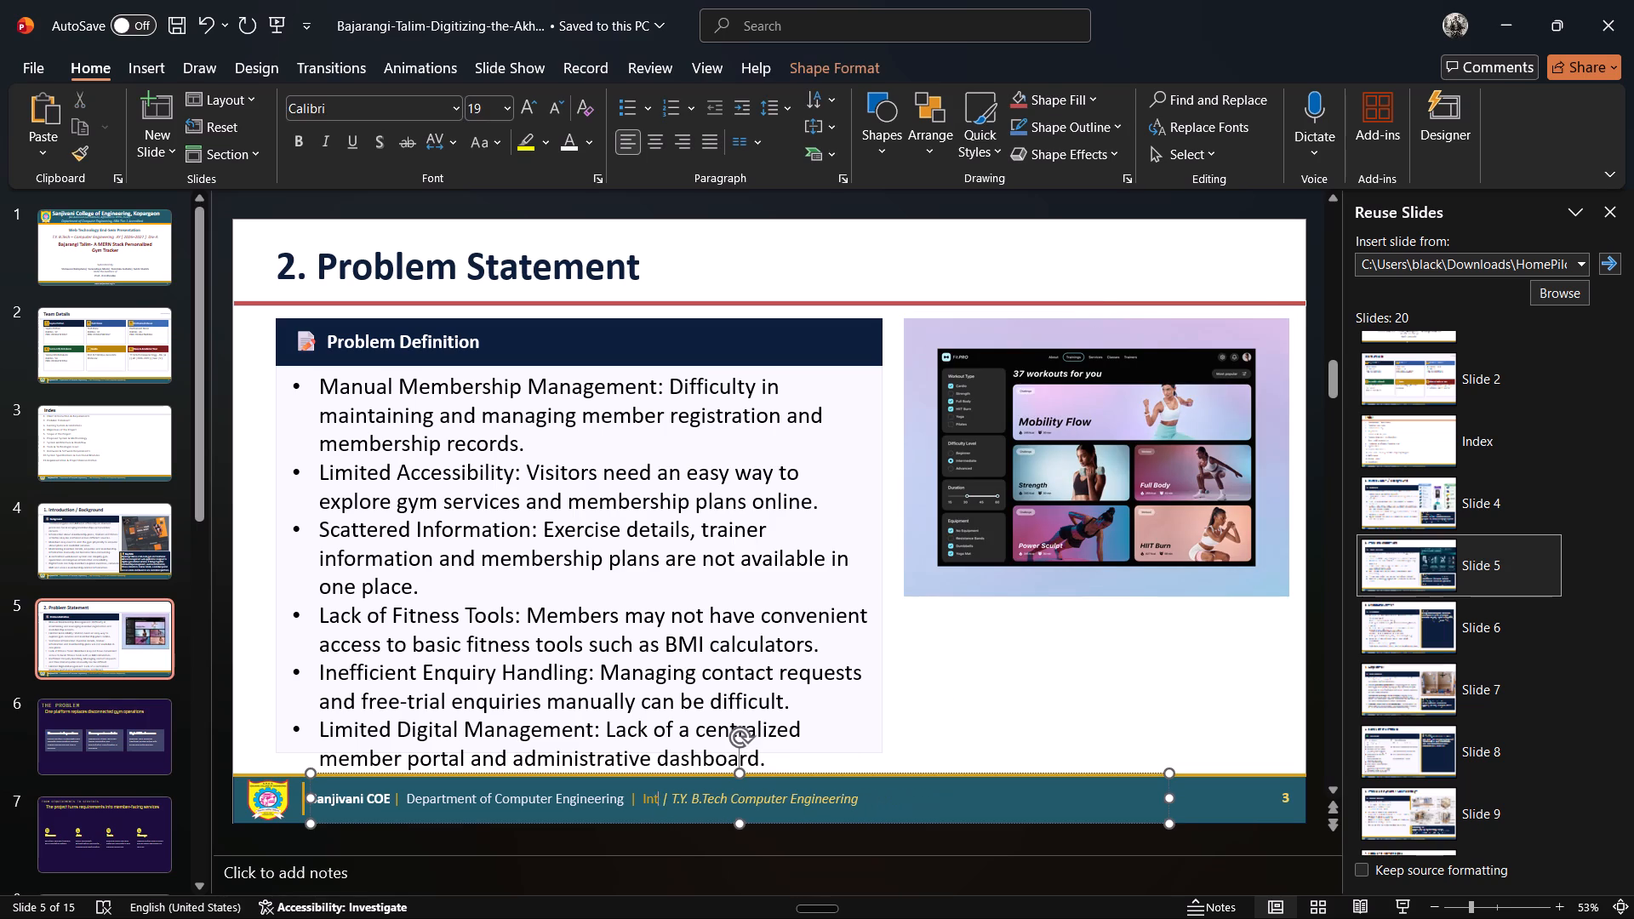
pyautogui.press('BackSpace')
pyautogui.press('BackSpace')
pyautogui.press('BackSpace')
pyautogui.write('Web Technology')
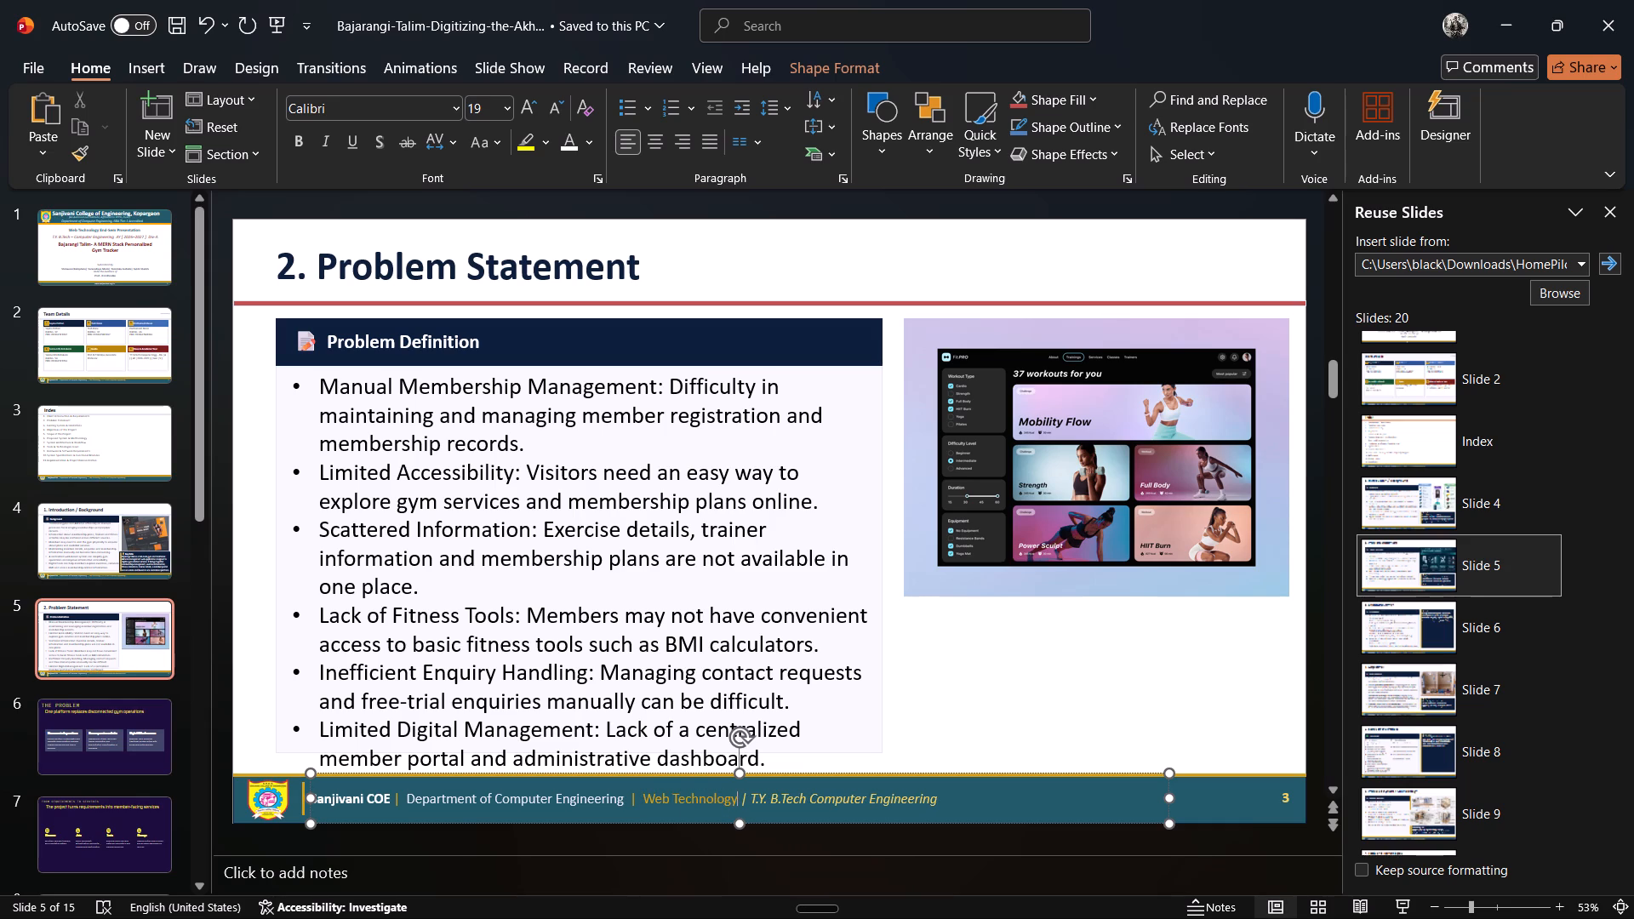
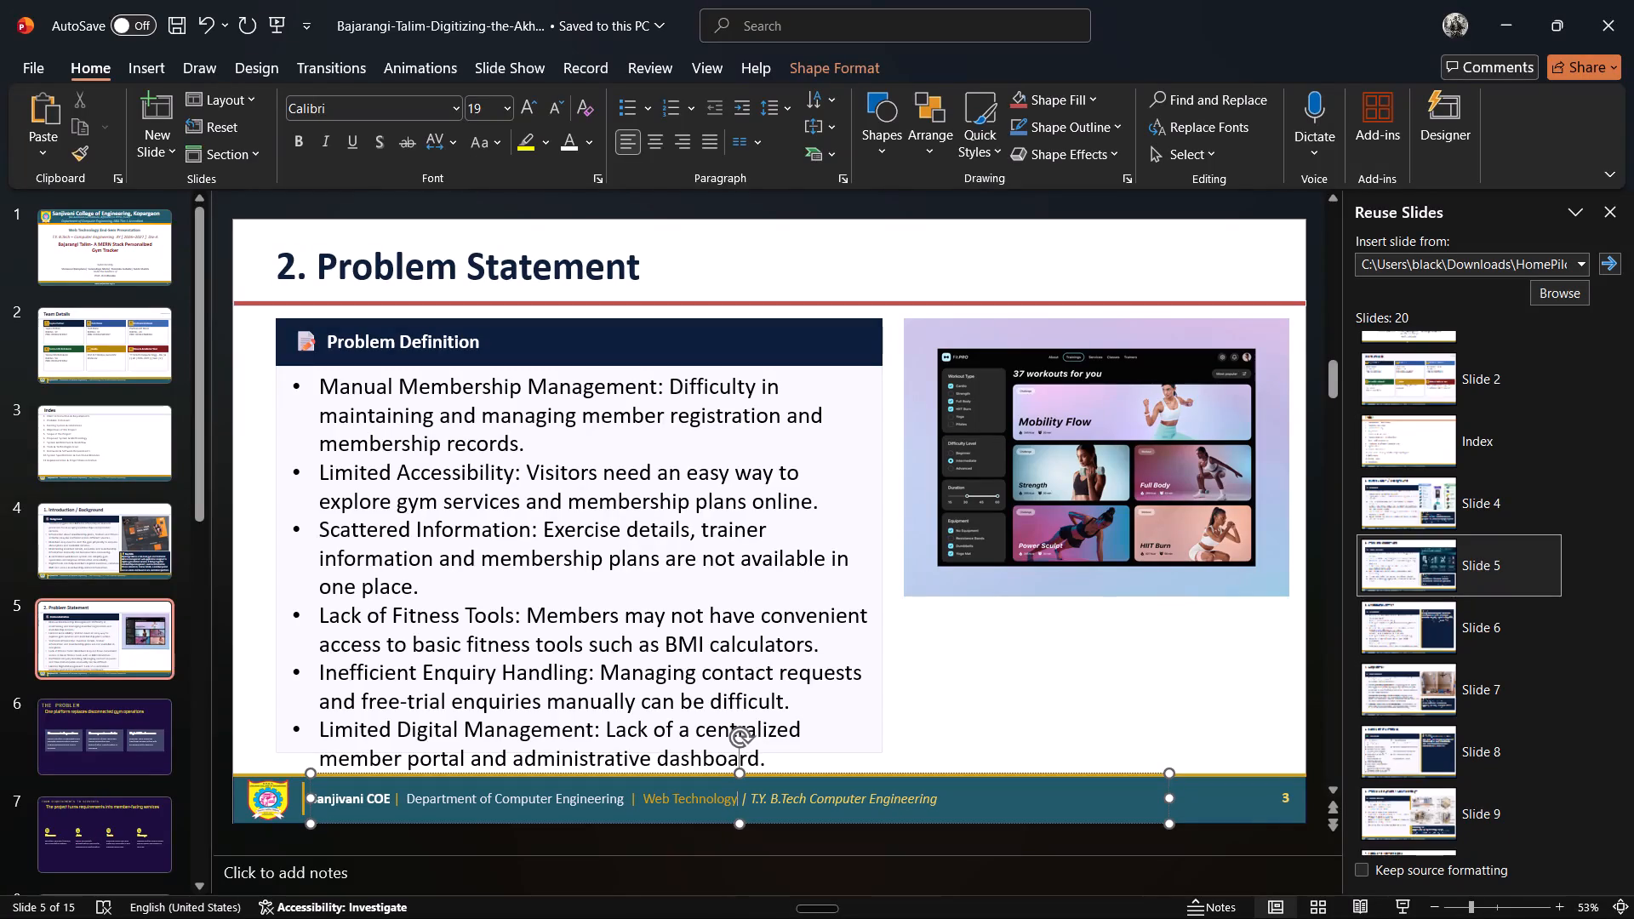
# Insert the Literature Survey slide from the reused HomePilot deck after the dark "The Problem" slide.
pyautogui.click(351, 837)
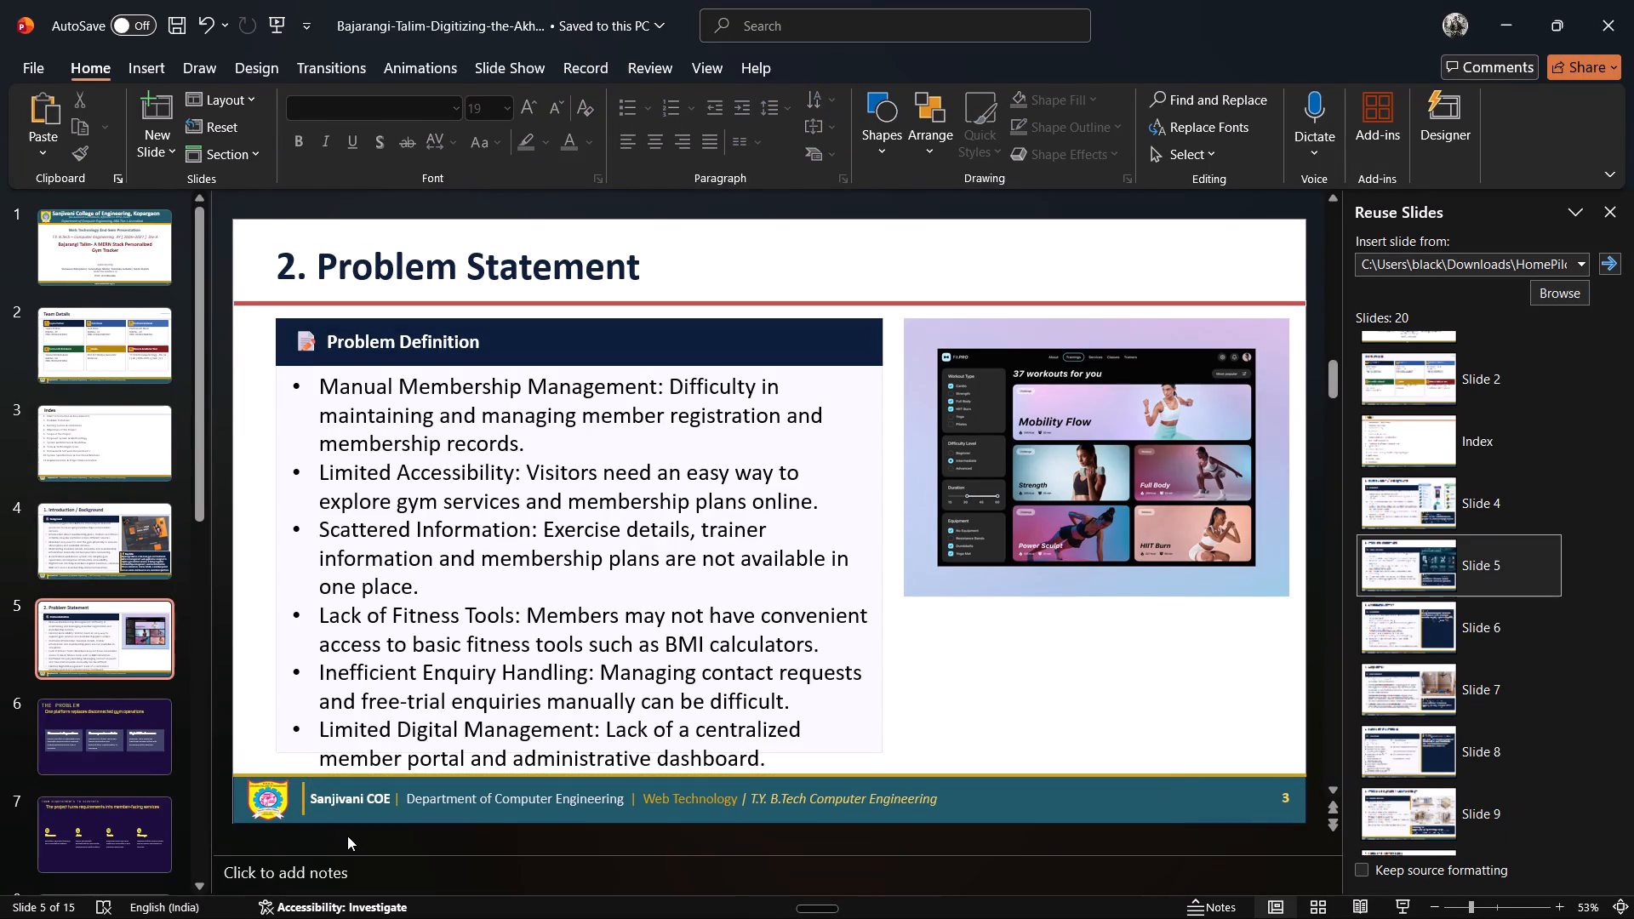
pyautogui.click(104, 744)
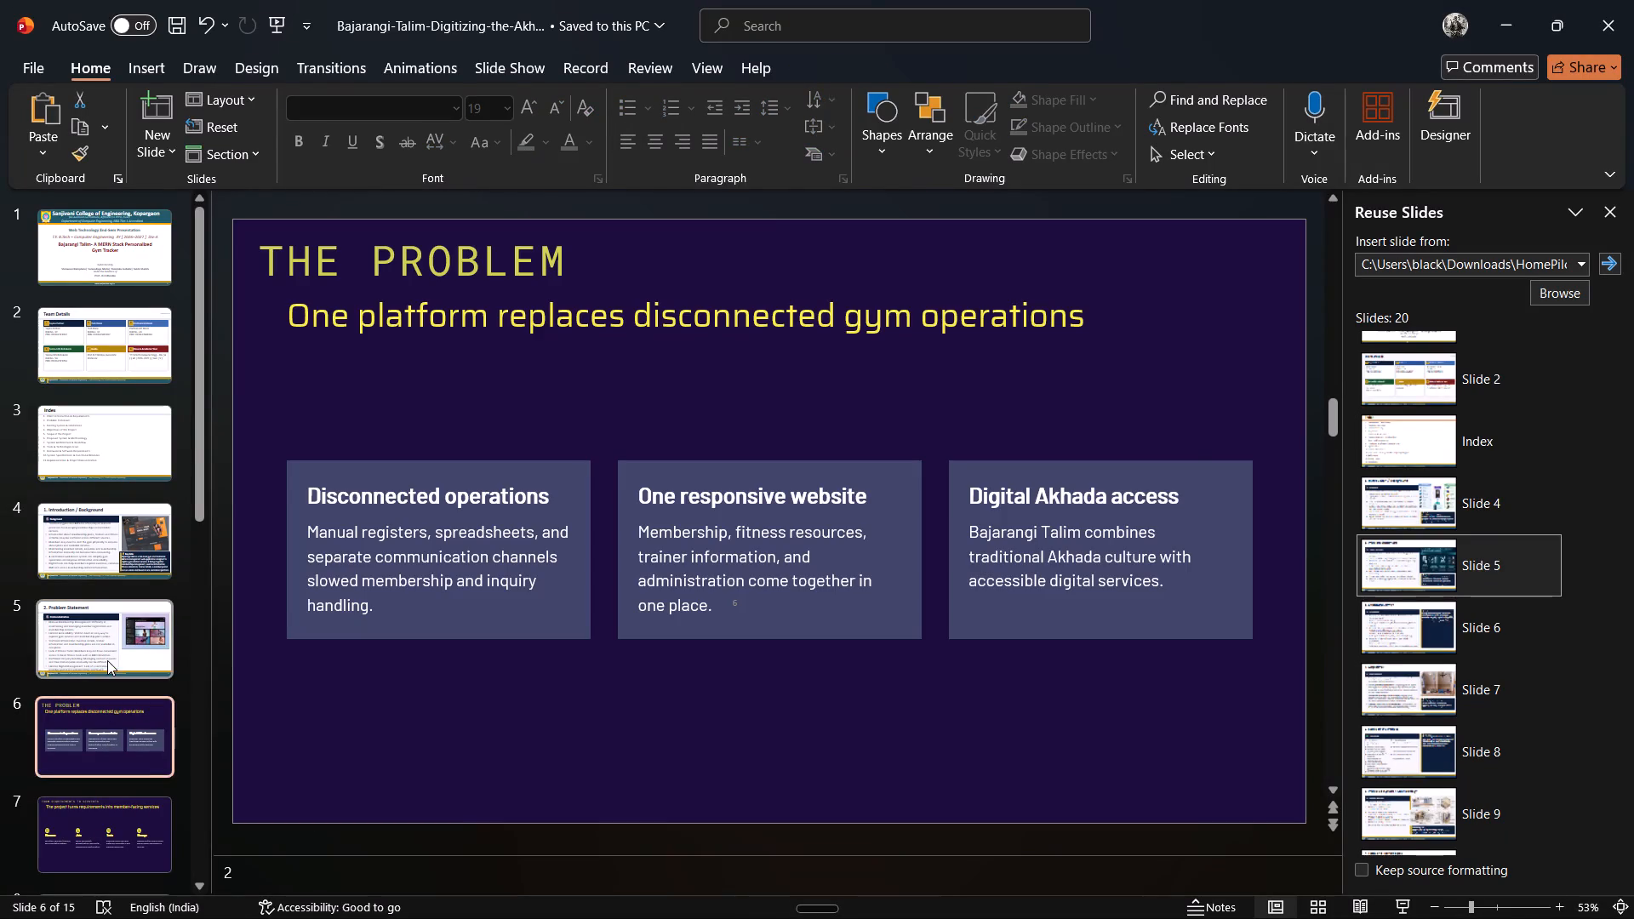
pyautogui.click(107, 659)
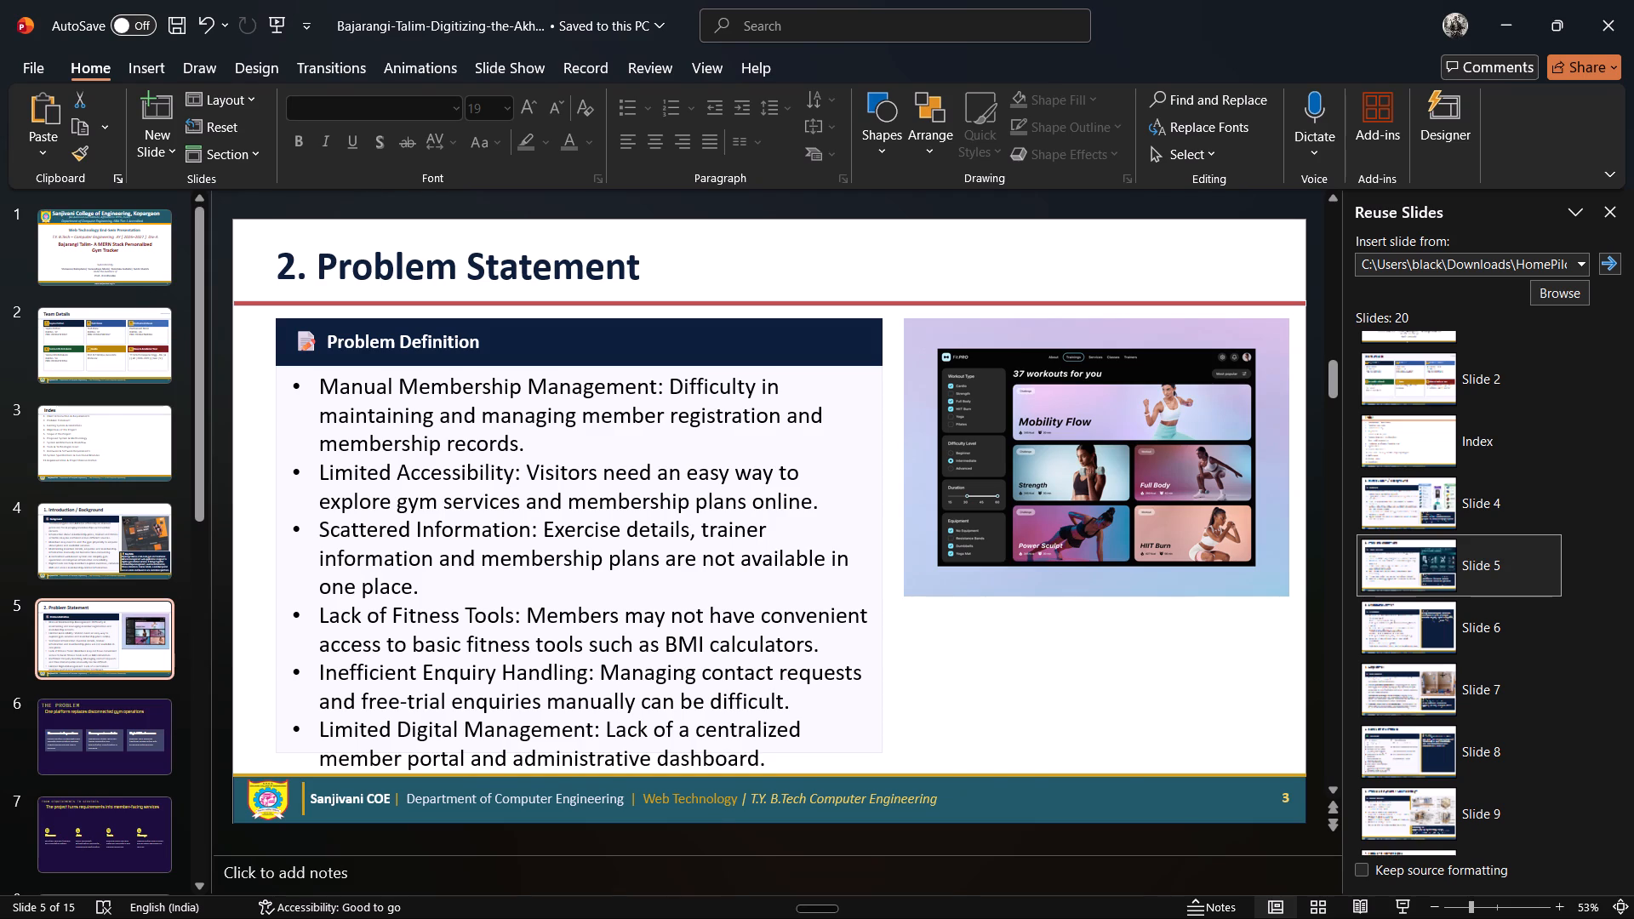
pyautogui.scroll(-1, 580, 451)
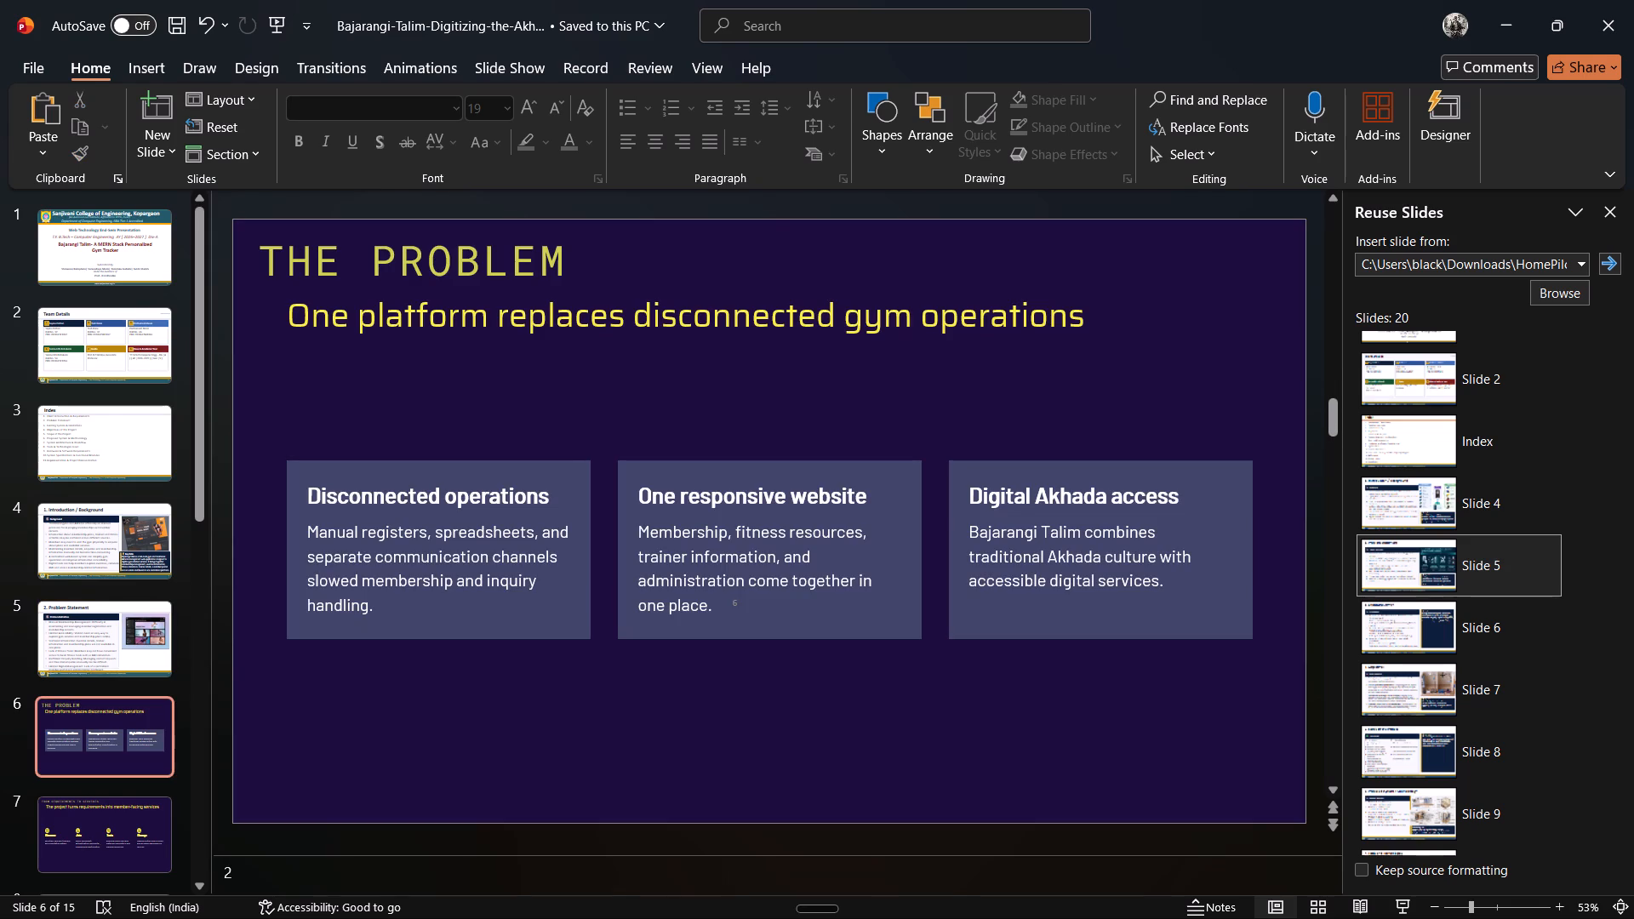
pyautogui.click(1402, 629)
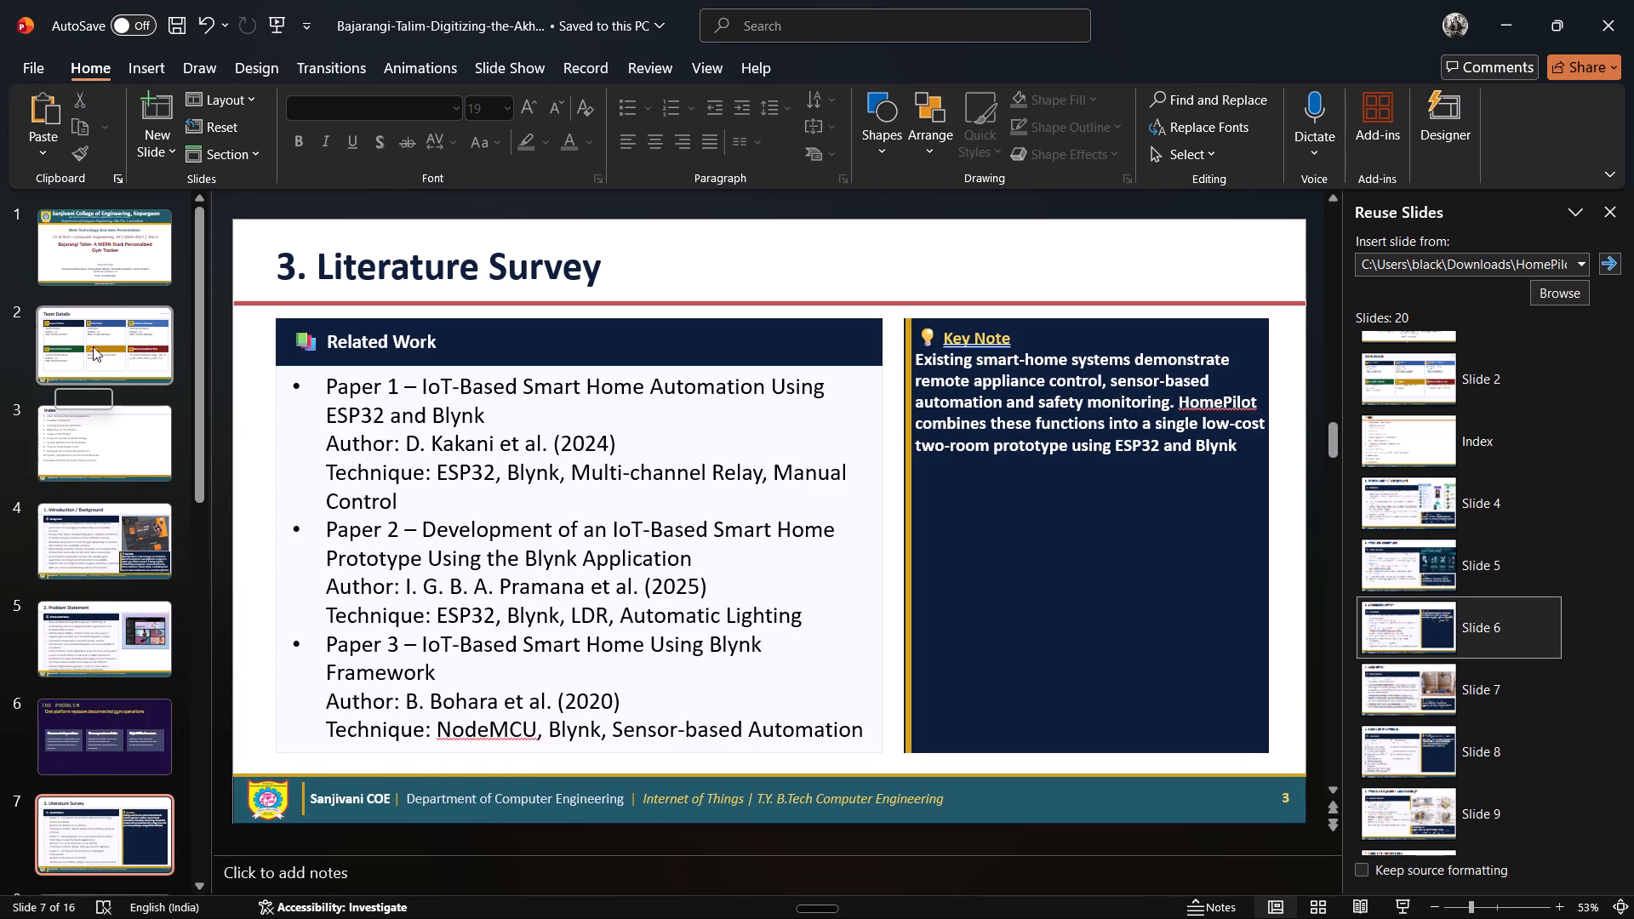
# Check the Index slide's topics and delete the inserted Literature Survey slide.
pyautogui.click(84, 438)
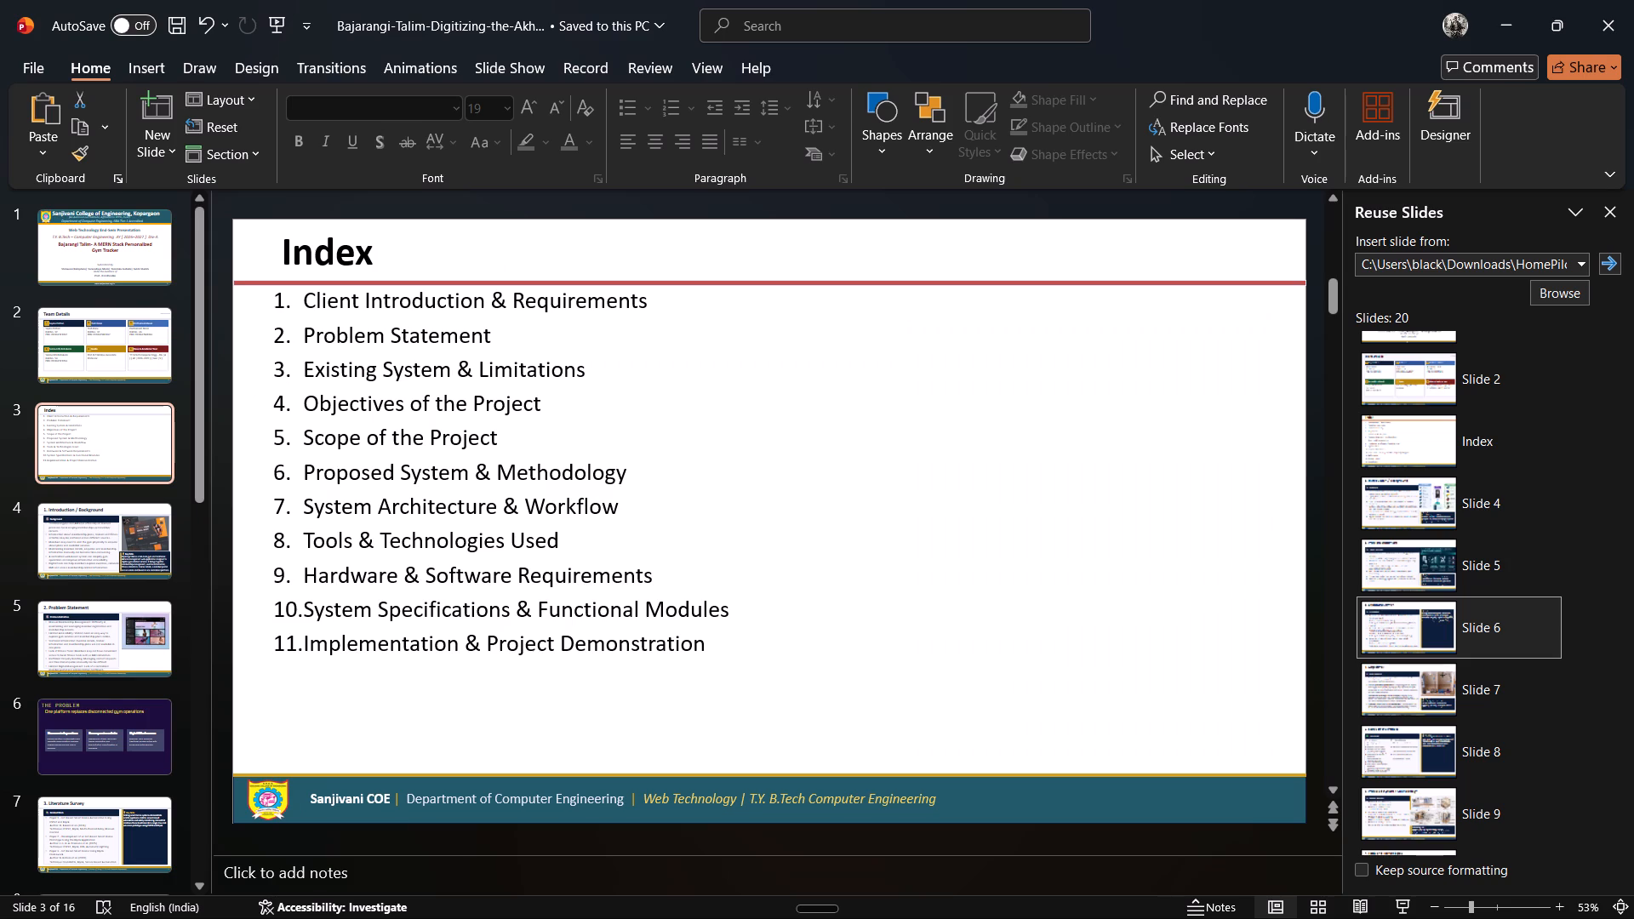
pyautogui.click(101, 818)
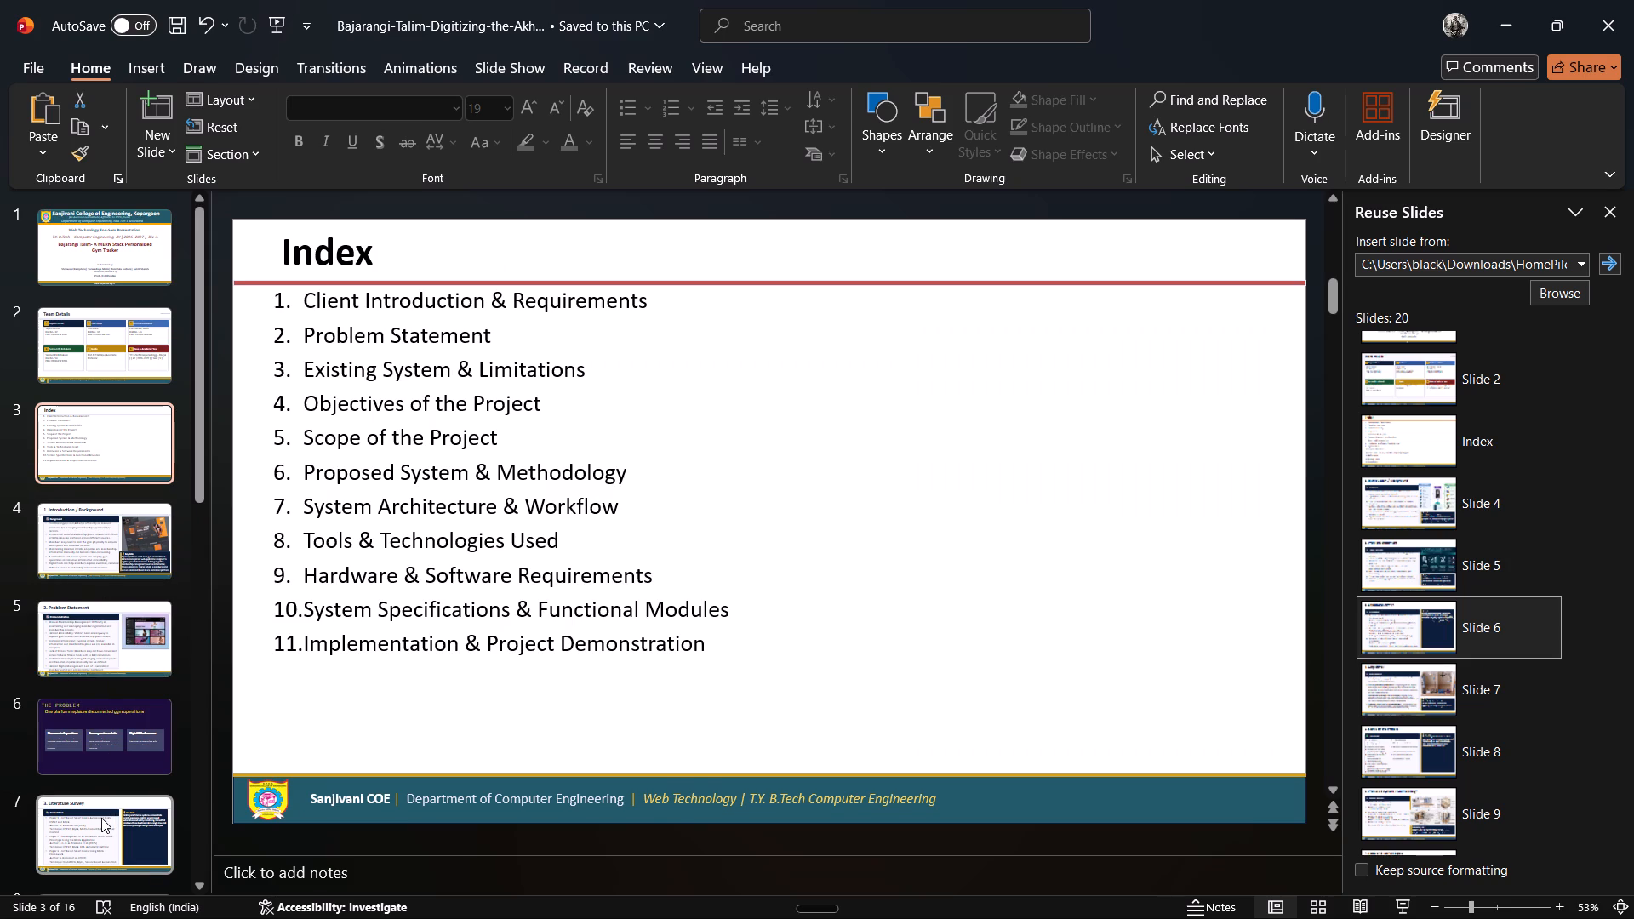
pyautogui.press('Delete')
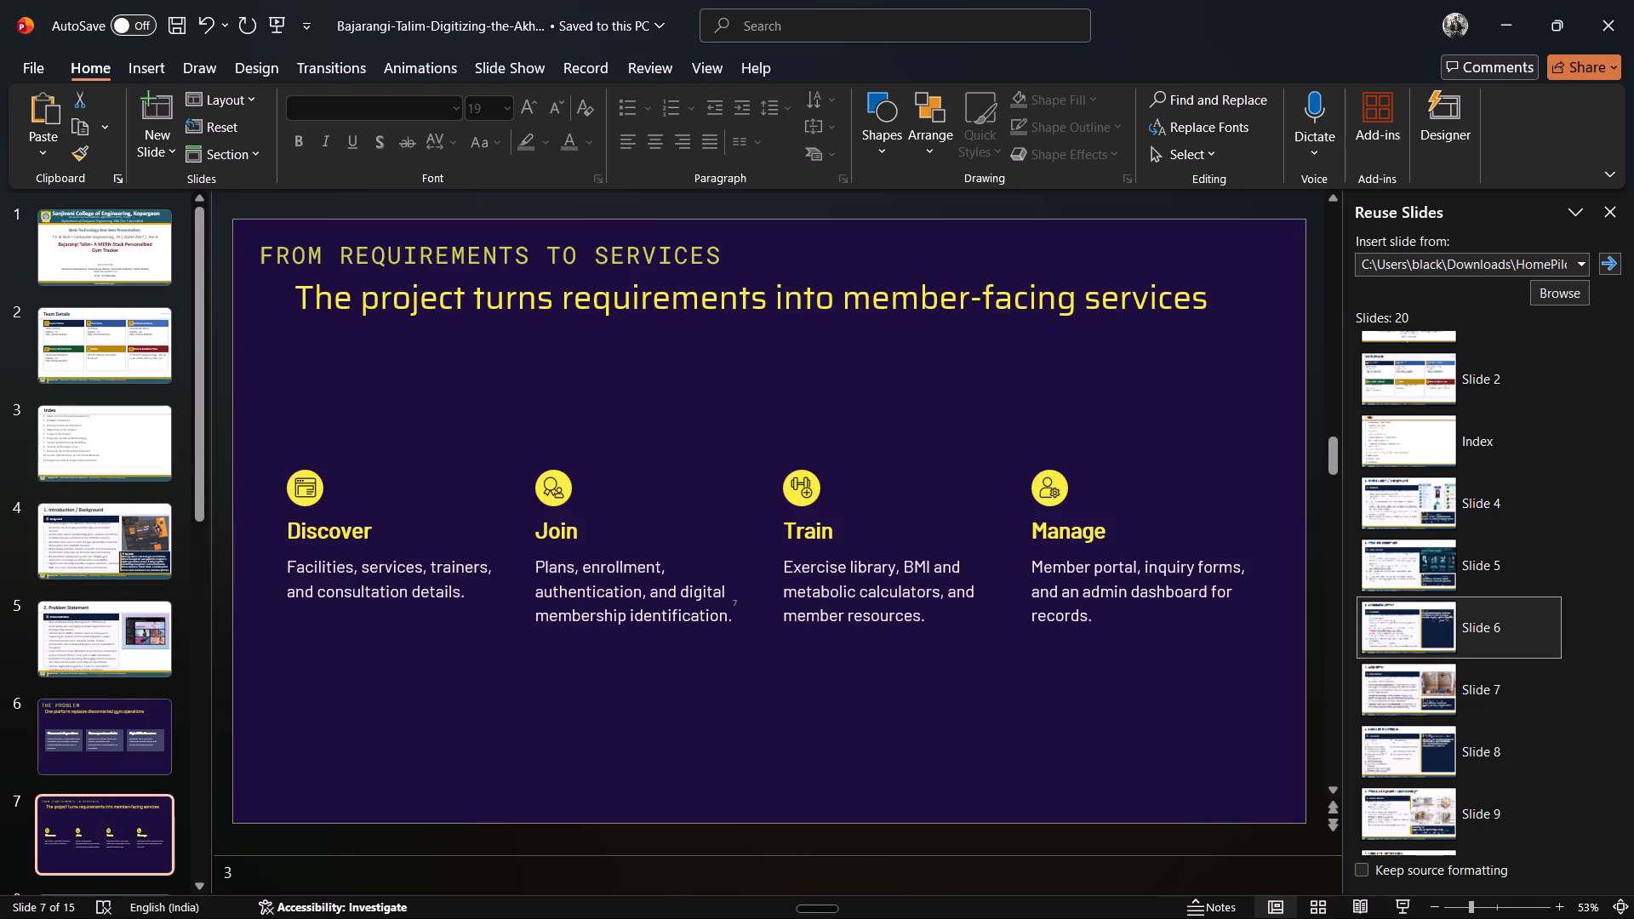
# Insert the Objectives slide from the reused HomePilot deck directly after the Problem Statement slide.
pyautogui.click(152, 634)
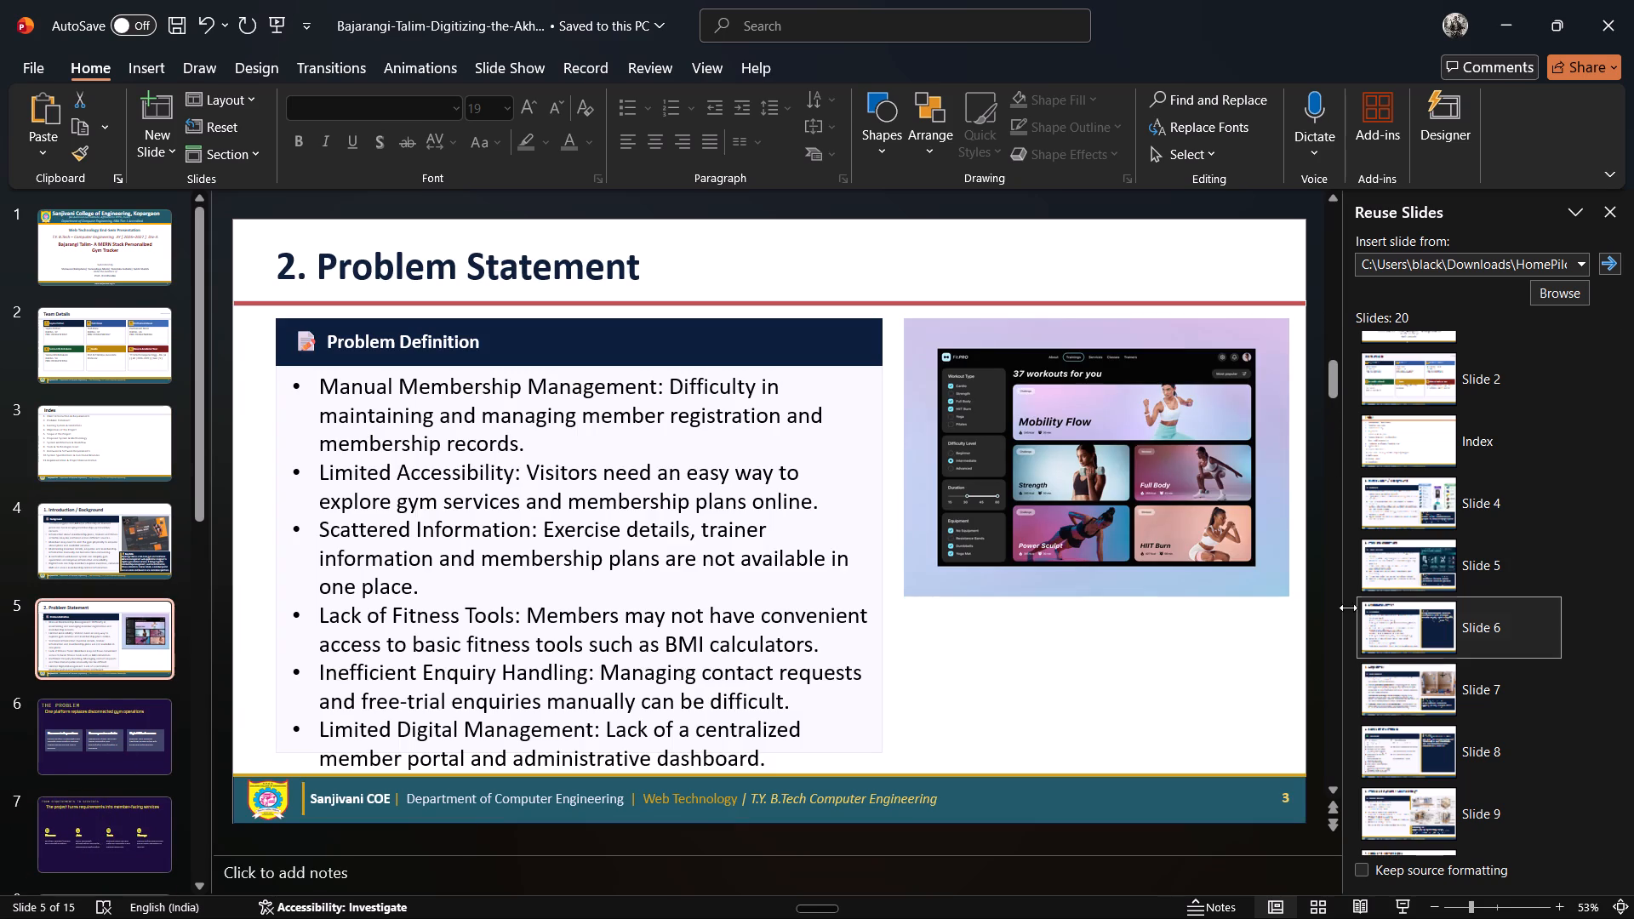
pyautogui.click(1409, 681)
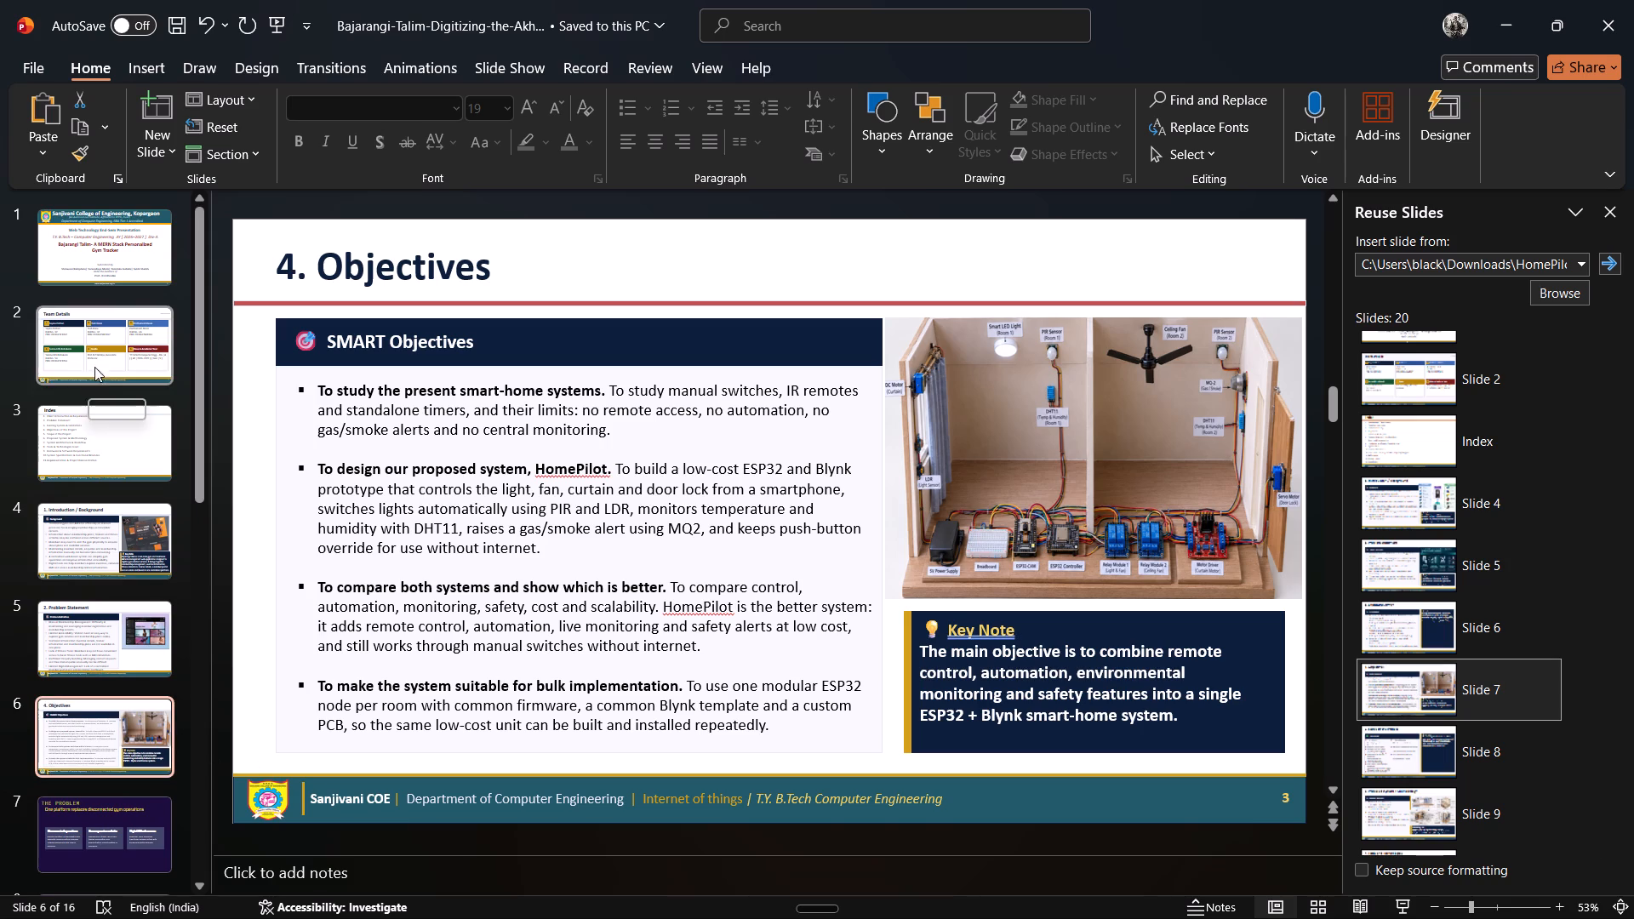
# Remove "Existing System & Limitations" from the Index slide and renumber the remaining entries as one continuous list.
pyautogui.click(79, 434)
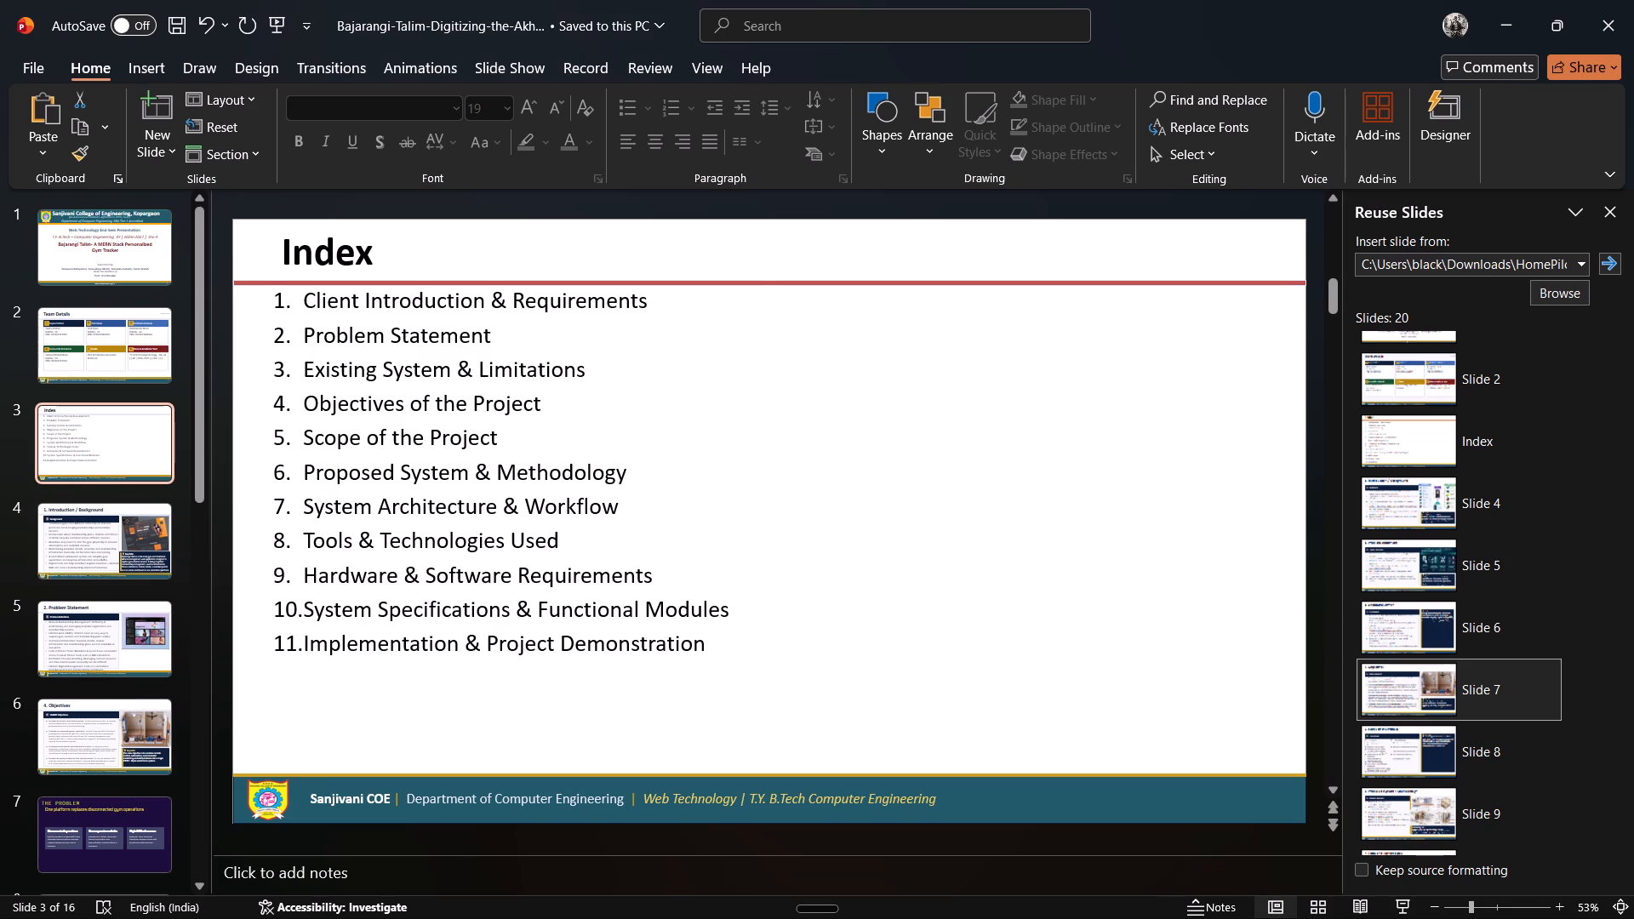
pyautogui.moveTo(588, 368); pyautogui.dragTo(328, 373)
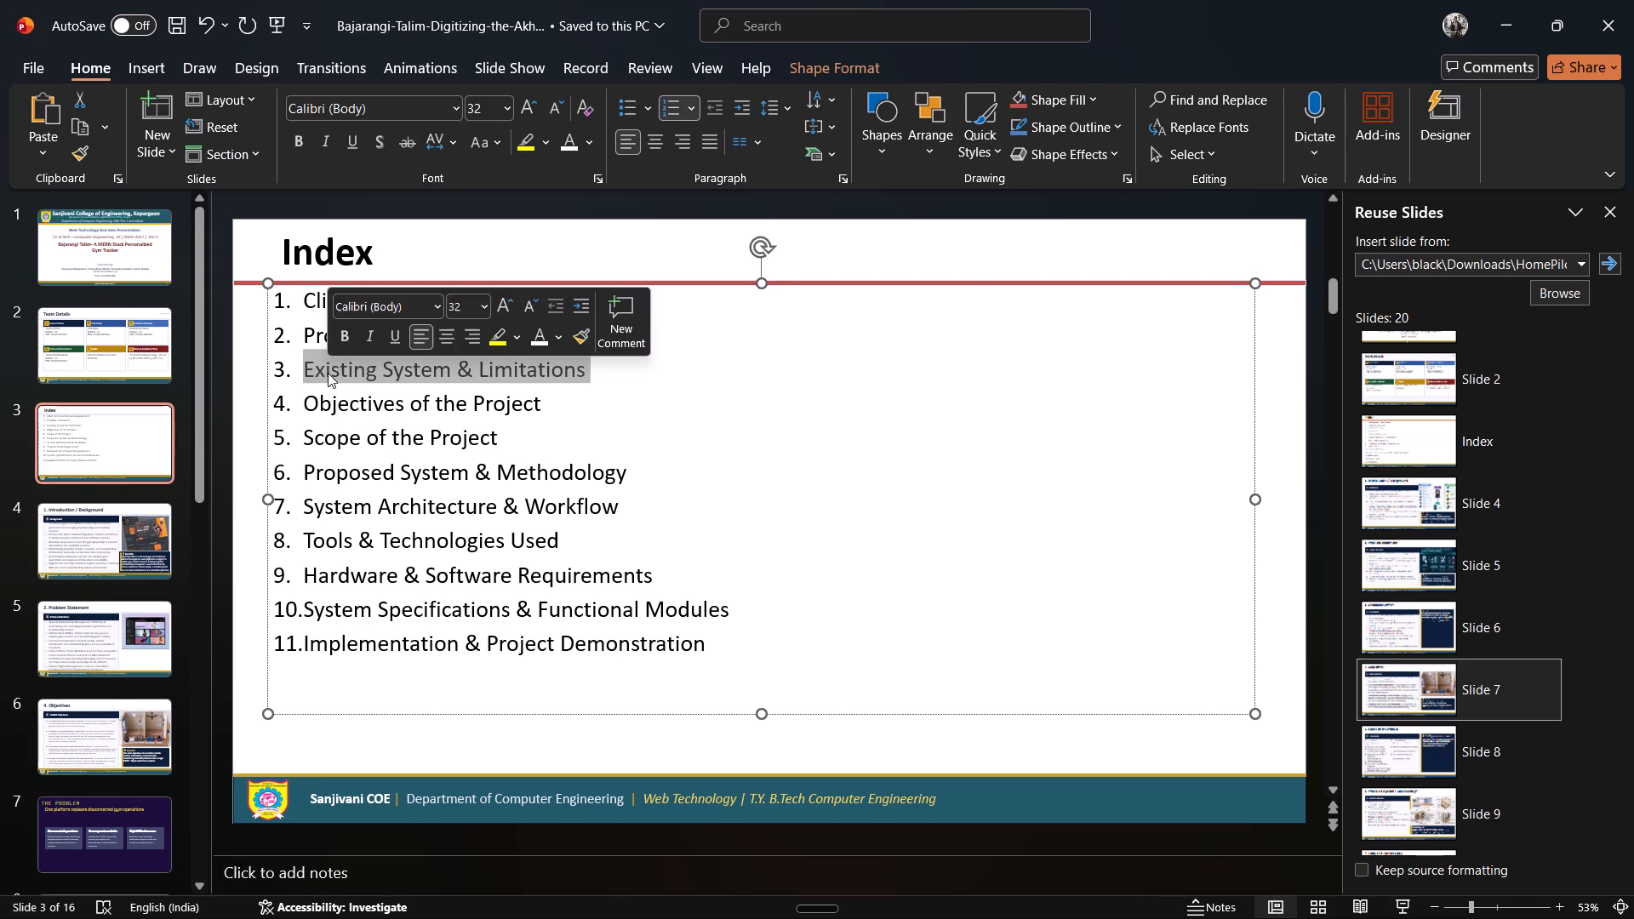
pyautogui.press('BackSpace')
pyautogui.press('BackSpace')
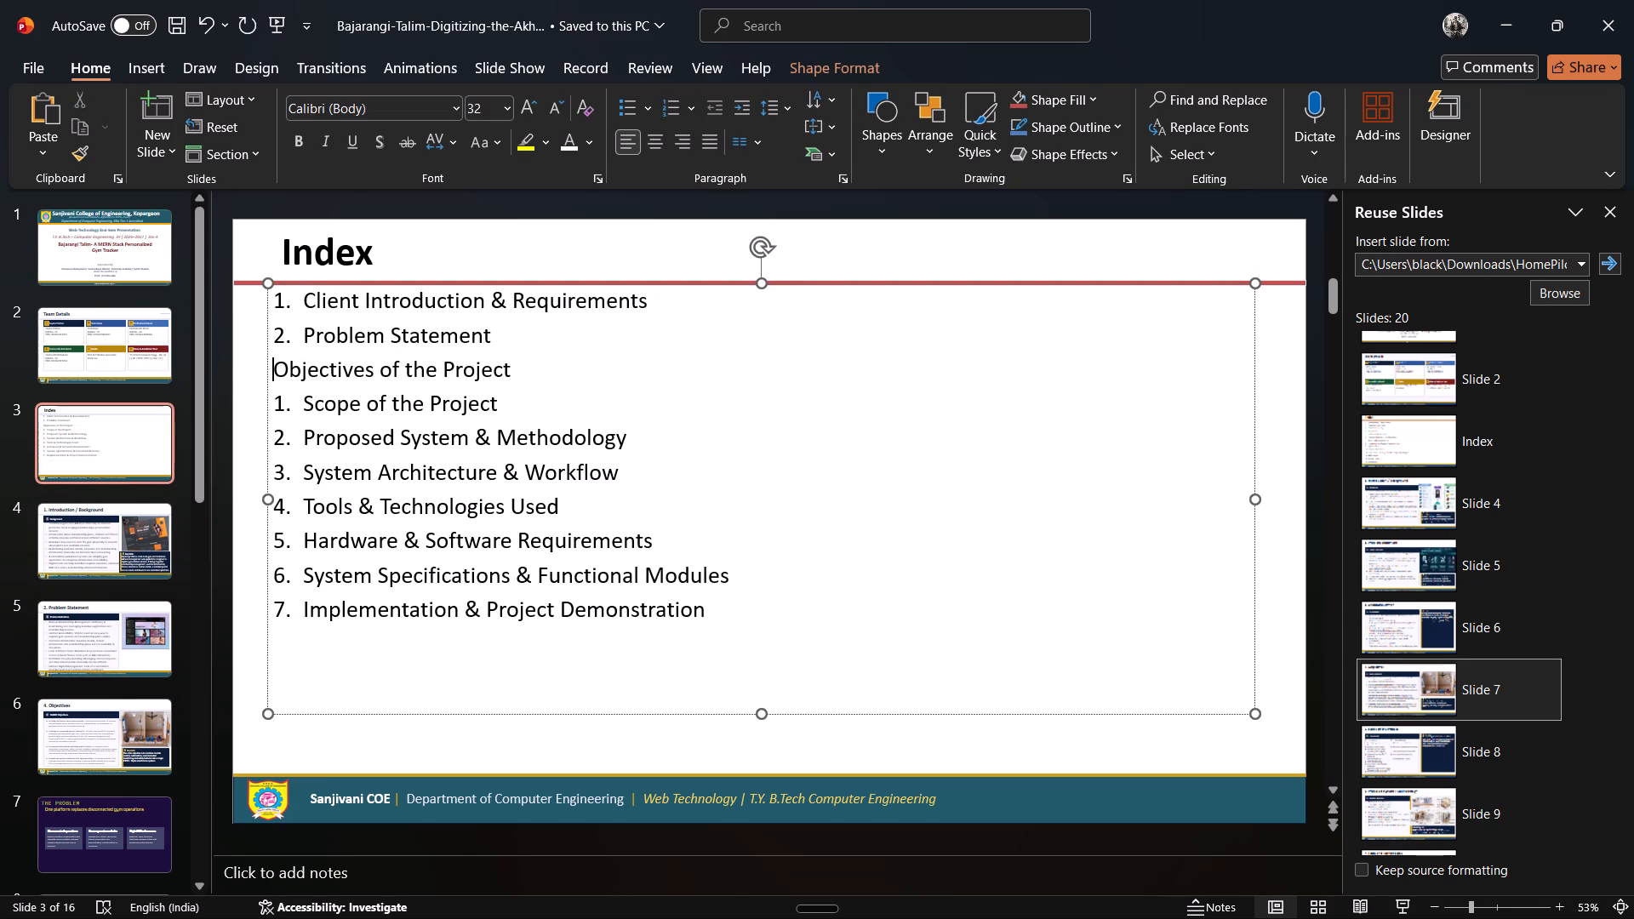
pyautogui.press('Return')
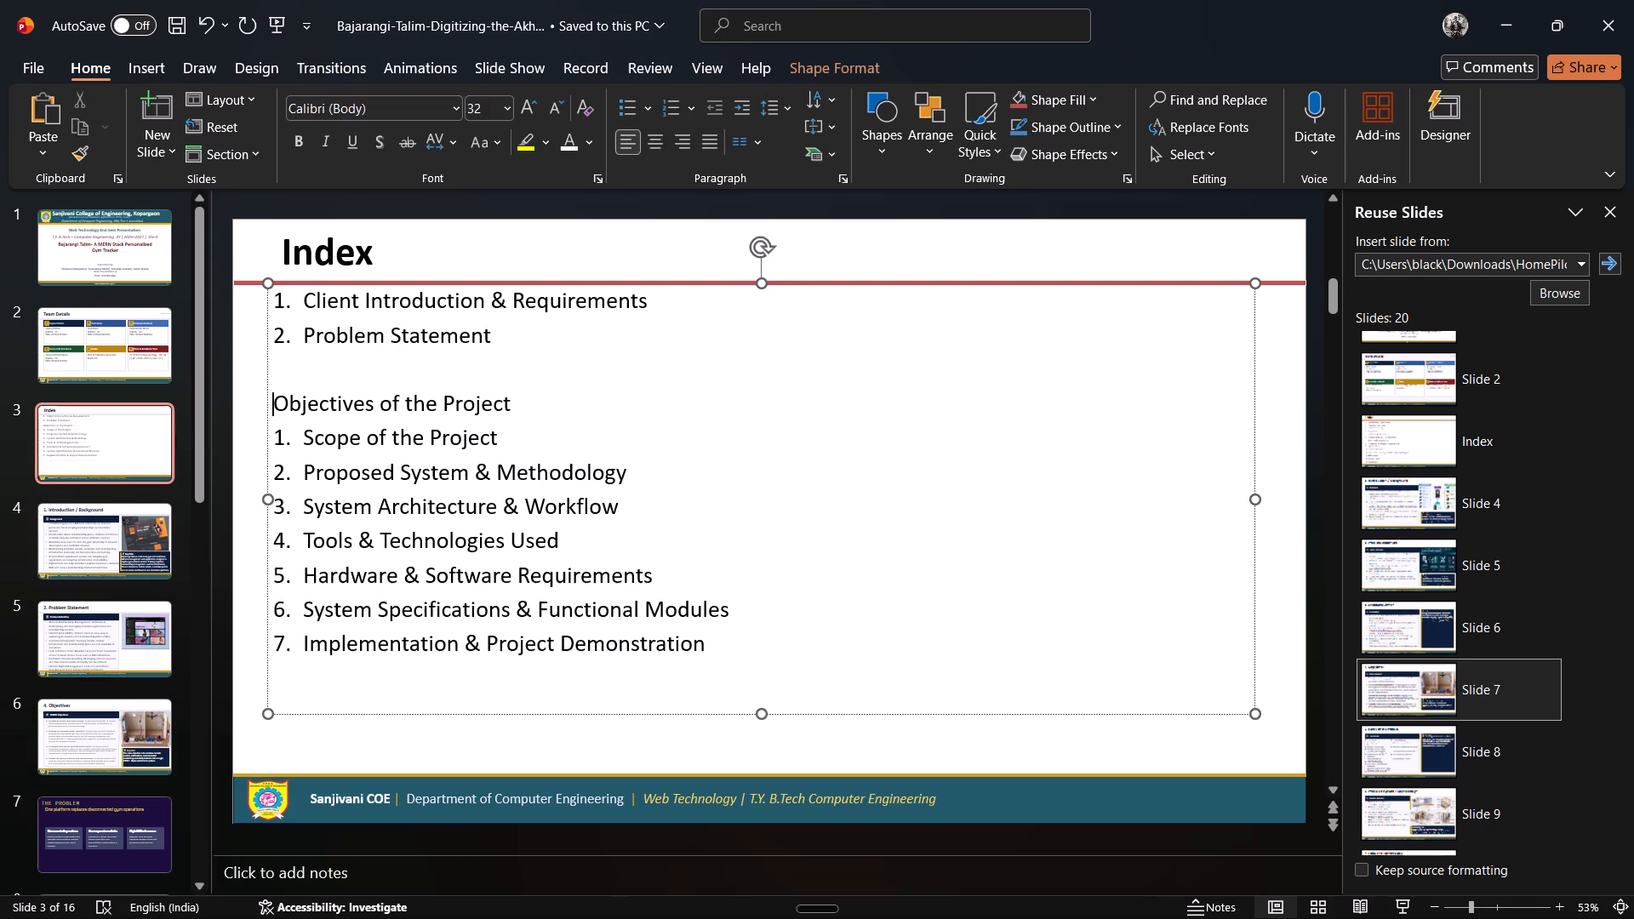
pyautogui.press('BackSpace')
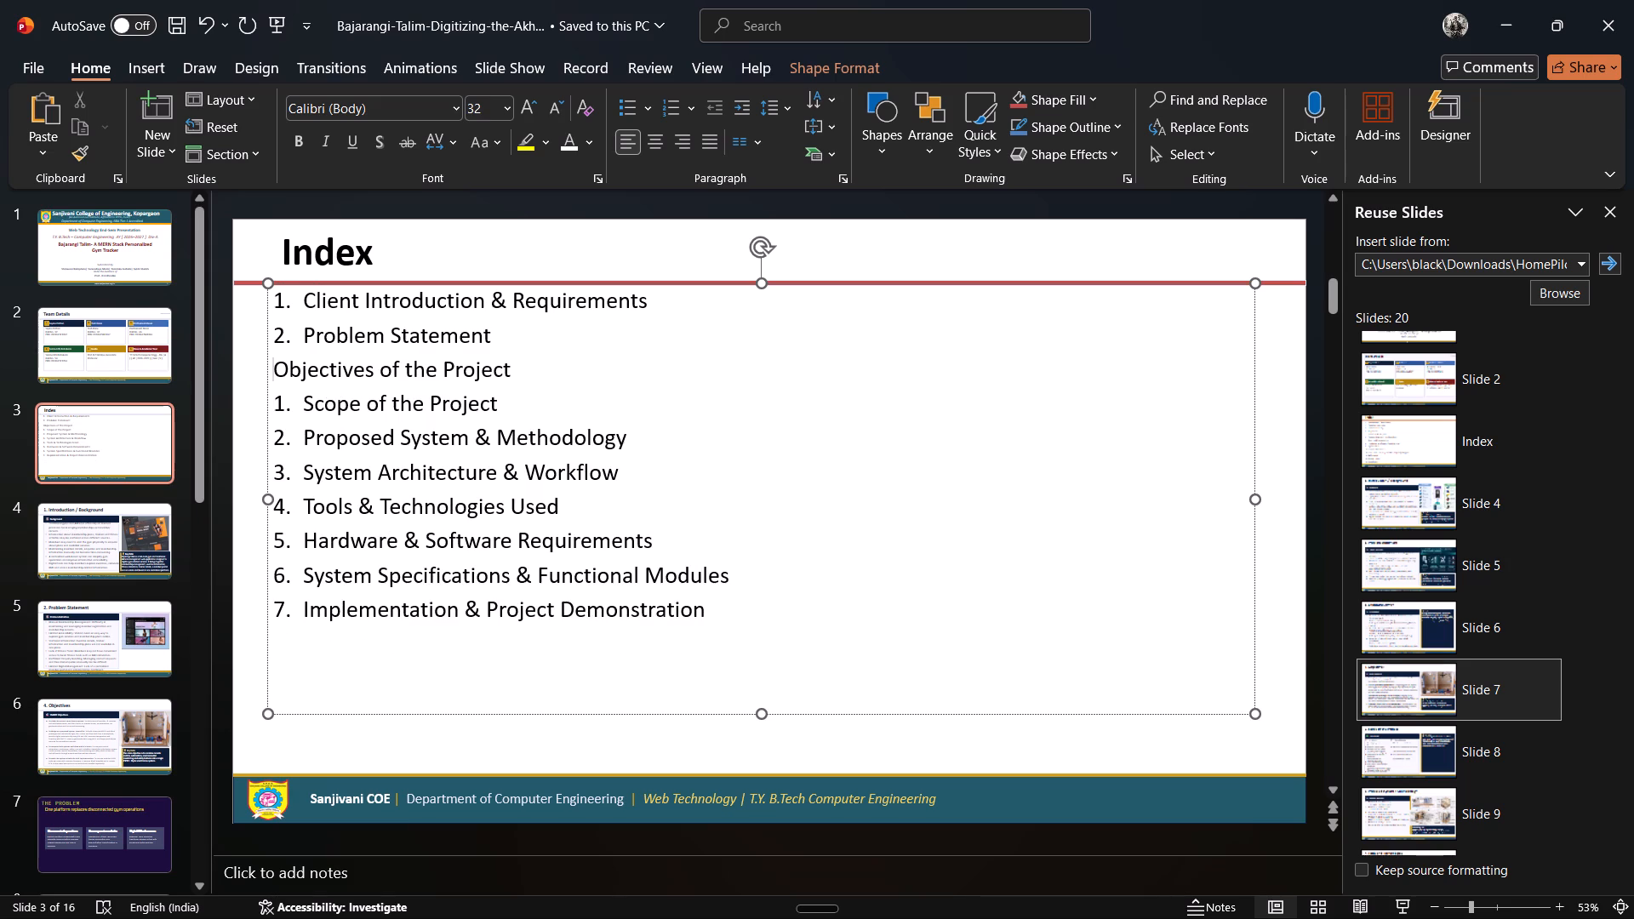
pyautogui.moveTo(728, 628); pyautogui.dragTo(311, 350)
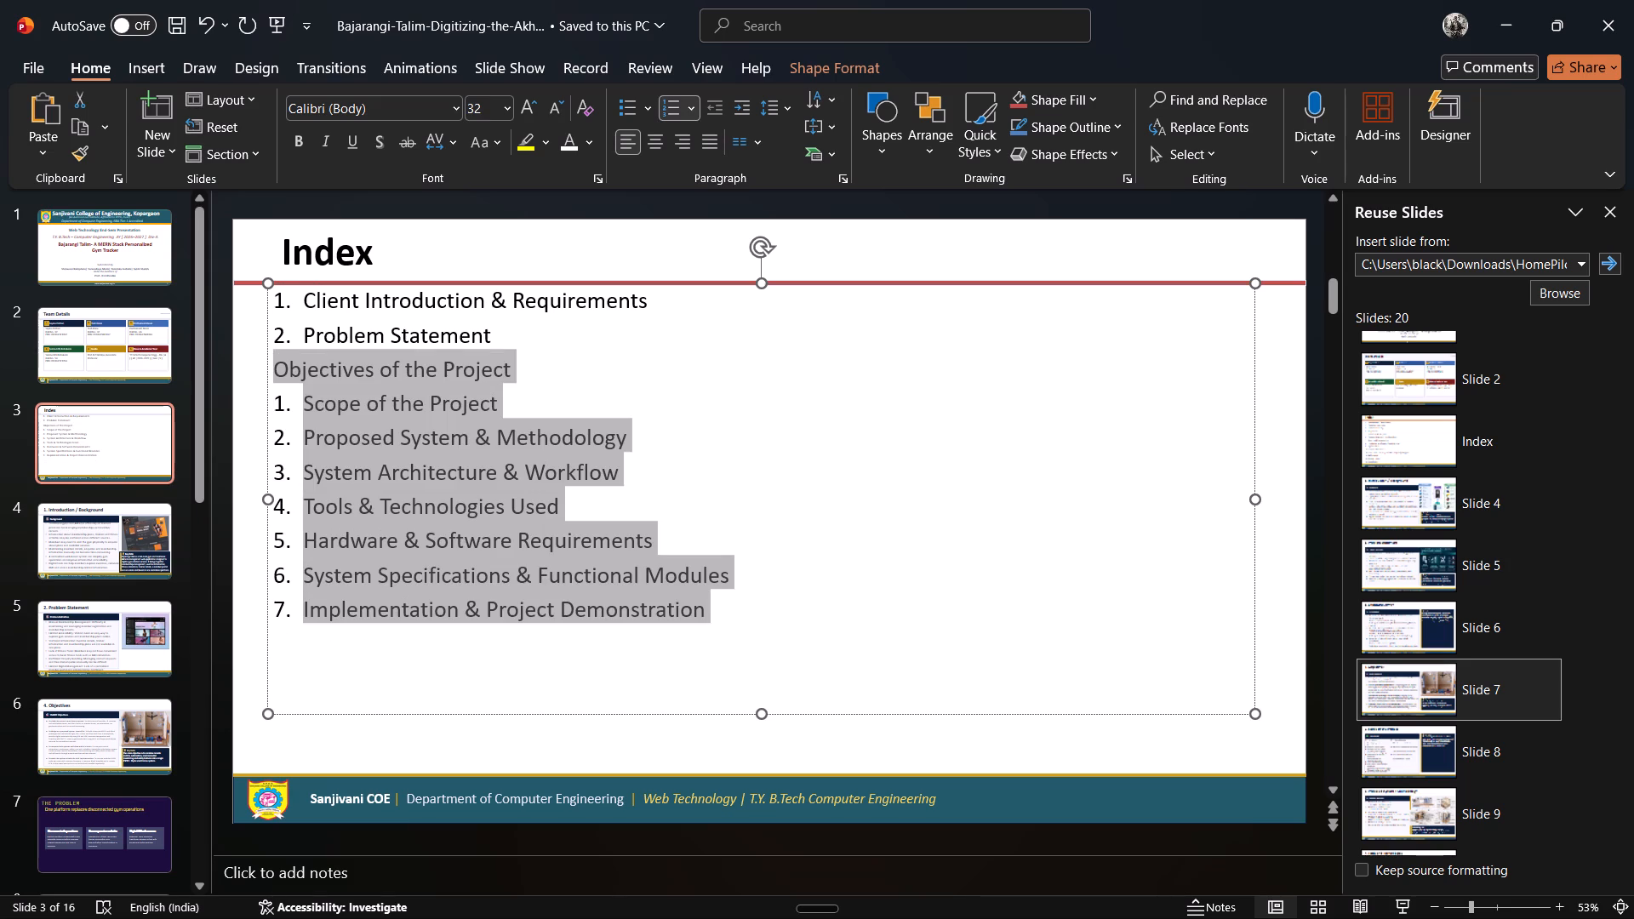
pyautogui.moveTo(311, 350); pyautogui.dragTo(272, 303)
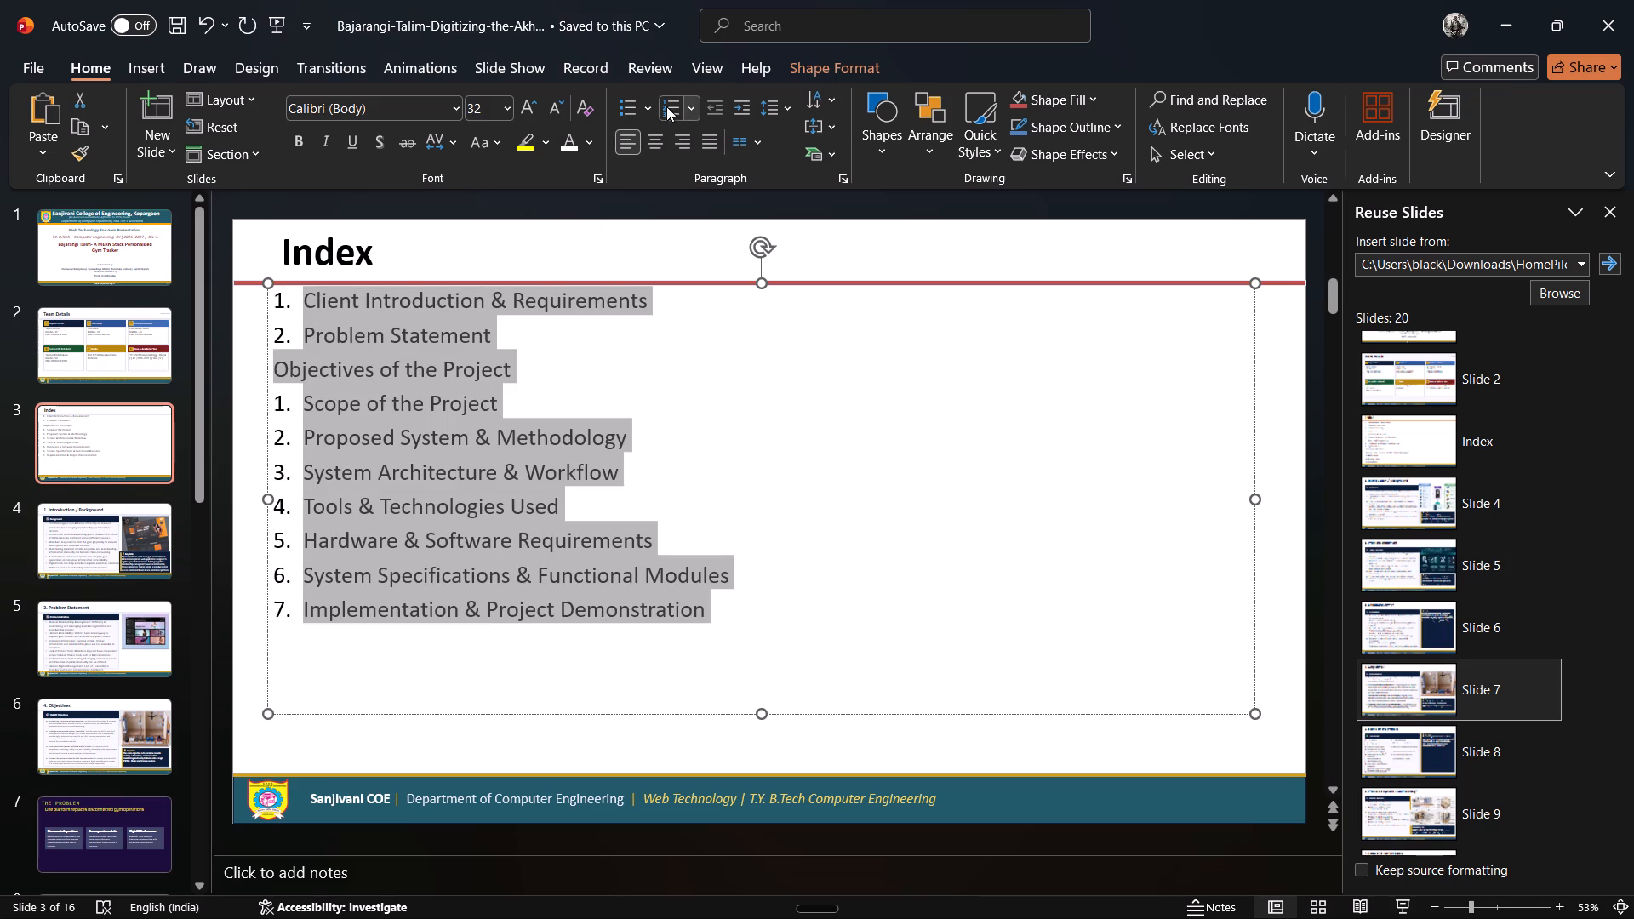
pyautogui.click(664, 102)
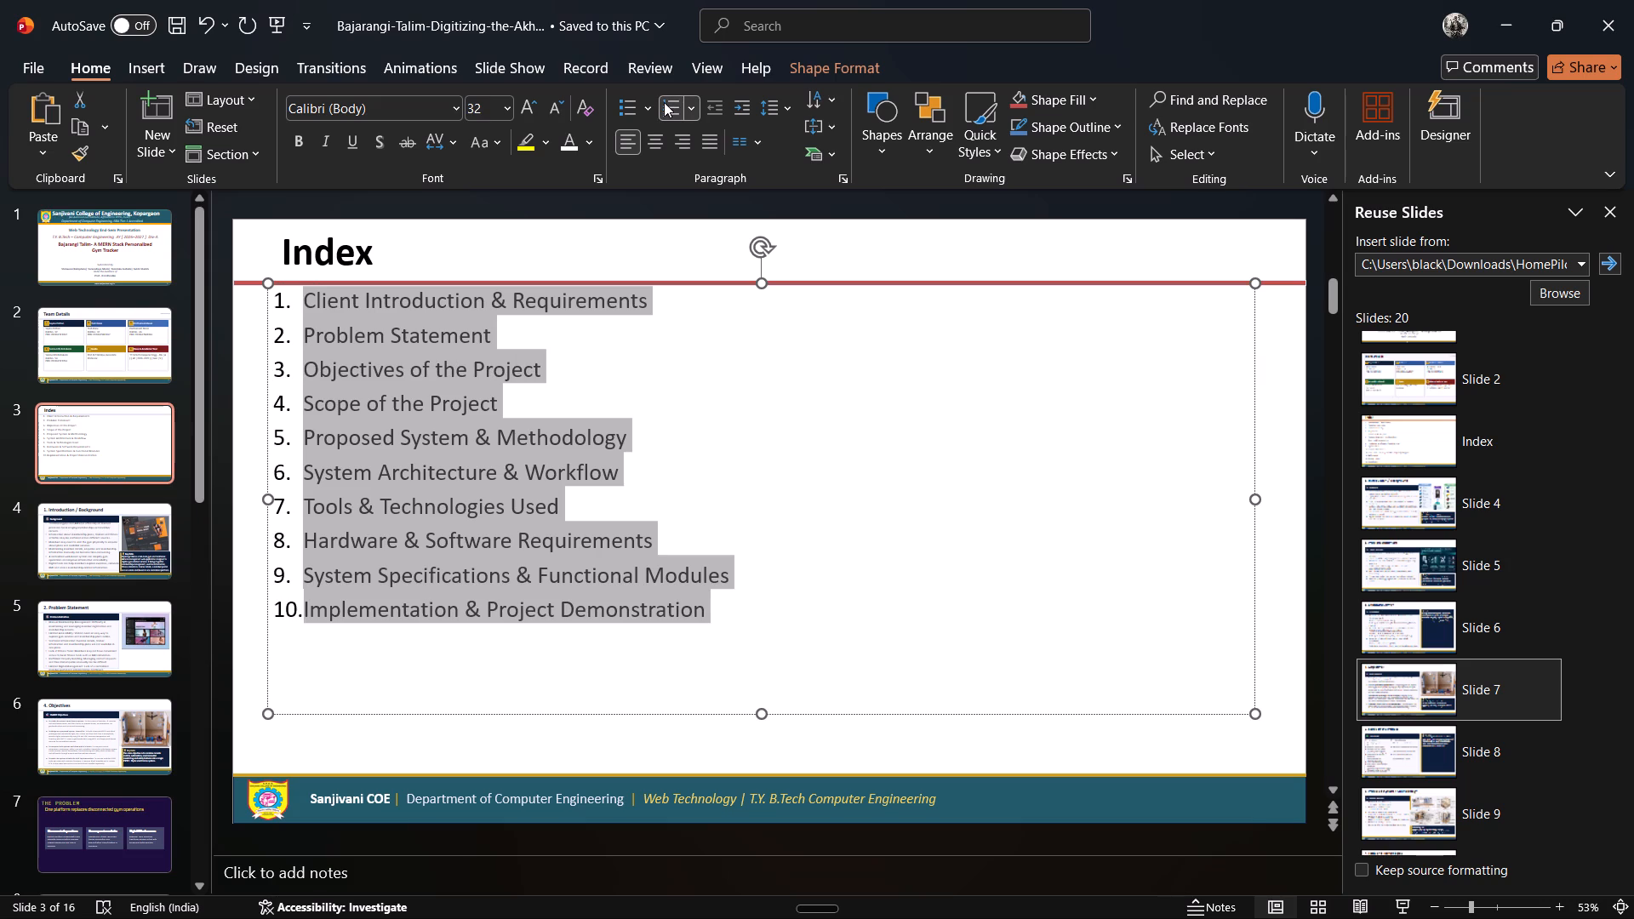
pyautogui.click(698, 478)
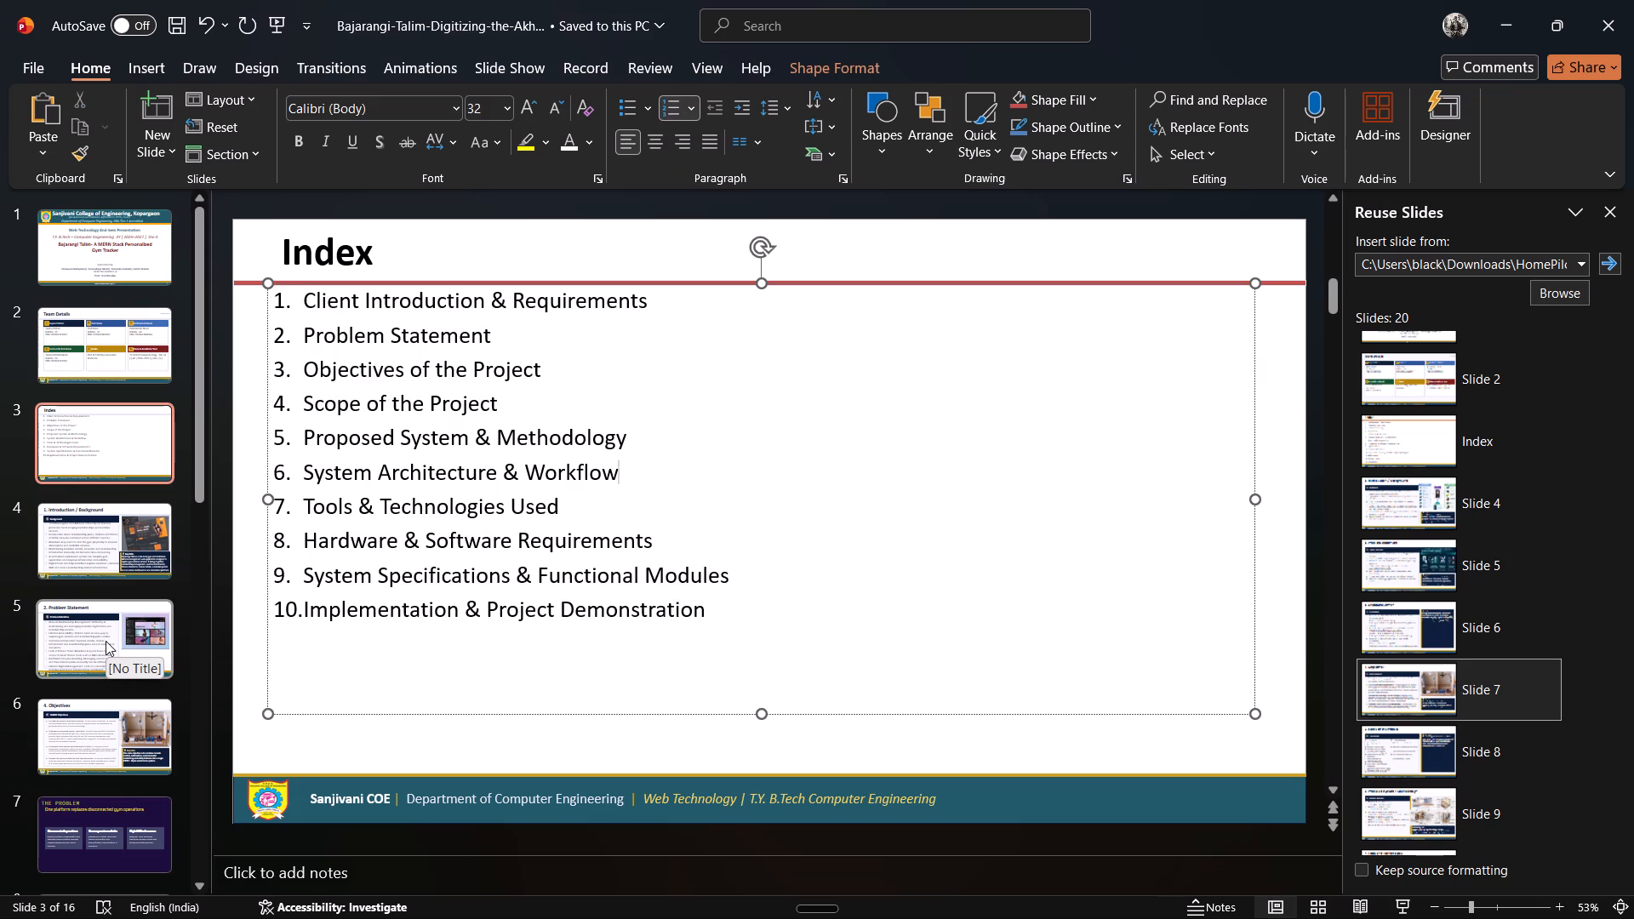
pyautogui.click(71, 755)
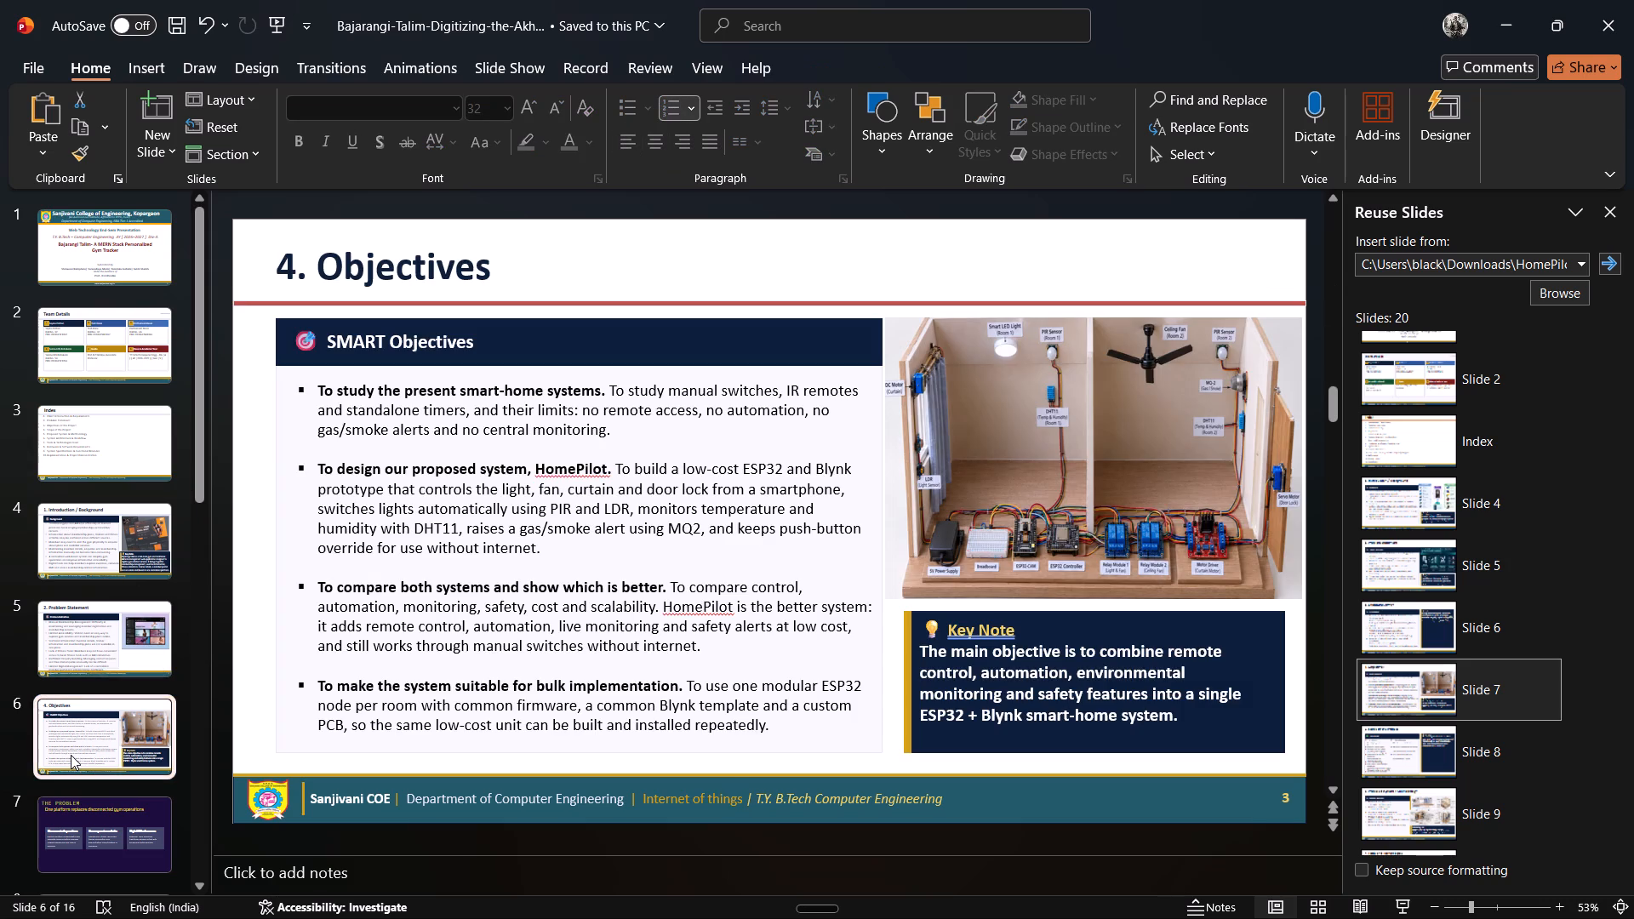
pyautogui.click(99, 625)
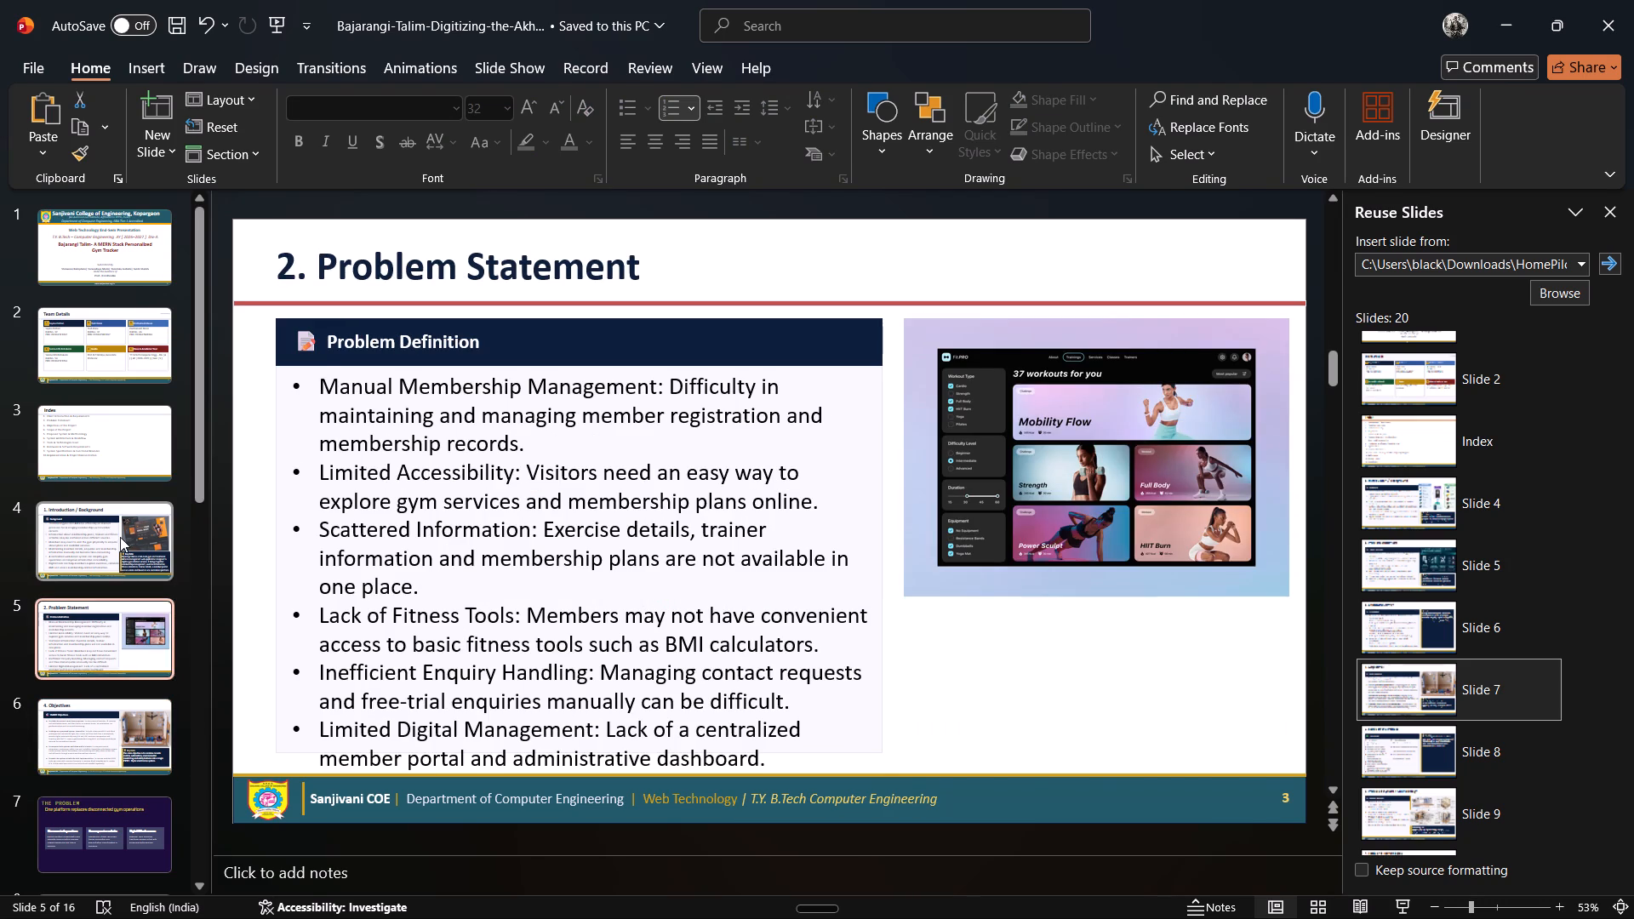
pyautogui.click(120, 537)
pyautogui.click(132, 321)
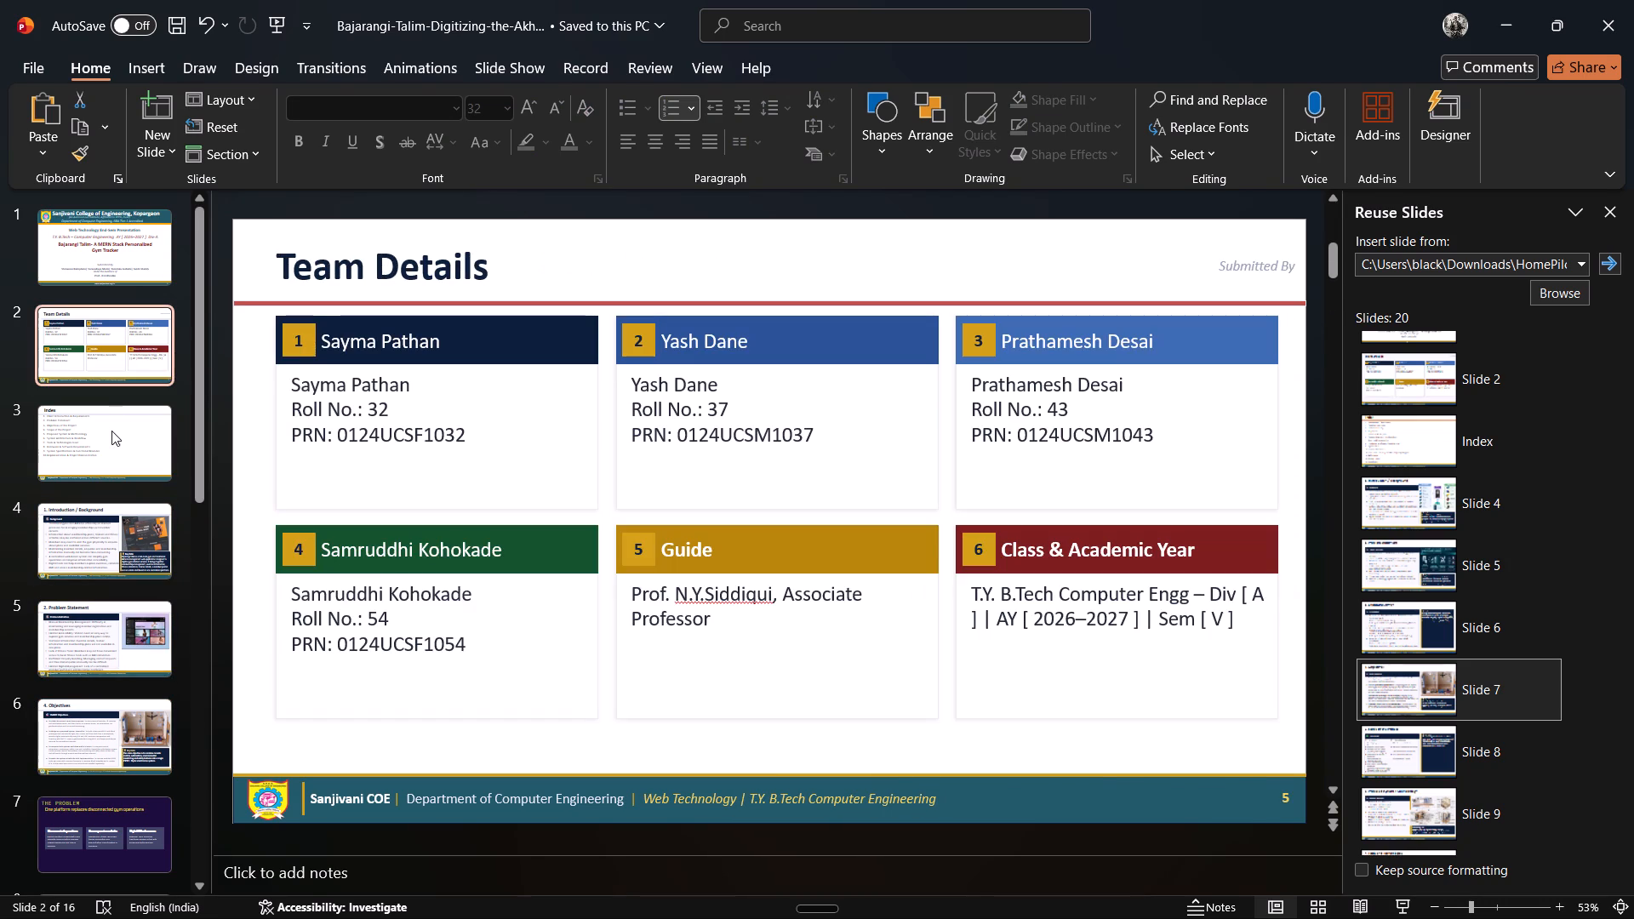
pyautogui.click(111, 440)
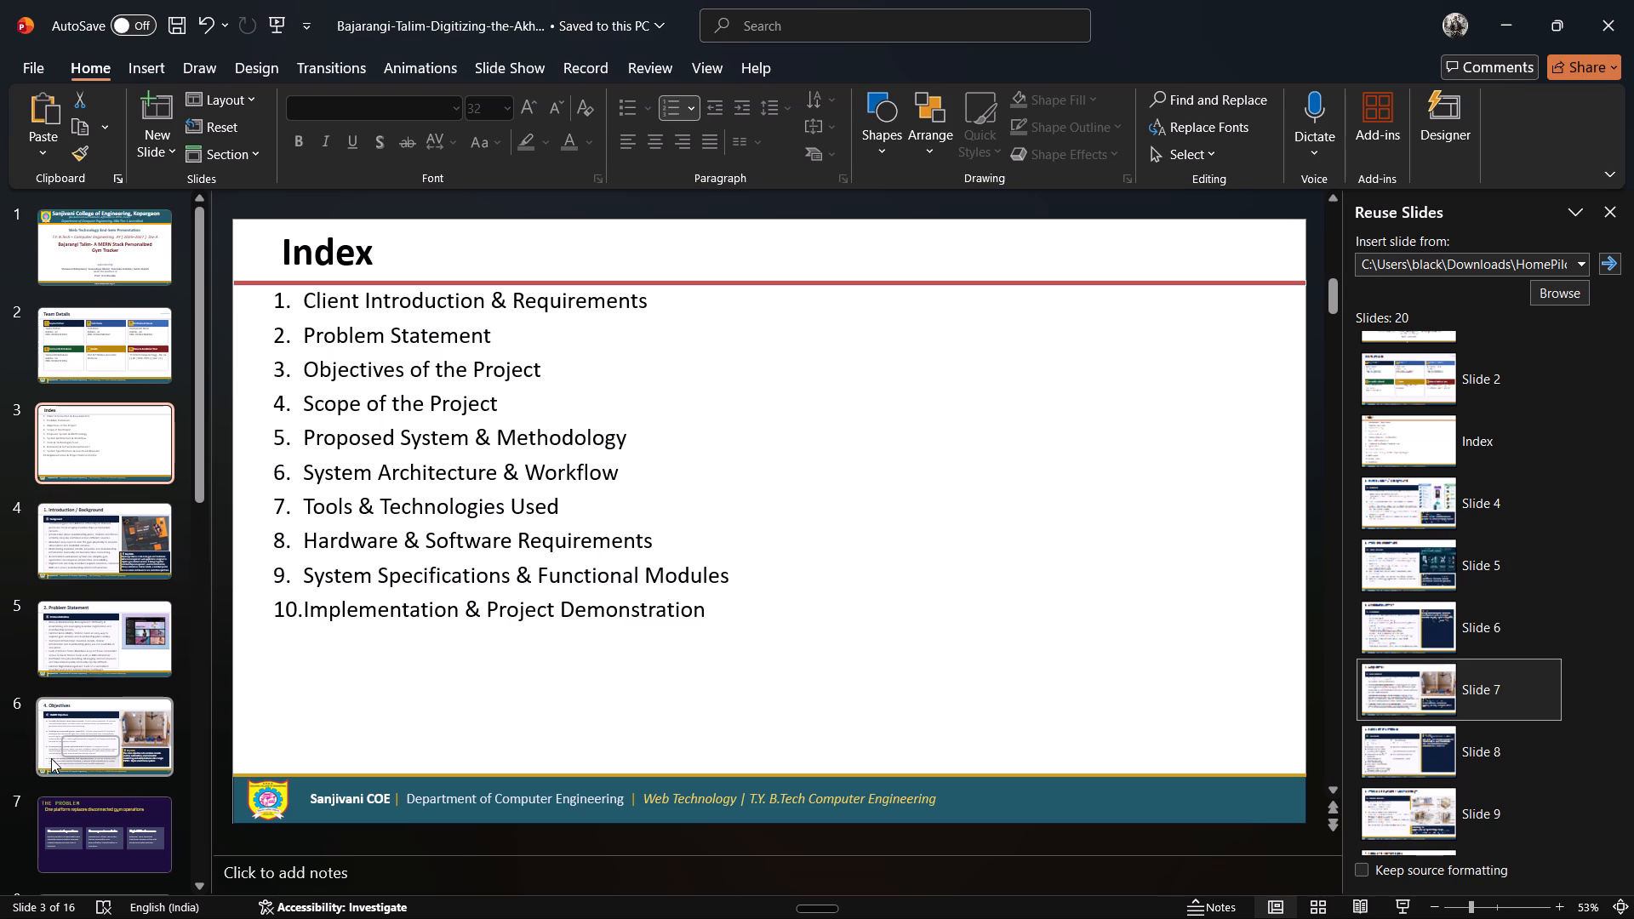
# Change the number in the Objectives slide's title to 3.
pyautogui.click(89, 738)
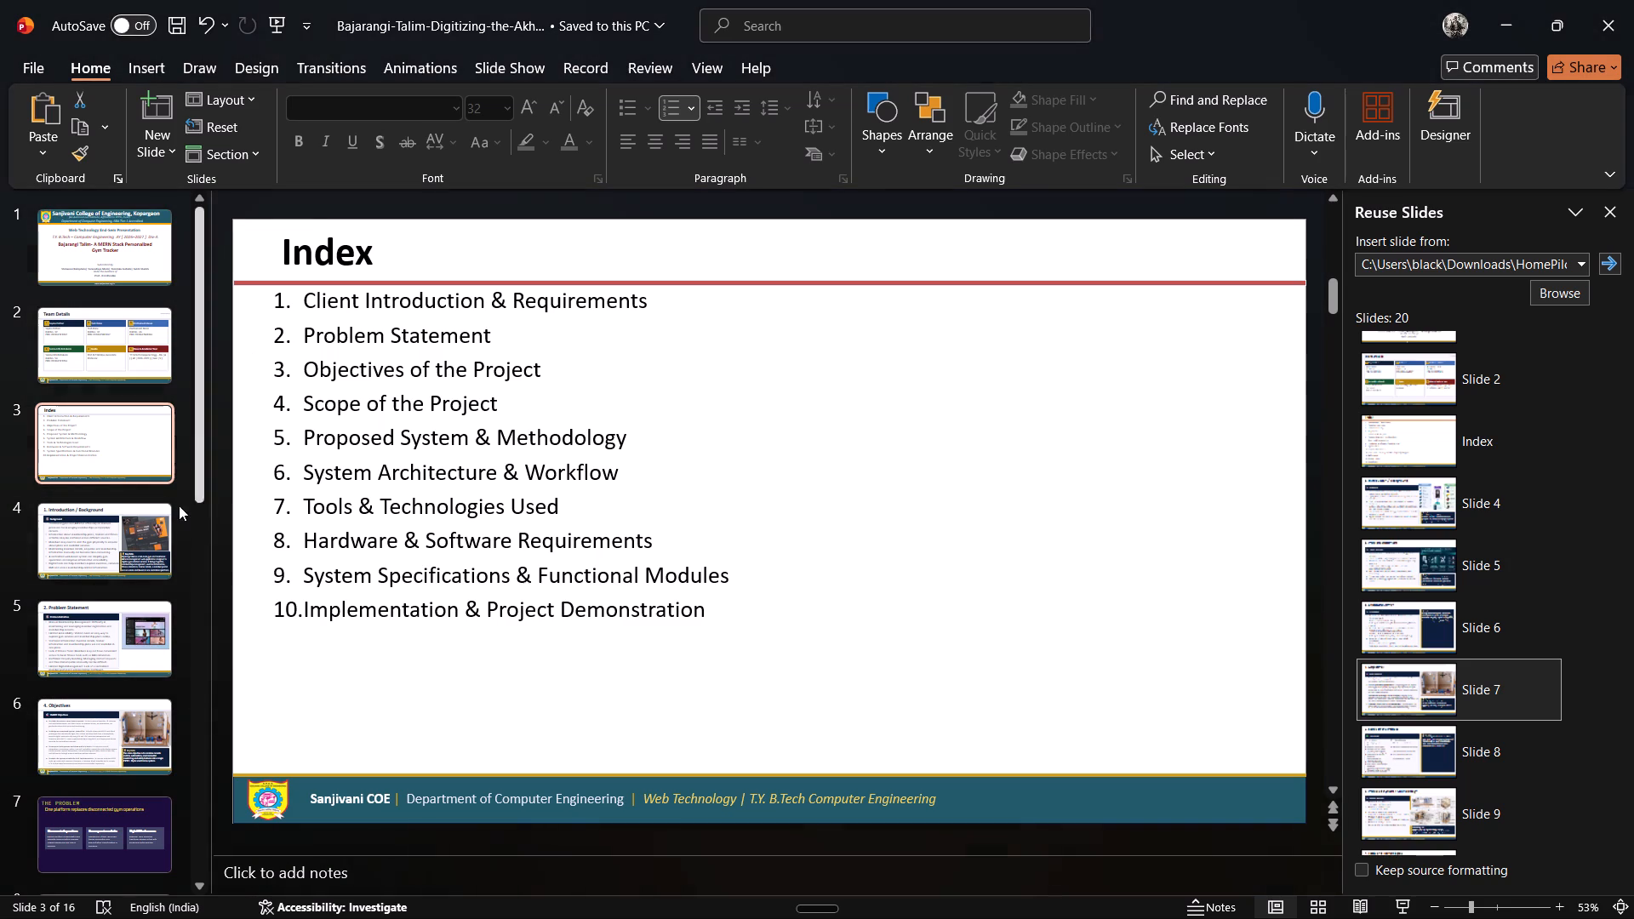
pyautogui.click(94, 744)
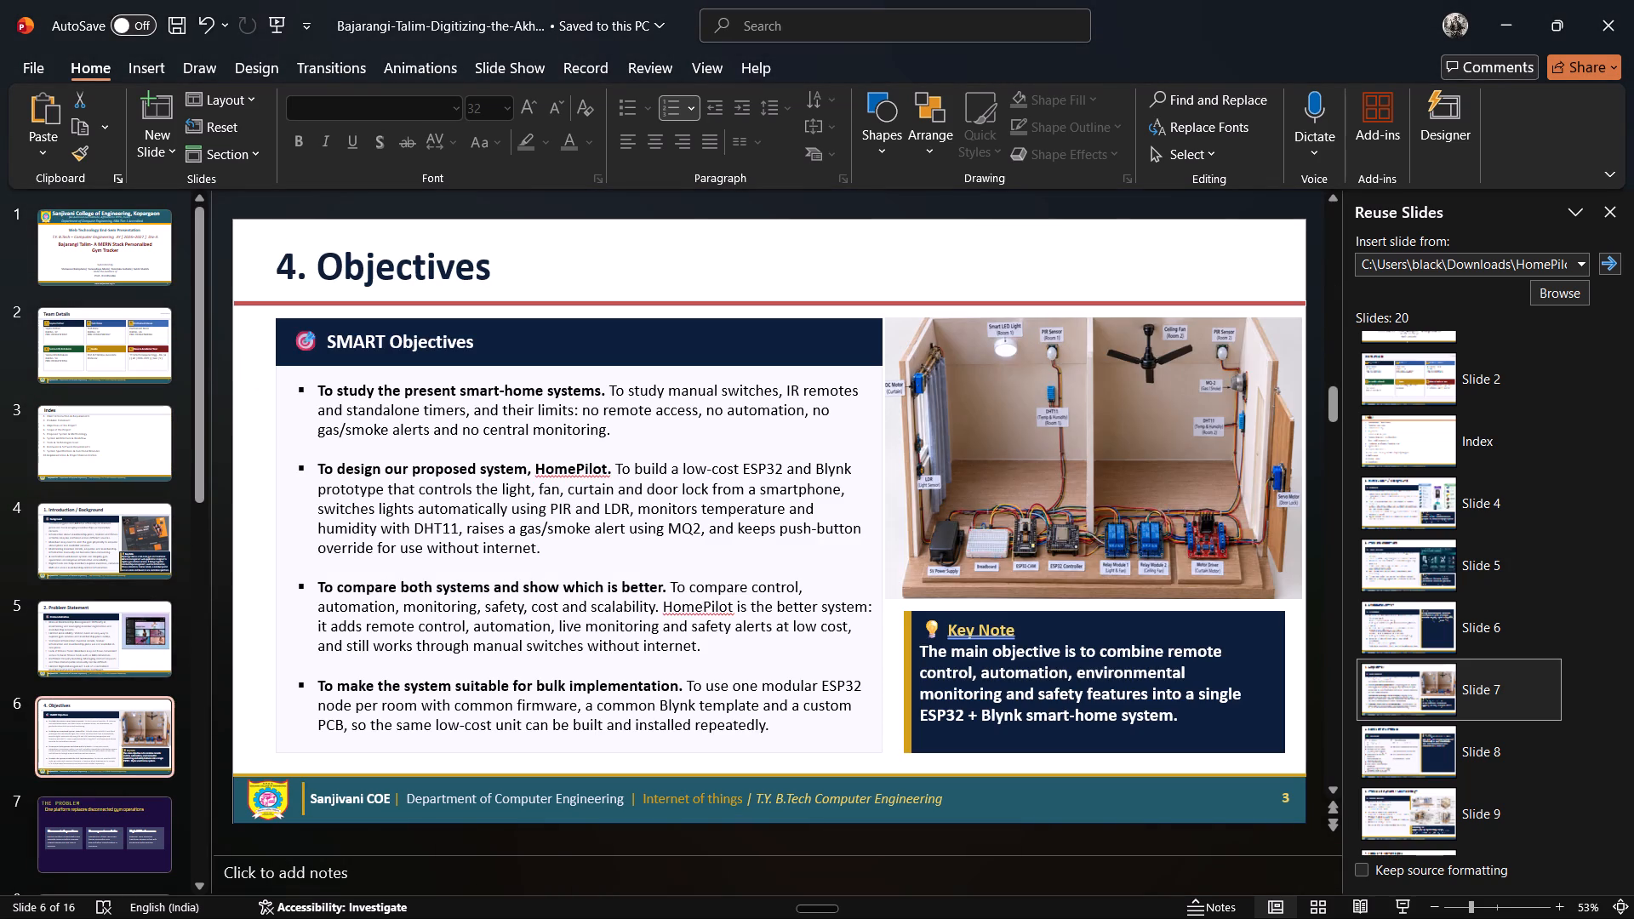
pyautogui.click(294, 264)
pyautogui.press('BackSpace')
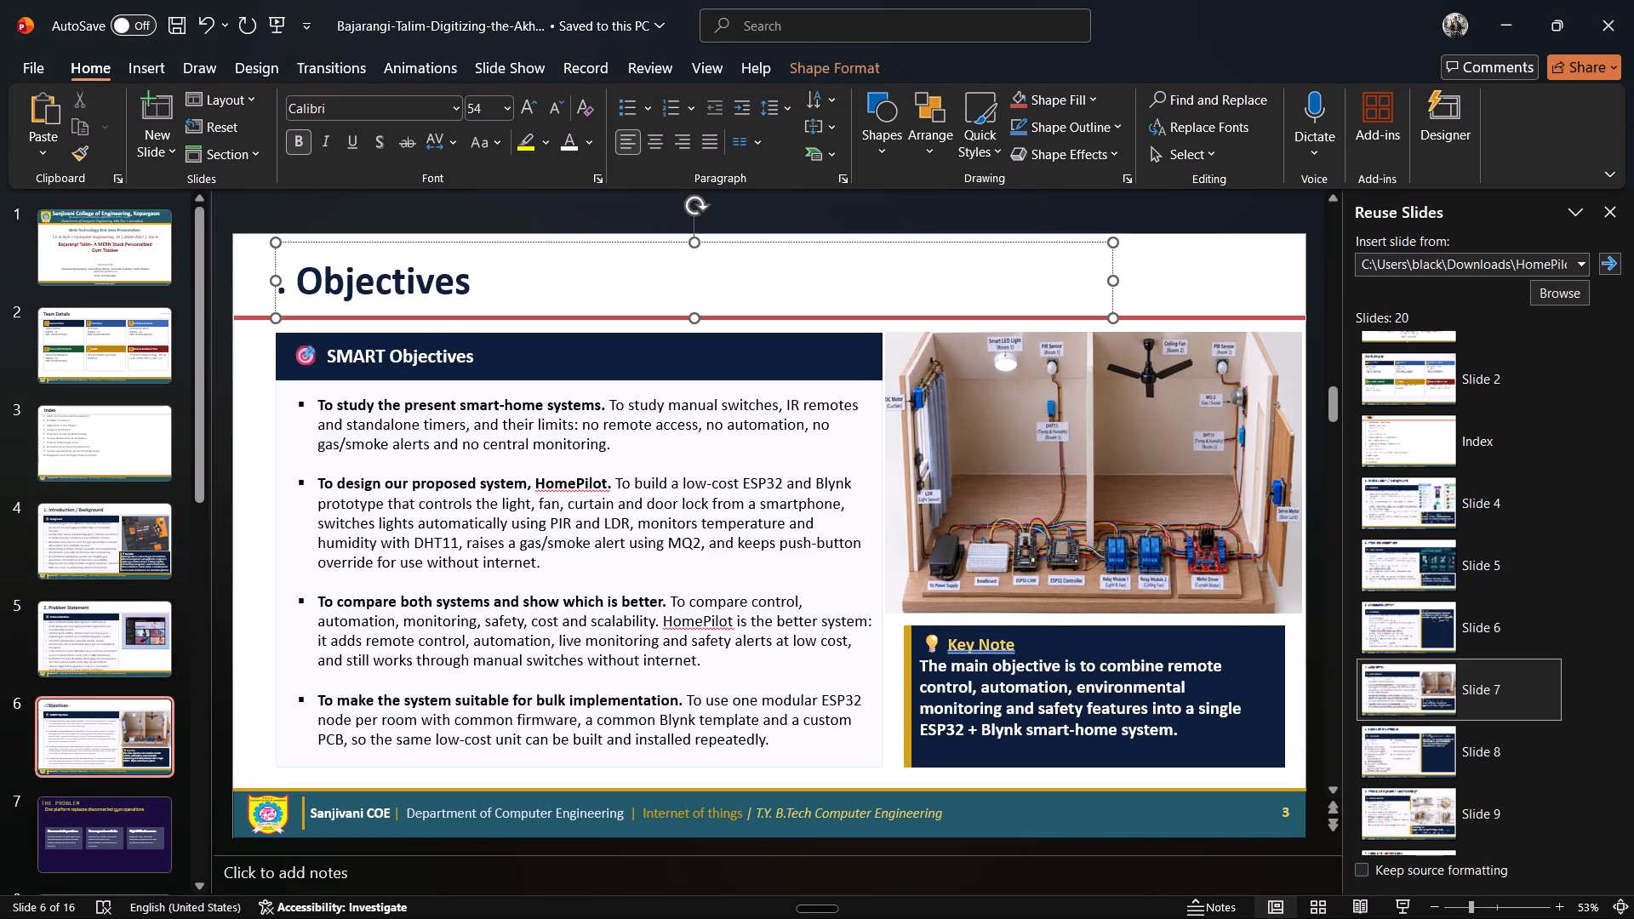
pyautogui.press('3')
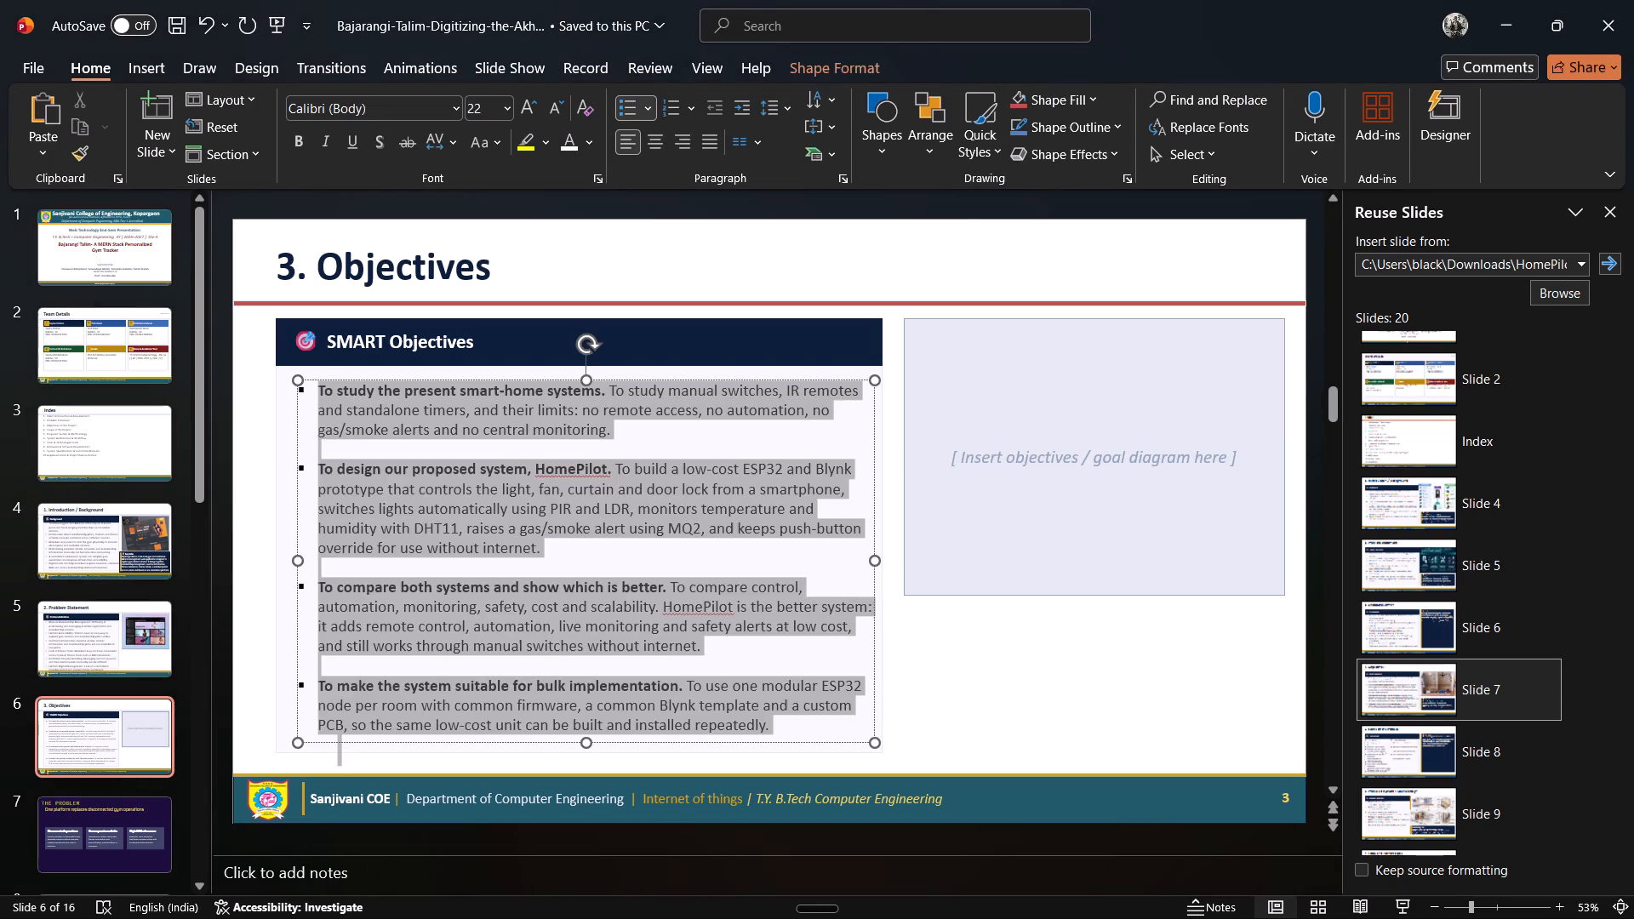
pyautogui.hotkey('ctrl', 'v')
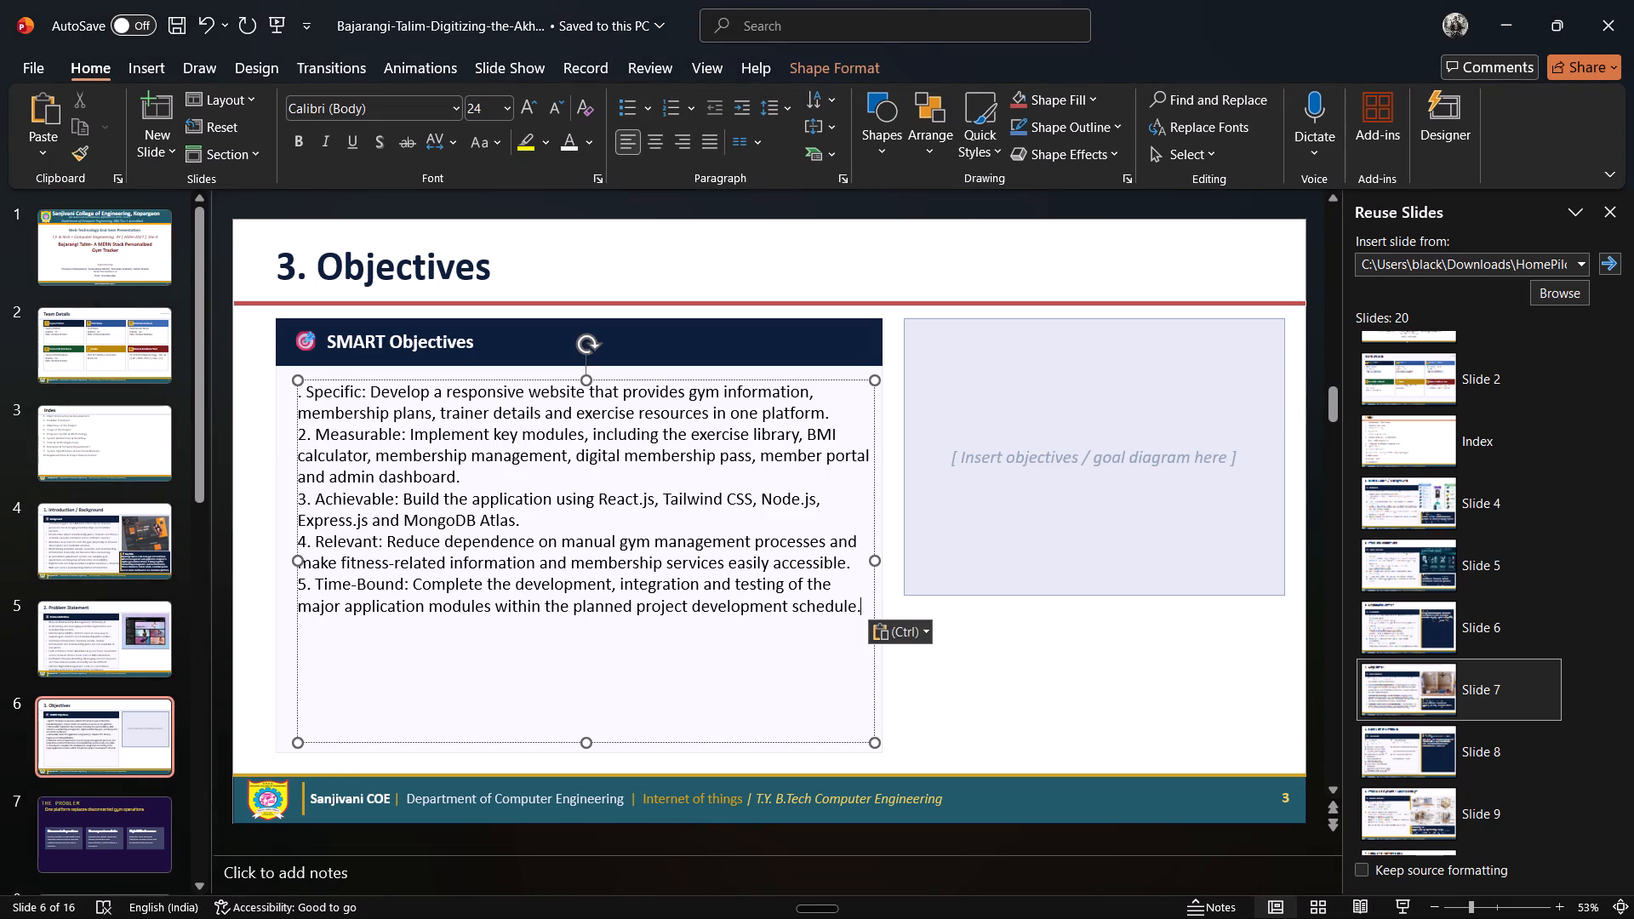
pyautogui.click(914, 622)
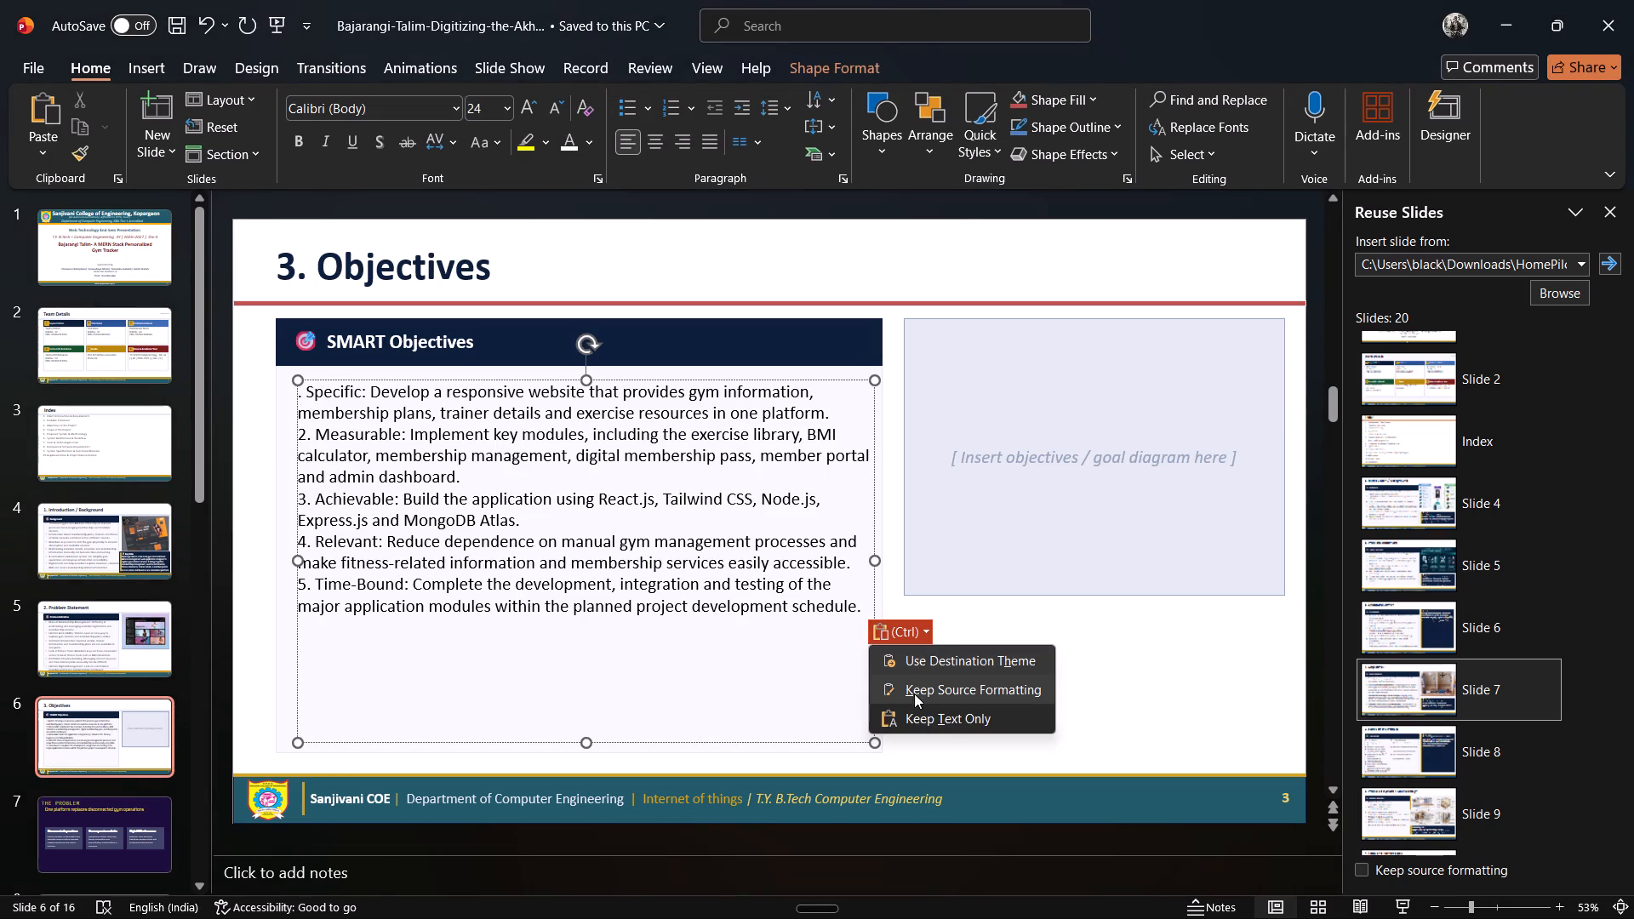
pyautogui.click(917, 687)
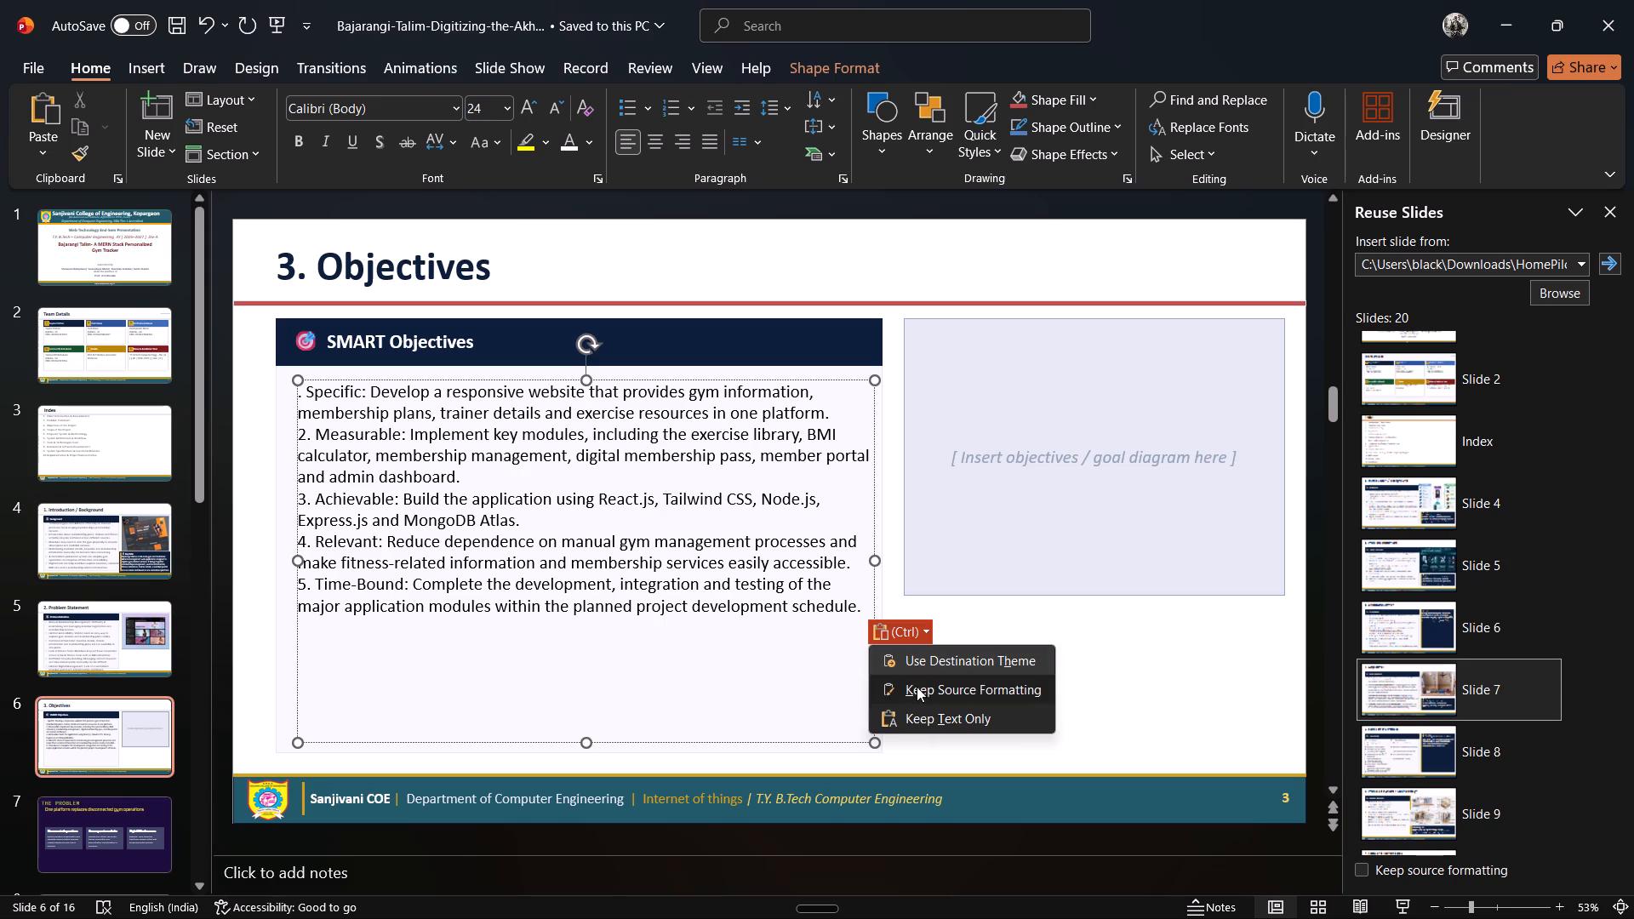
pyautogui.click(907, 623)
pyautogui.click(897, 655)
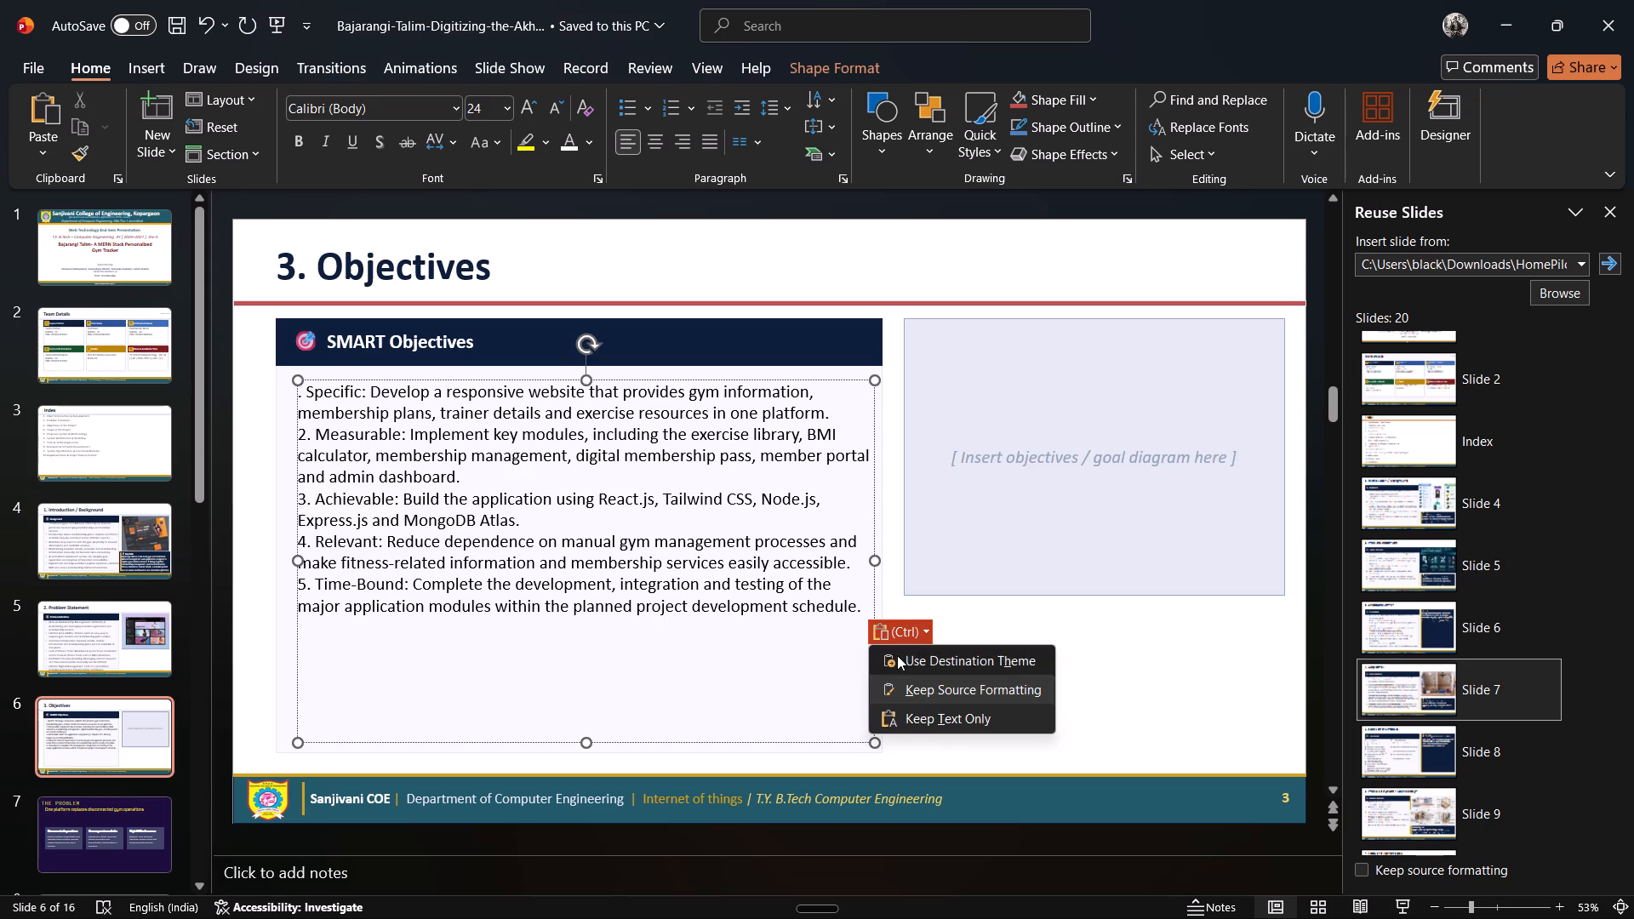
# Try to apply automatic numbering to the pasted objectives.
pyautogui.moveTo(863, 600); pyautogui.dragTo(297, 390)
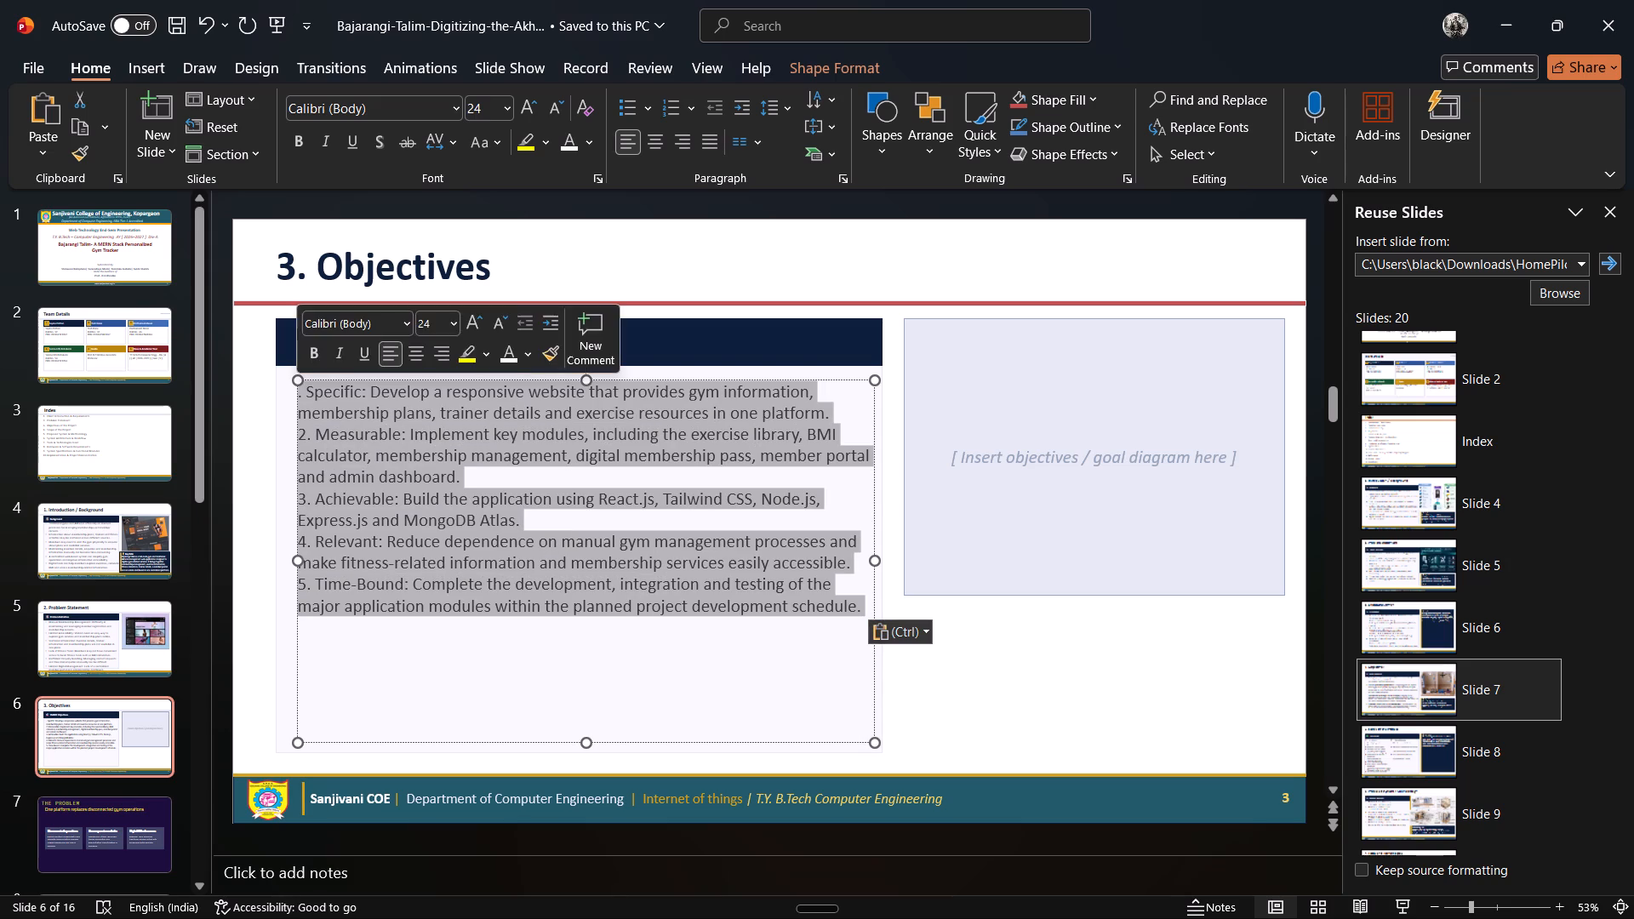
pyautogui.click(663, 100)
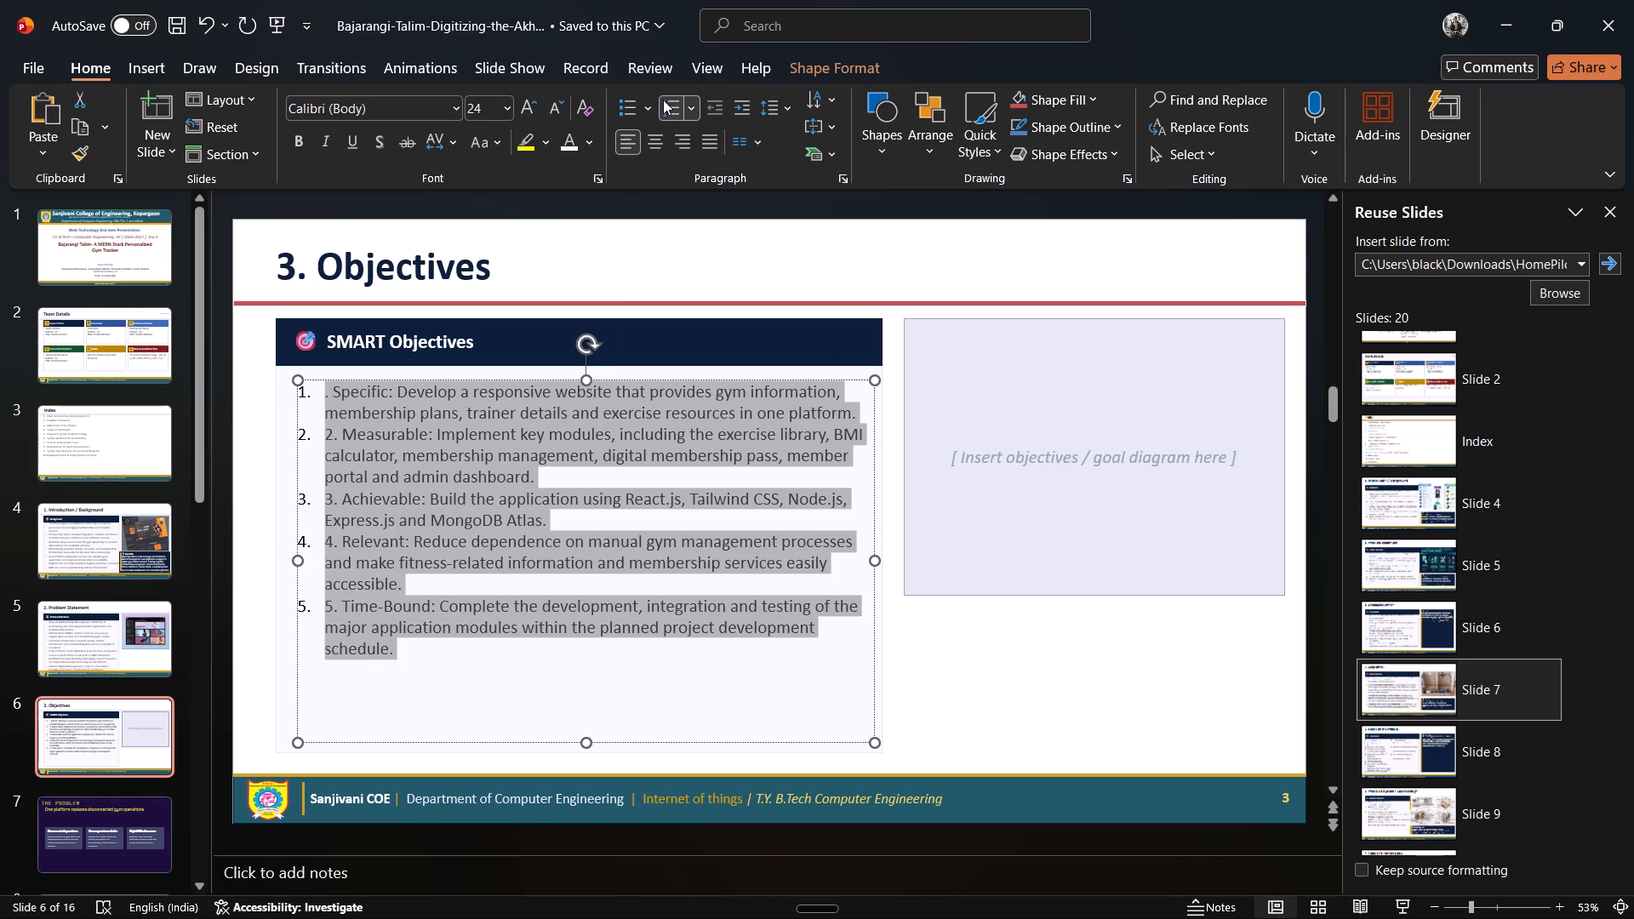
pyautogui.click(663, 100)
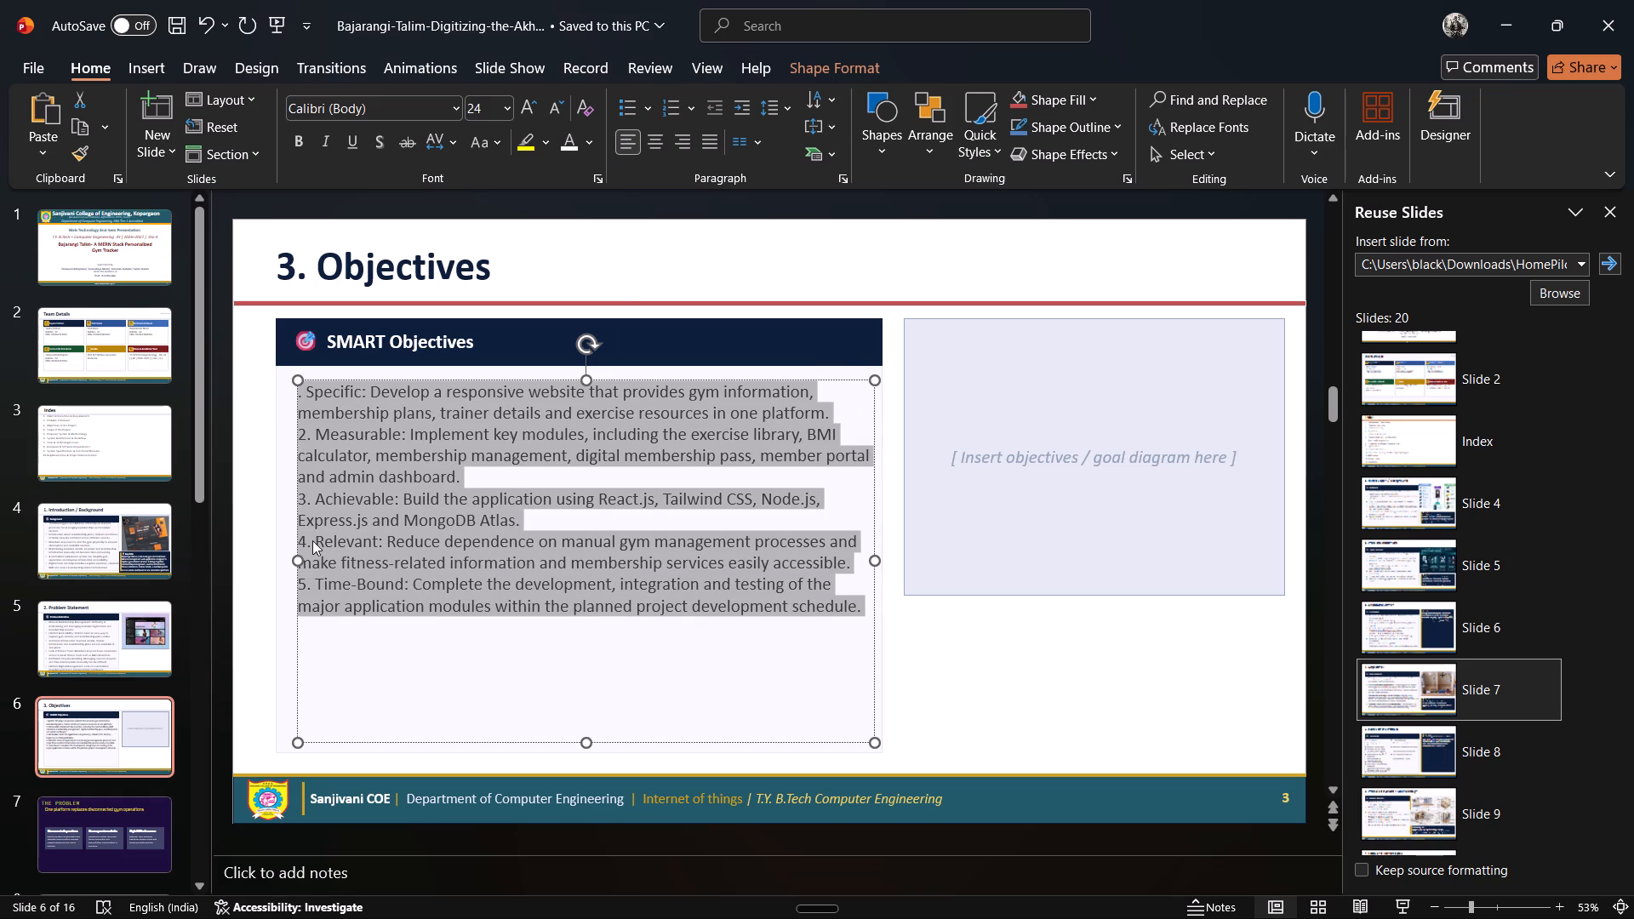
# Remove the pasted numbers and full stops from the start of all five objectives, leaving each beginning with its SMART term.
pyautogui.click(313, 542)
pyautogui.click(311, 542)
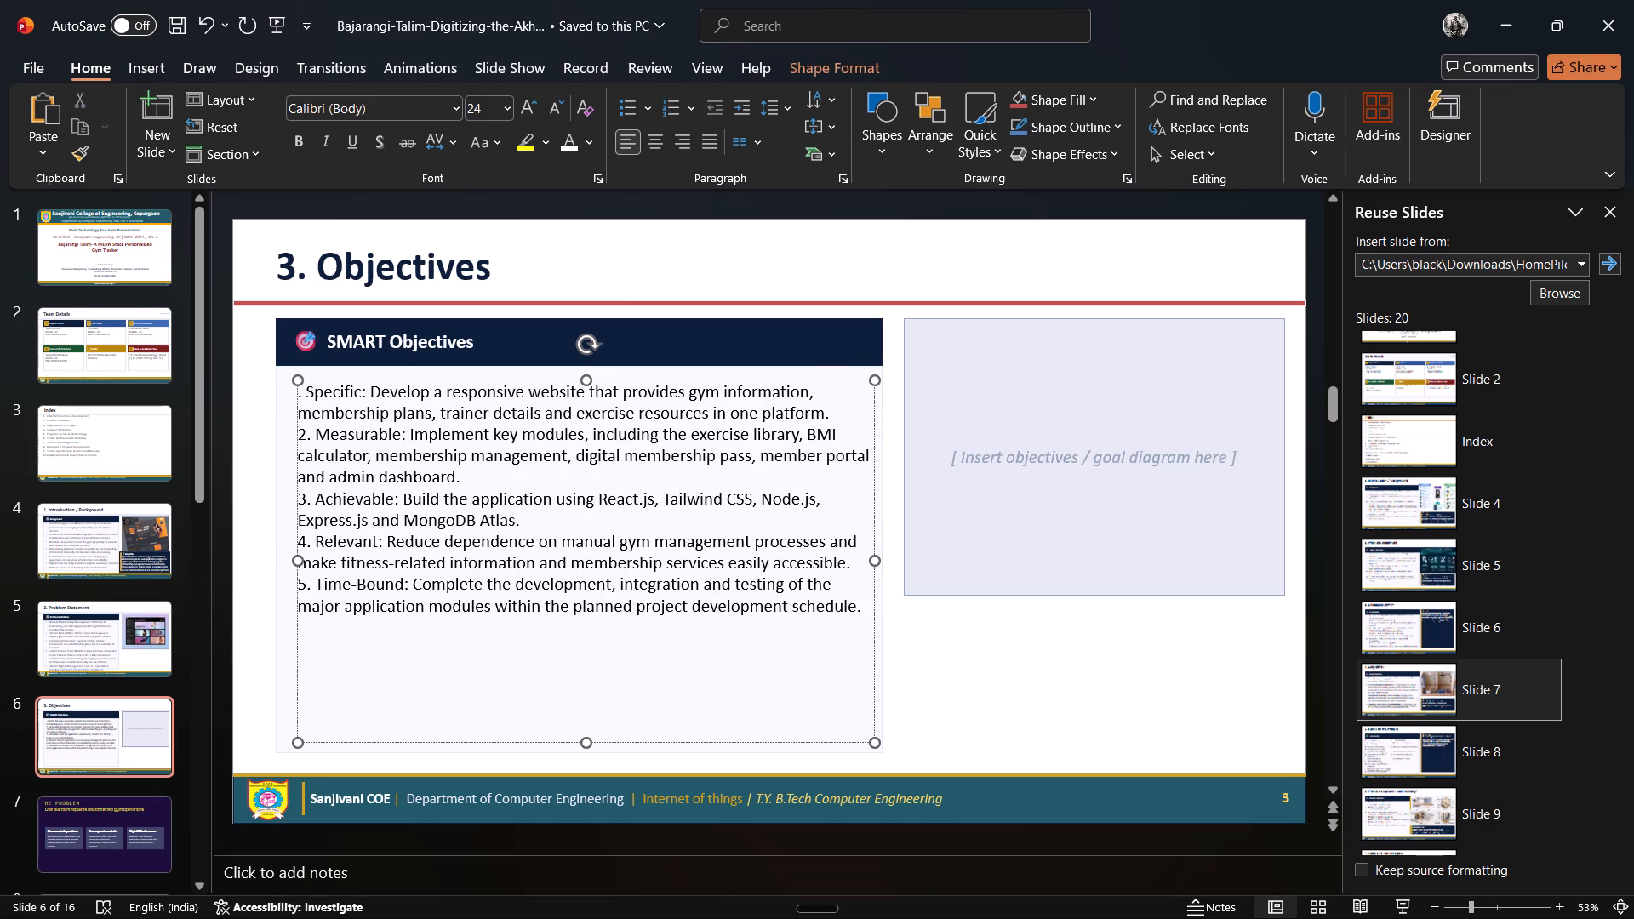
pyautogui.press('BackSpace')
pyautogui.press('BackSpace')
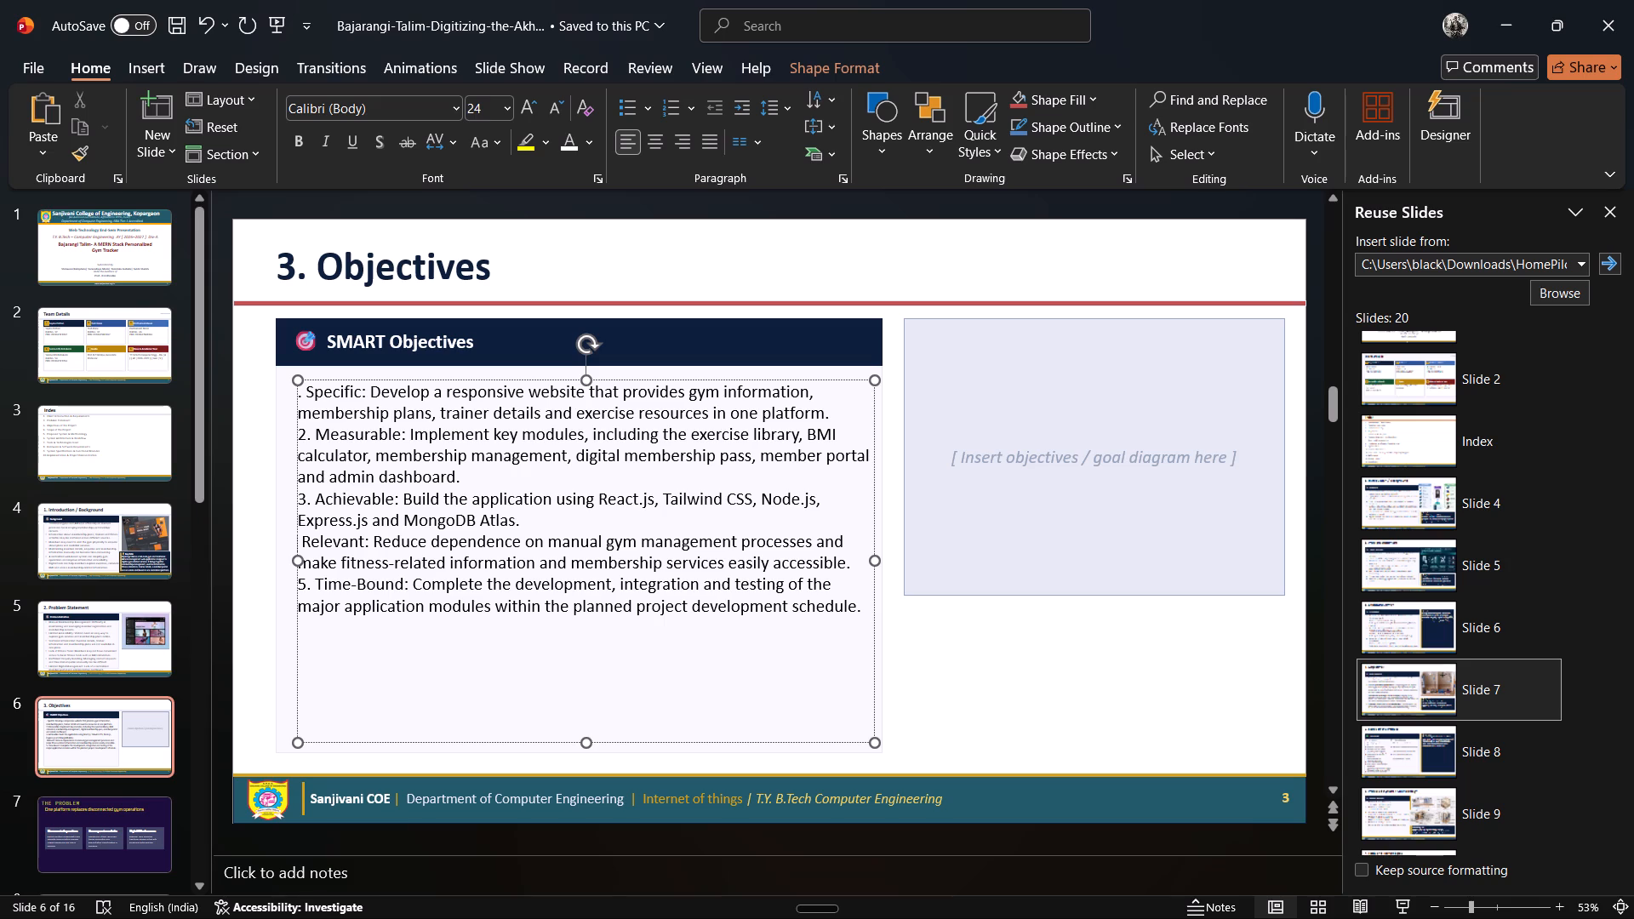
pyautogui.click(306, 588)
pyautogui.press('Right')
pyautogui.press('BackSpace')
pyautogui.press('BackSpace')
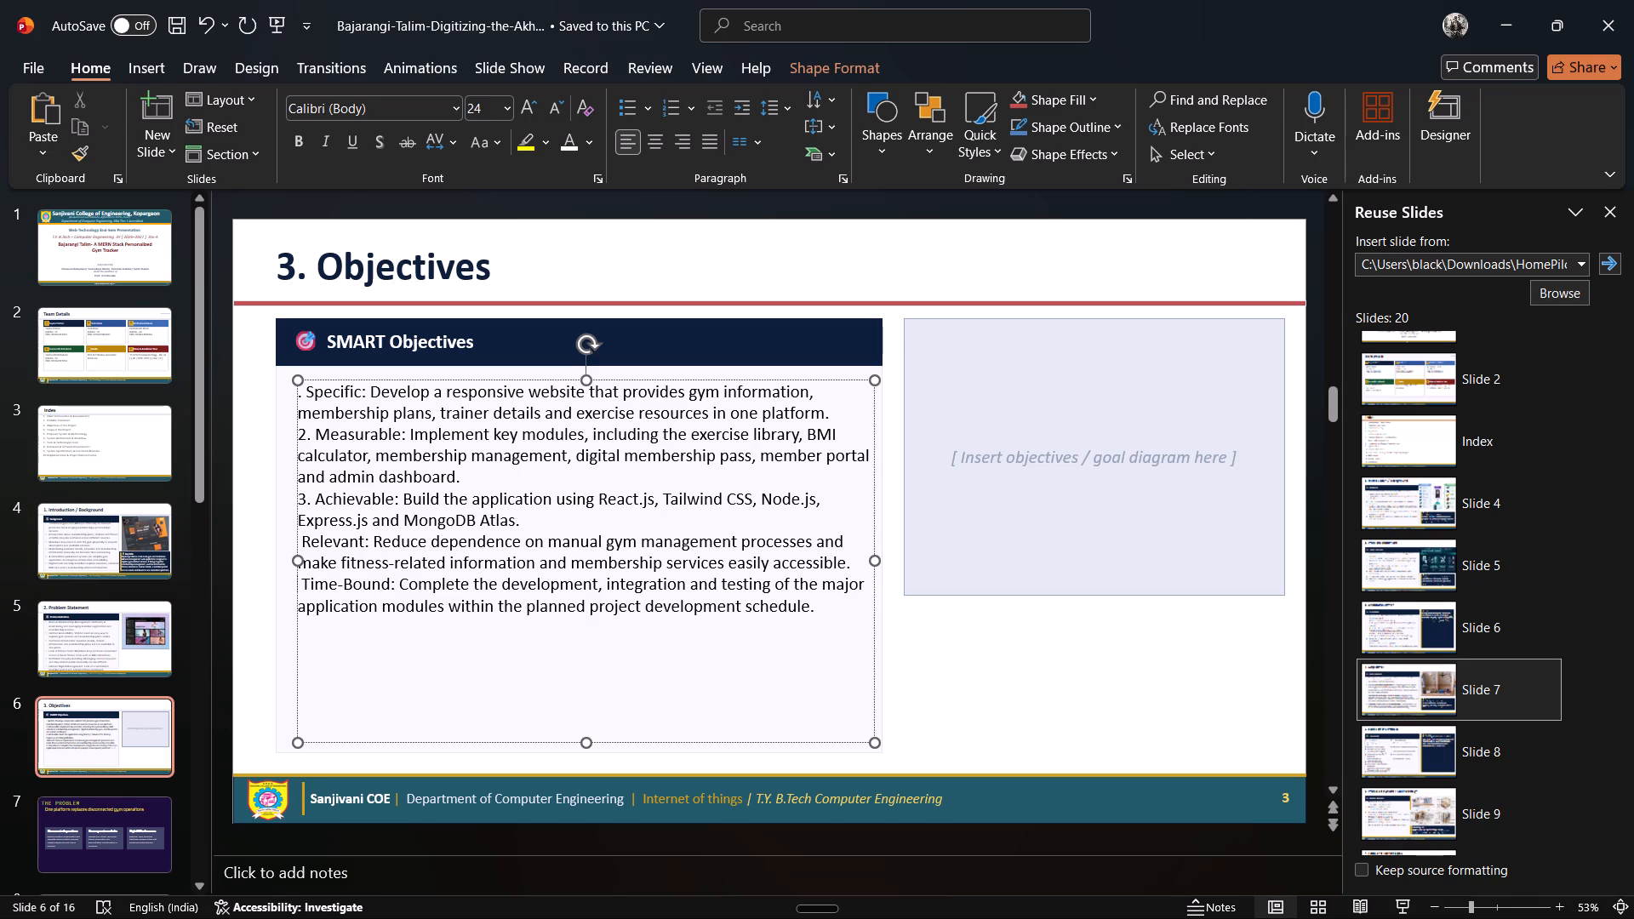
pyautogui.click(310, 496)
pyautogui.press('BackSpace')
pyautogui.press('BackSpace')
pyautogui.click(309, 439)
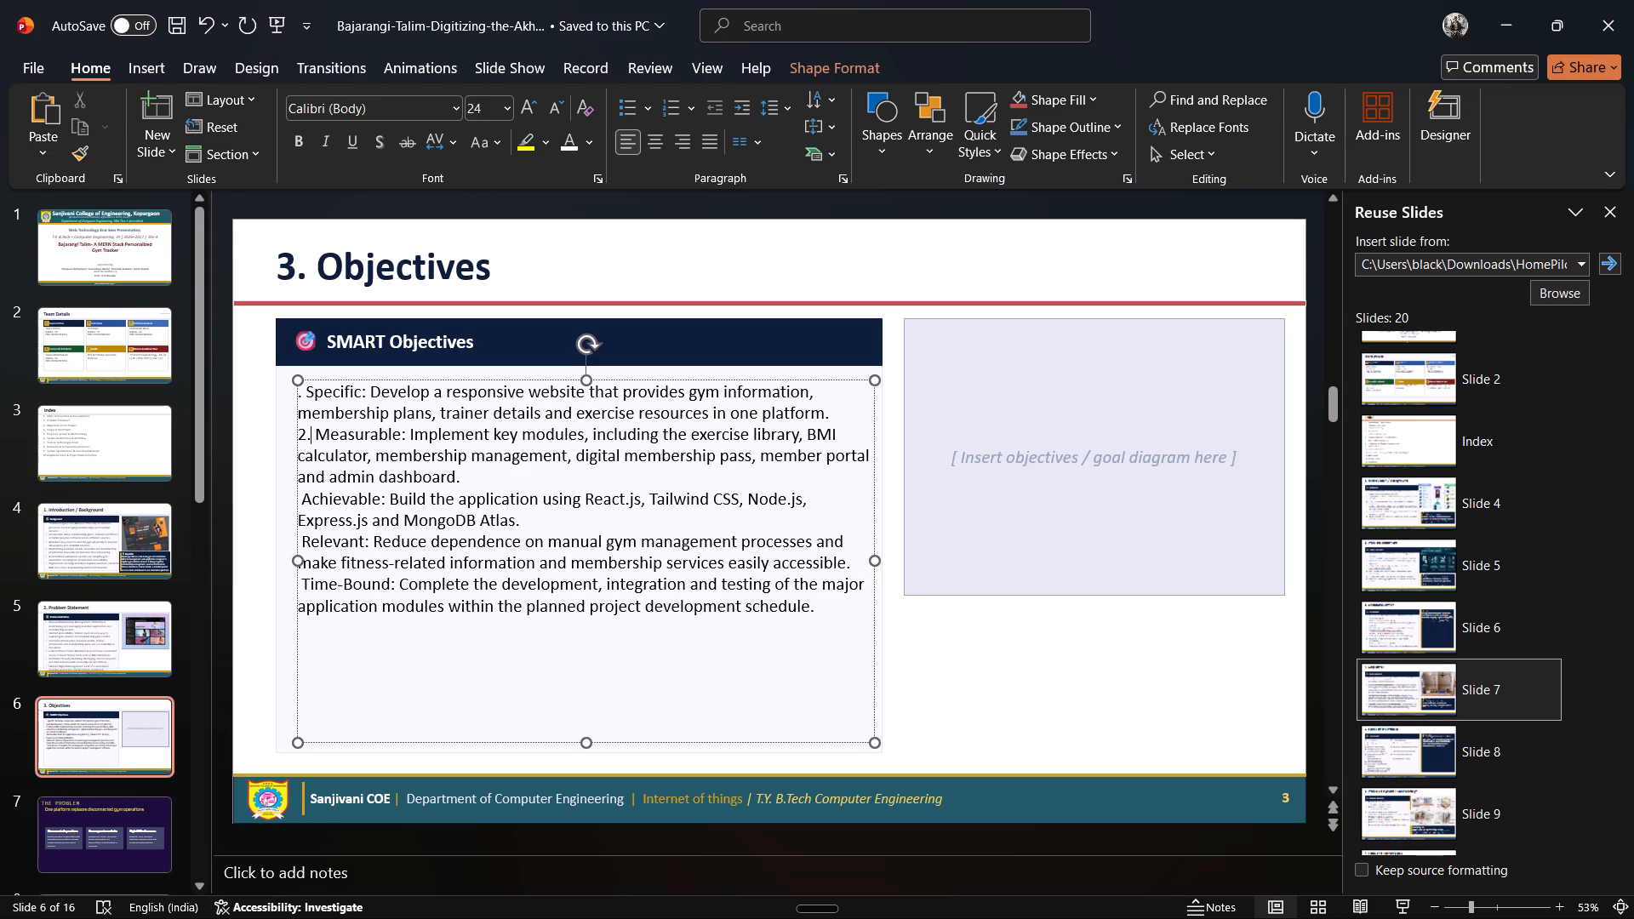
pyautogui.press('BackSpace')
pyautogui.press('BackSpace')
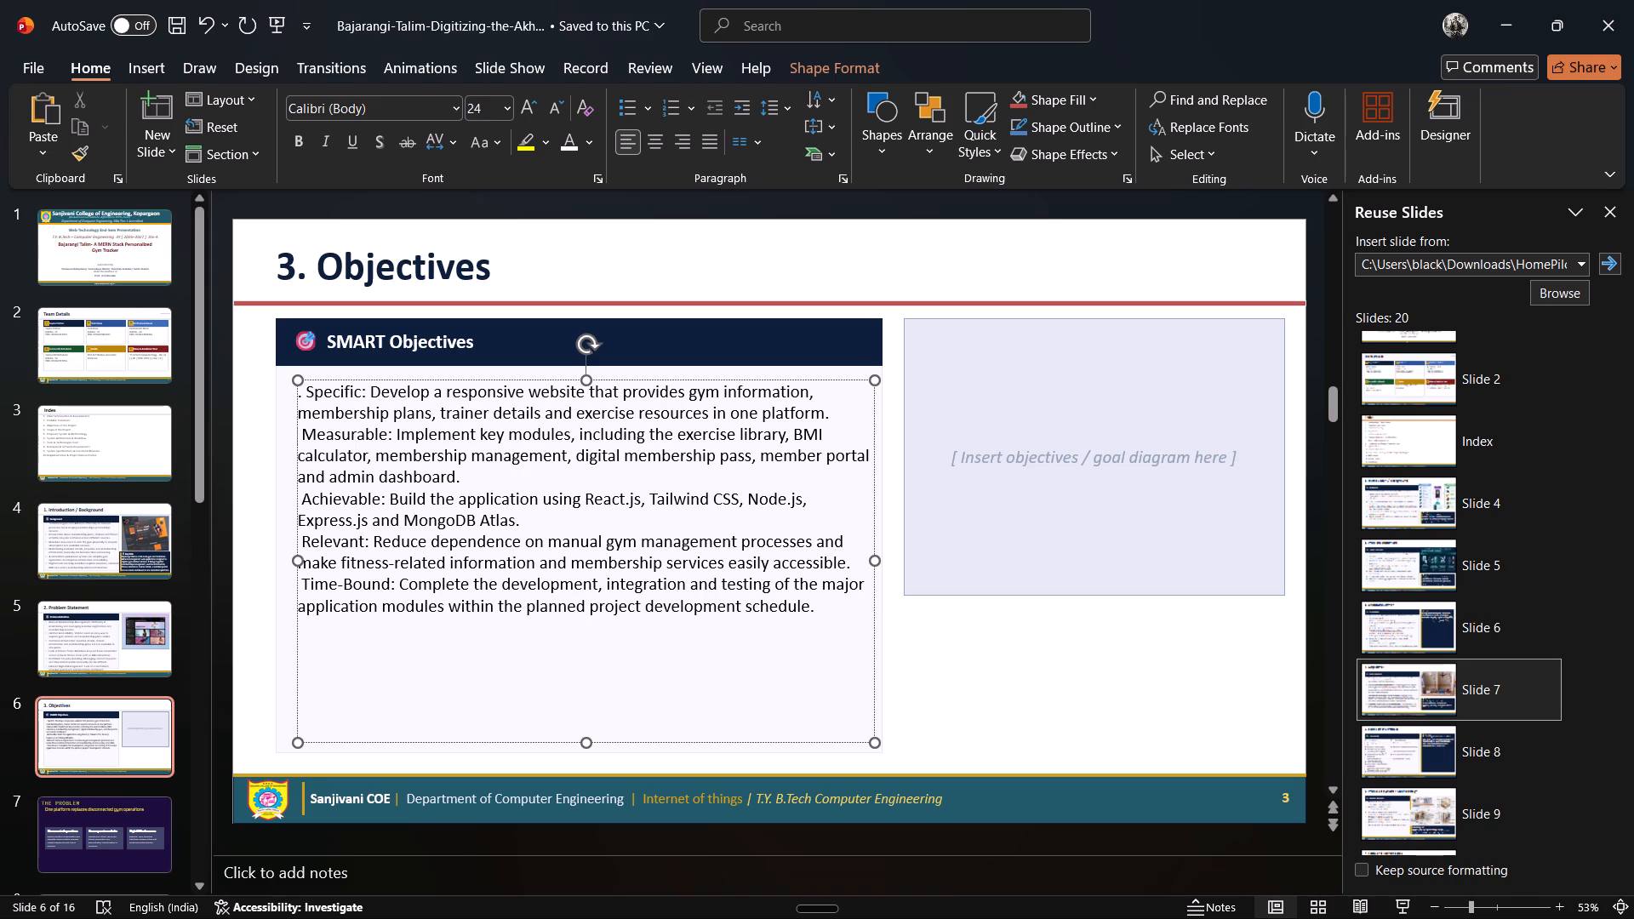
pyautogui.click(306, 392)
pyautogui.press('BackSpace')
pyautogui.press('BackSpace')
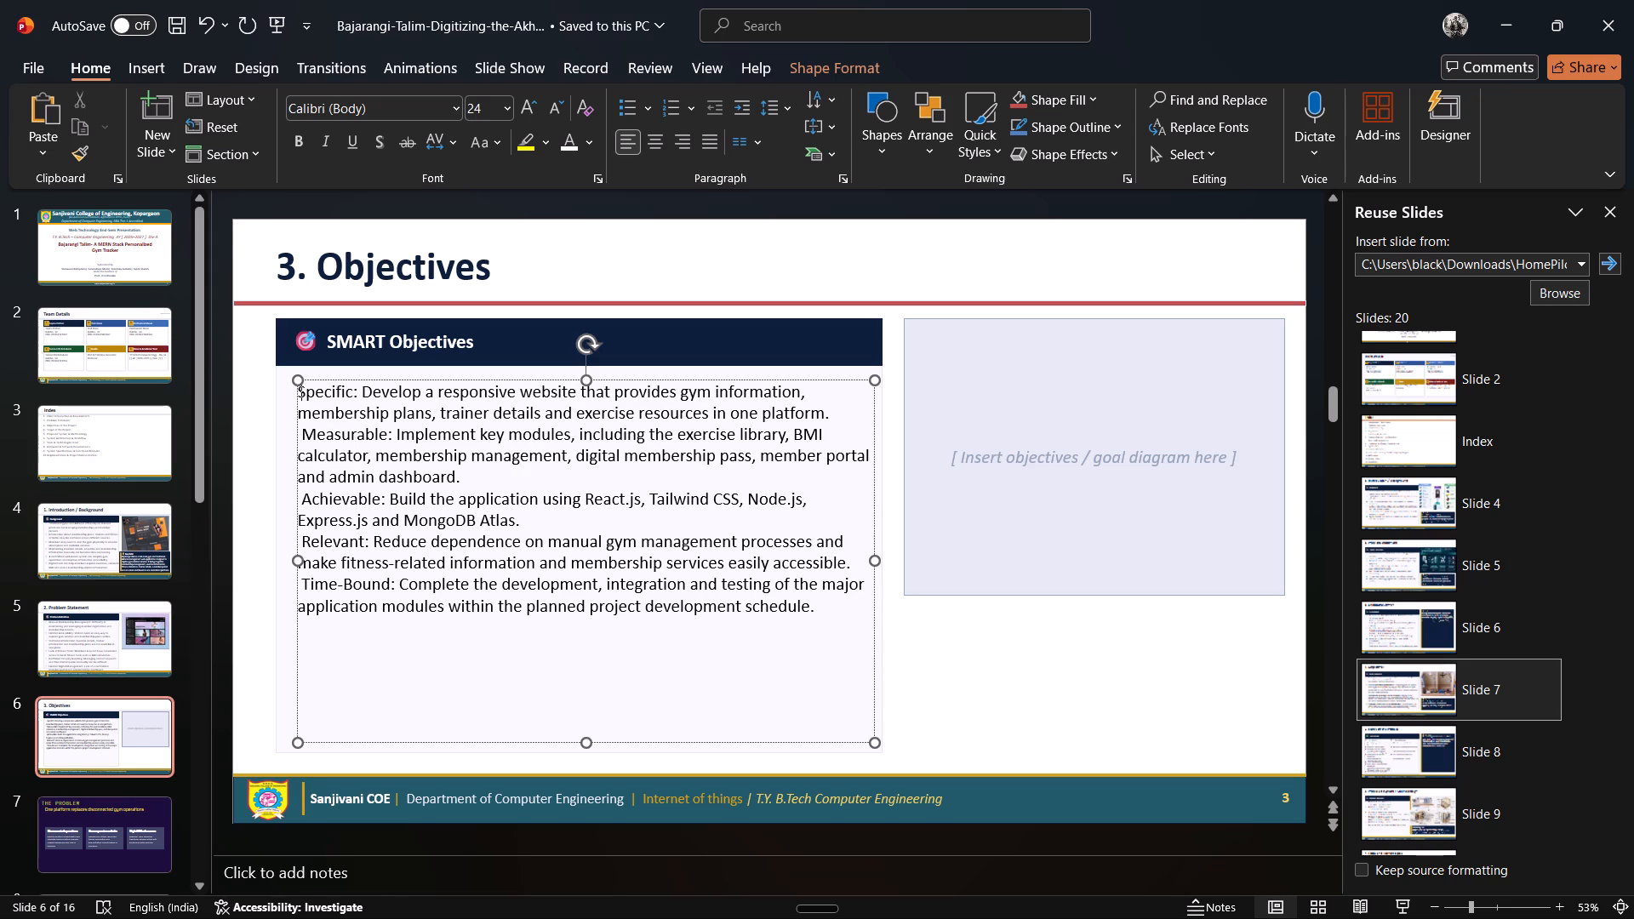
# Separate the five objectives with one blank line between each pair.
pyautogui.click(848, 423)
pyautogui.press('Return')
pyautogui.press('Return')
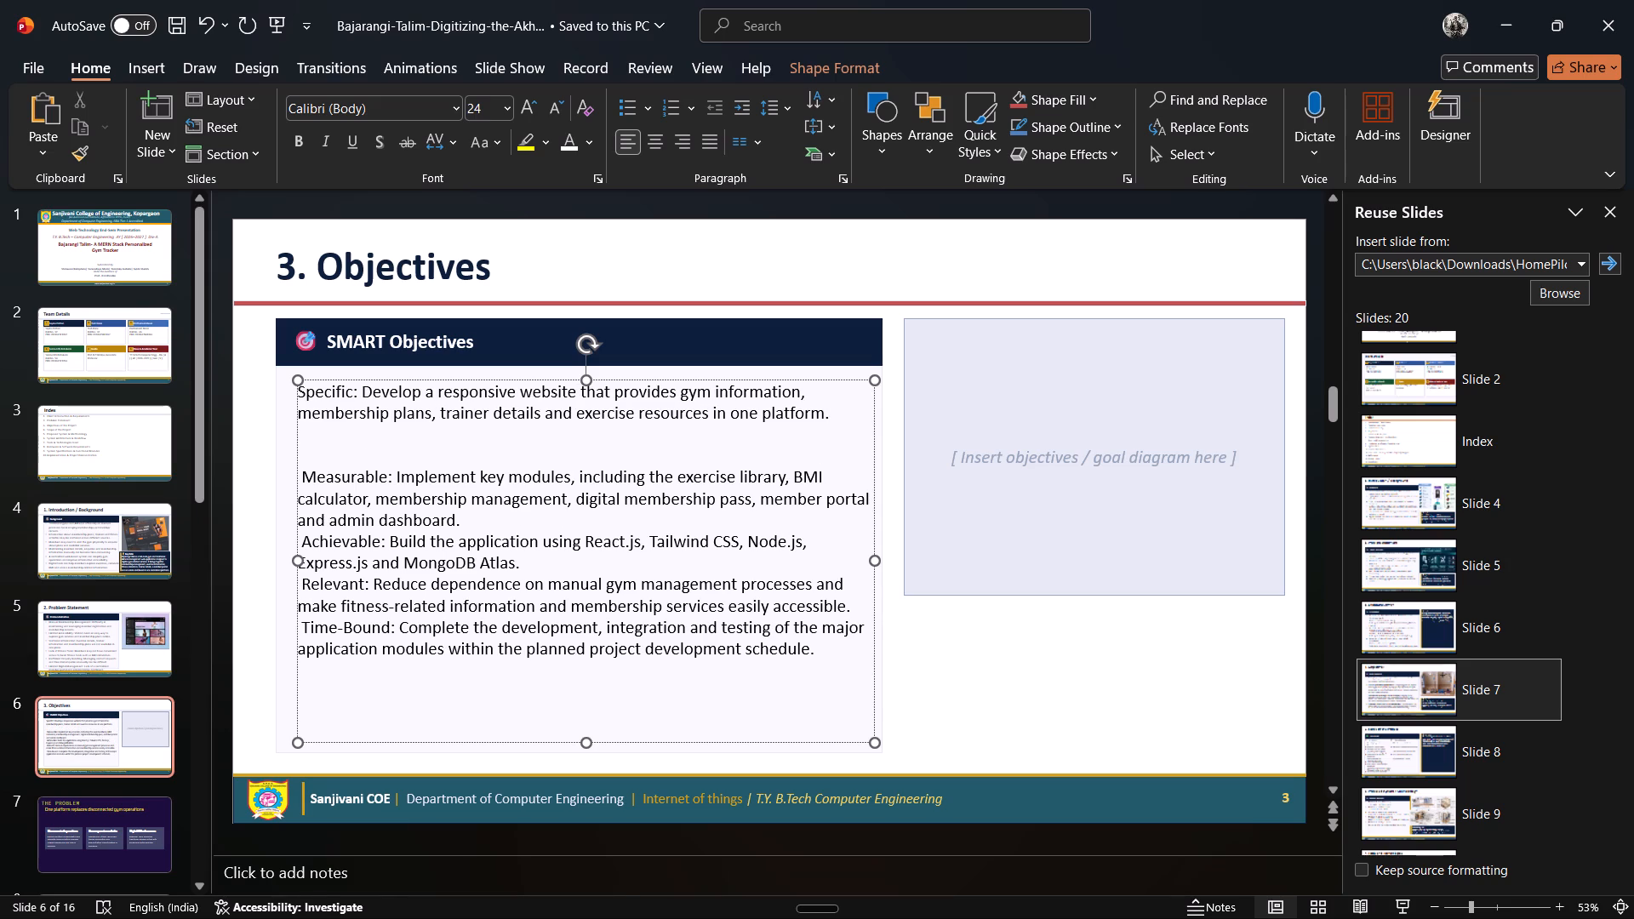
pyautogui.click(479, 521)
pyautogui.press('Return')
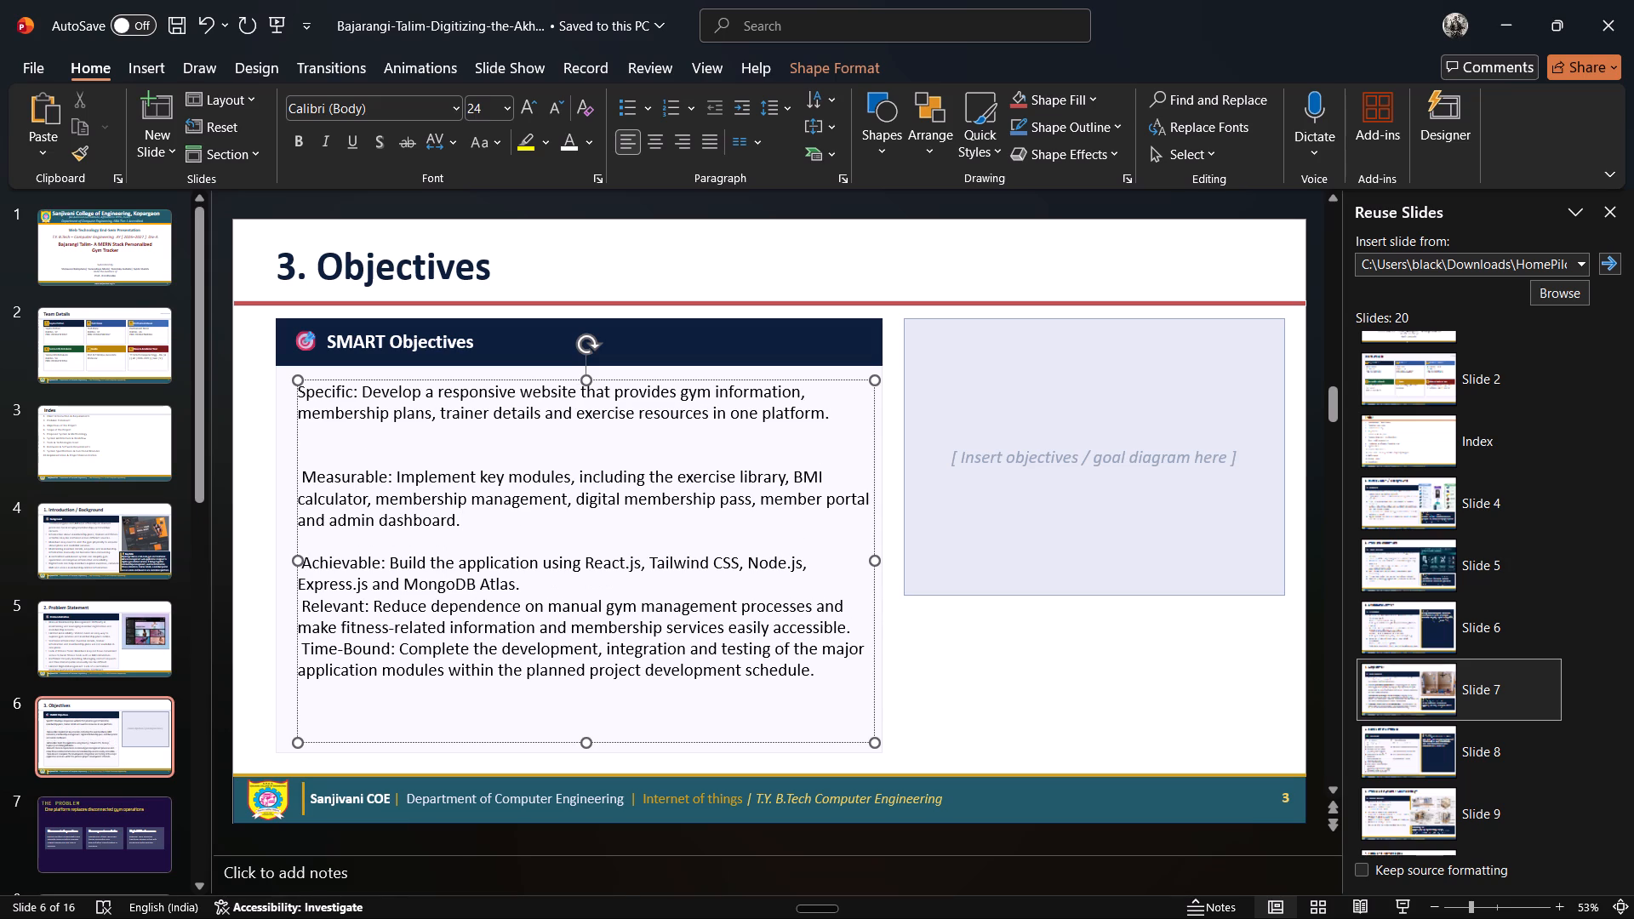
pyautogui.click(538, 586)
pyautogui.press('Return')
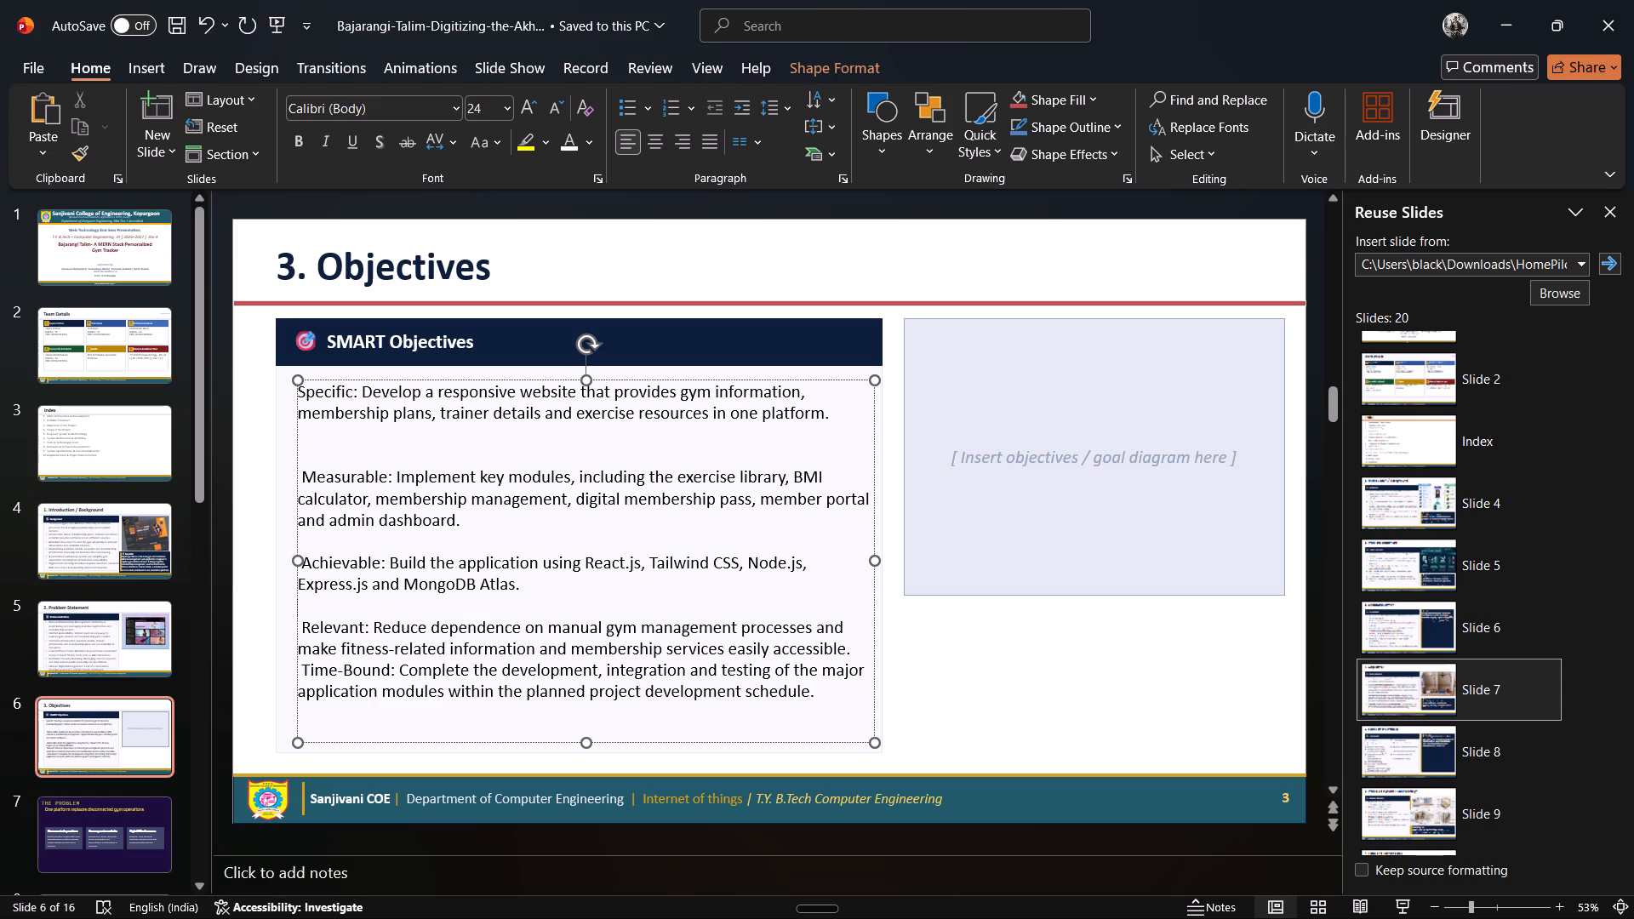
pyautogui.click(853, 650)
pyautogui.press('Return')
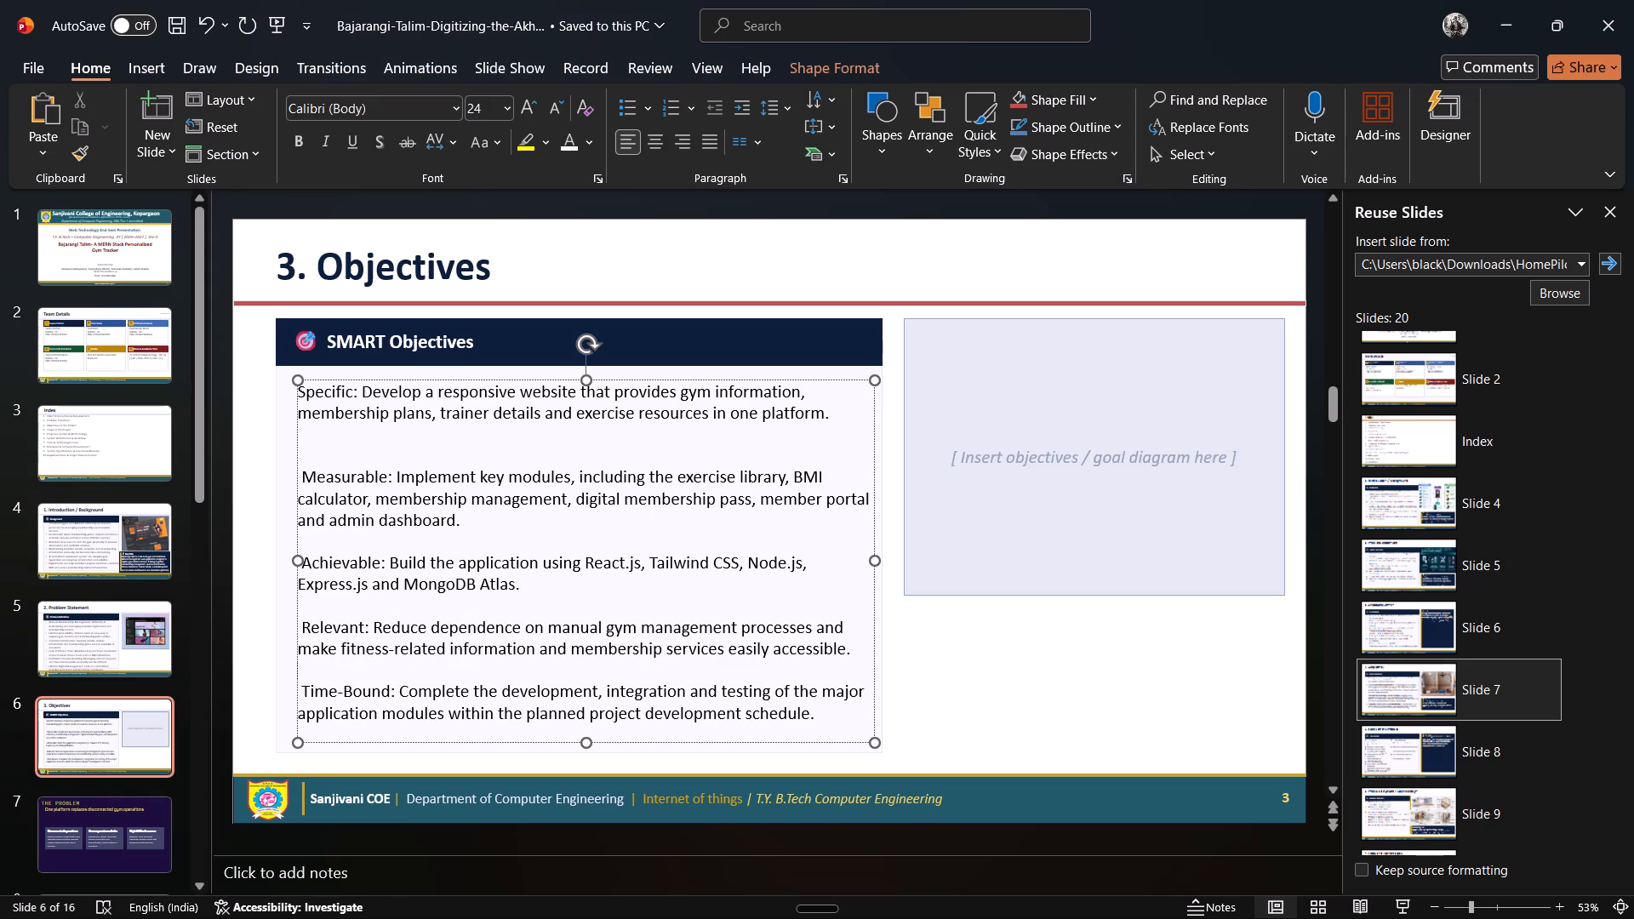
pyautogui.click(523, 430)
pyautogui.click(467, 454)
pyautogui.press('BackSpace')
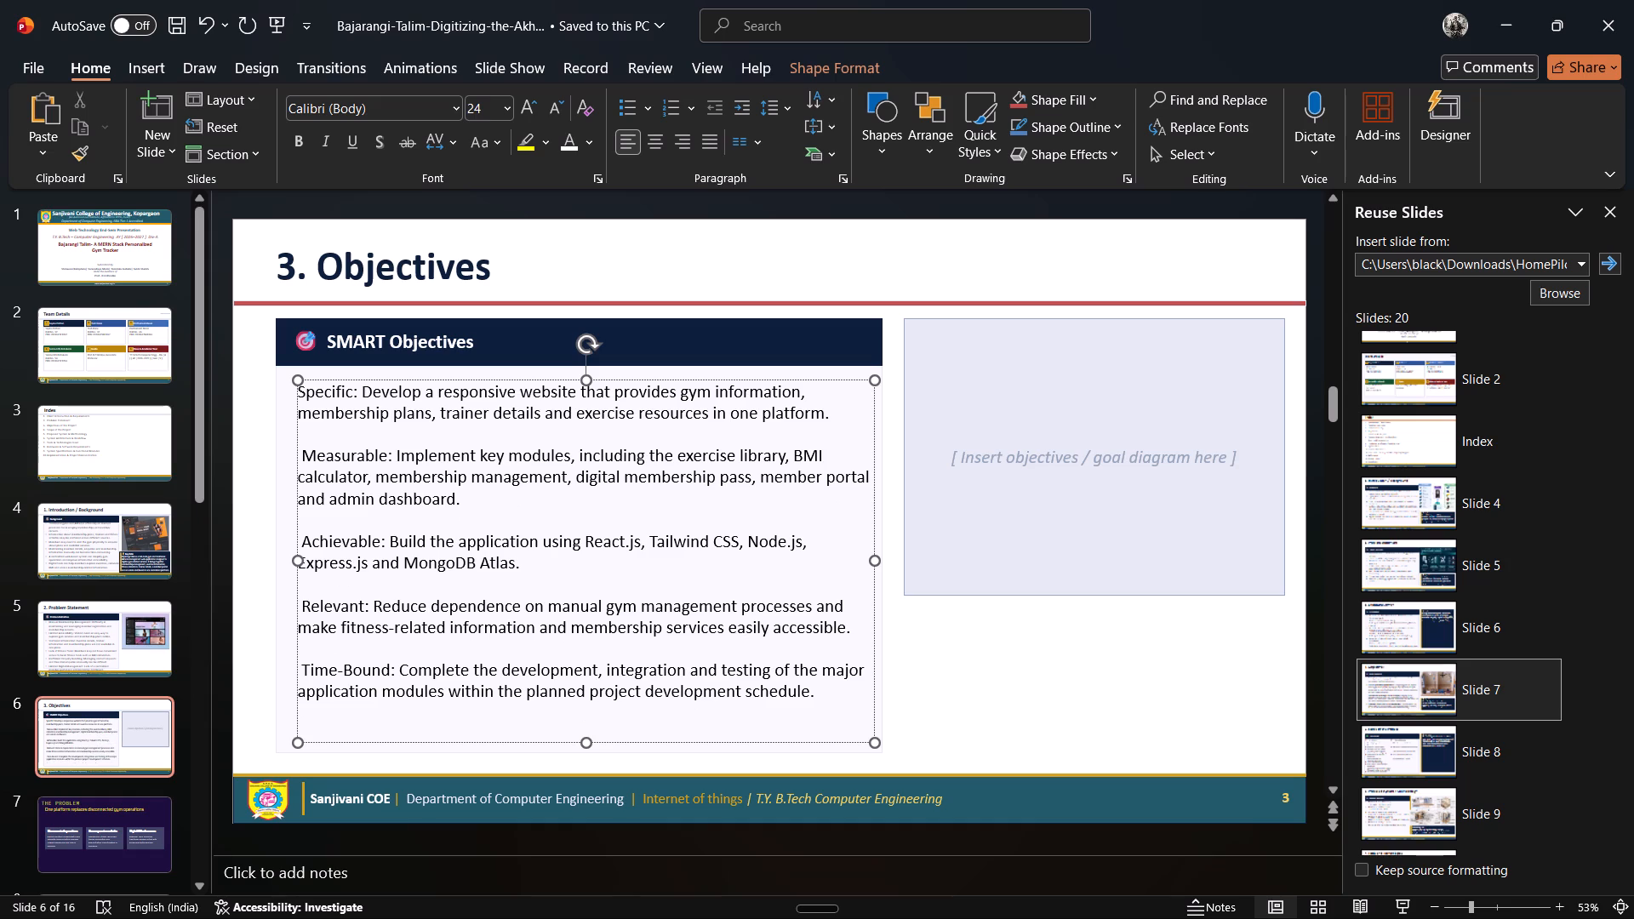
# Apply hollow square bullets to all five objectives.
pyautogui.moveTo(831, 697); pyautogui.dragTo(257, 405)
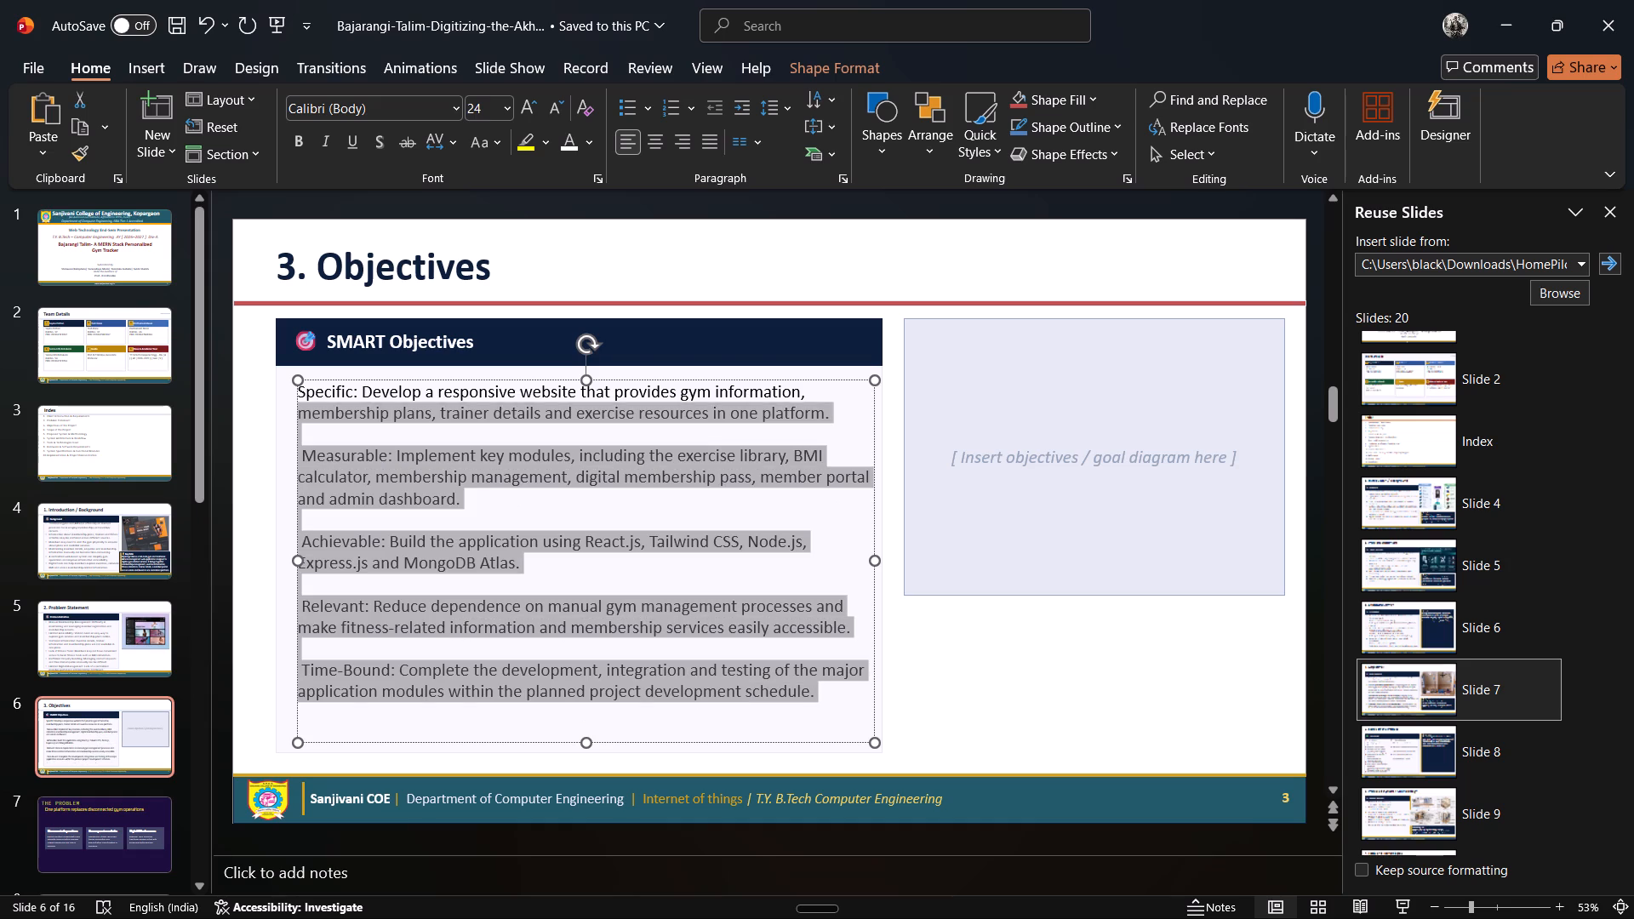
pyautogui.moveTo(257, 405); pyautogui.dragTo(260, 390)
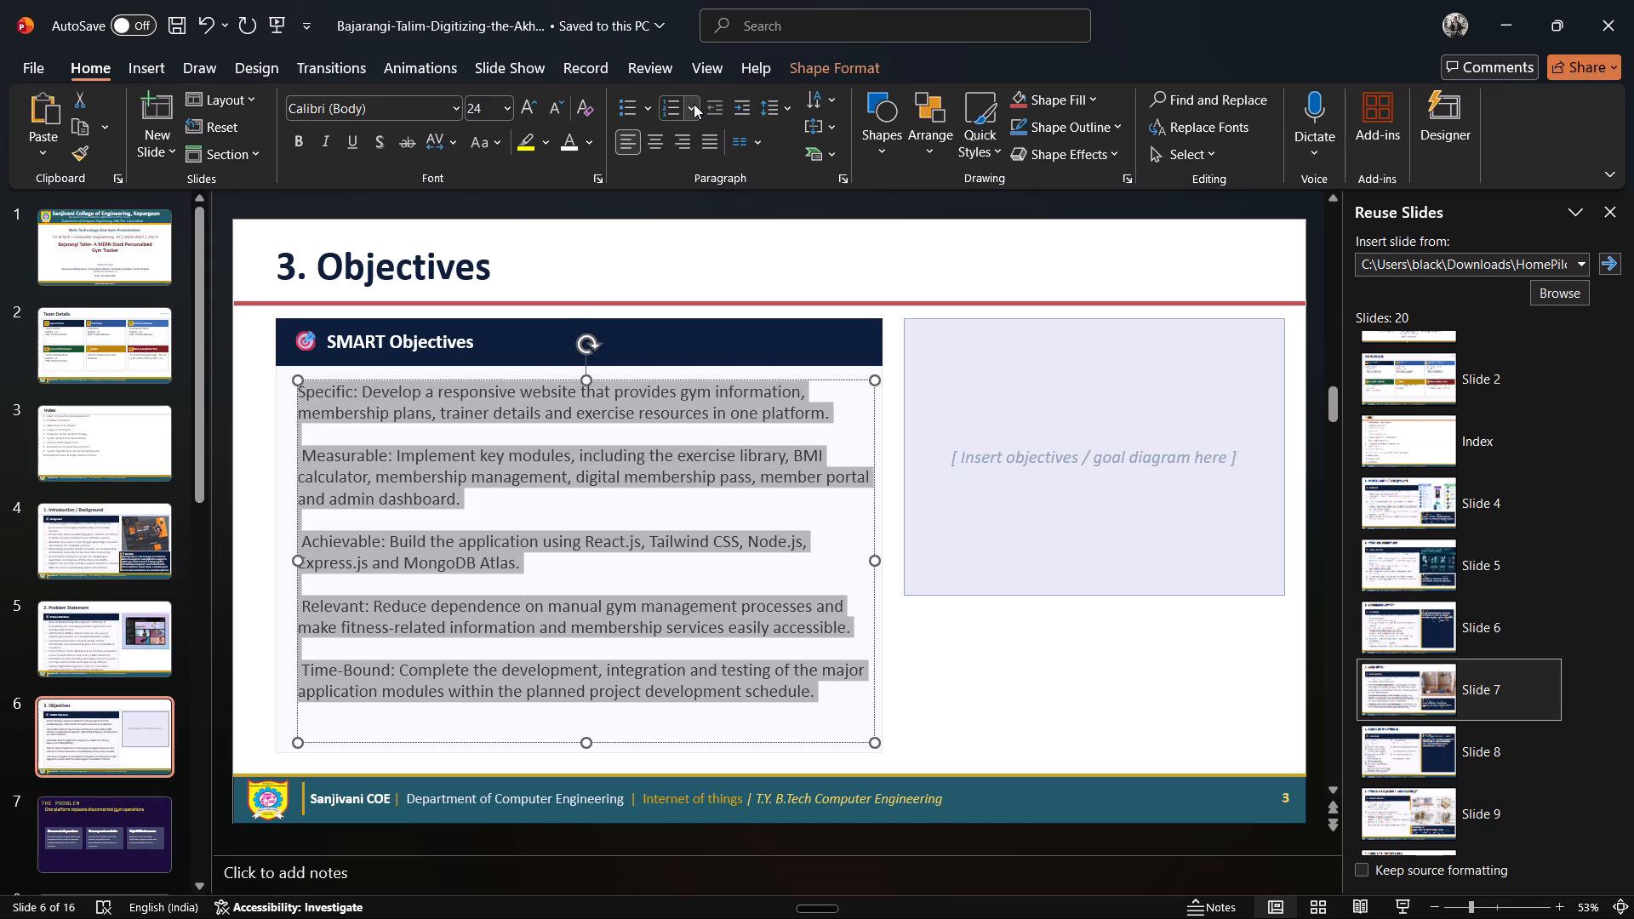
pyautogui.click(694, 104)
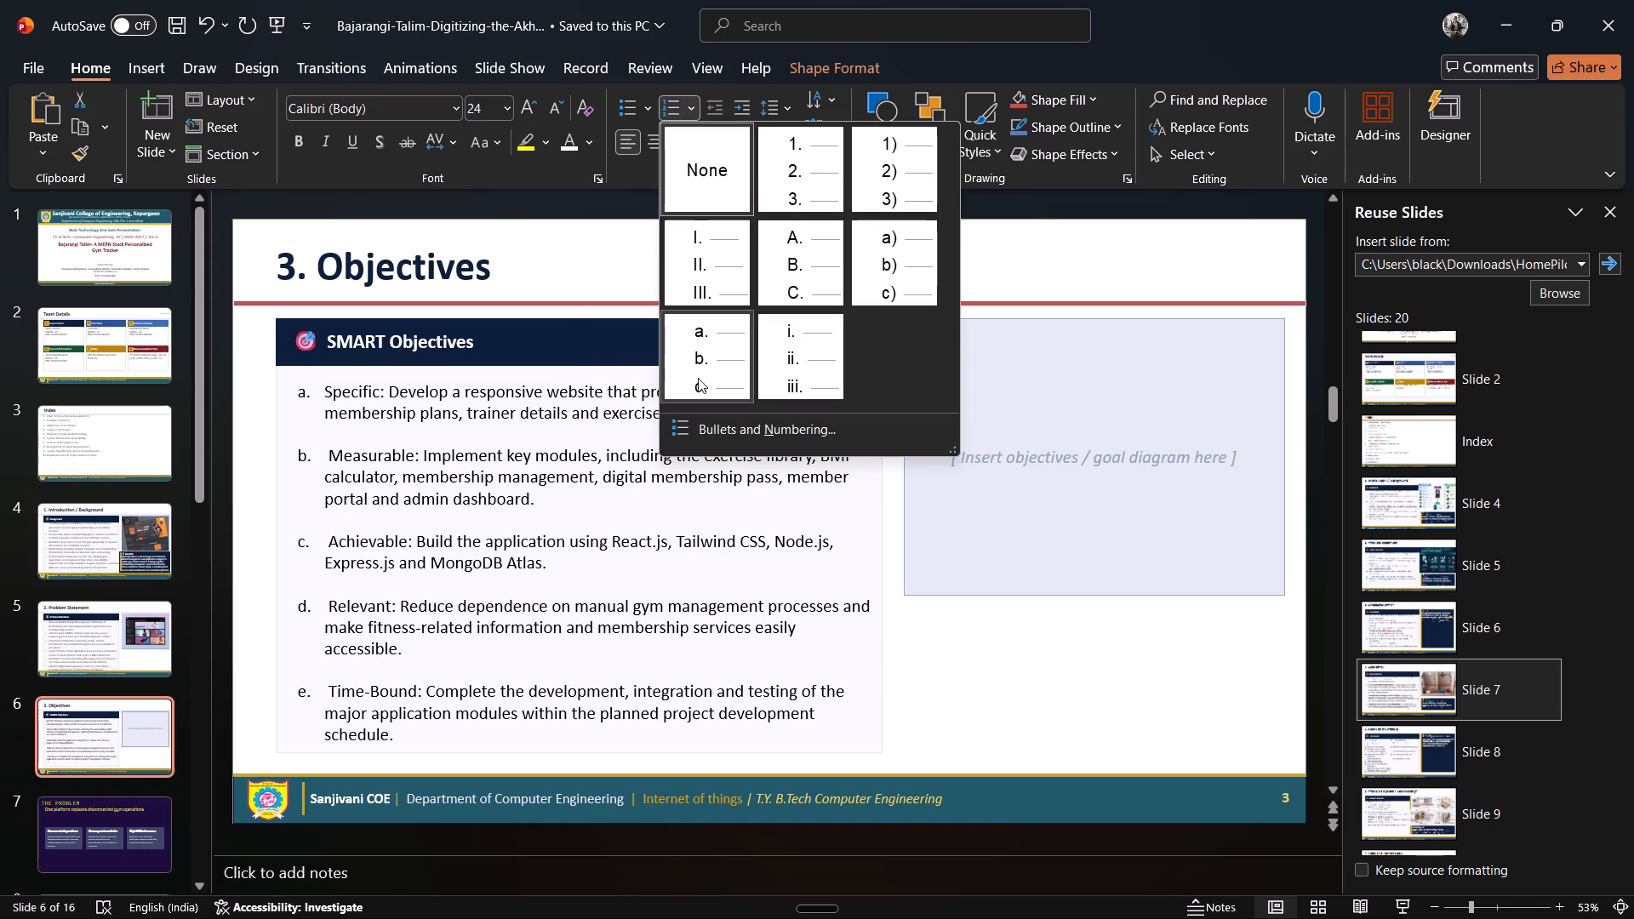
pyautogui.click(645, 102)
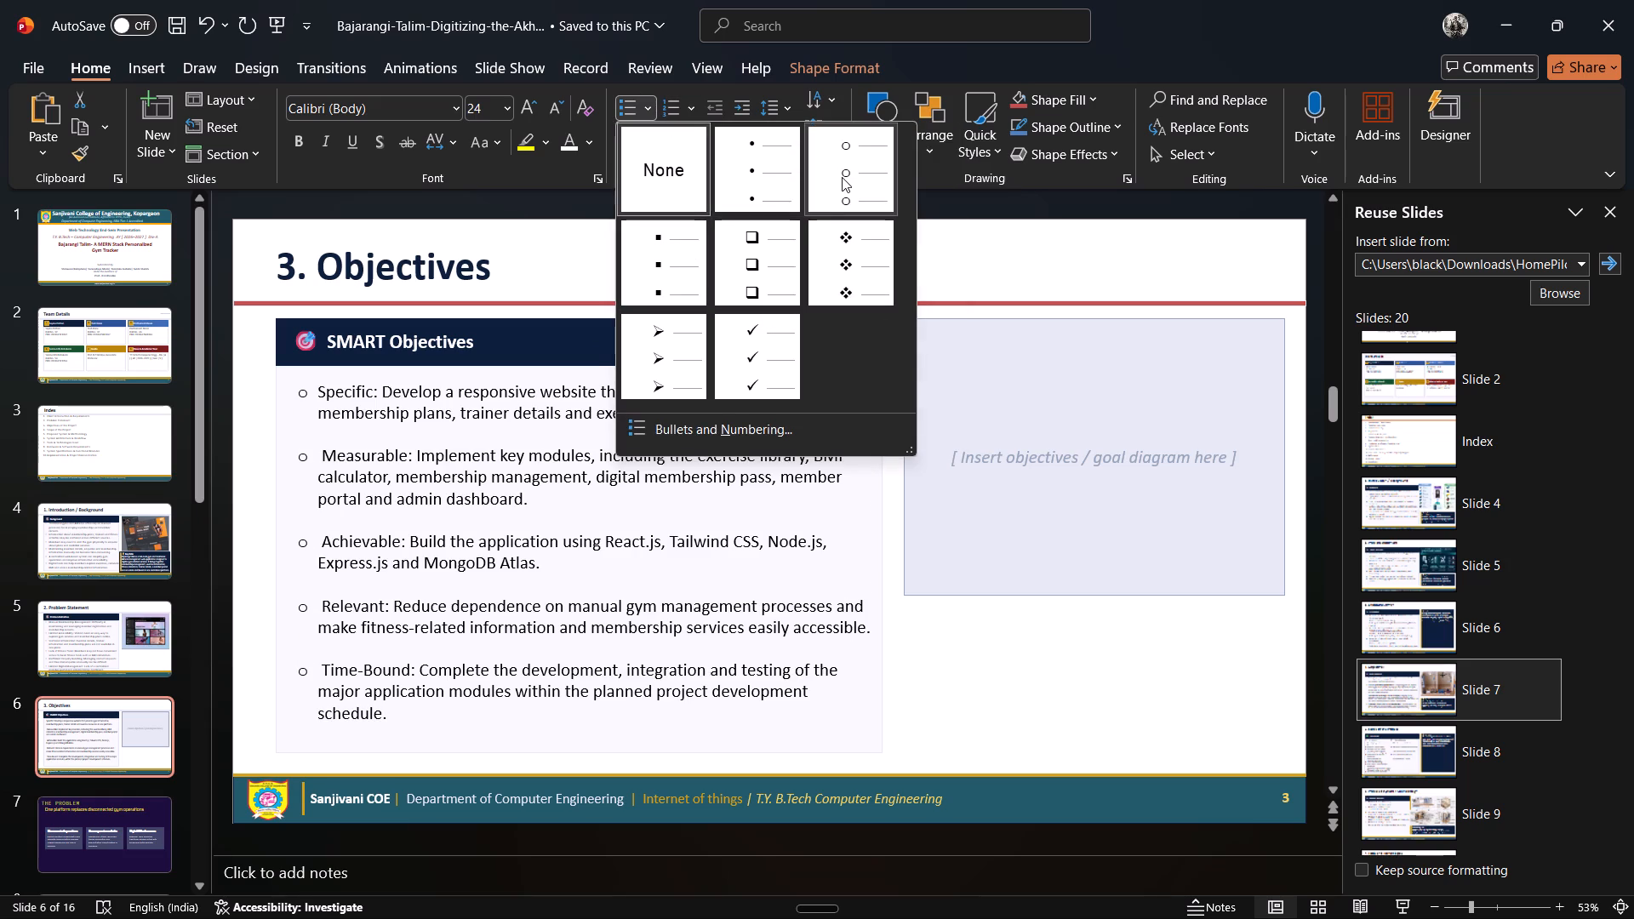
pyautogui.click(755, 260)
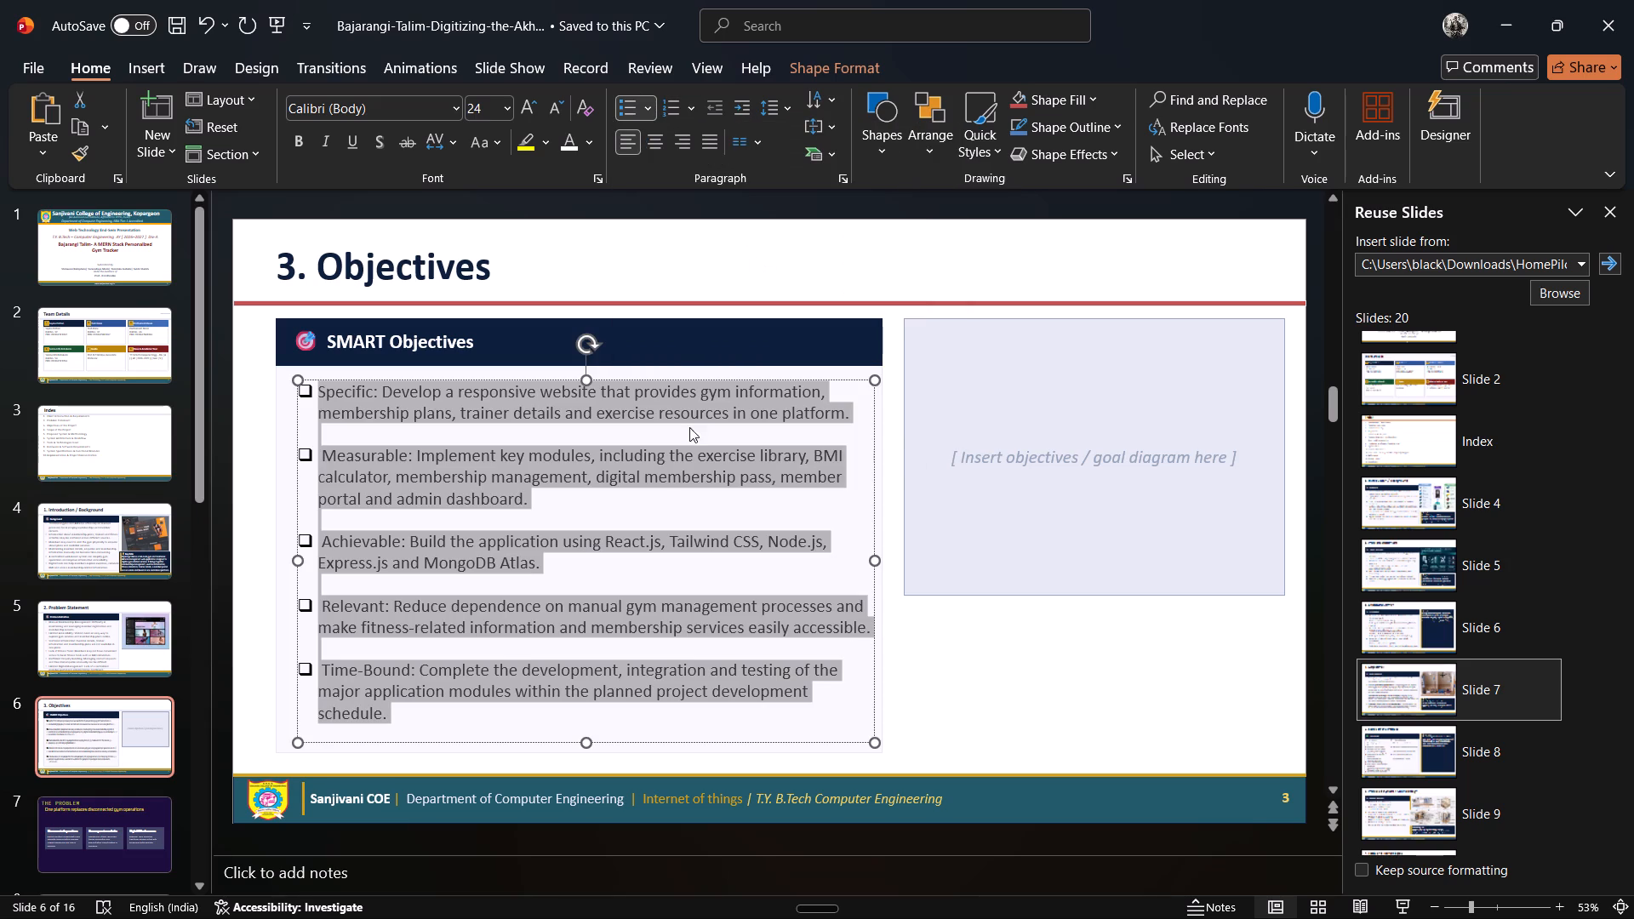
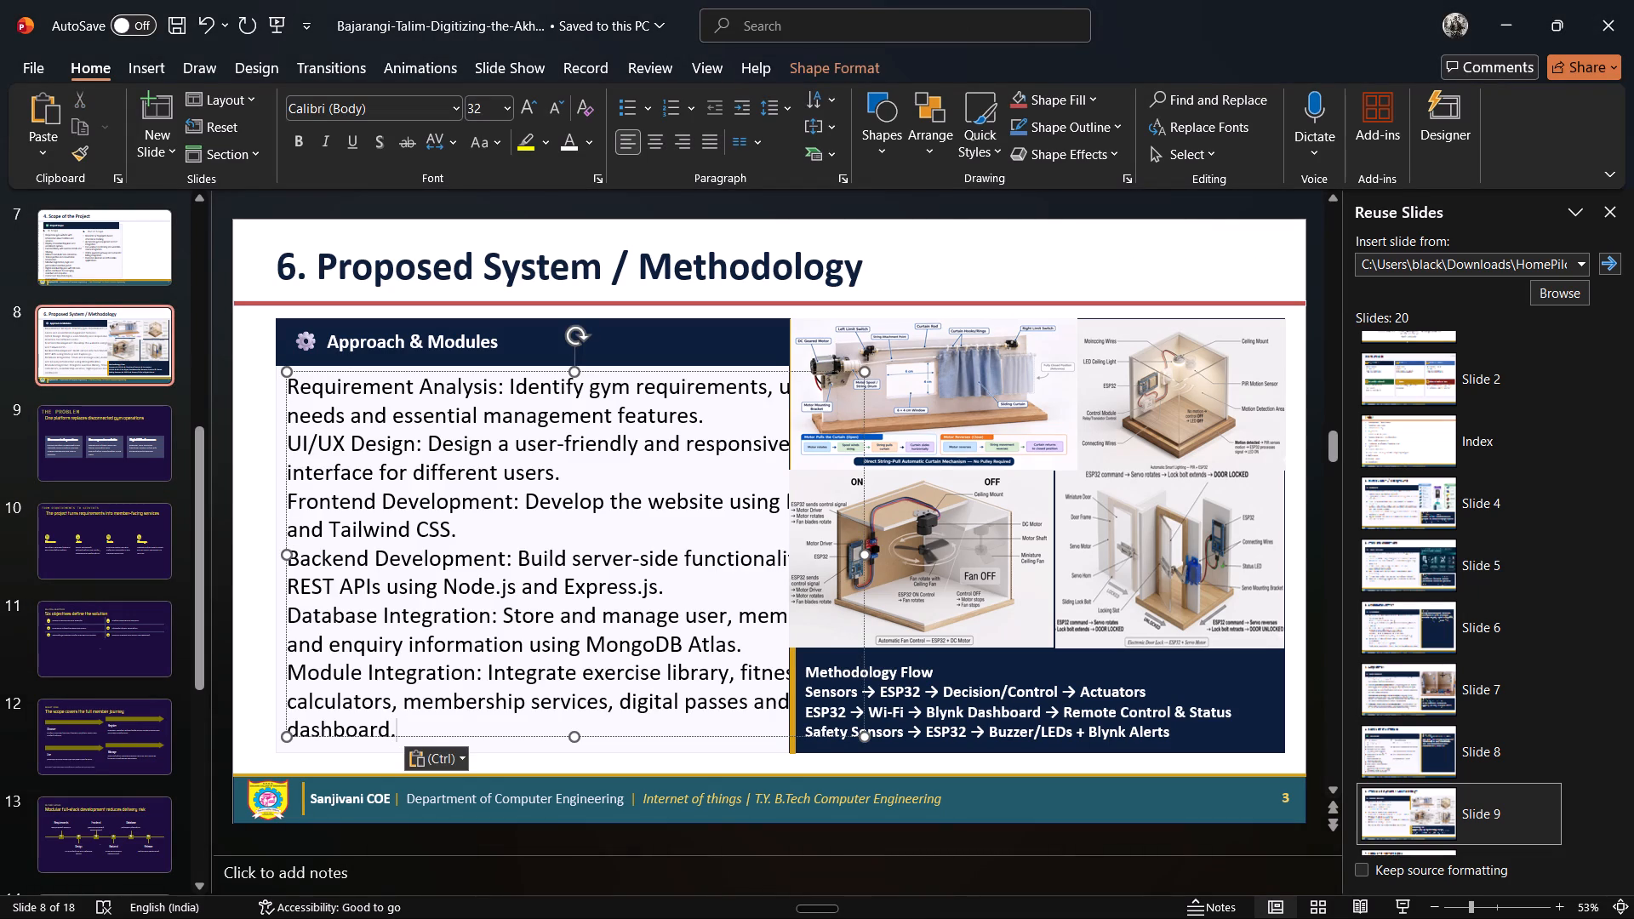
# Delete the four home-automation pictures and the navy panel behind them from the Proposed System / Methodology slide.
pyautogui.click(943, 383)
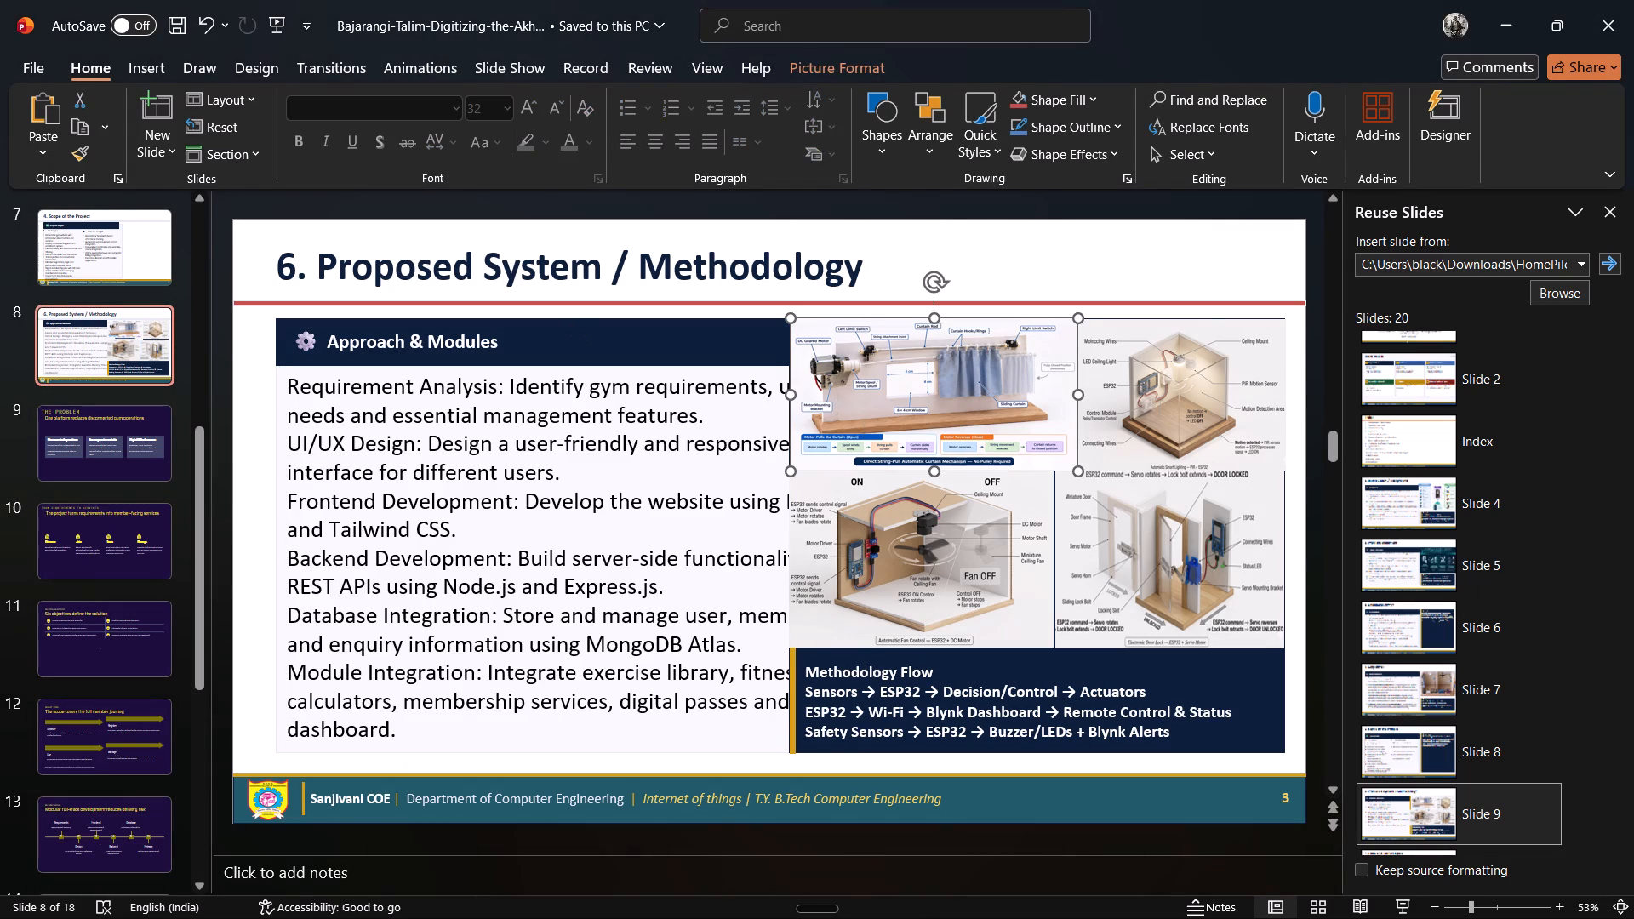
pyautogui.press('Delete')
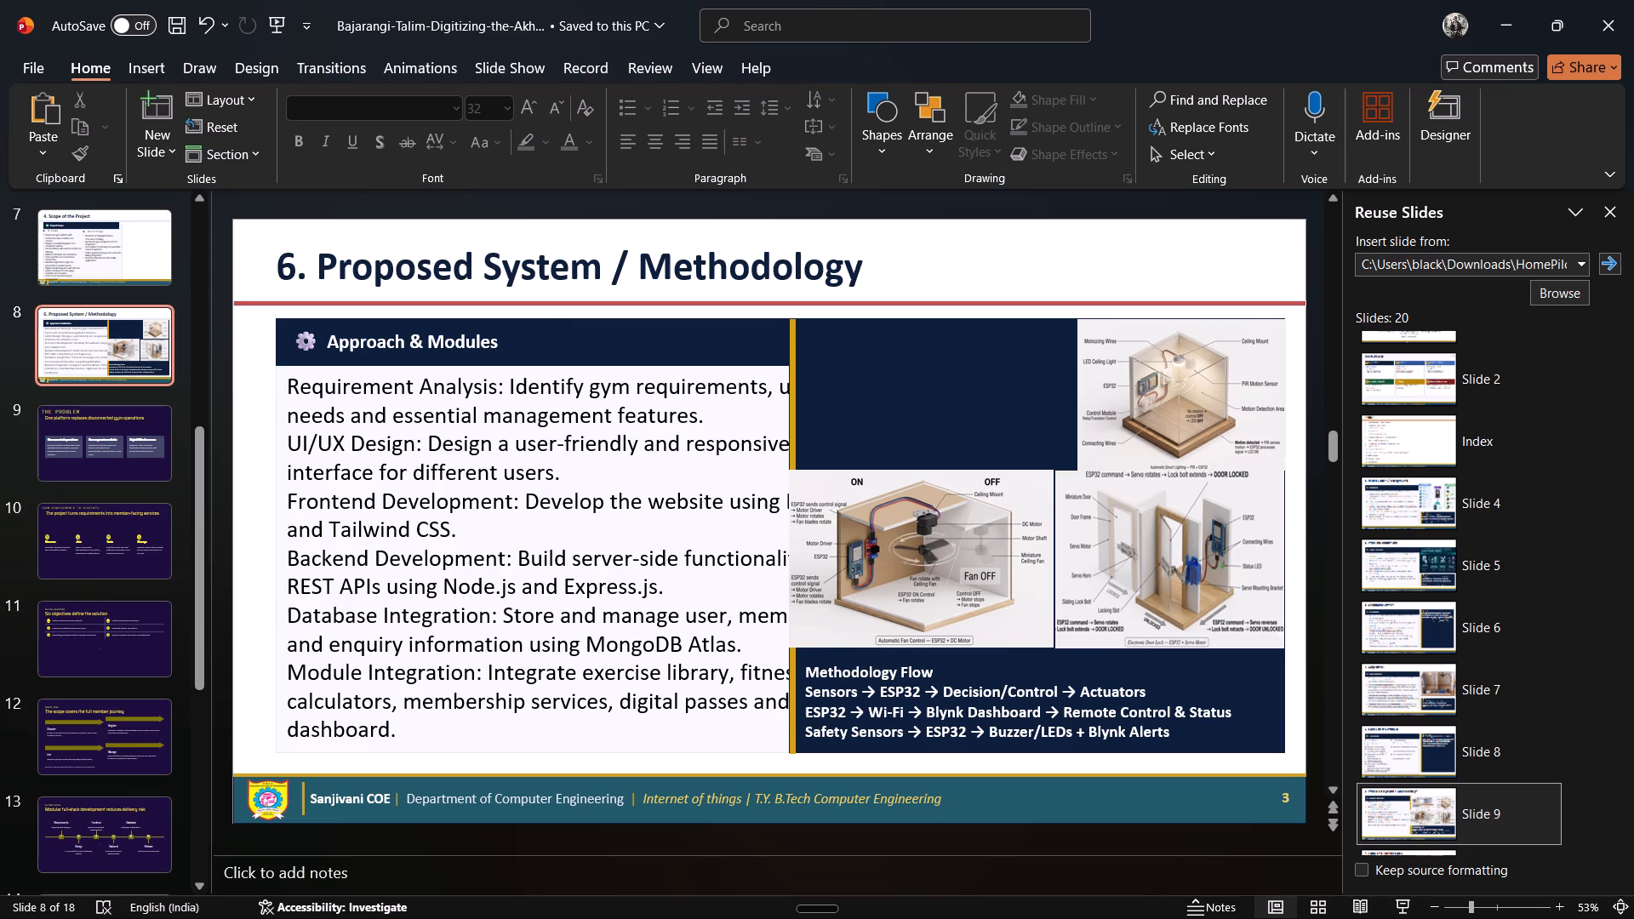
pyautogui.click(943, 383)
pyautogui.press('Delete')
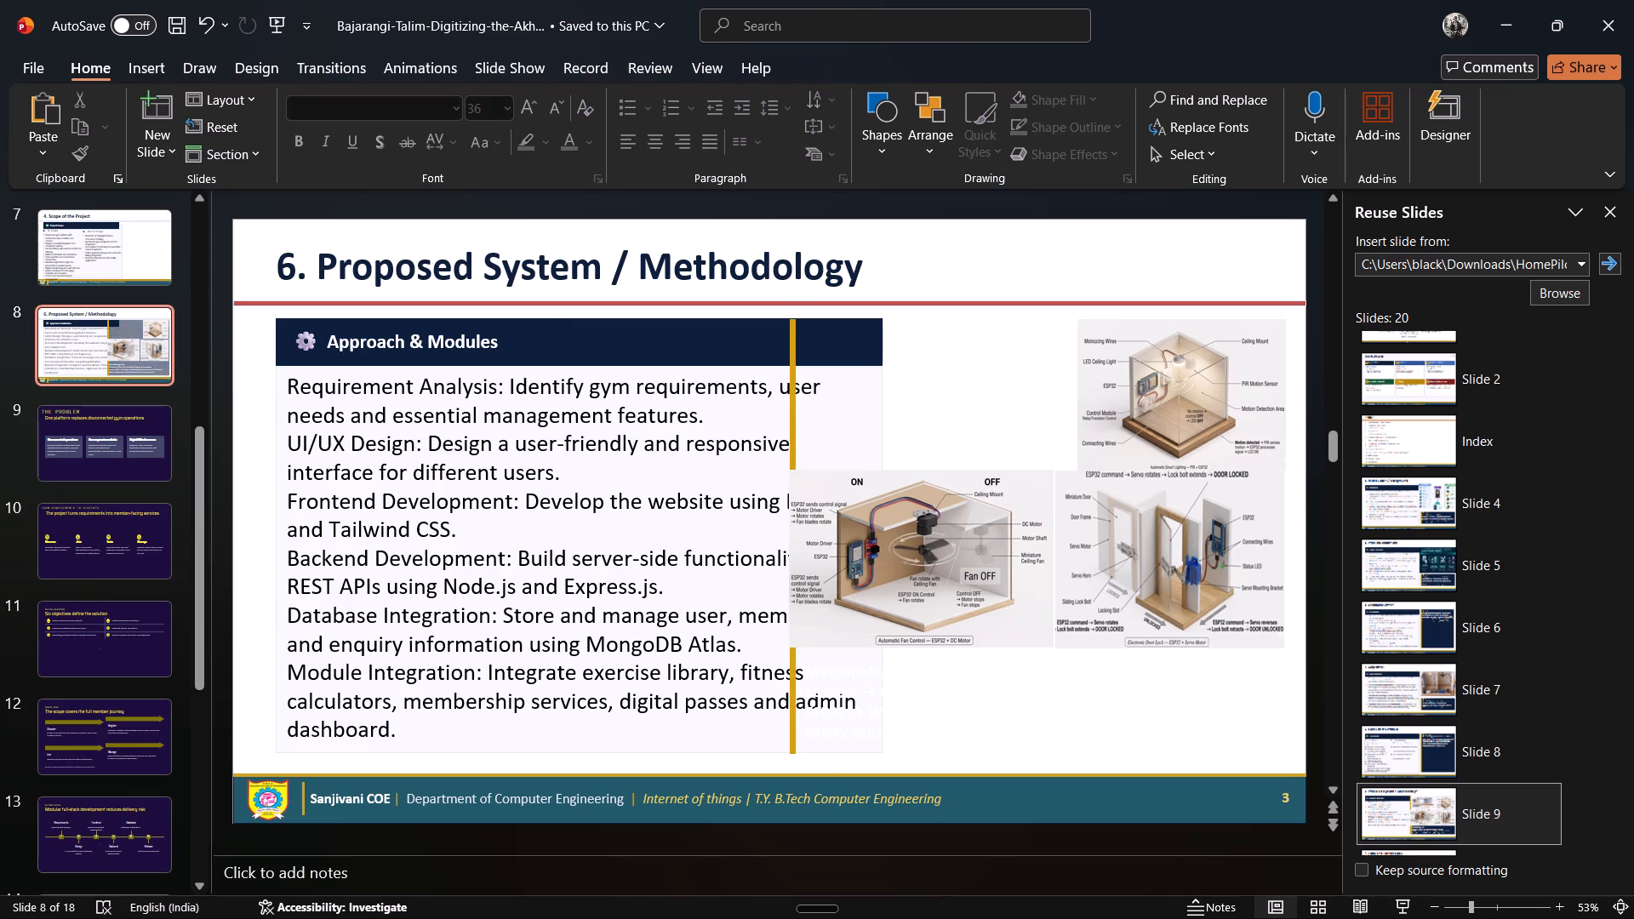
pyautogui.click(962, 562)
pyautogui.press('Delete')
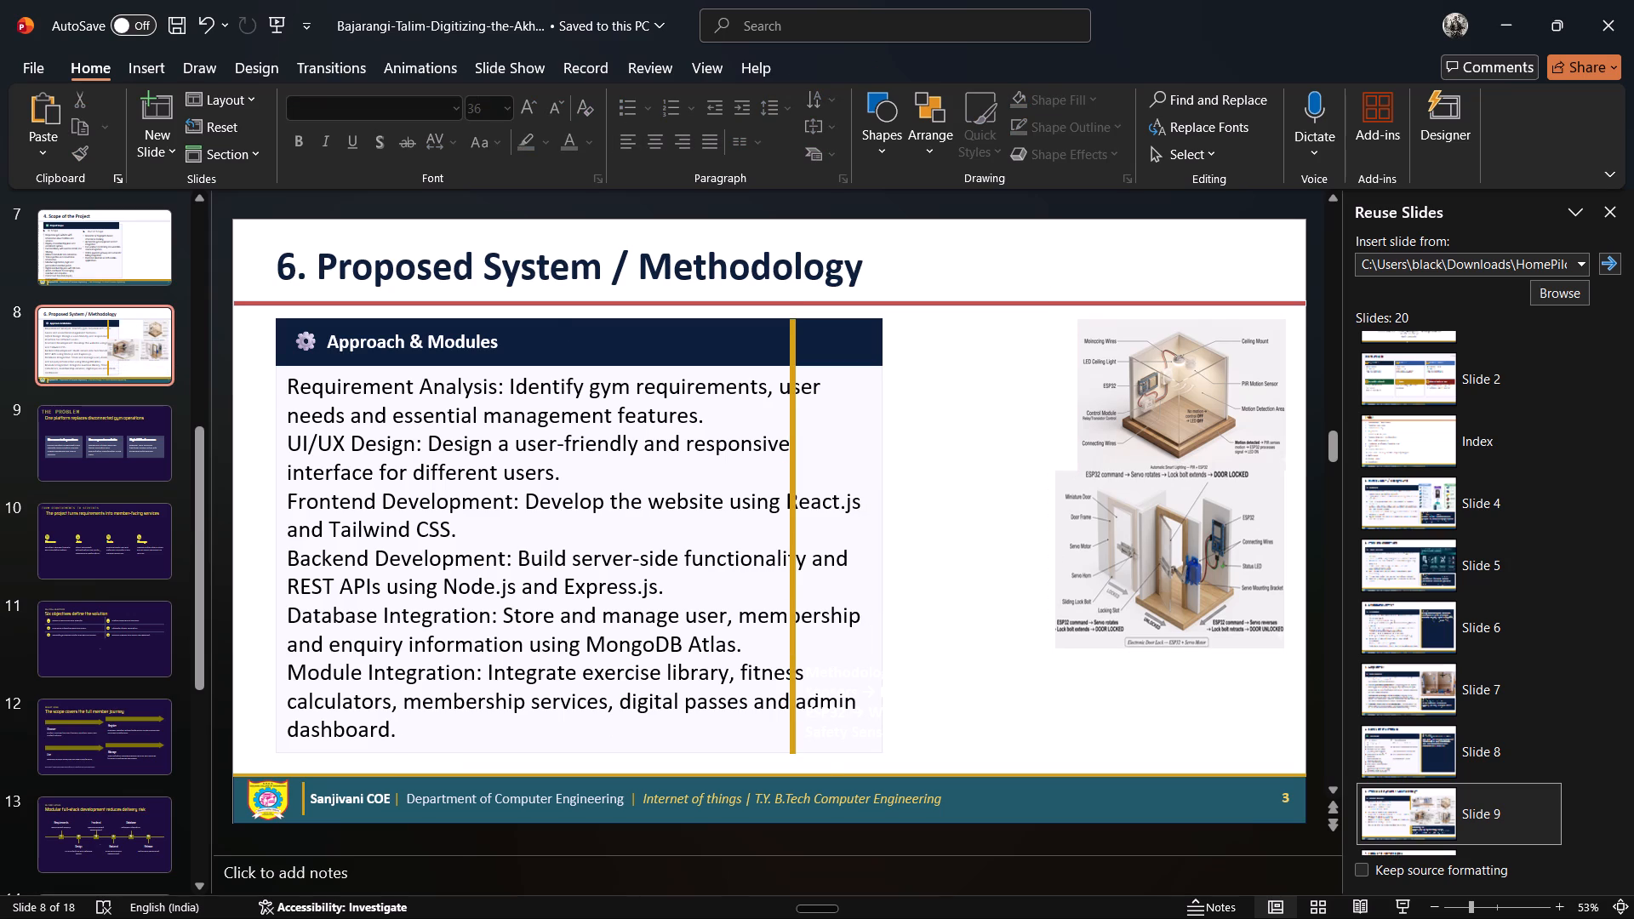
pyautogui.doubleClick(1096, 545)
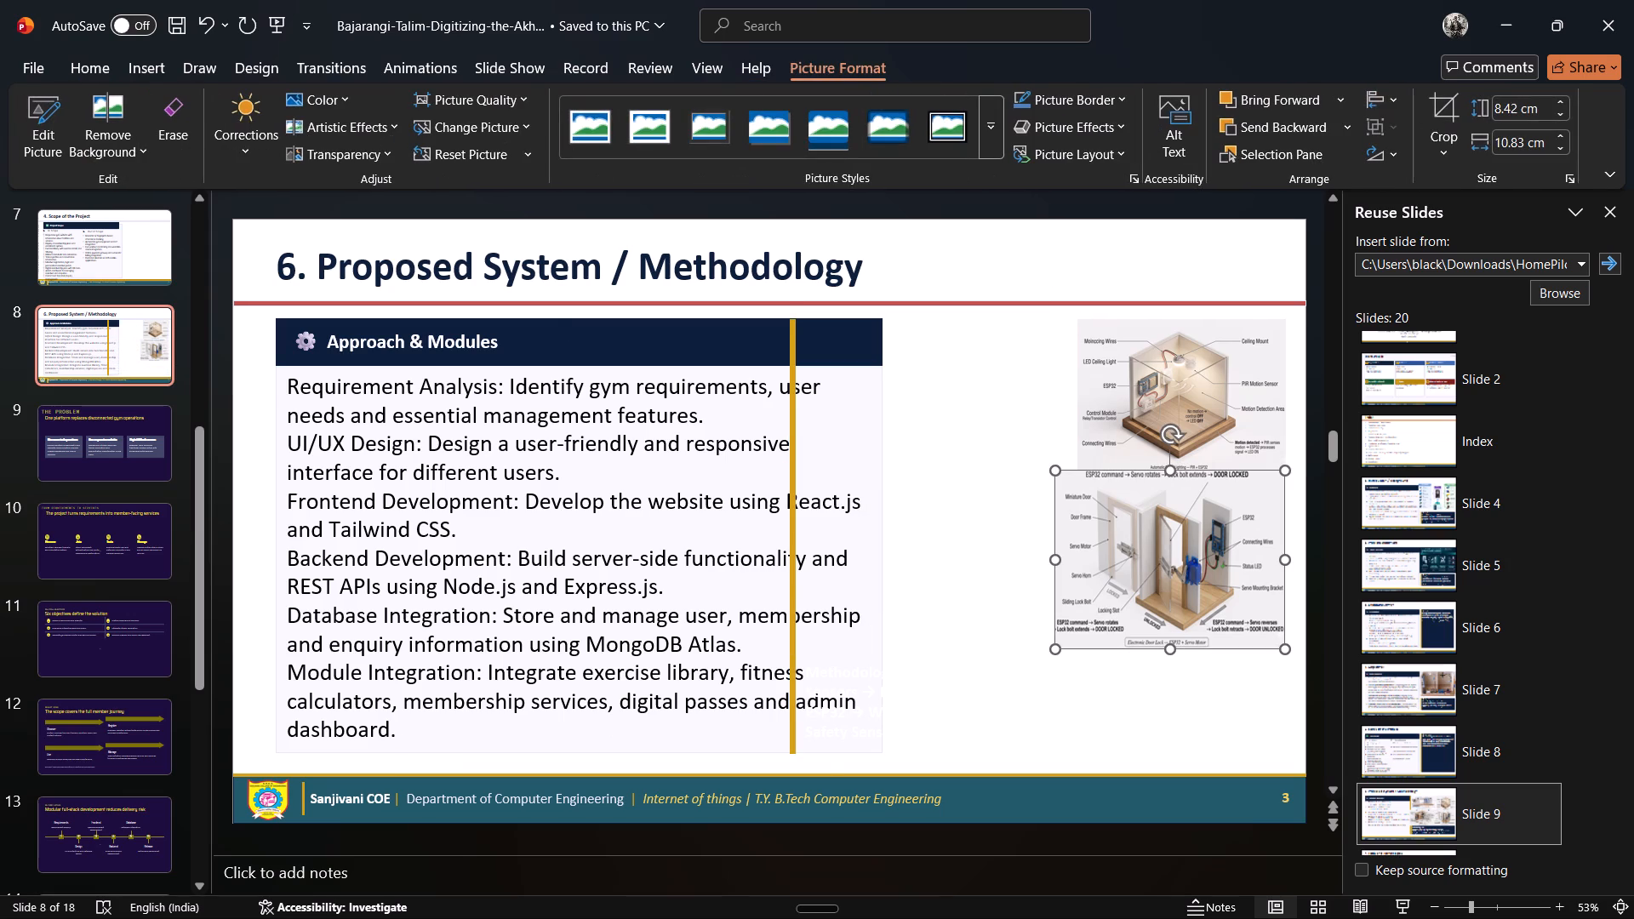
pyautogui.press('Delete')
pyautogui.click(1100, 415)
pyautogui.press('Delete')
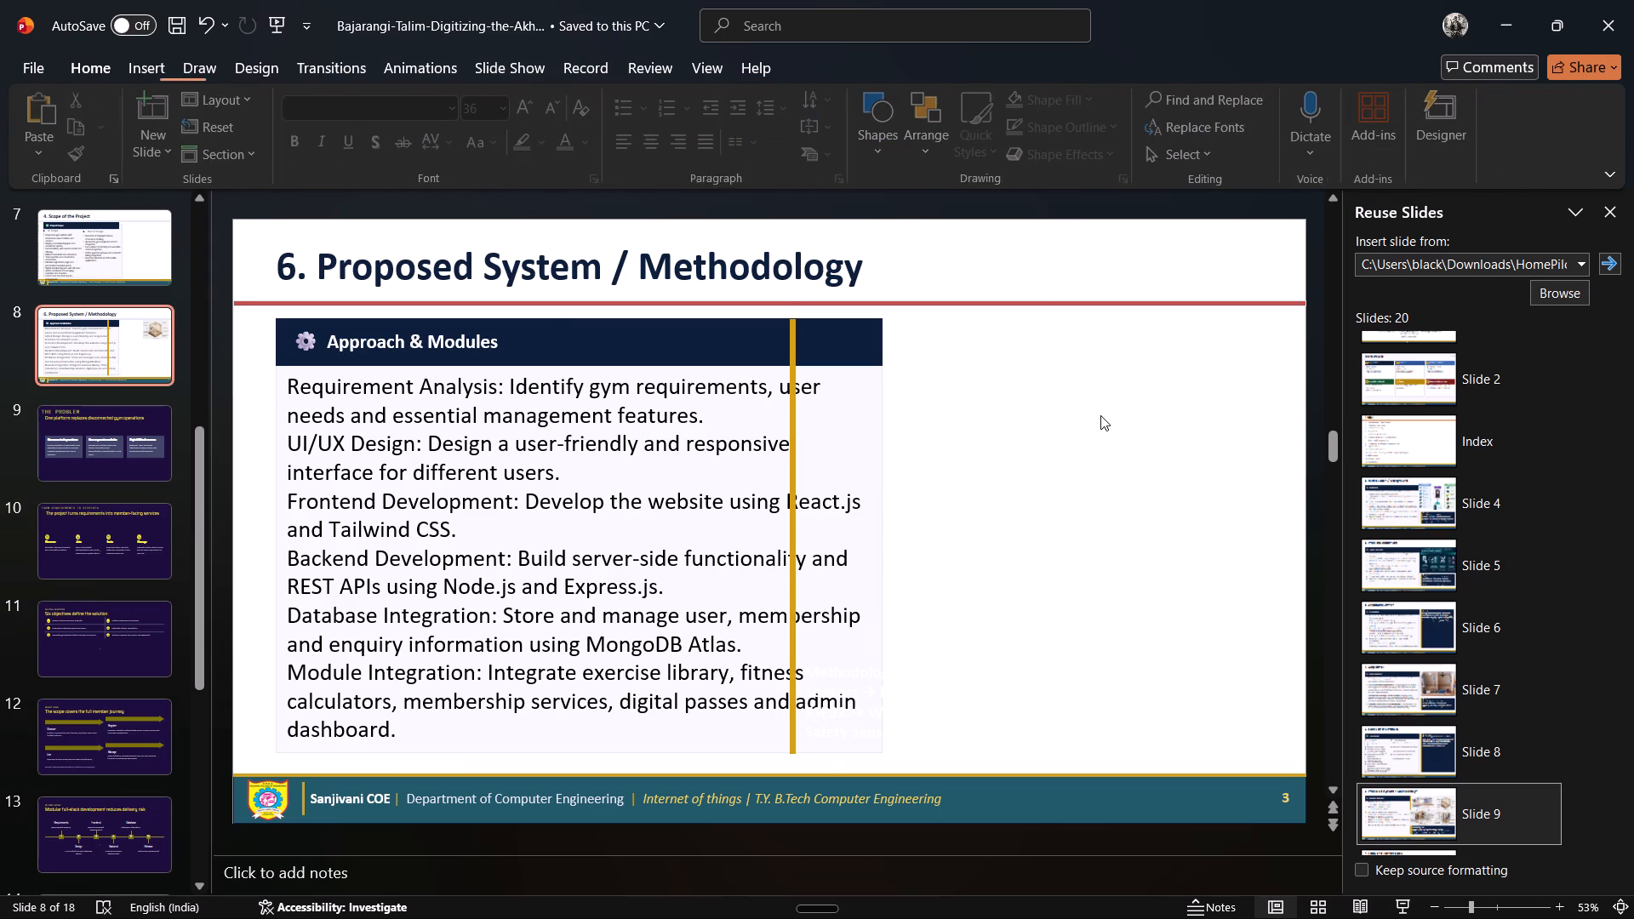
# Delete the gold vertical bar crossing the text on the Proposed System / Methodology slide.
pyautogui.click(788, 340)
pyautogui.click(789, 408)
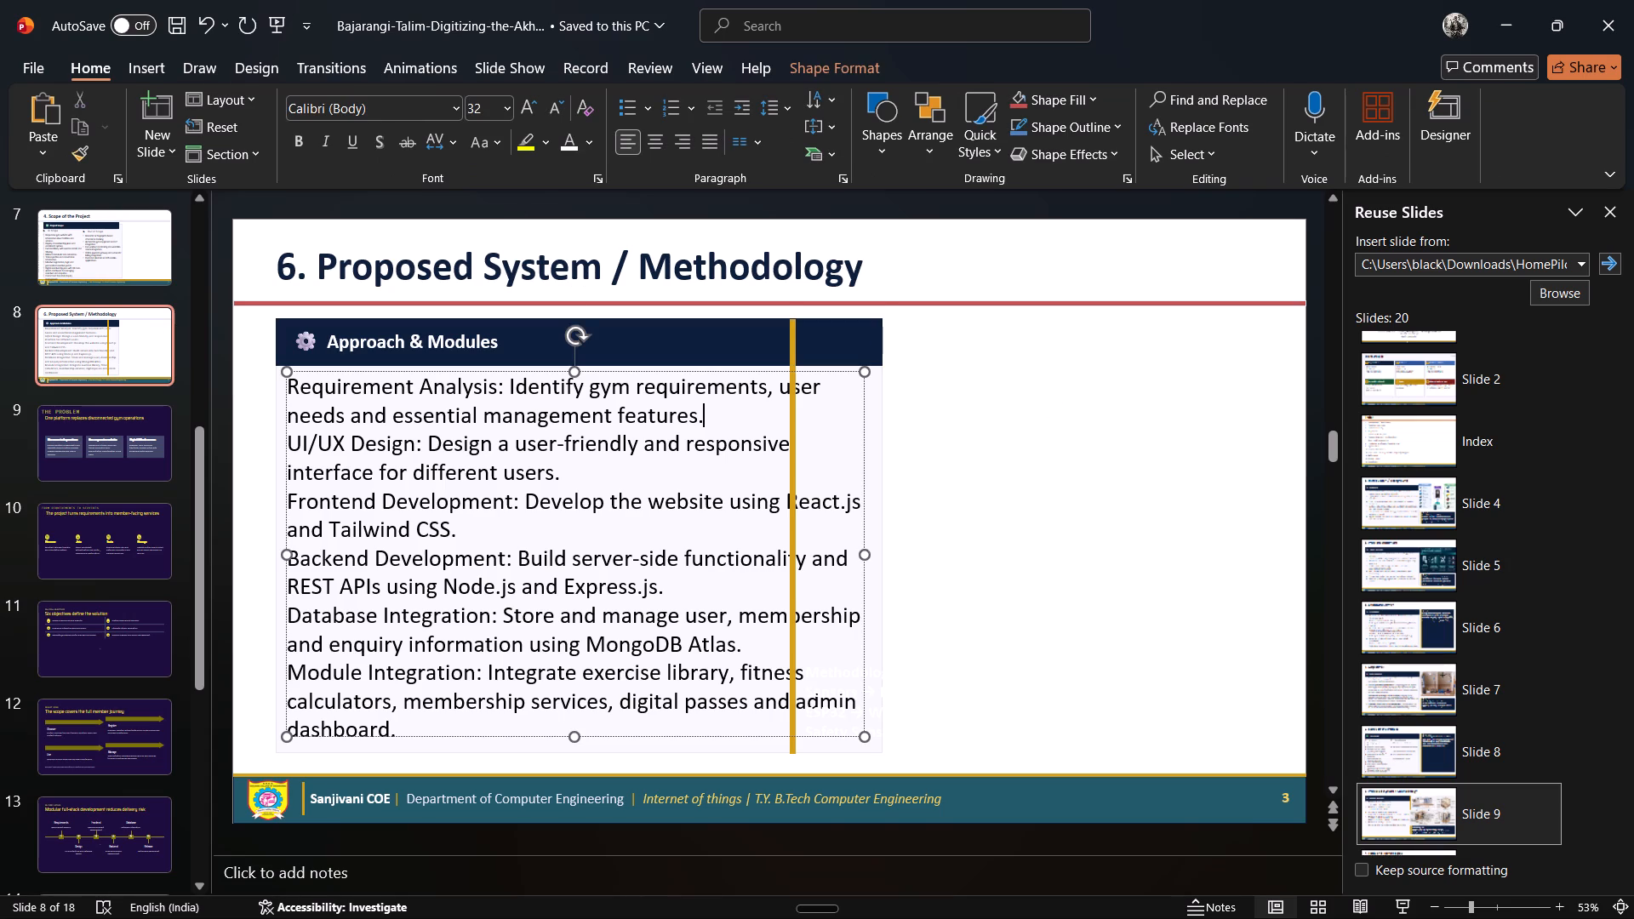
pyautogui.click(789, 410)
pyautogui.click(790, 410)
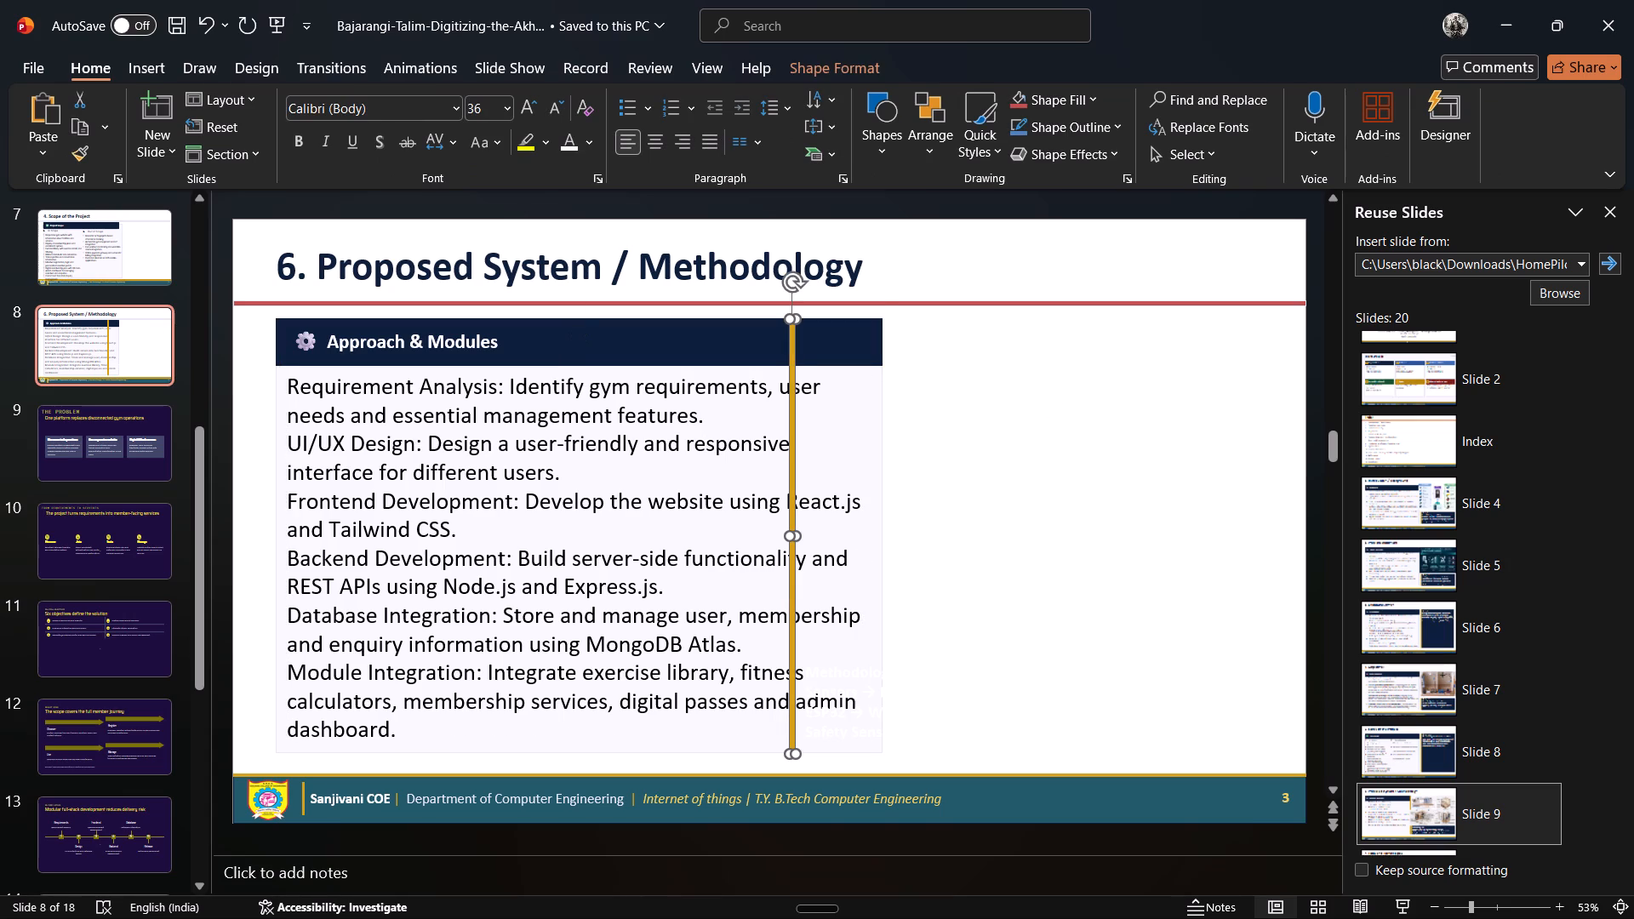
pyautogui.press('Delete')
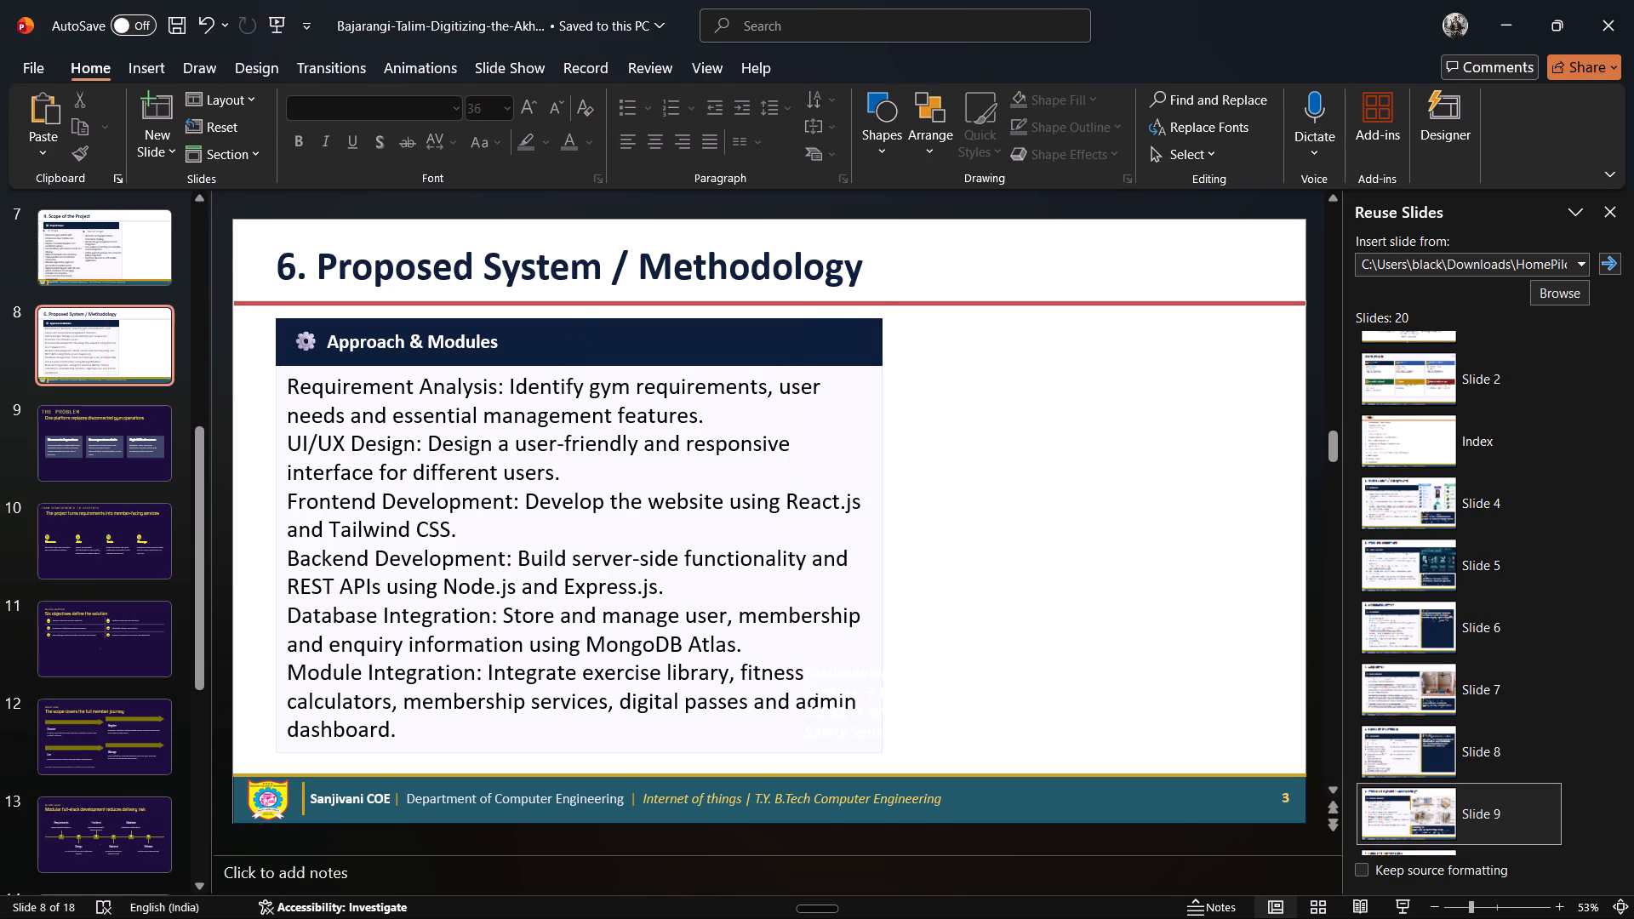
# Apply bullets to all six methodology points, from Requirement Analysis to Module Integration.
pyautogui.moveTo(410, 731); pyautogui.dragTo(361, 629)
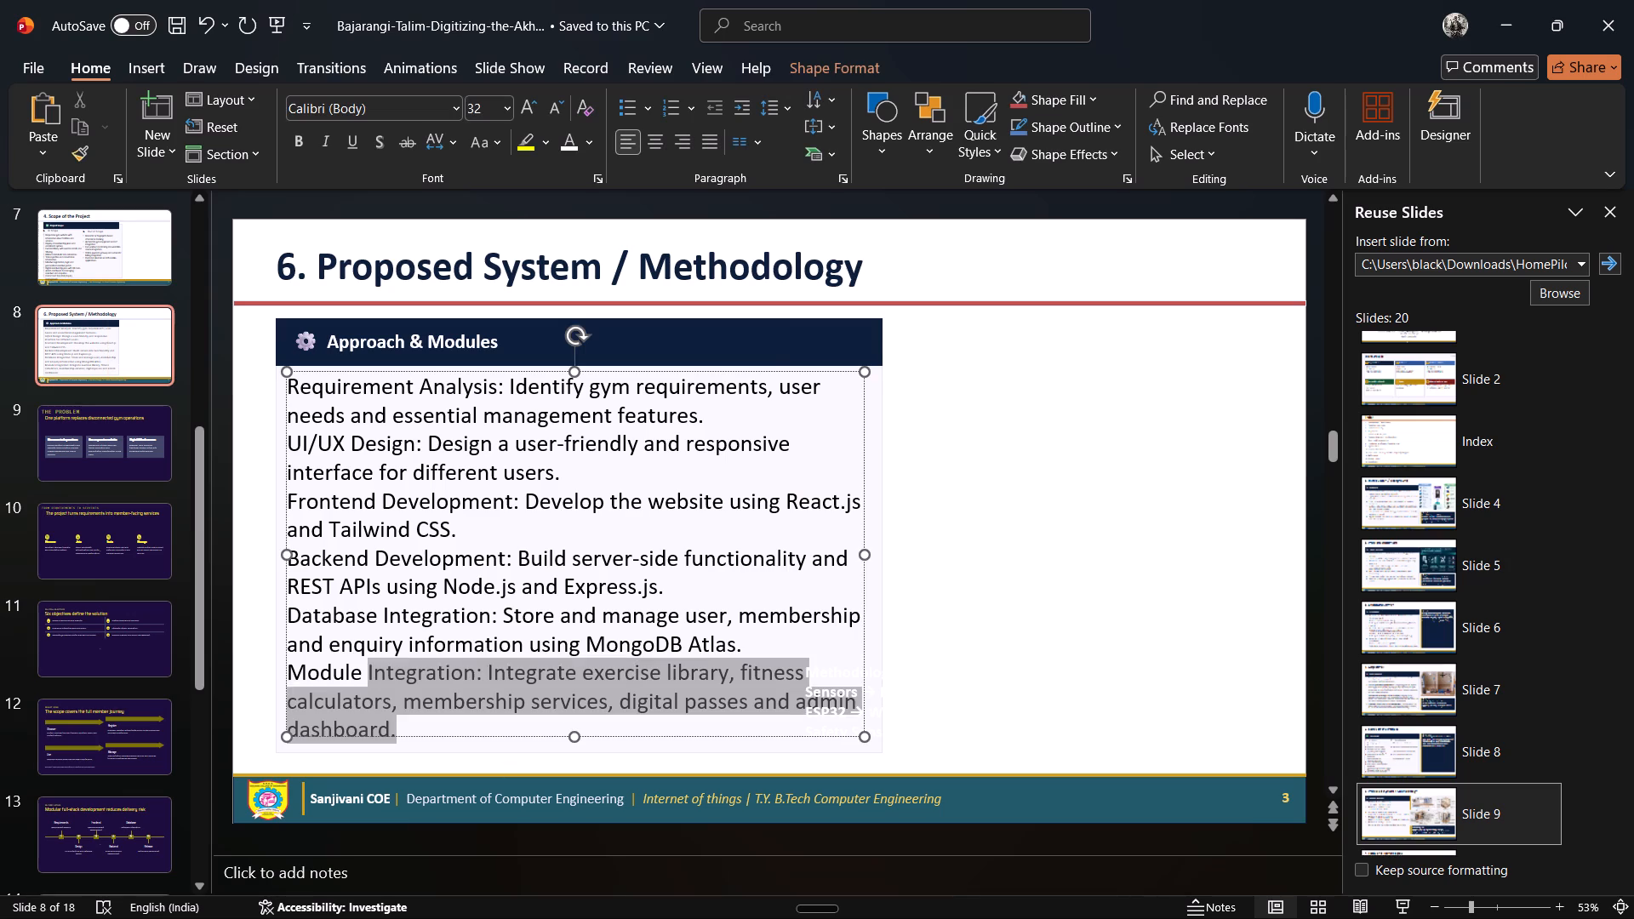
pyautogui.moveTo(361, 629); pyautogui.dragTo(296, 389)
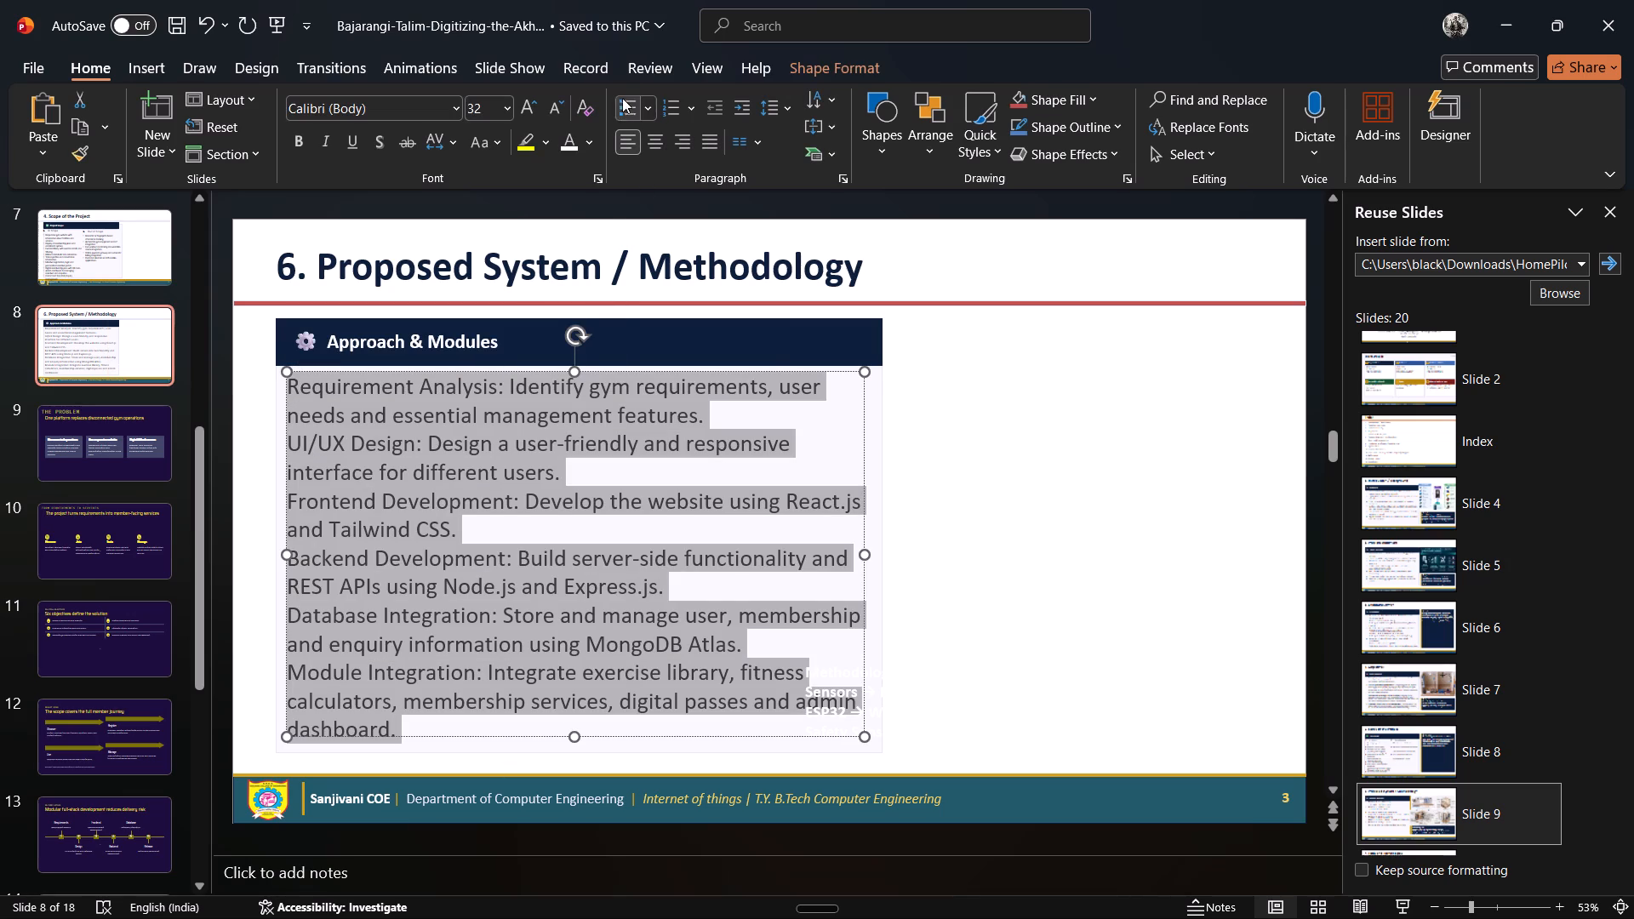
pyautogui.click(624, 106)
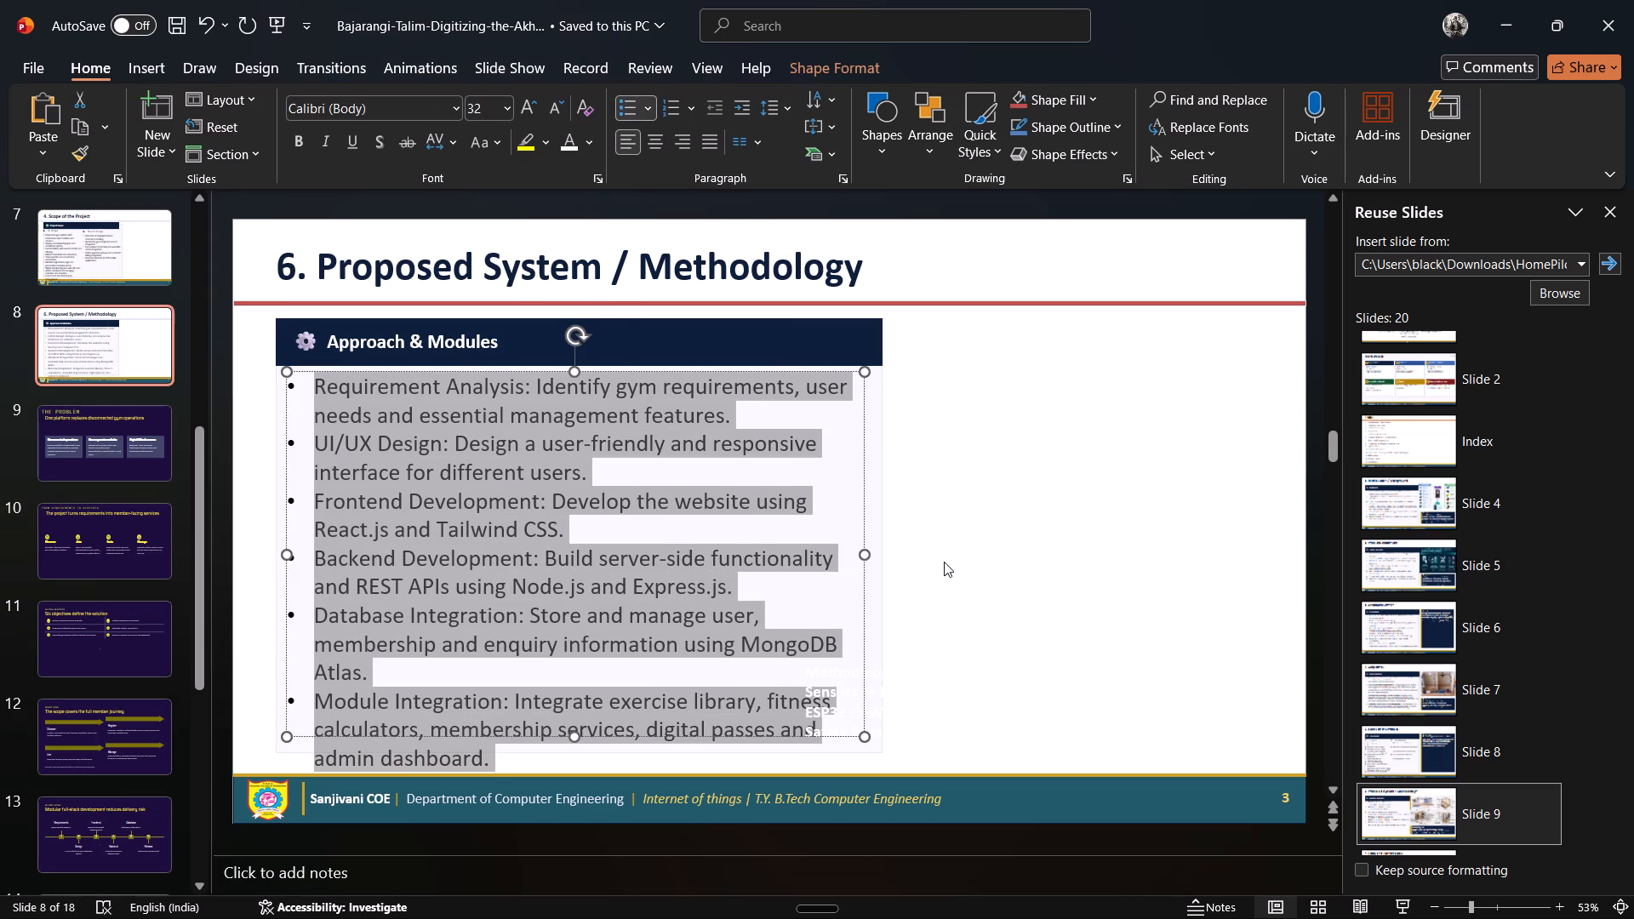
pyautogui.click(948, 562)
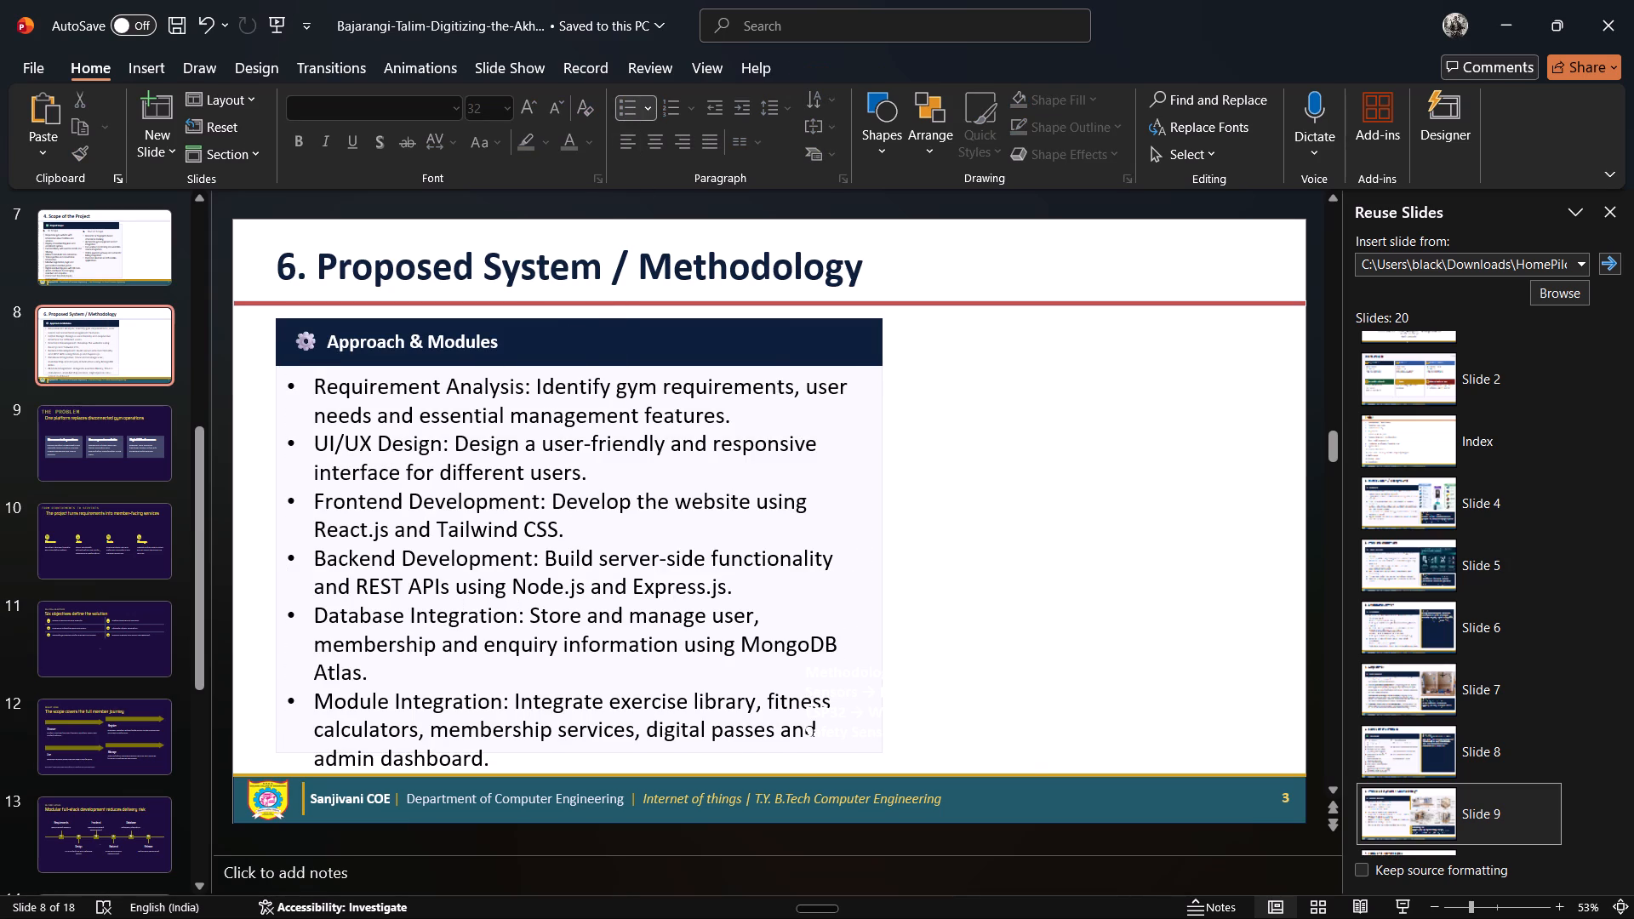
# Delete the leftover white-text box overlapping the end of the Module Integration point.
pyautogui.click(813, 706)
pyautogui.press('Delete')
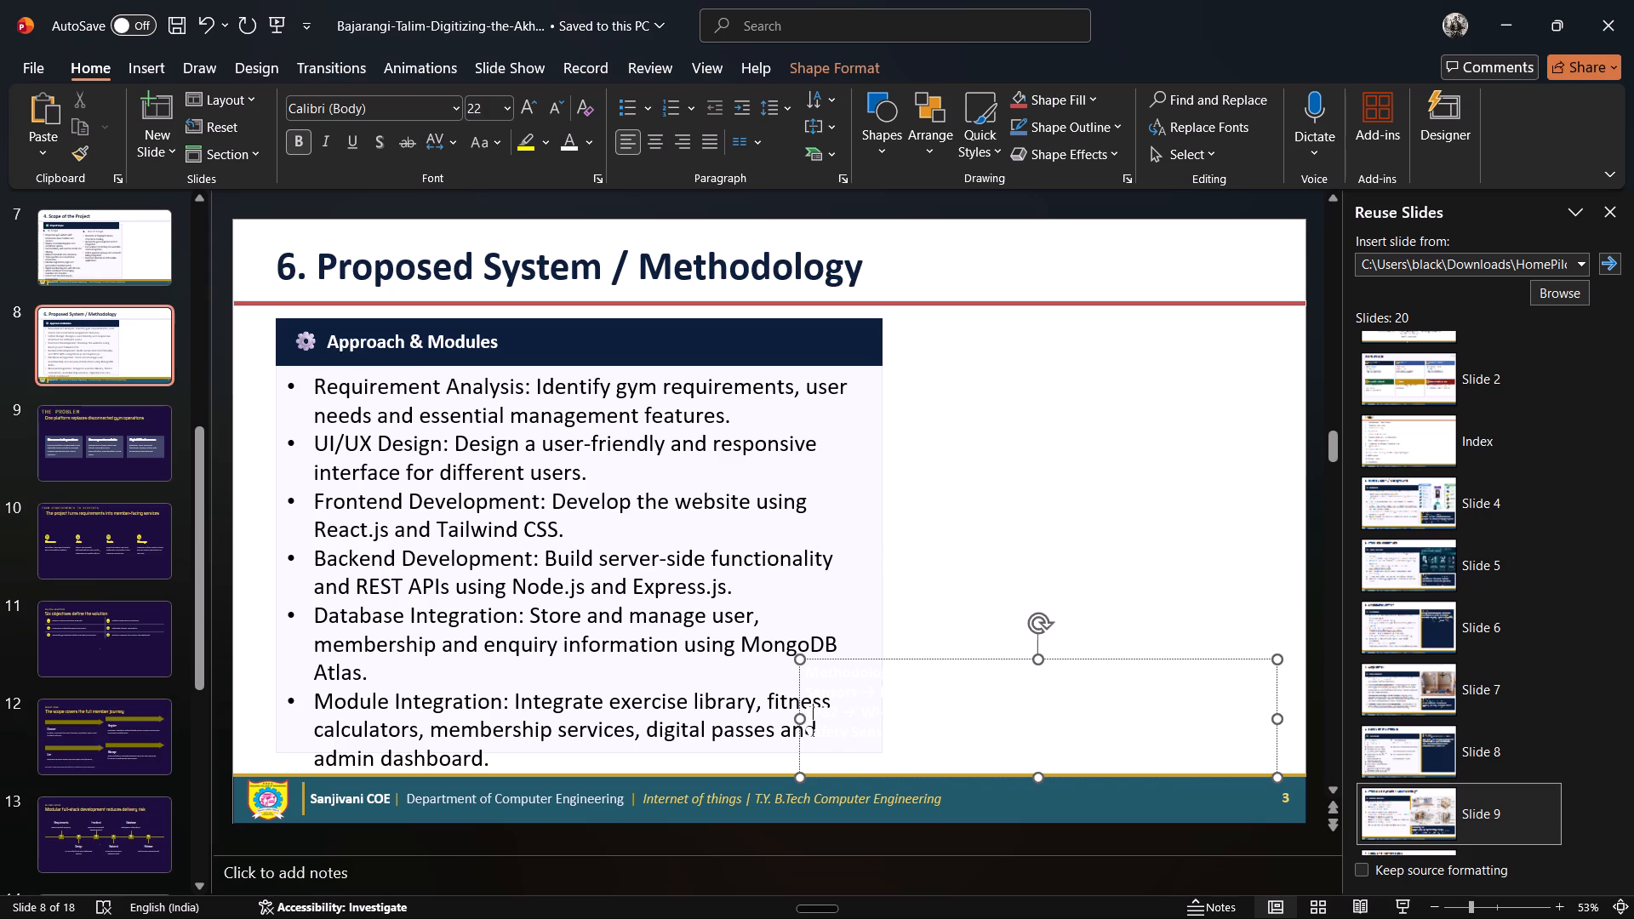
pyautogui.press('Delete')
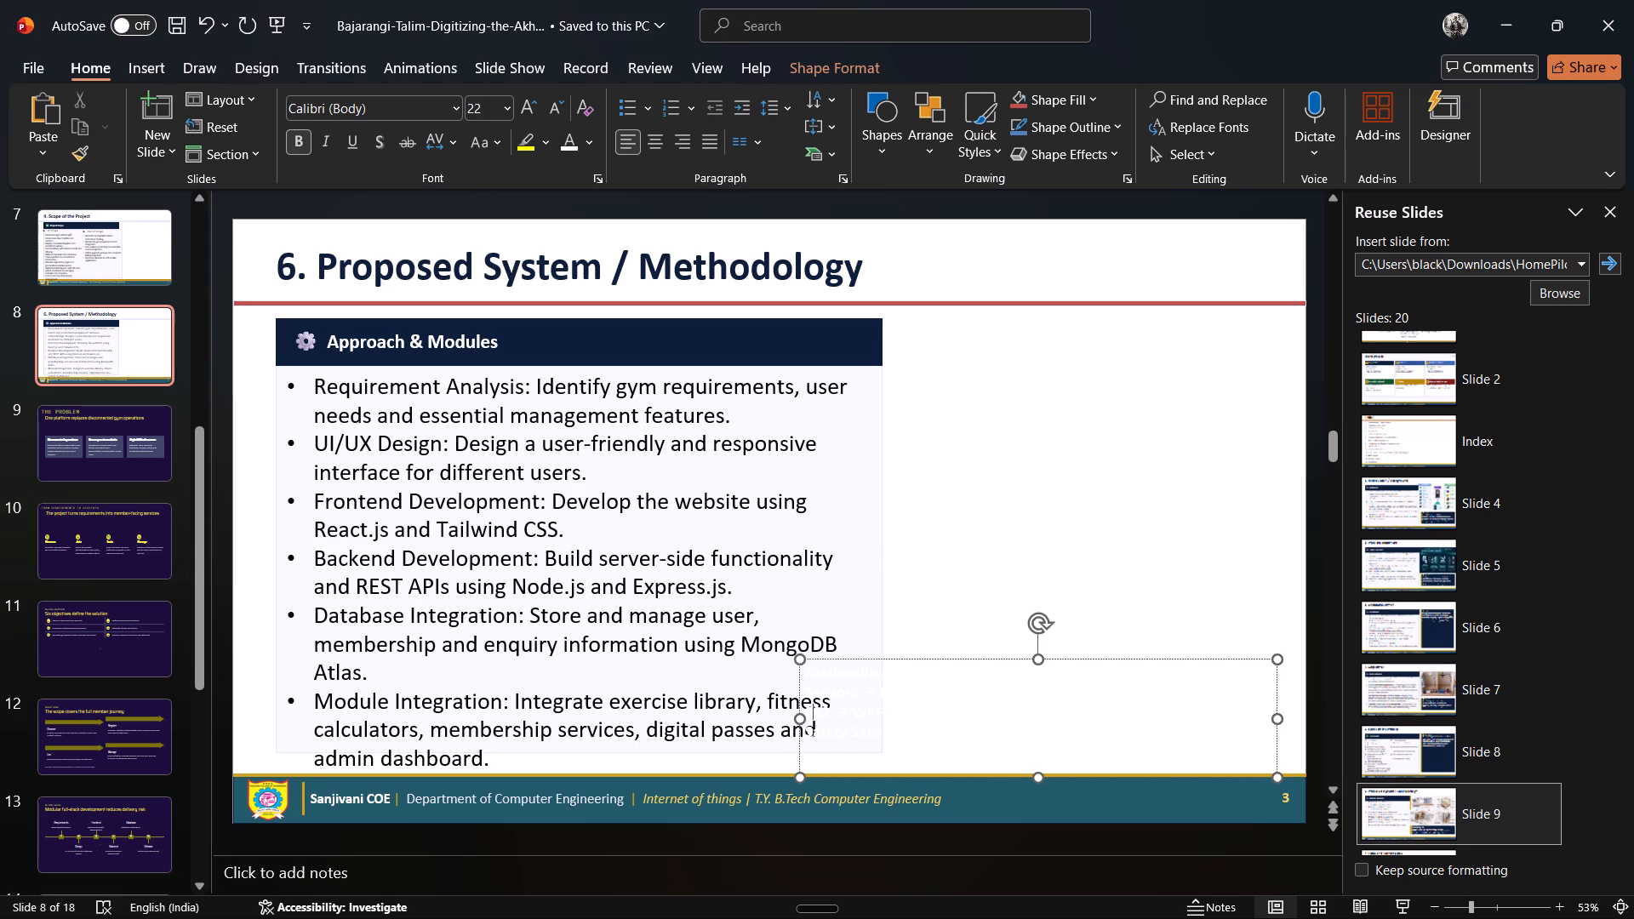
pyautogui.click(838, 659)
pyautogui.press('Delete')
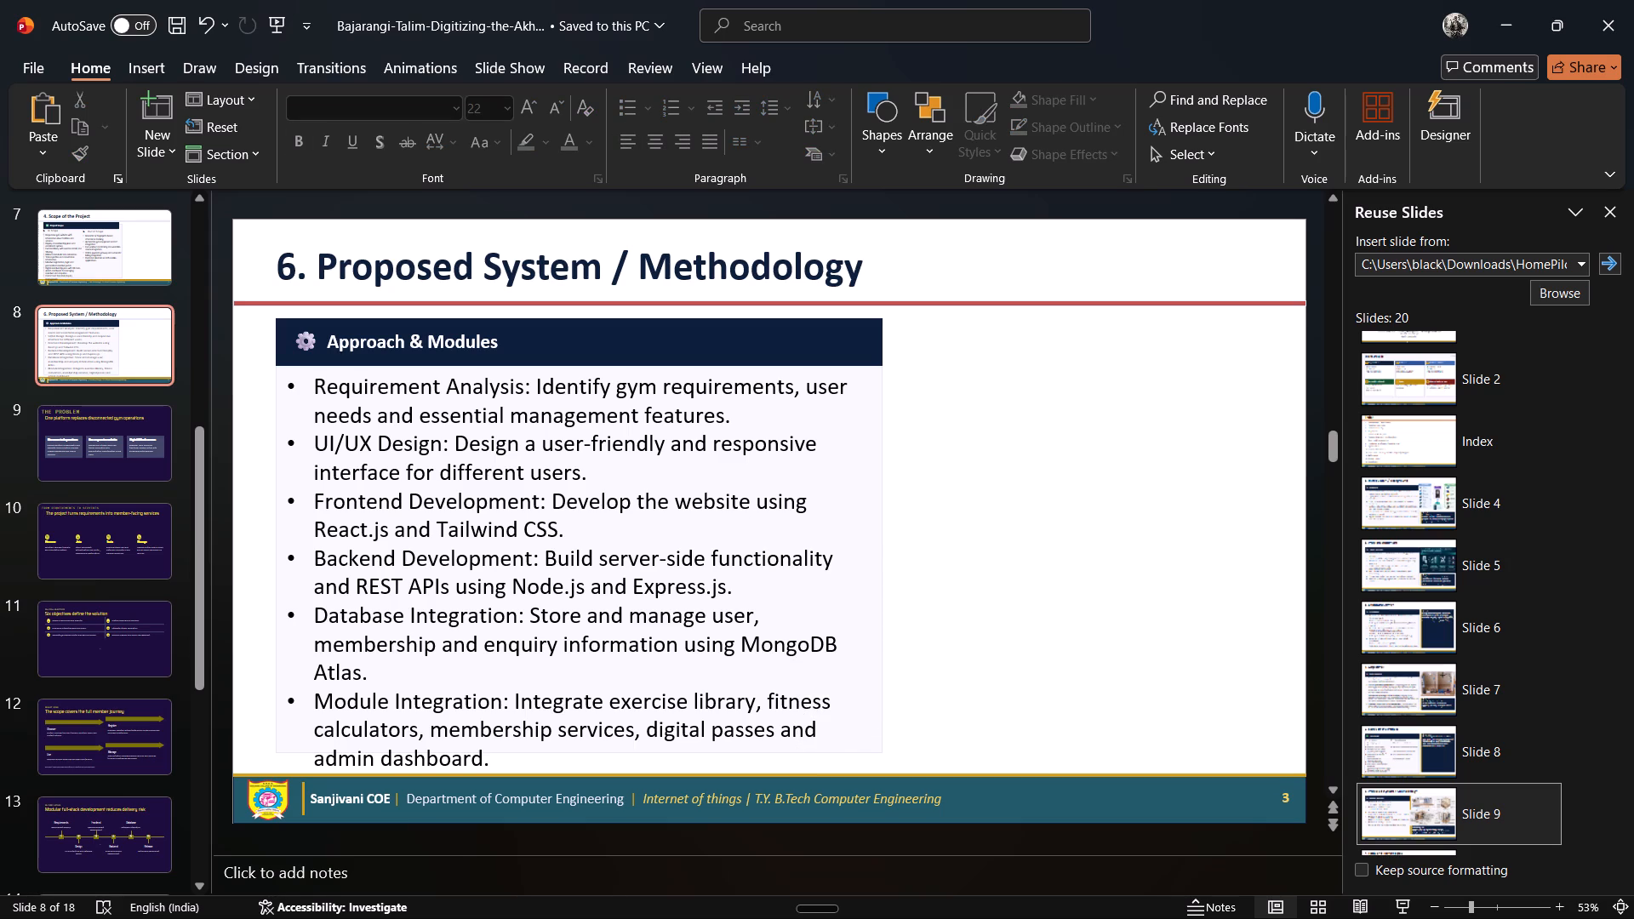
# Replace "Internet of things" in the Proposed System / Methodology slide's footer with "Web Technology".
pyautogui.click(741, 801)
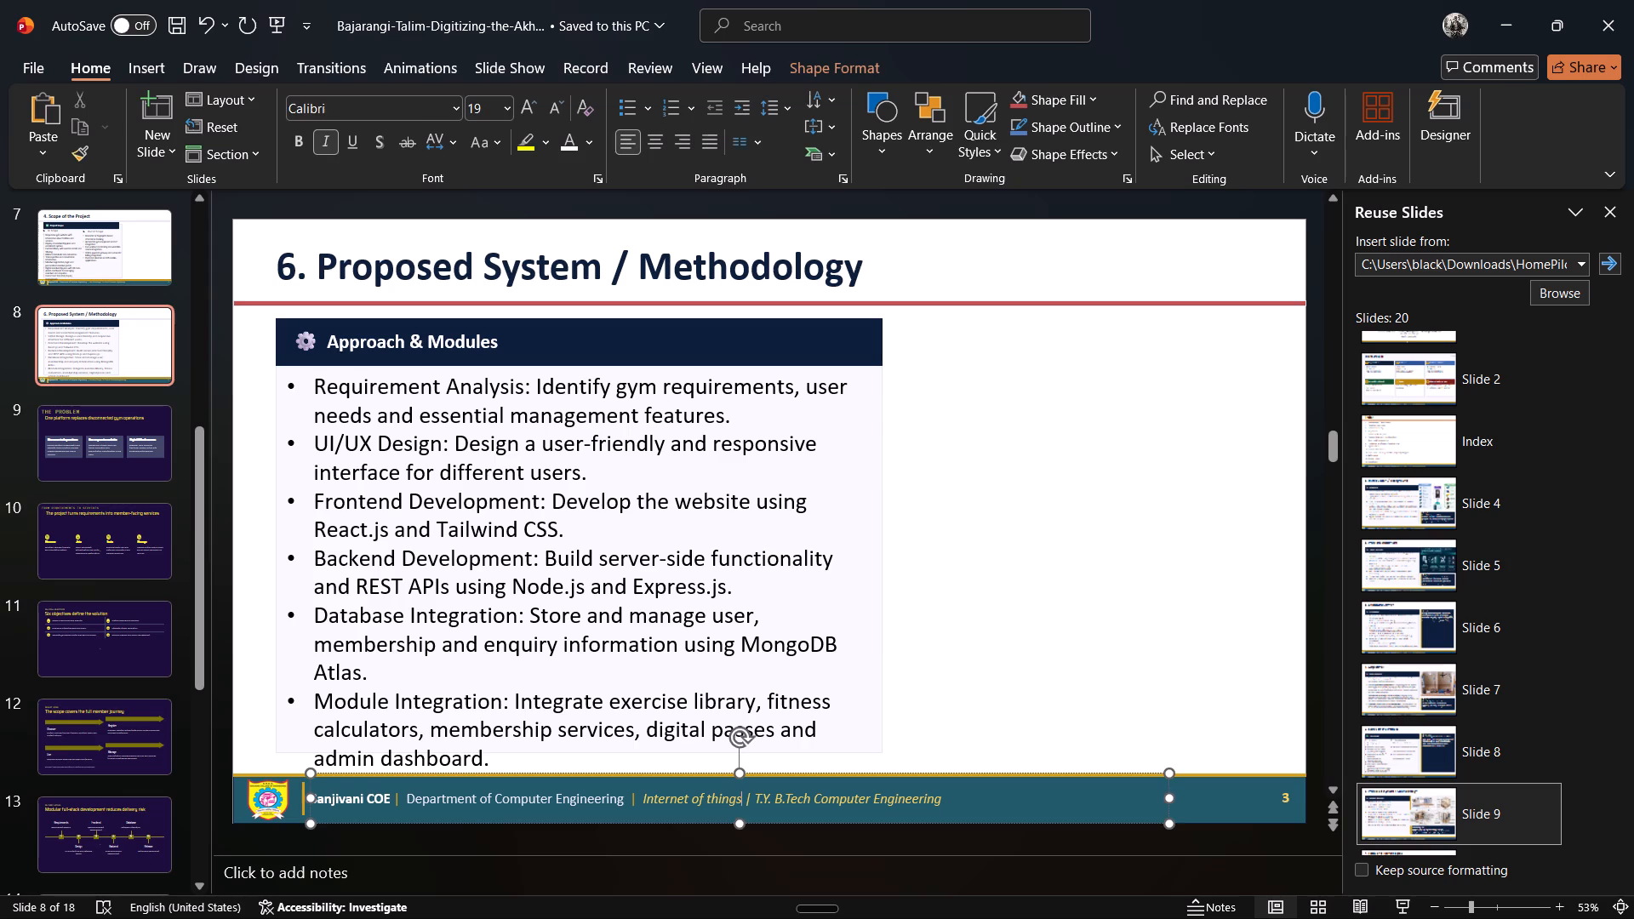
pyautogui.press('BackSpace')
pyautogui.press('BackSpace')
pyautogui.press('BackSpace')
pyautogui.press('BackSpace')
pyautogui.press('BackSpace')
pyautogui.press('BackSpace')
pyautogui.press('BackSpace')
pyautogui.press('BackSpace')
pyautogui.press('BackSpace')
pyautogui.press('BackSpace')
pyautogui.press('BackSpace')
pyautogui.press('BackSpace')
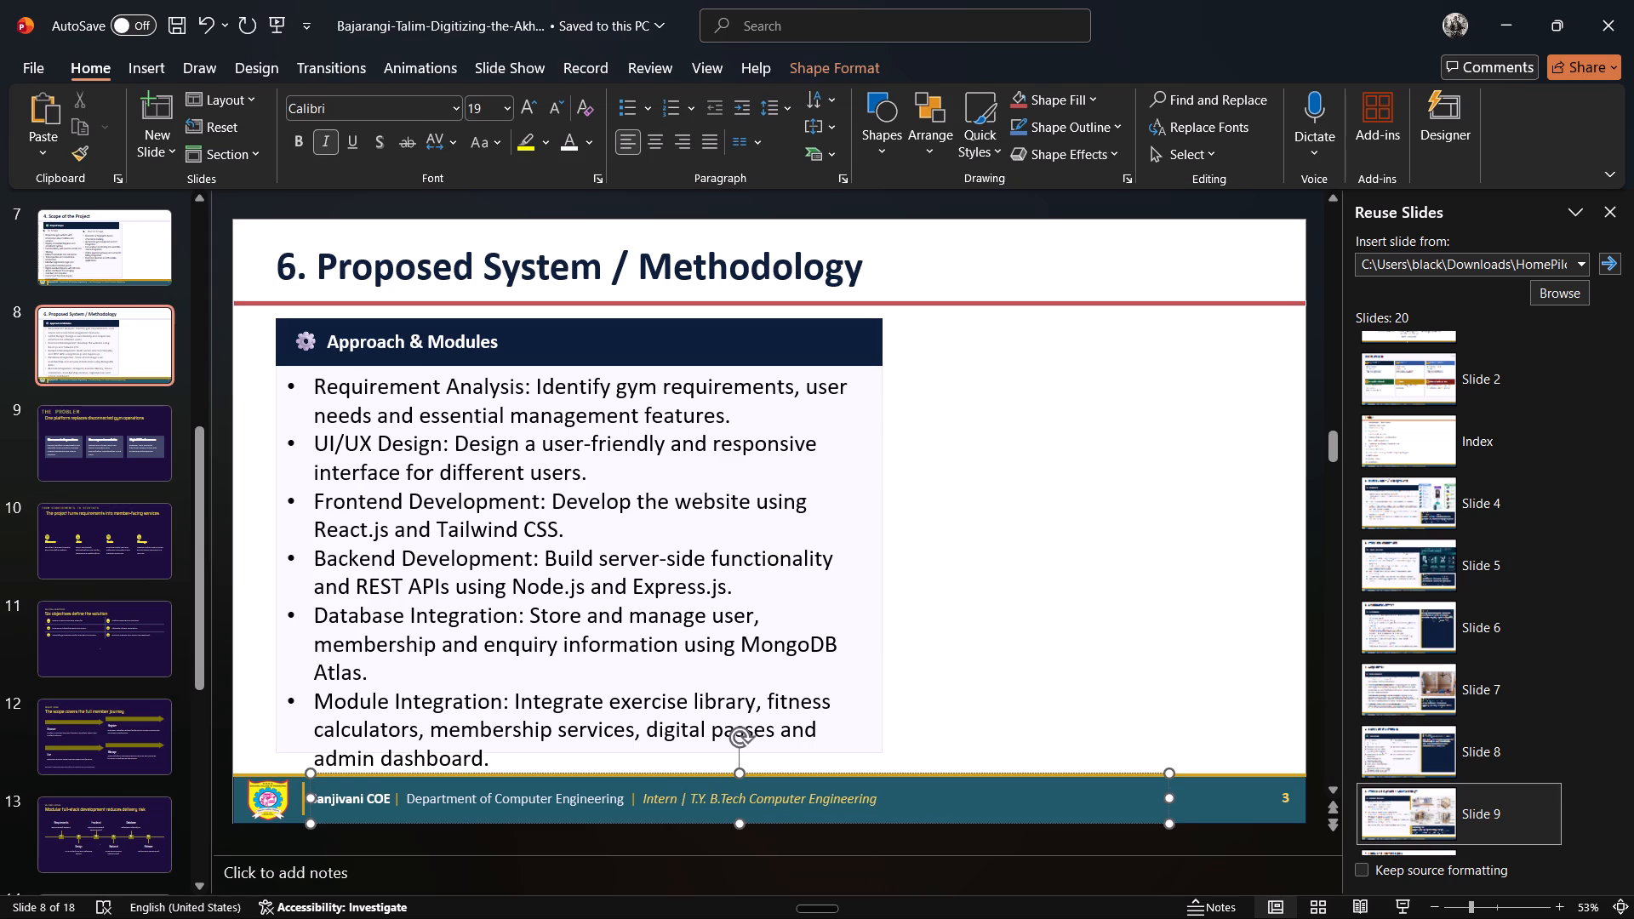
pyautogui.press('BackSpace')
pyautogui.press('BackSpace')
pyautogui.press('BackSpace')
pyautogui.press('BackSpace')
pyautogui.press('BackSpace')
pyautogui.press('BackSpace')
pyautogui.write('Web Technology')
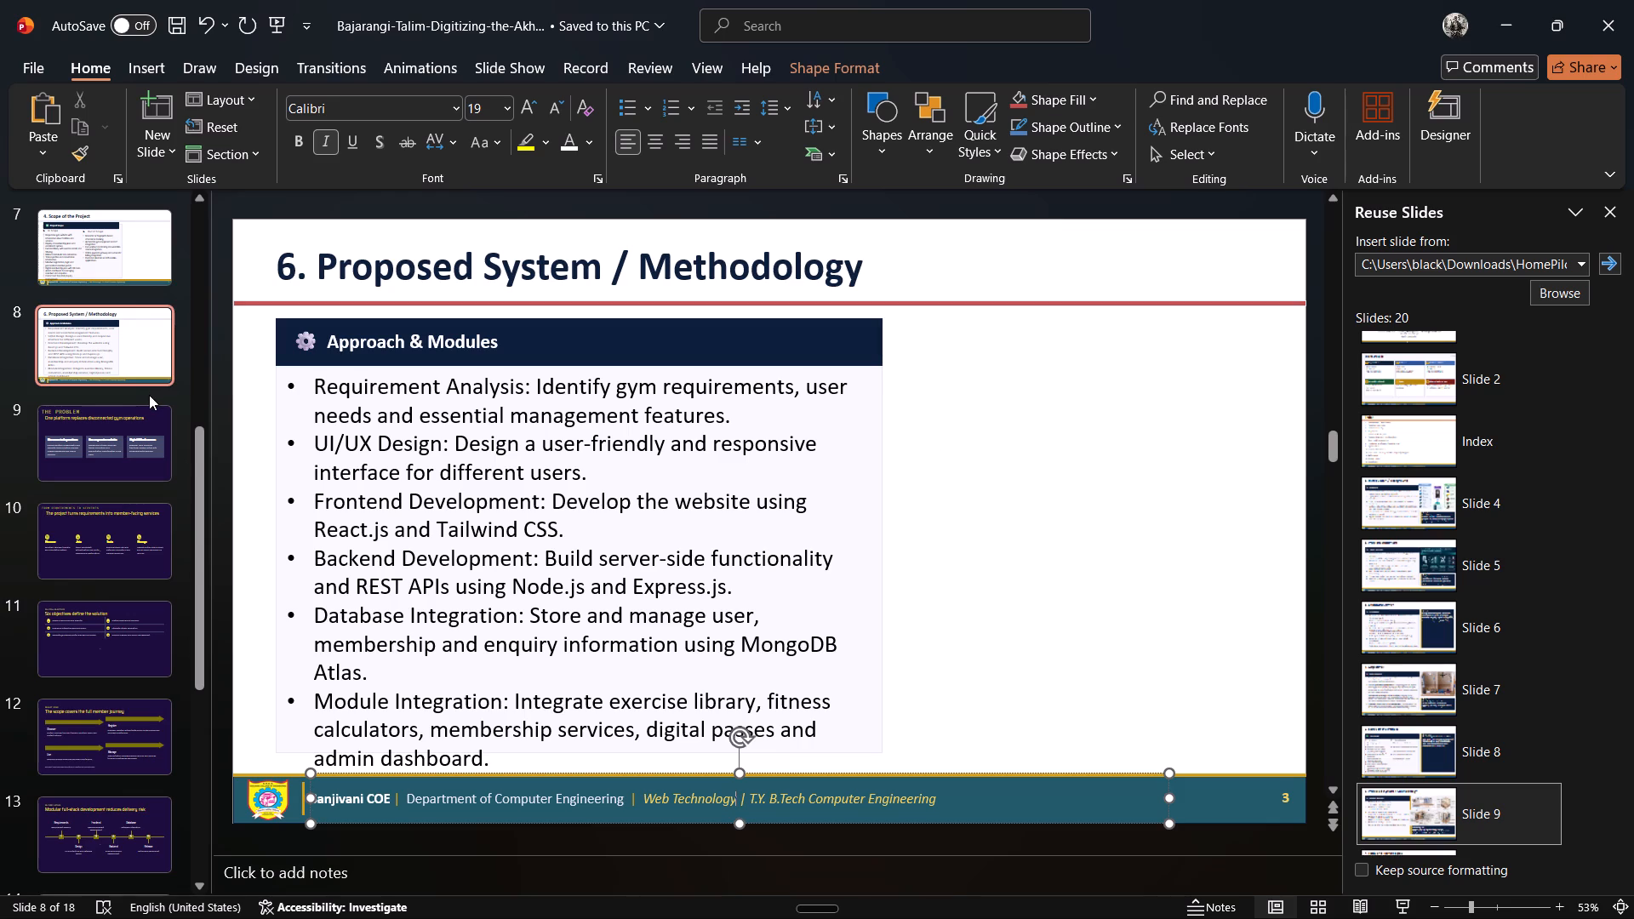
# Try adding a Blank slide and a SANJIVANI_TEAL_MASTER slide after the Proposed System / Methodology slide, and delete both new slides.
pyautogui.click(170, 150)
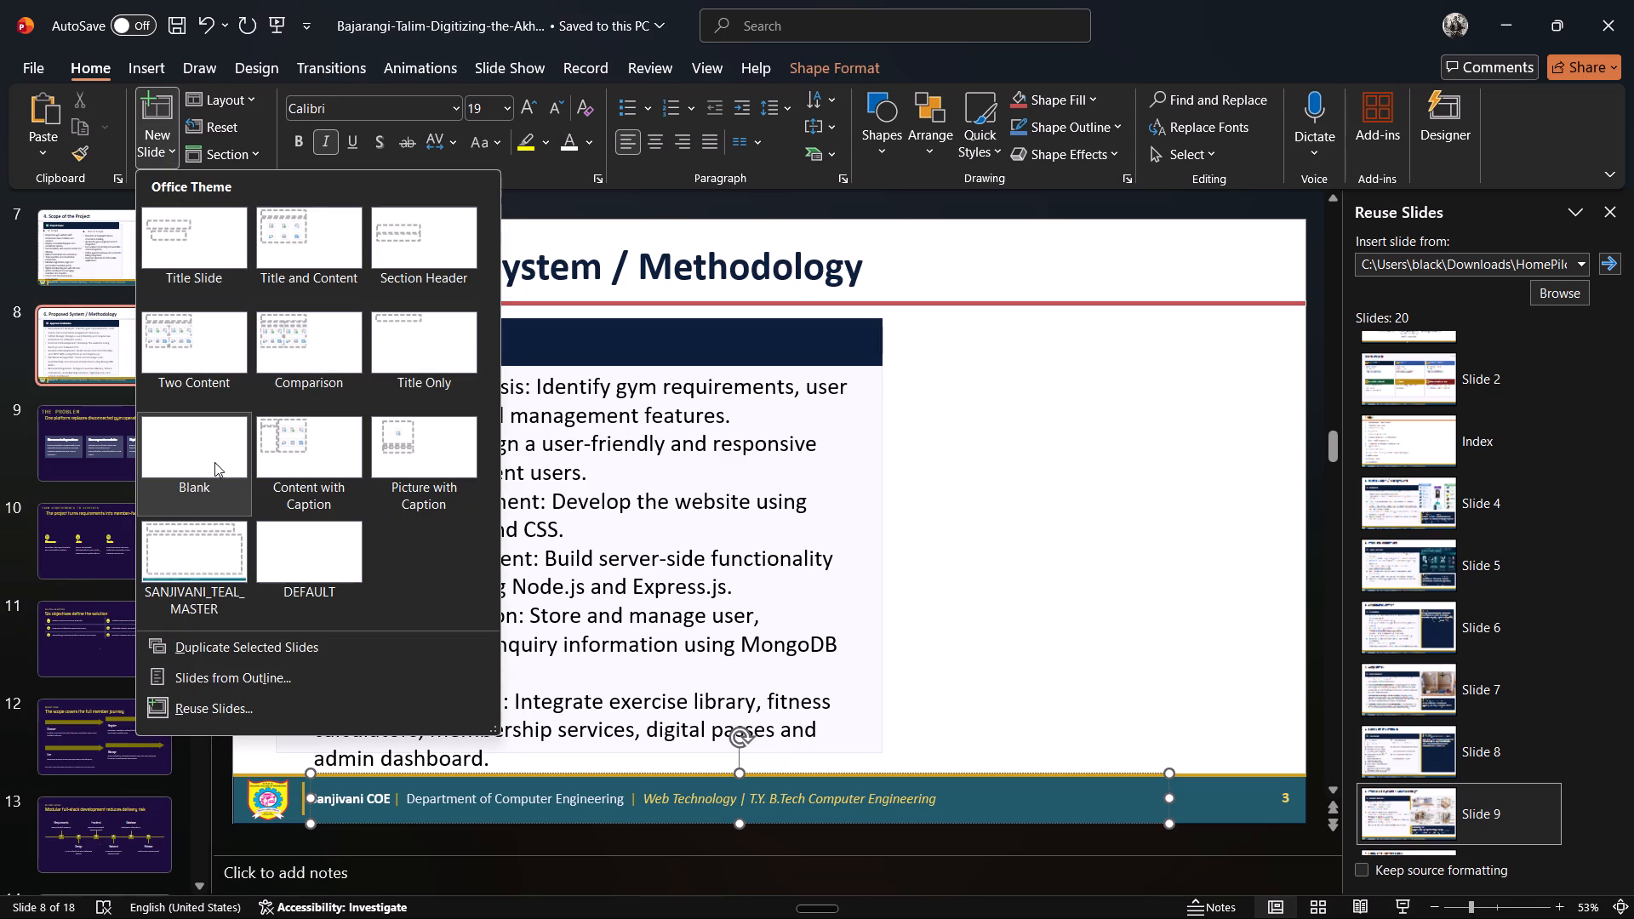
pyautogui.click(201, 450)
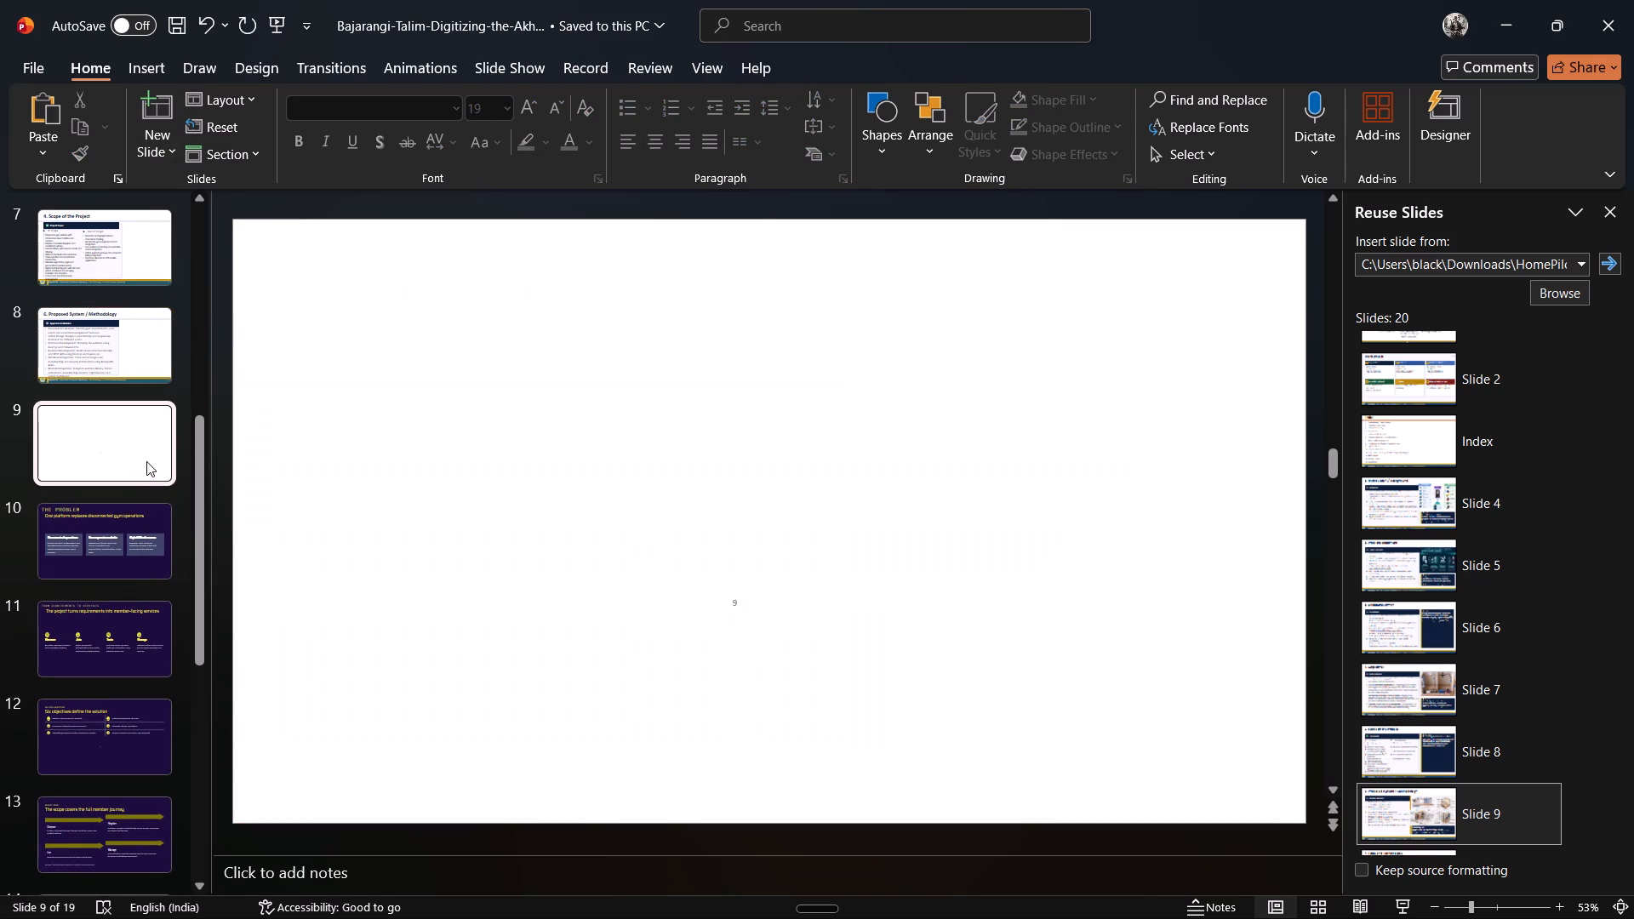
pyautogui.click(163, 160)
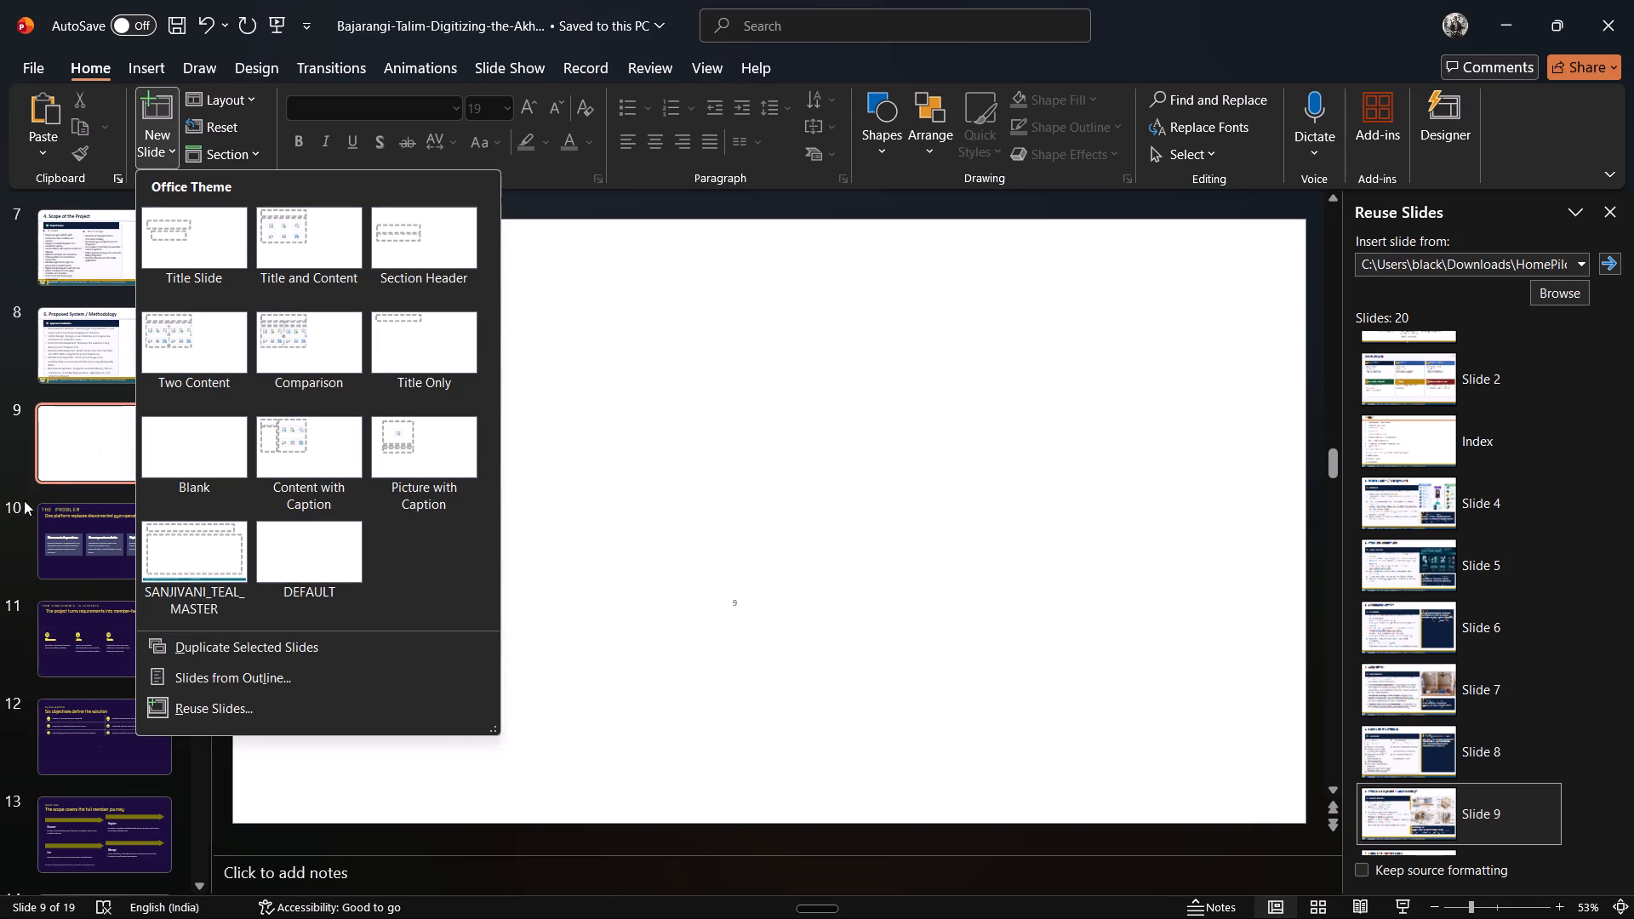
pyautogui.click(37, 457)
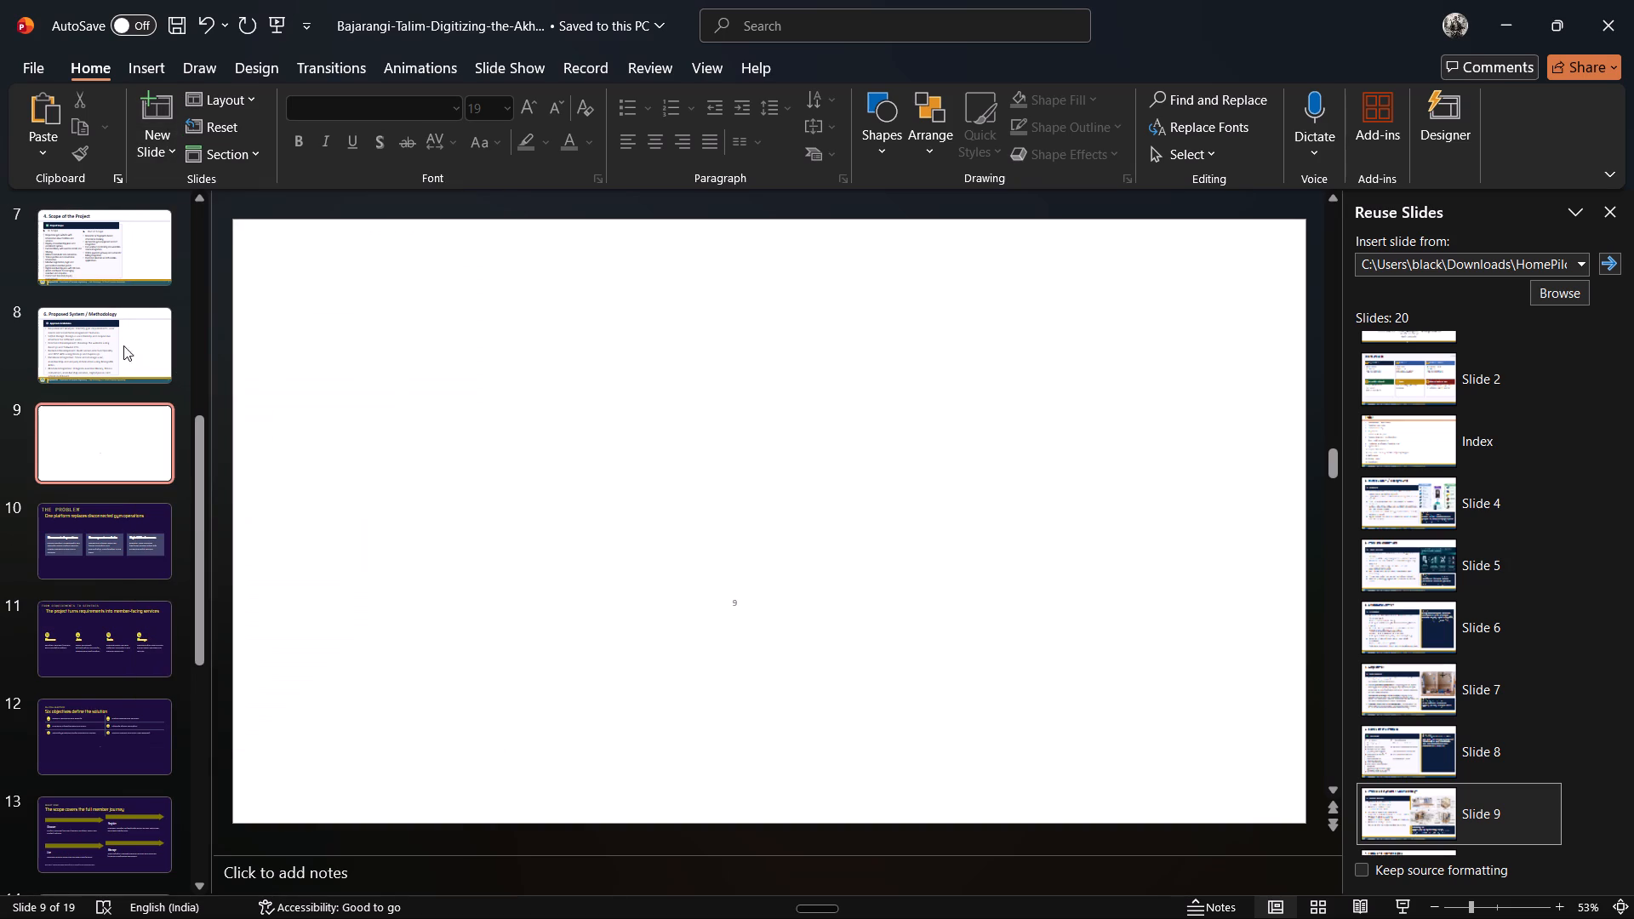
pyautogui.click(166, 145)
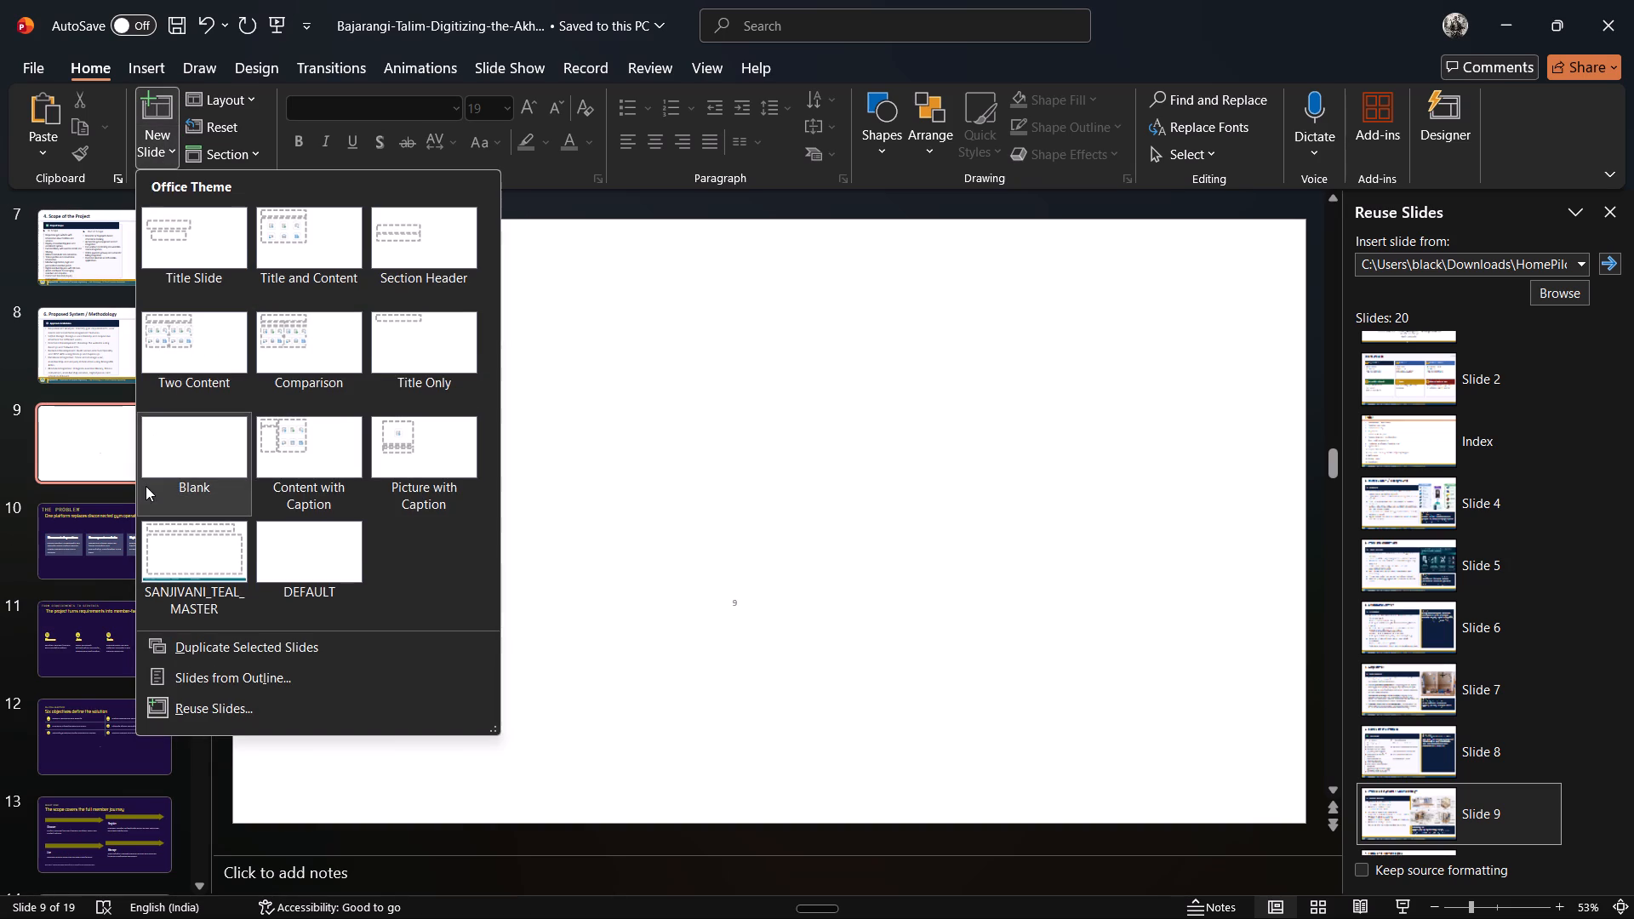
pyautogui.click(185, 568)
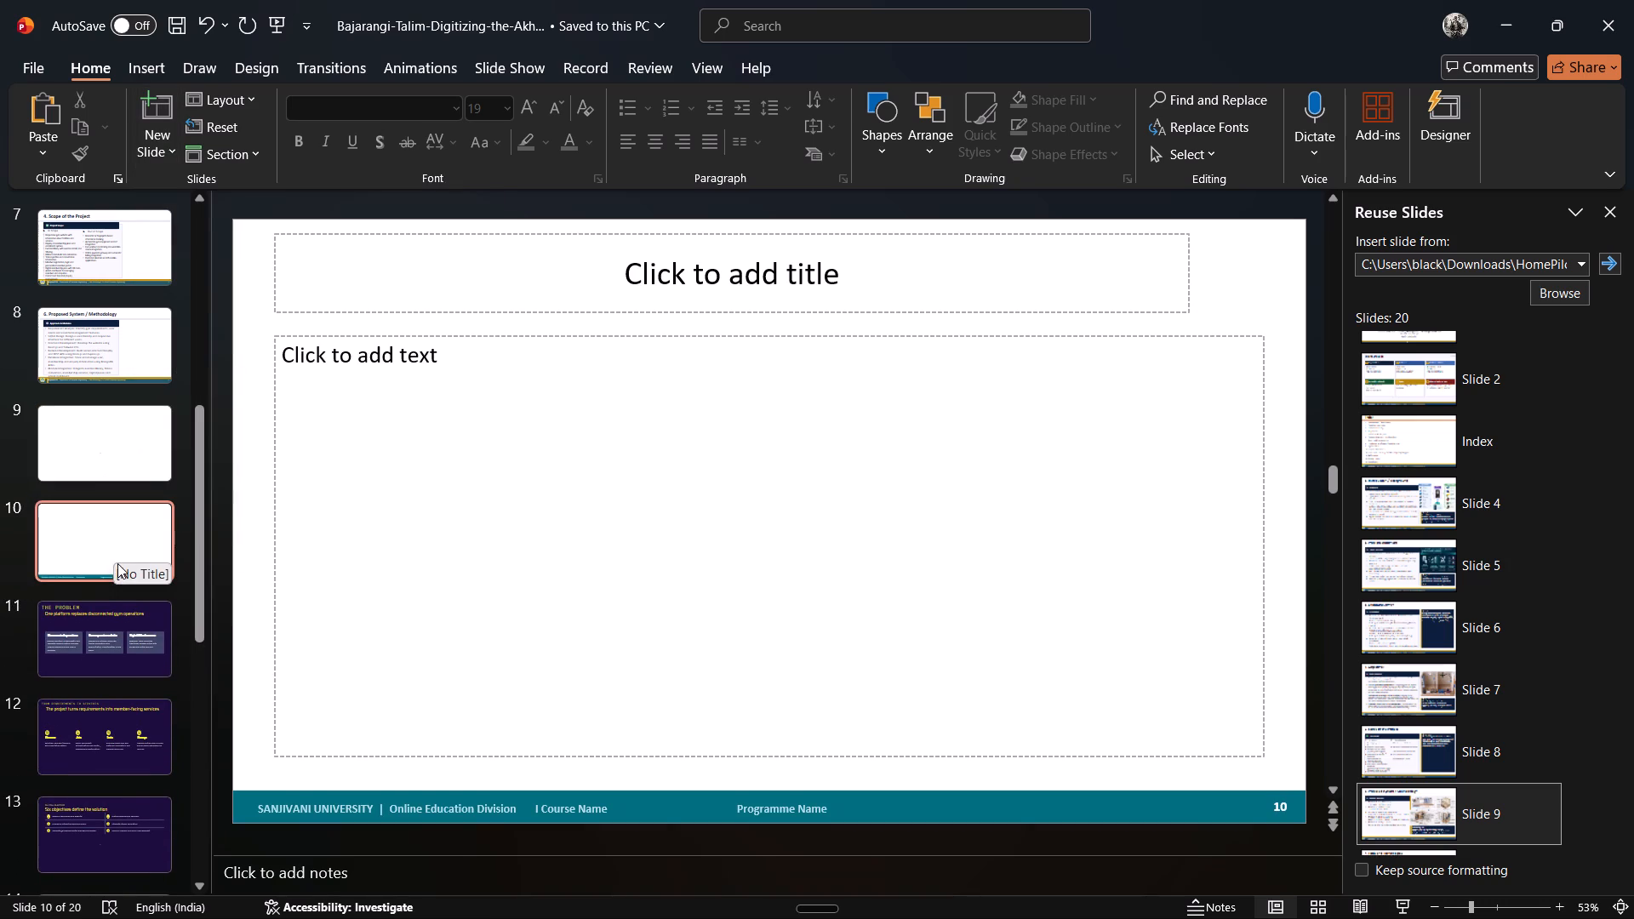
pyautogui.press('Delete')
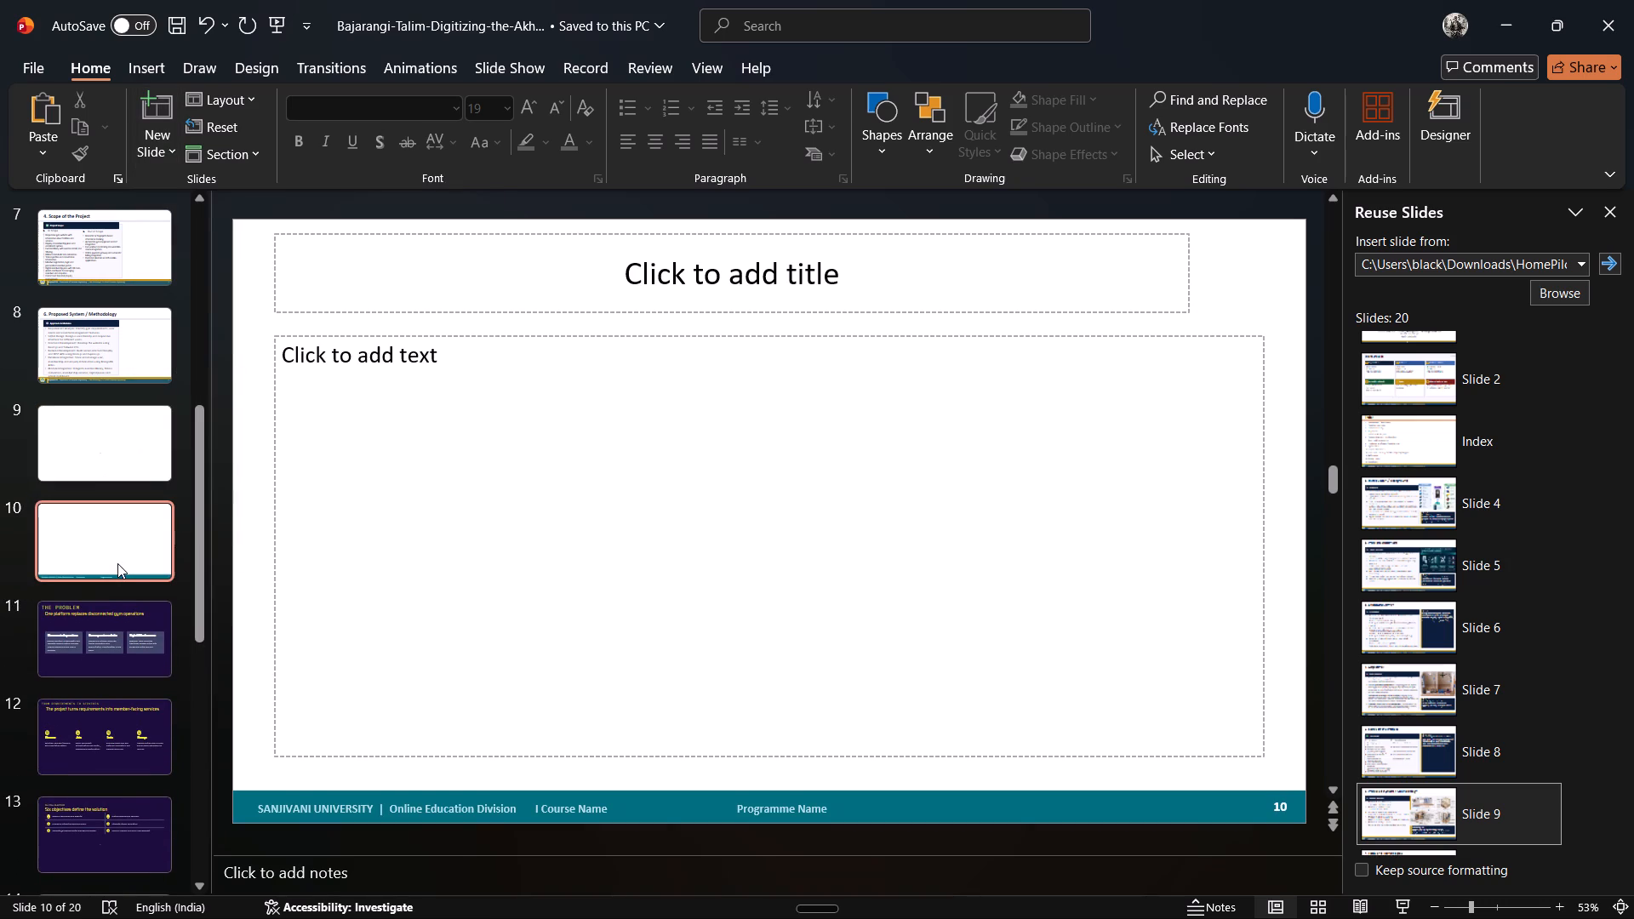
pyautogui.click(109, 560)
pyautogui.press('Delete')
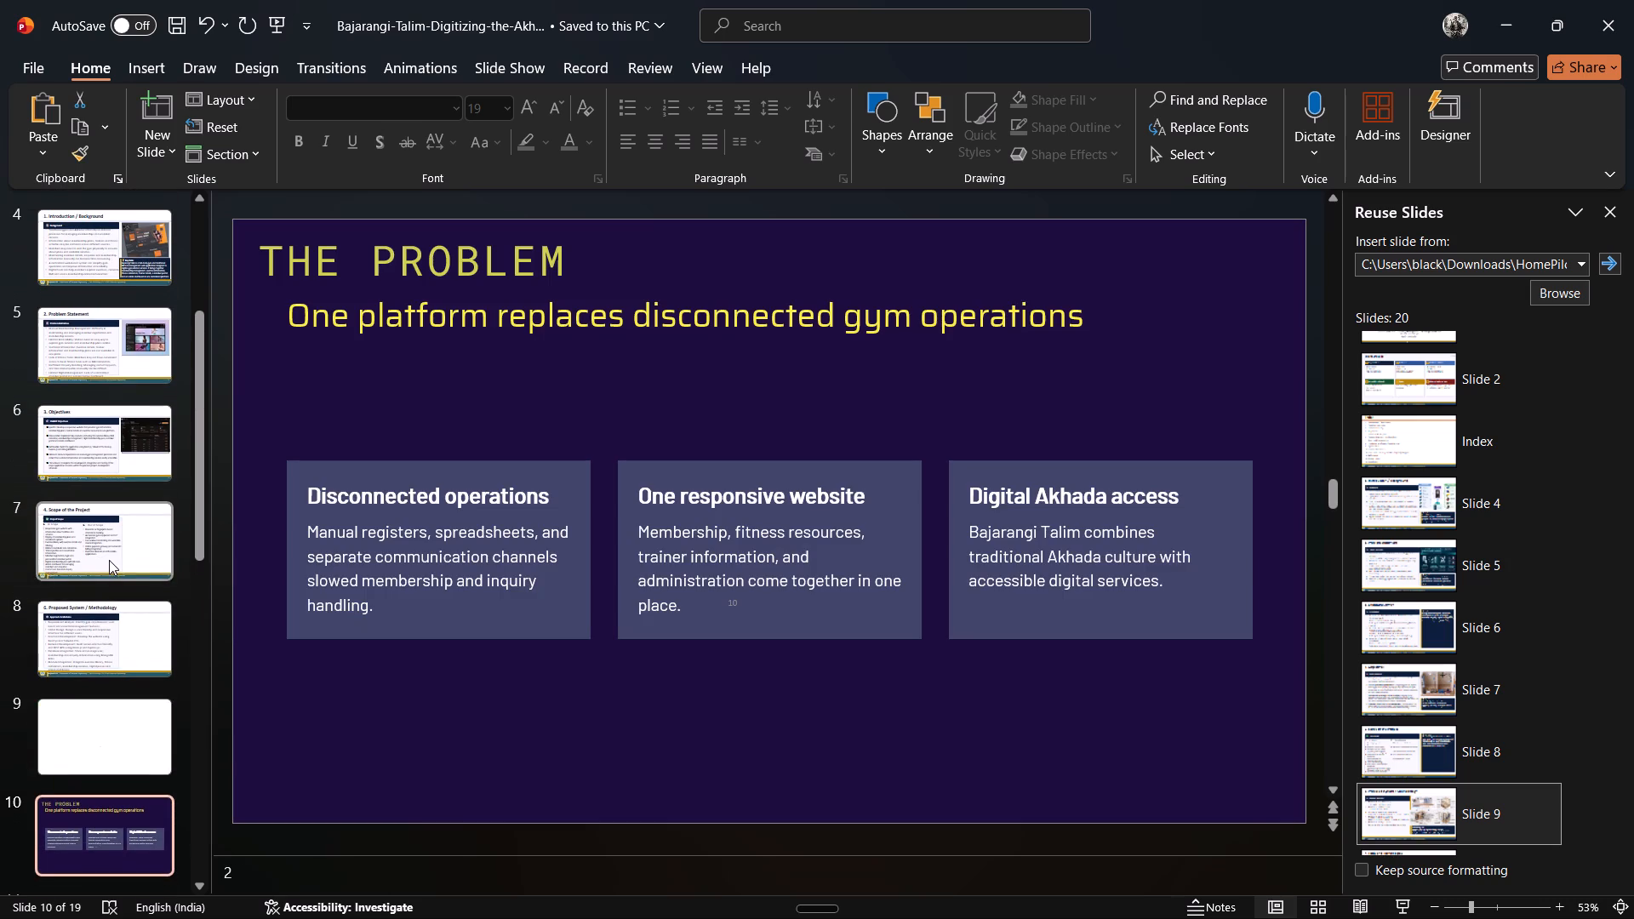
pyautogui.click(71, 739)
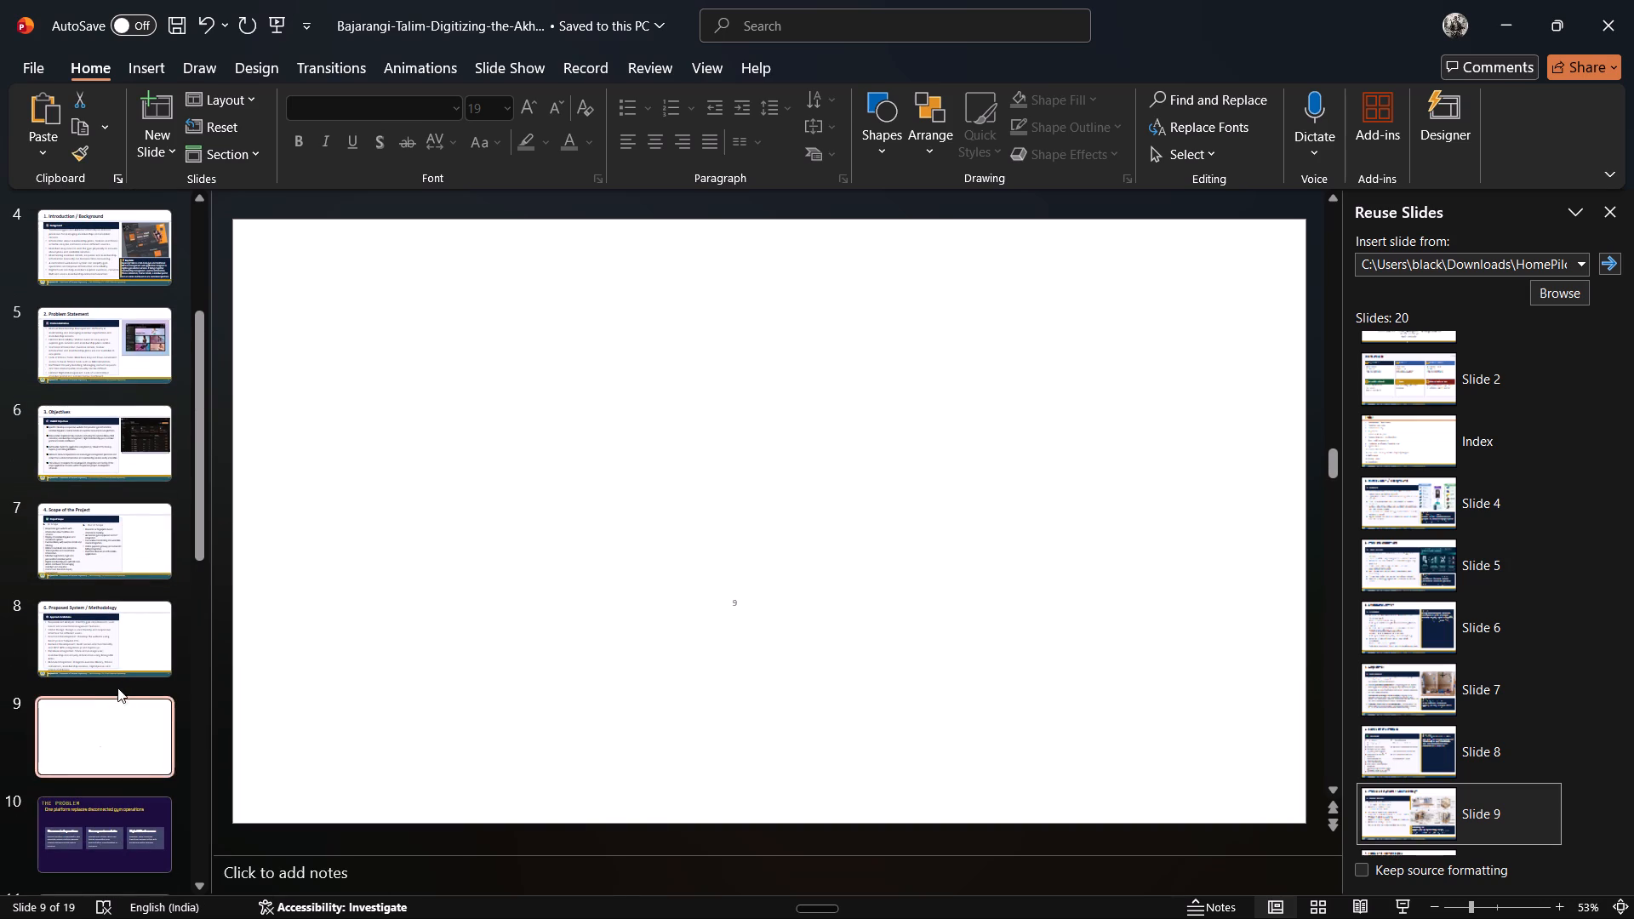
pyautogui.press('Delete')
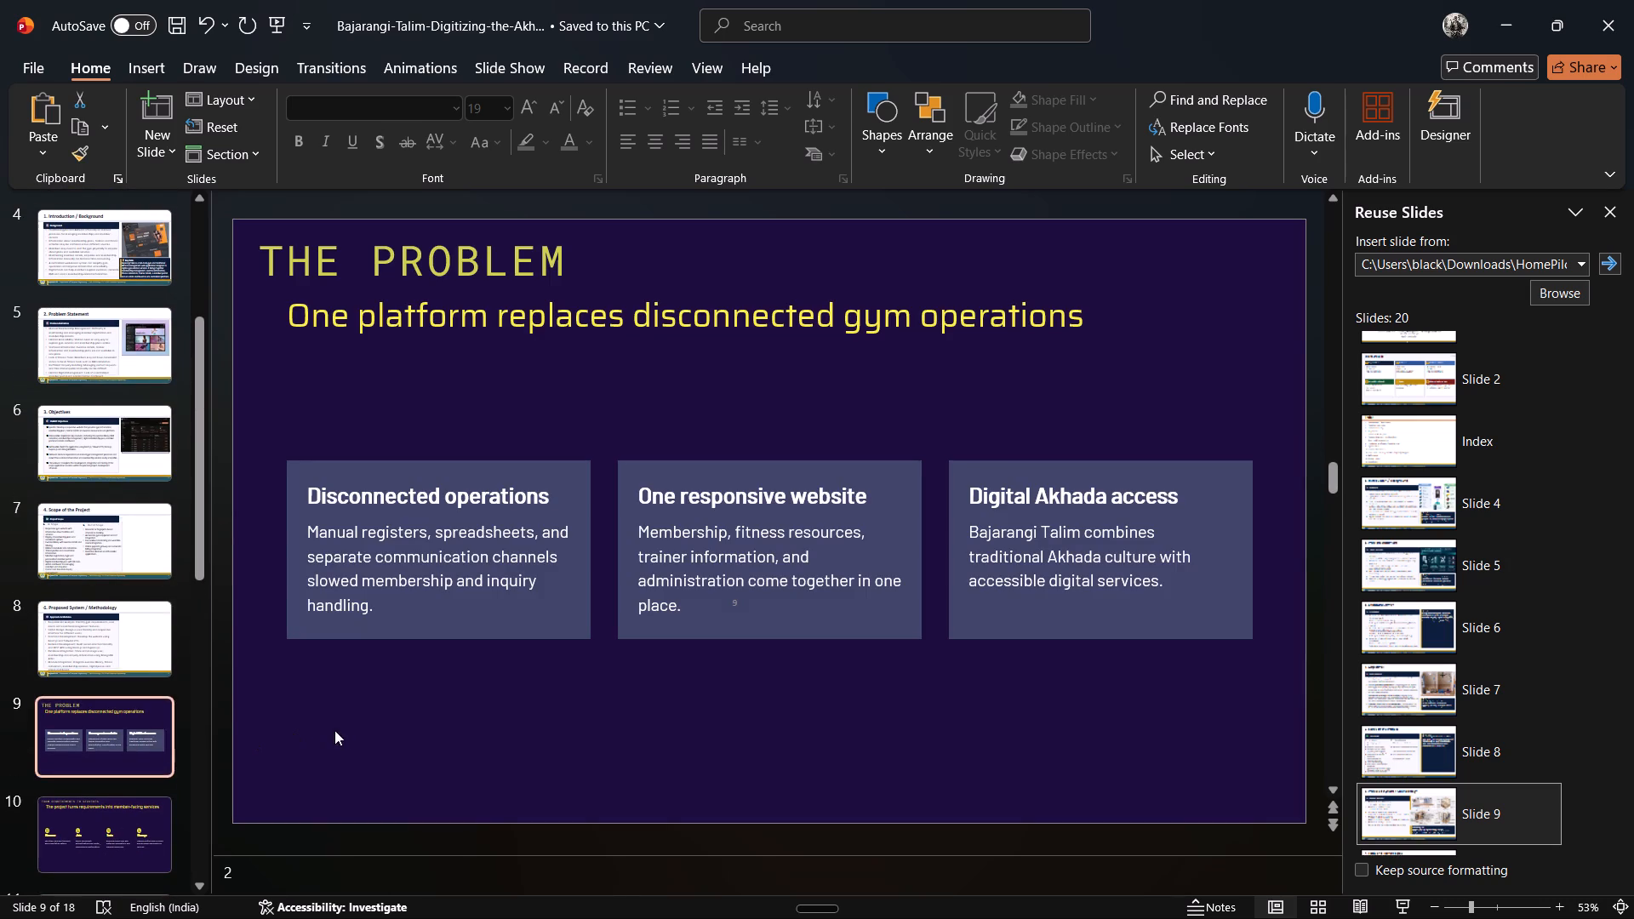
# Insert another copy of the source deck's Slide 9 directly after slide 8, the Proposed System / Methodology slide.
pyautogui.click(109, 647)
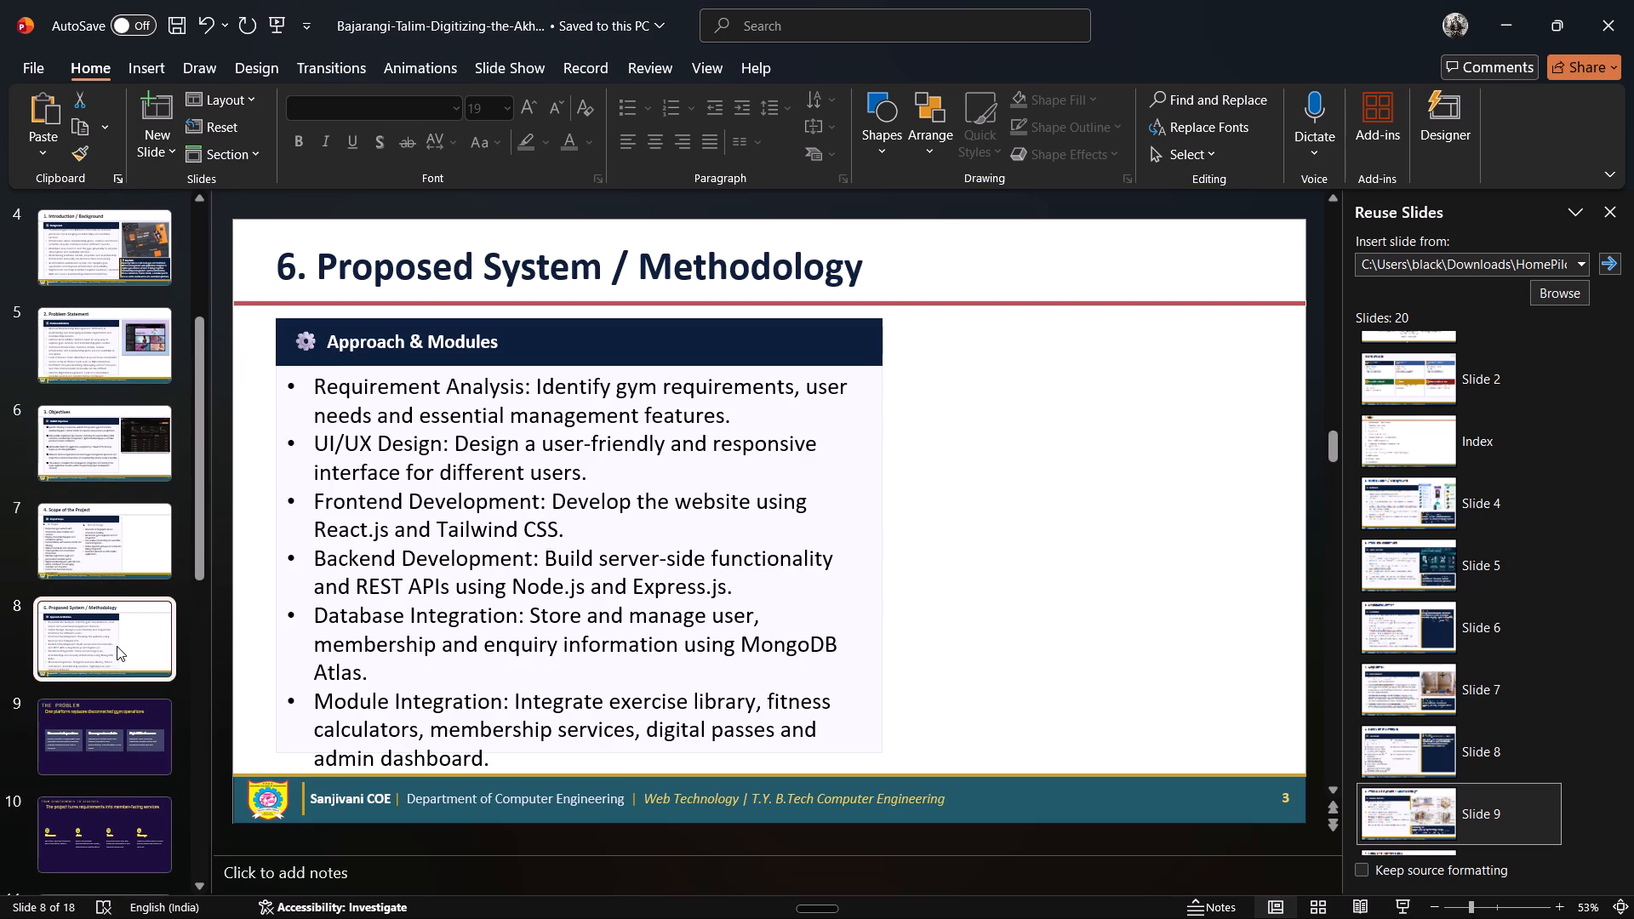
pyautogui.click(1411, 812)
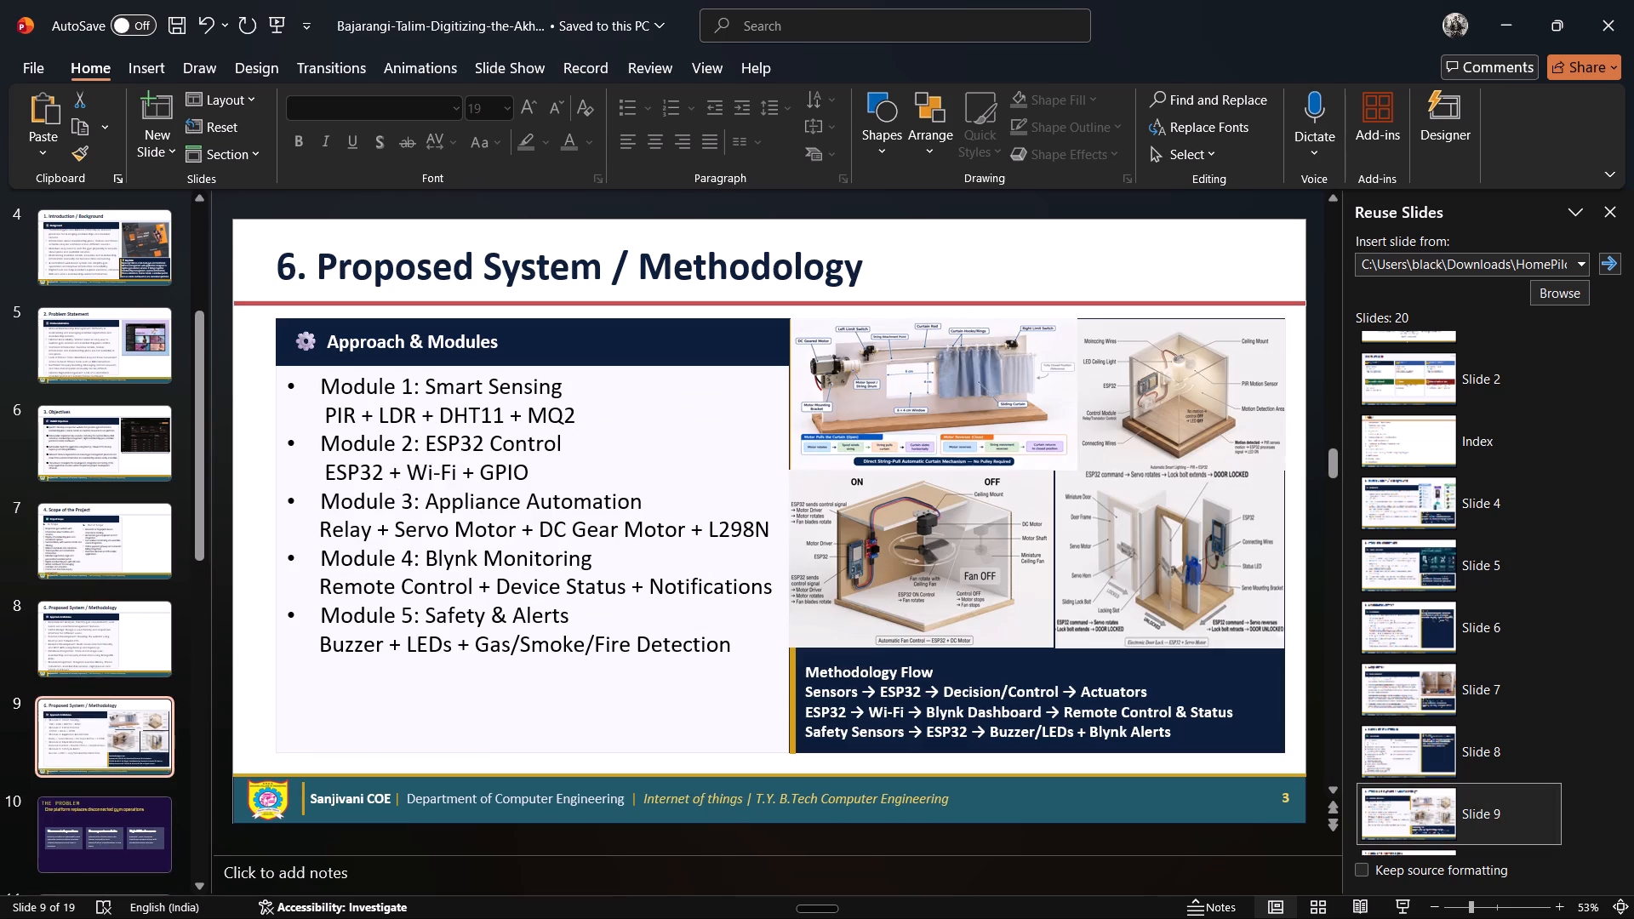
# Delete the text box listing Modules 1 to 5 from the newly inserted Proposed System / Methodology slide.
pyautogui.click(561, 539)
pyautogui.press('Delete')
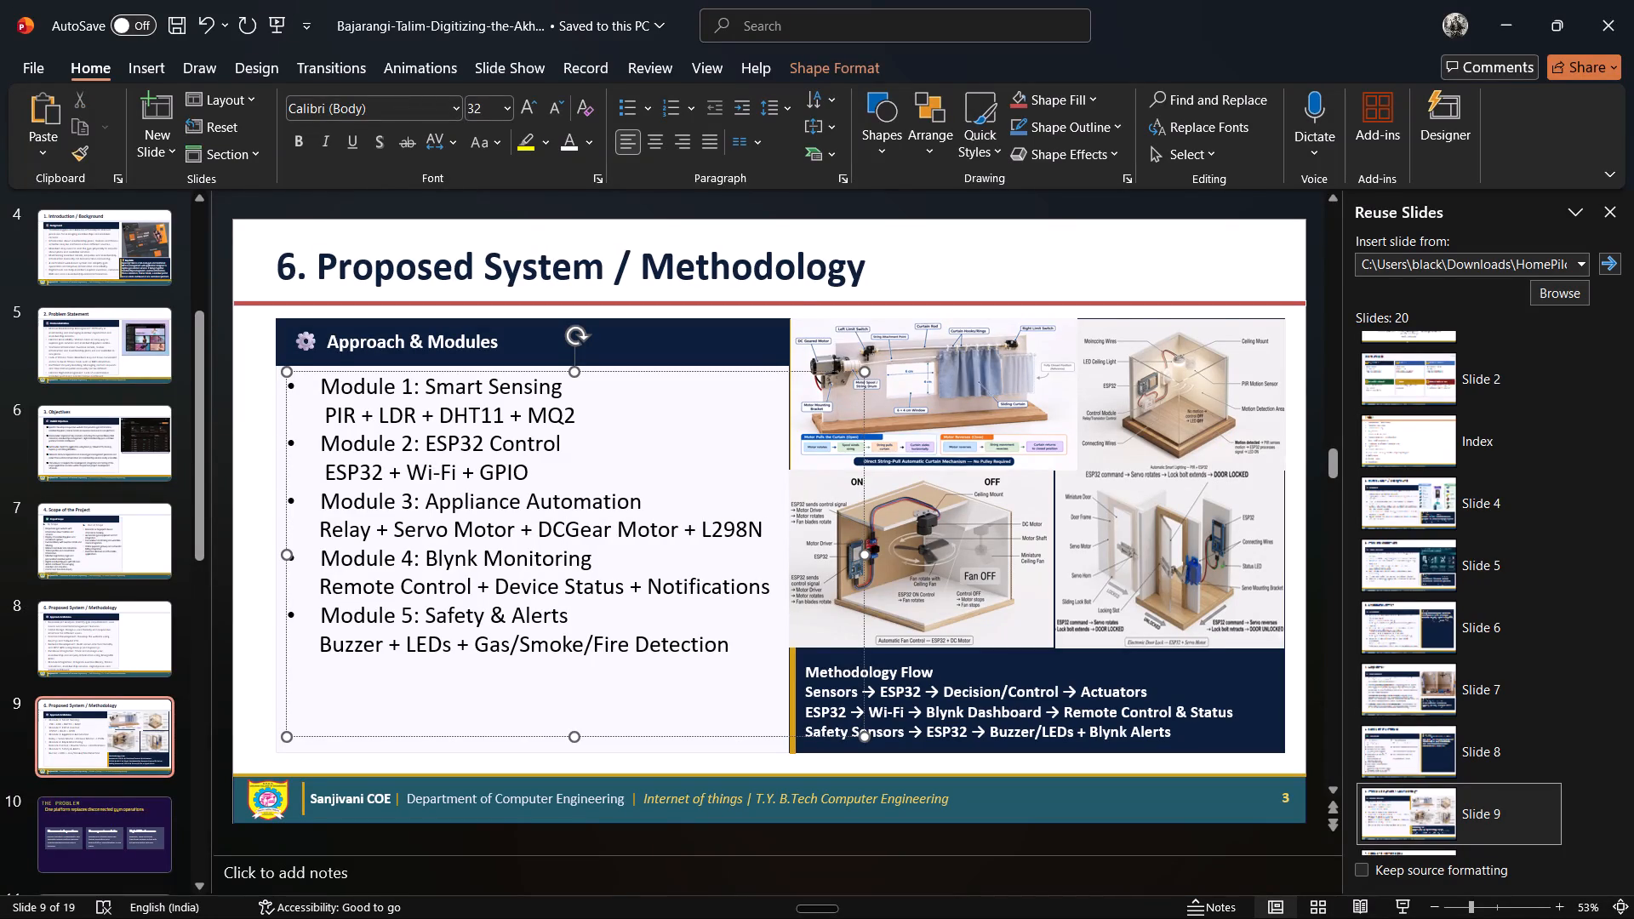
pyautogui.click(317, 371)
pyautogui.press('Delete')
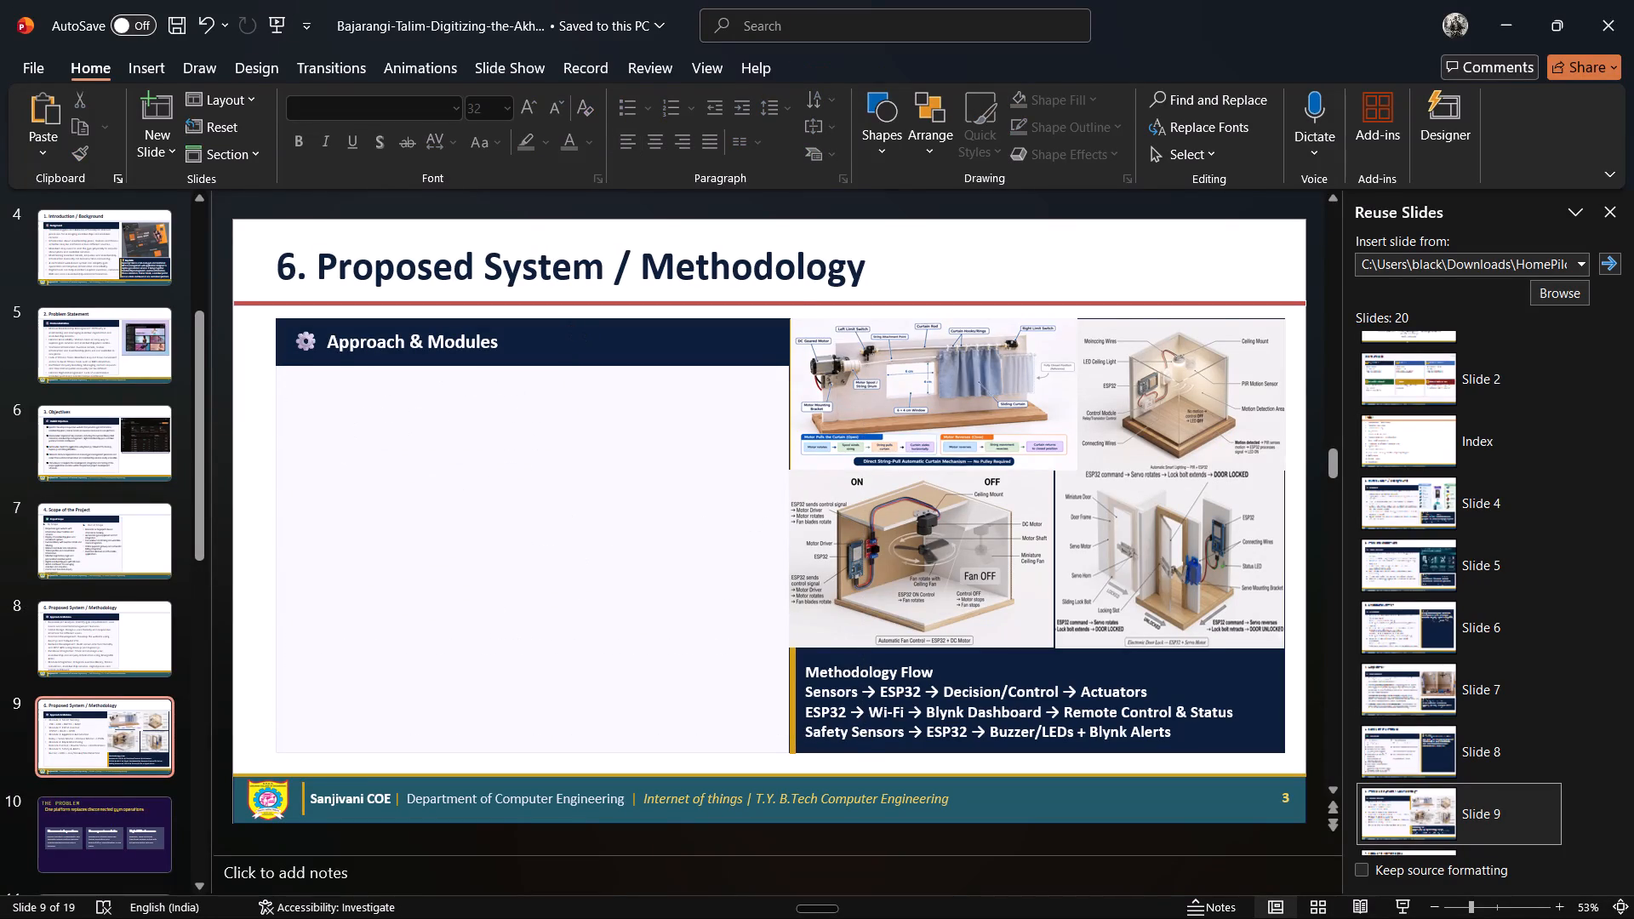
# Delete the four home-automation pictures from the second Proposed System / Methodology slide.
pyautogui.click(877, 358)
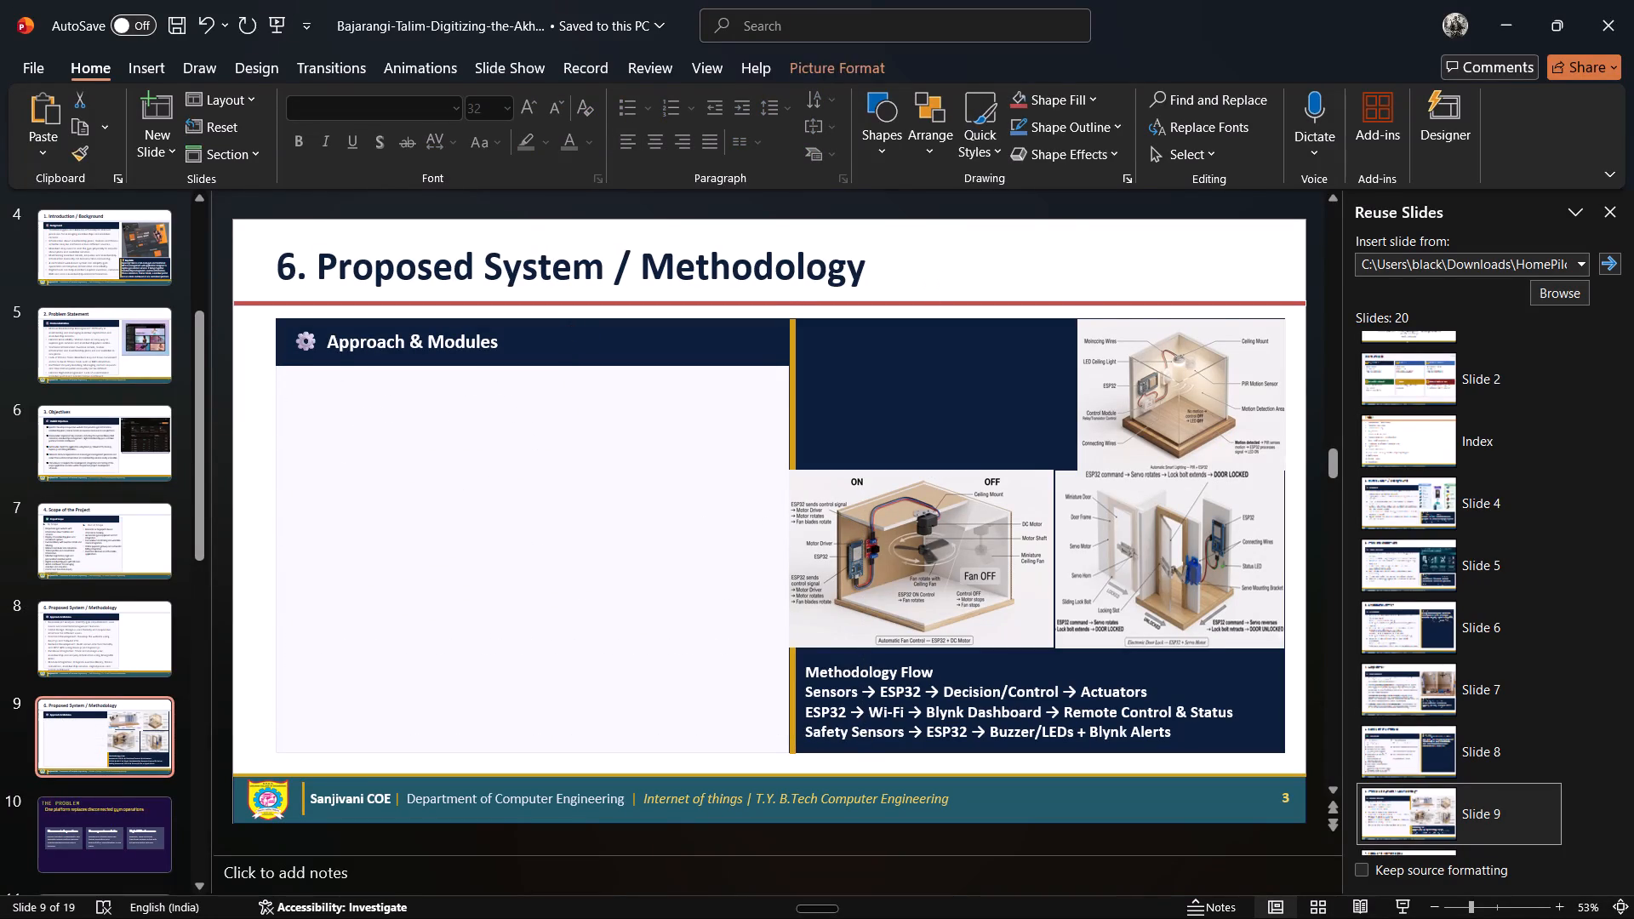
pyautogui.click(892, 515)
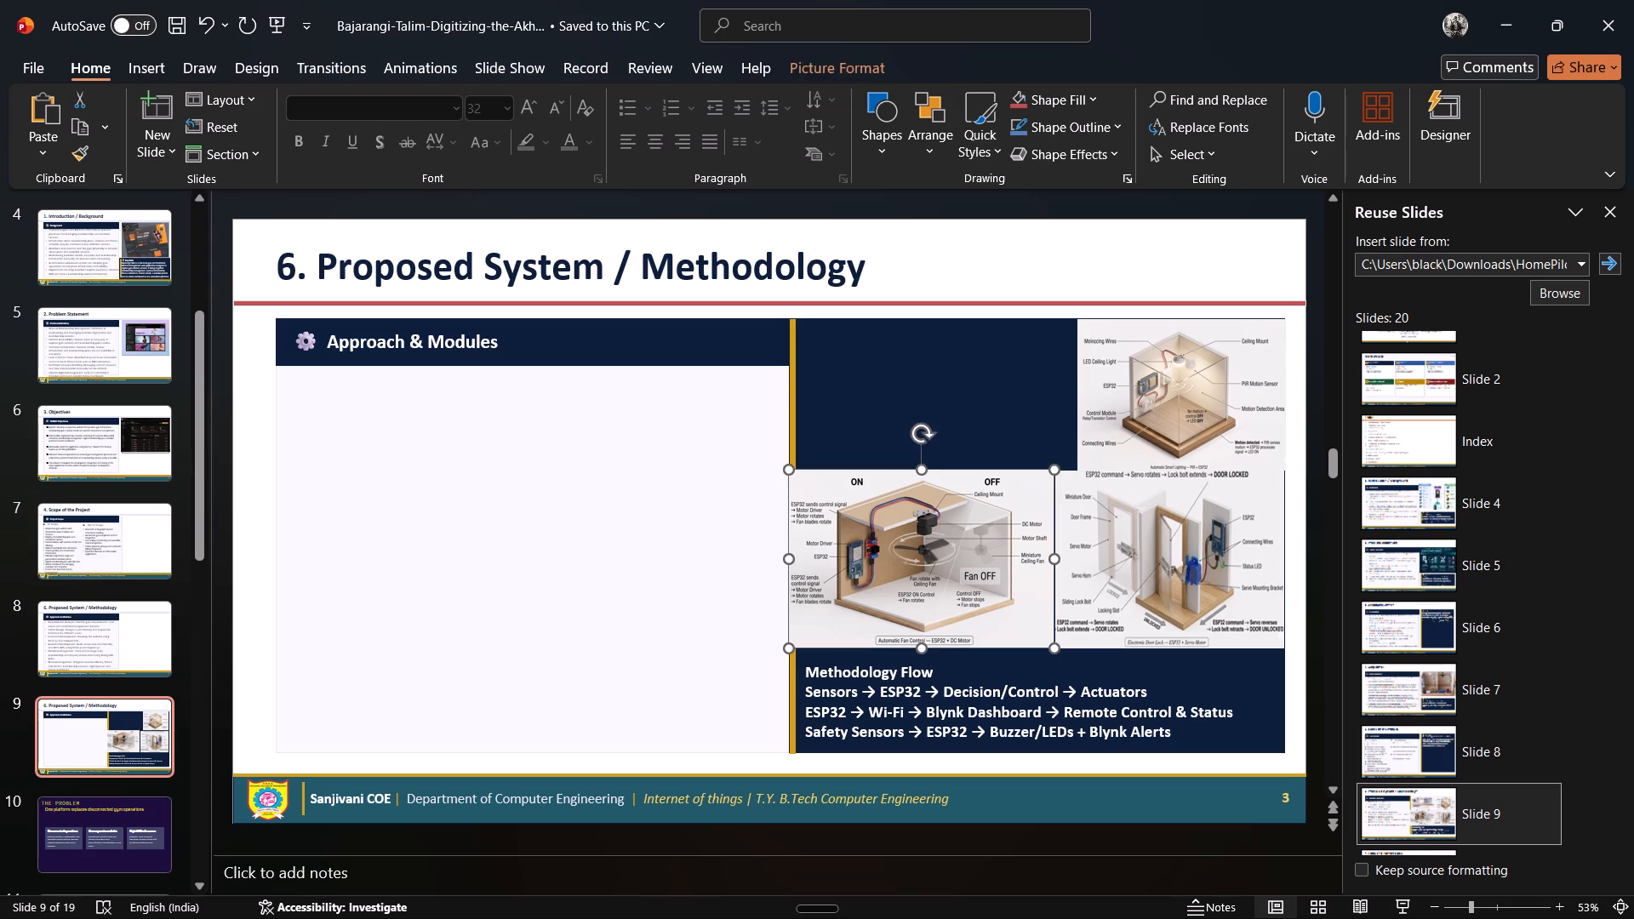
pyautogui.press('Delete')
pyautogui.click(1164, 355)
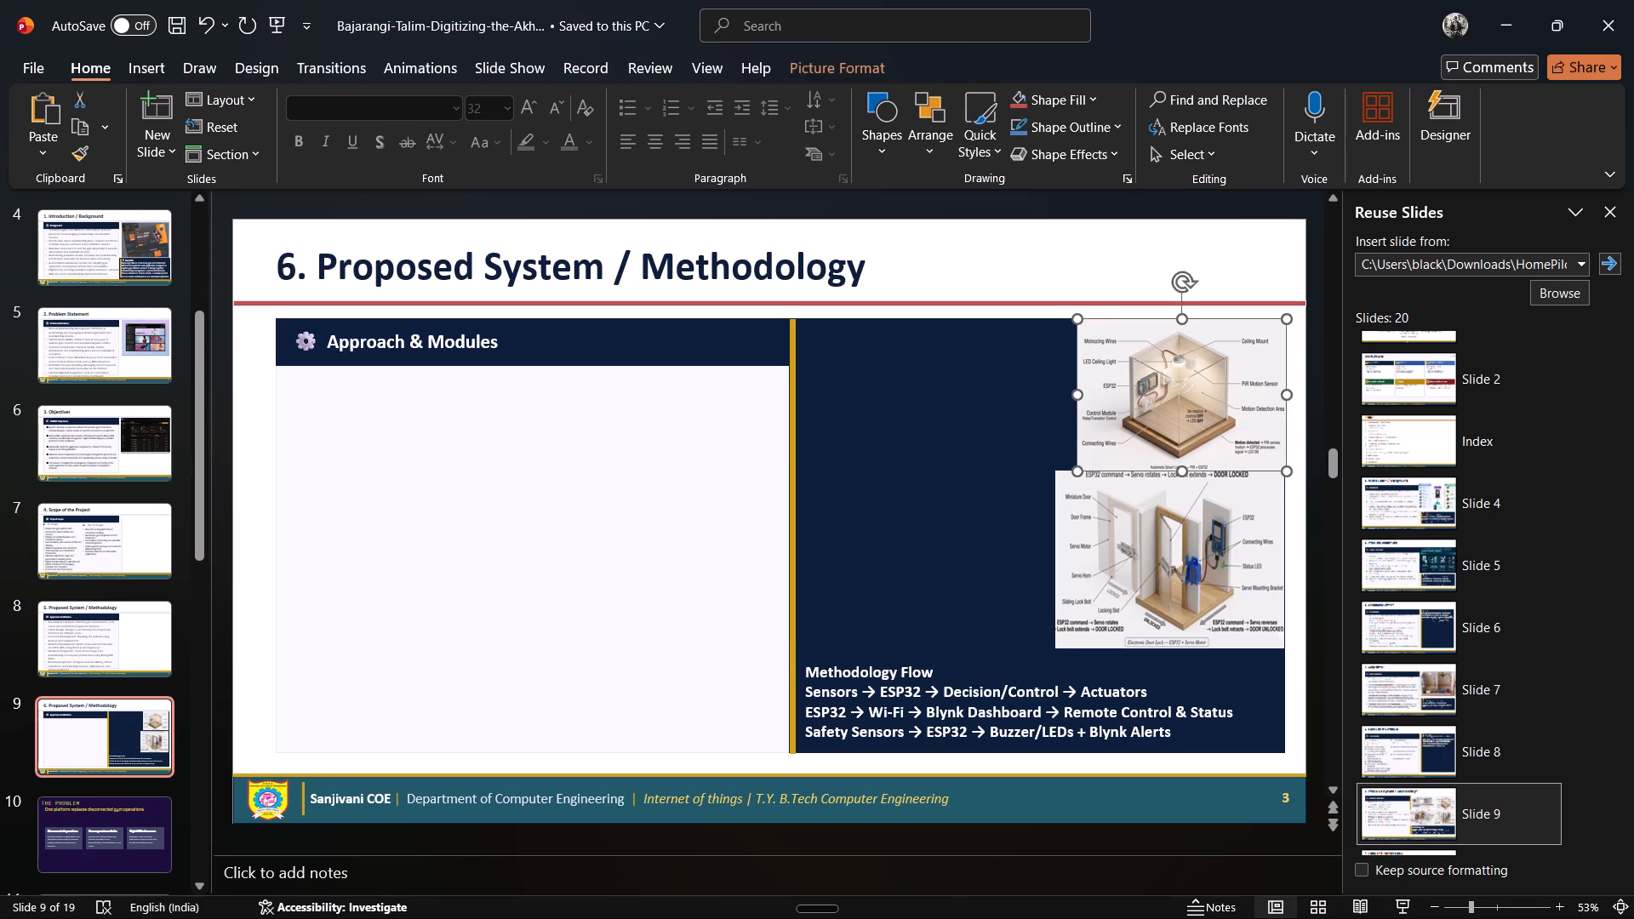
pyautogui.press('Delete')
pyautogui.click(1146, 515)
pyautogui.press('Delete')
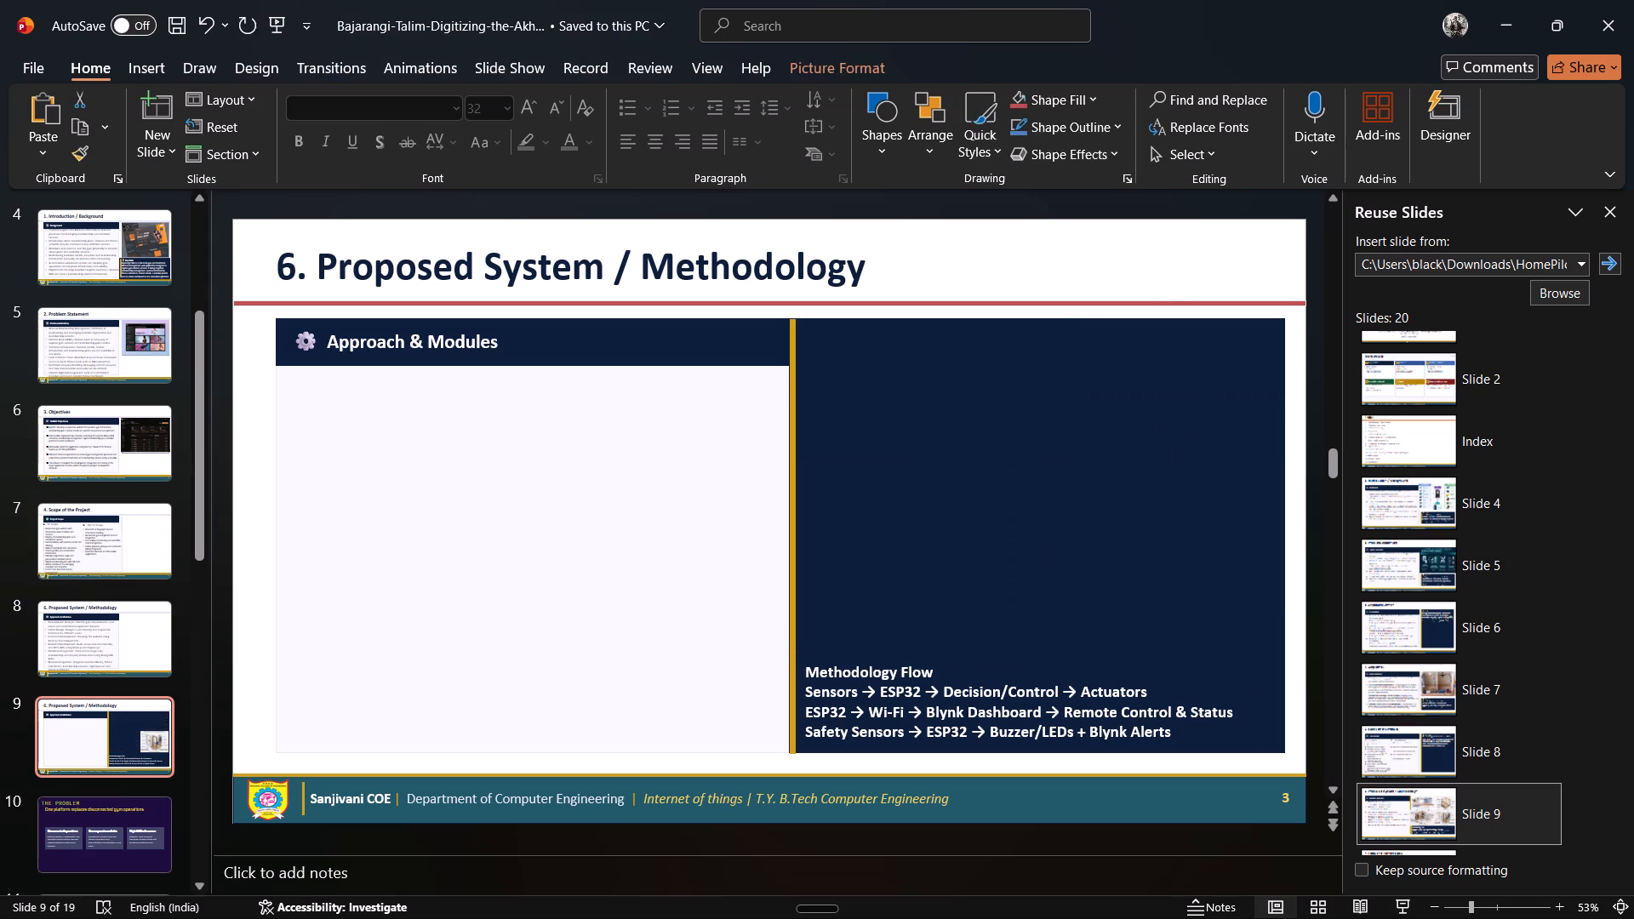
# Delete the gold vertical bar beside the navy panel on slide 9.
pyautogui.click(792, 547)
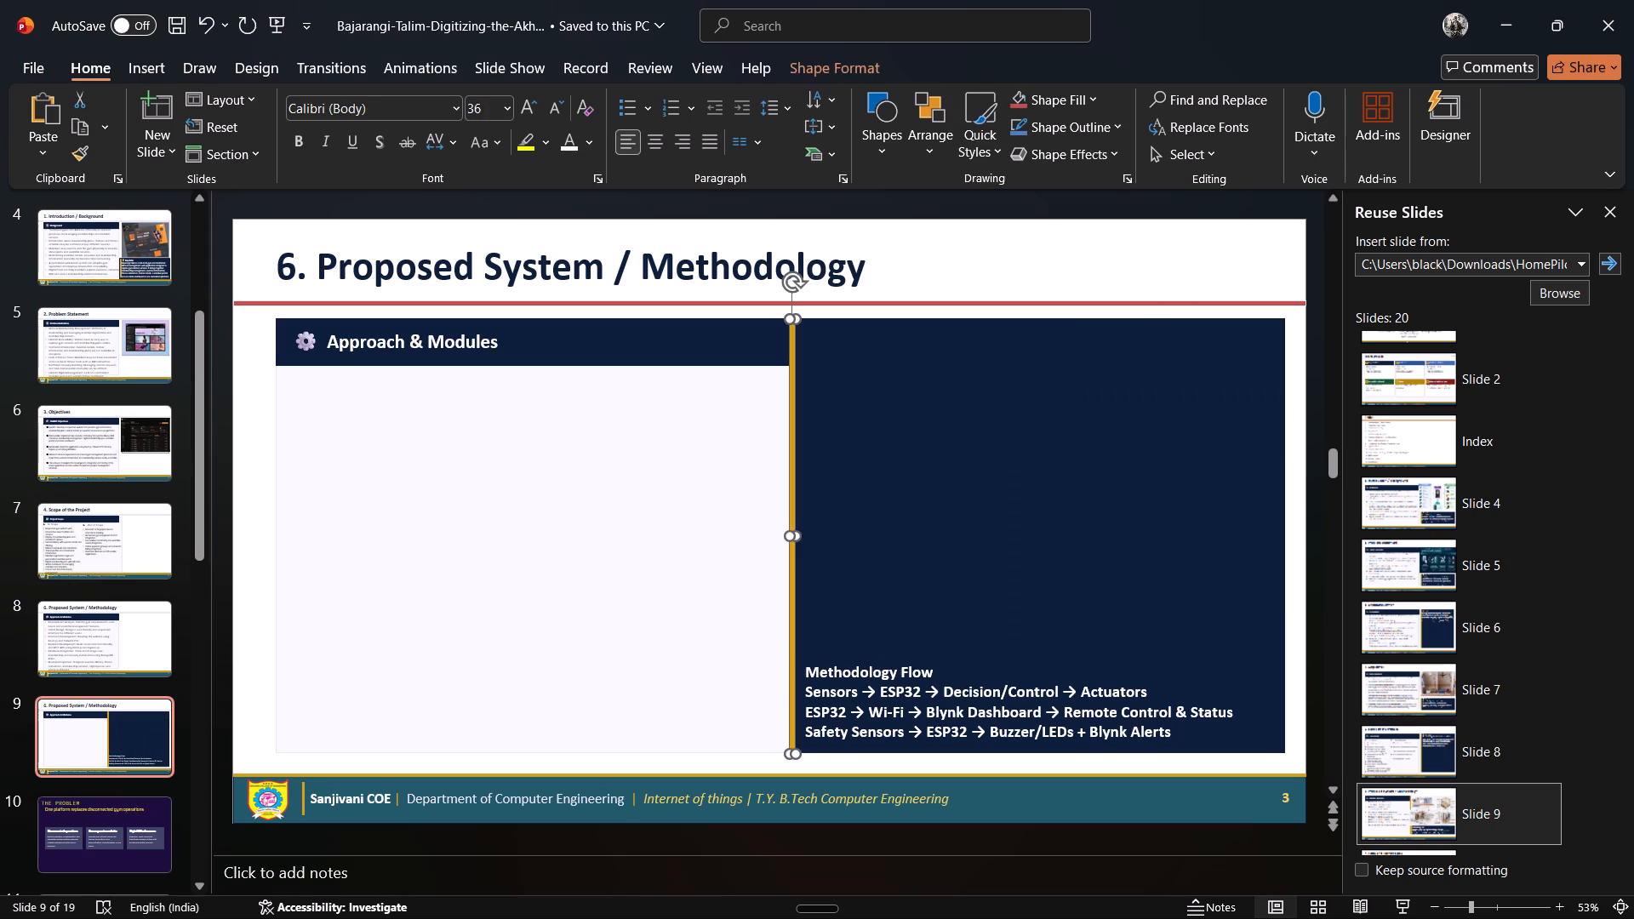
pyautogui.press('Delete')
# Delete the Methodology Flow text box and the navy panel behind it from slide 9.
pyautogui.click(887, 722)
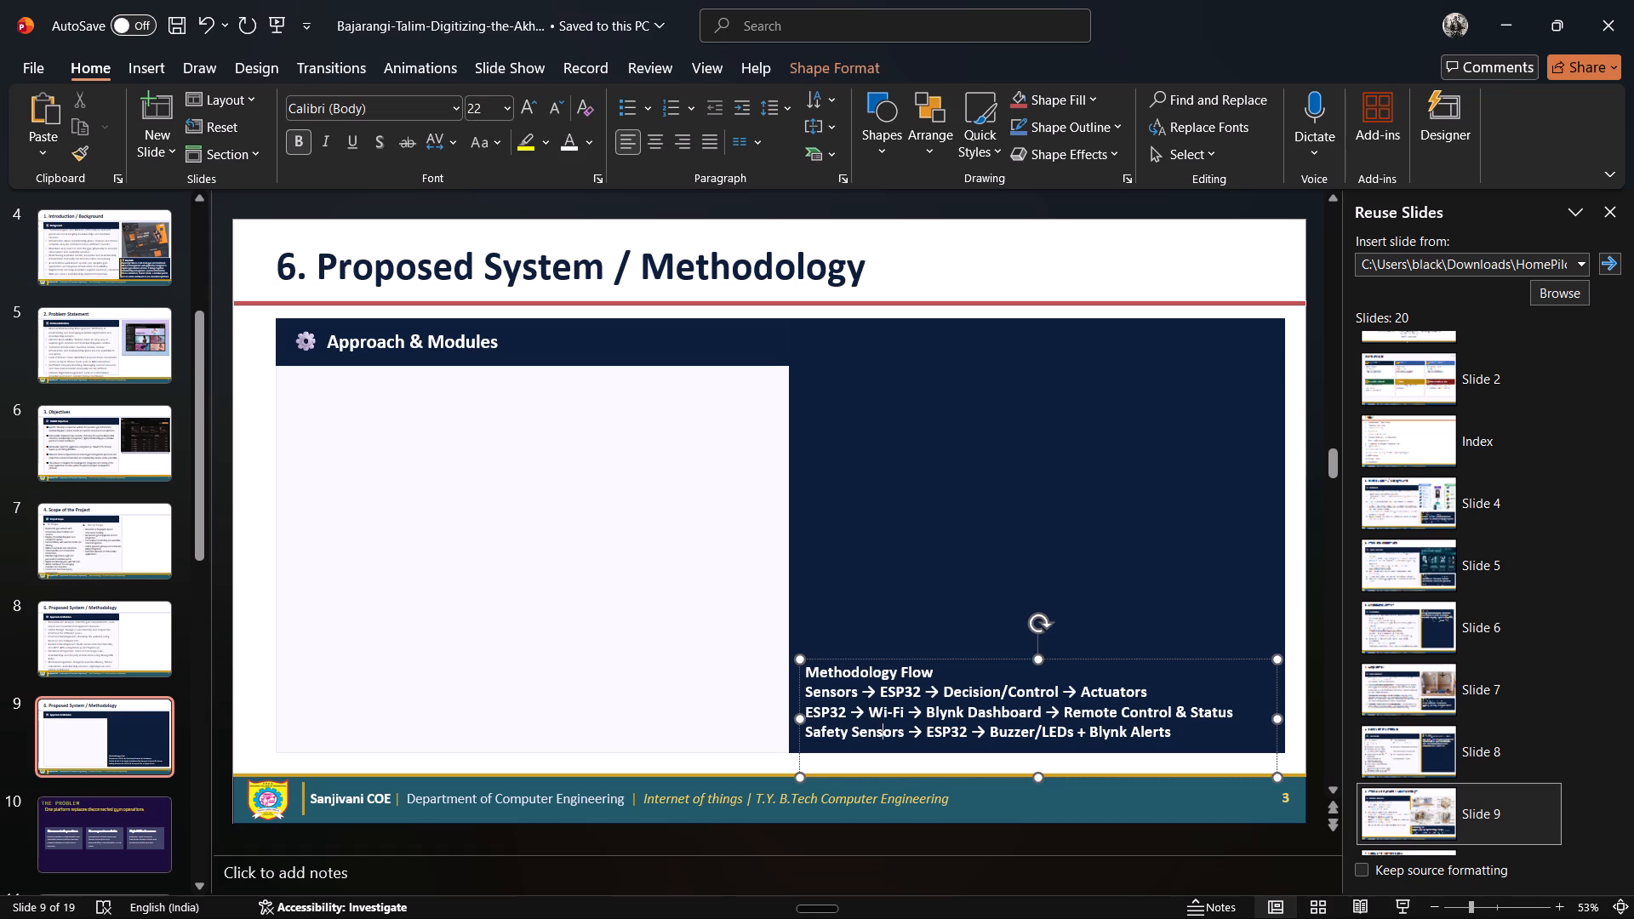
pyautogui.press('Delete')
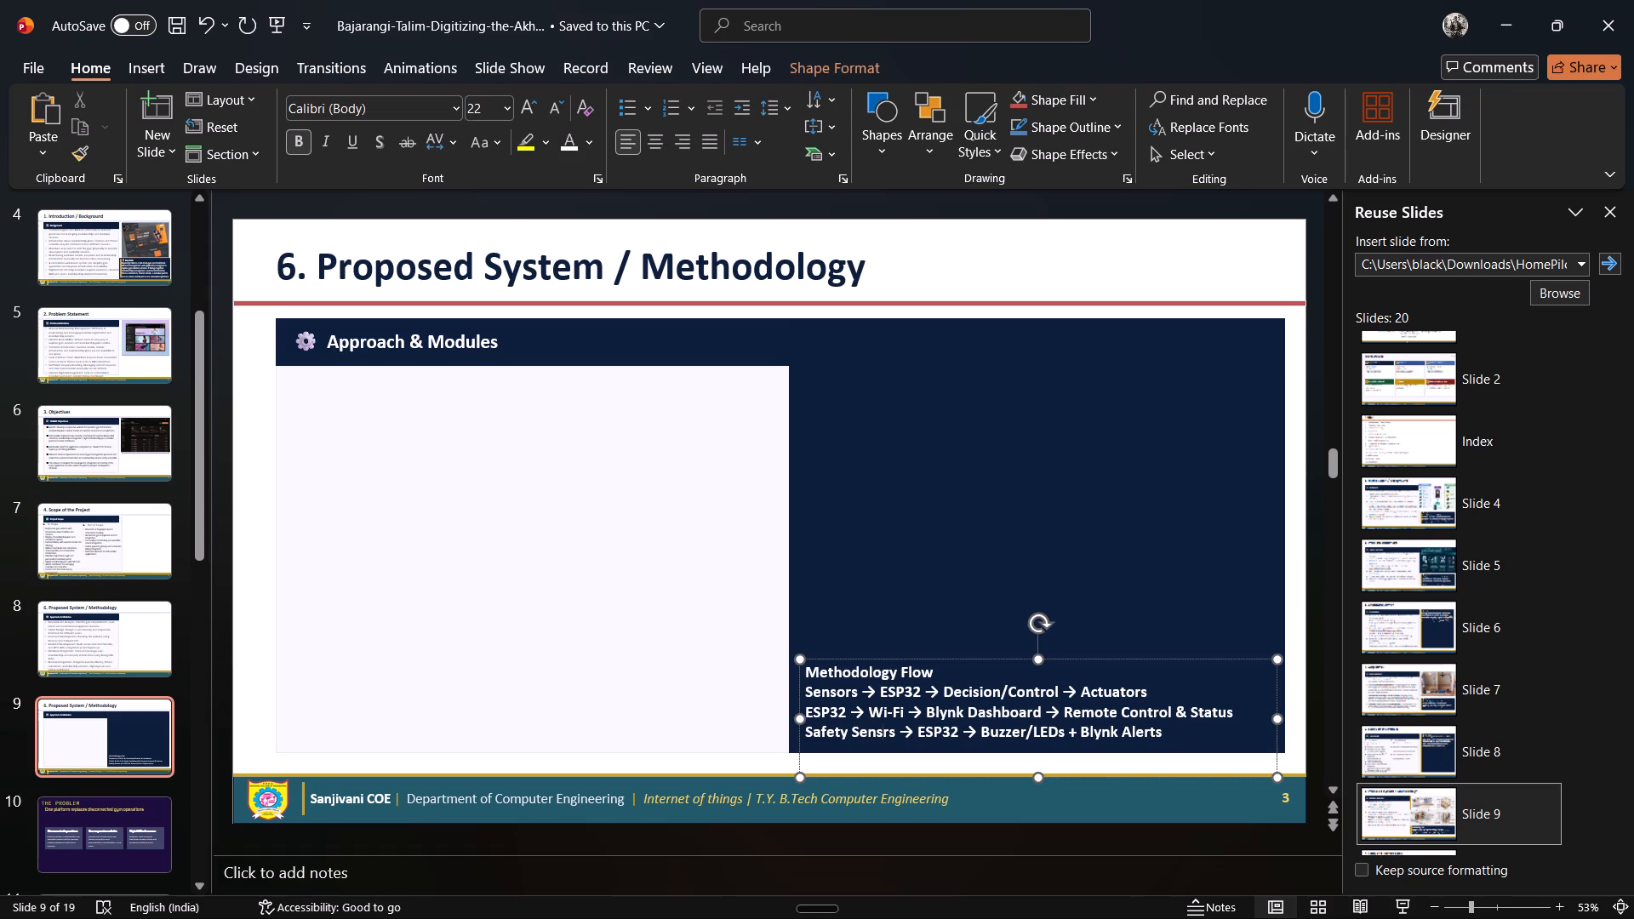
pyautogui.click(971, 659)
pyautogui.press('Delete')
pyautogui.click(927, 485)
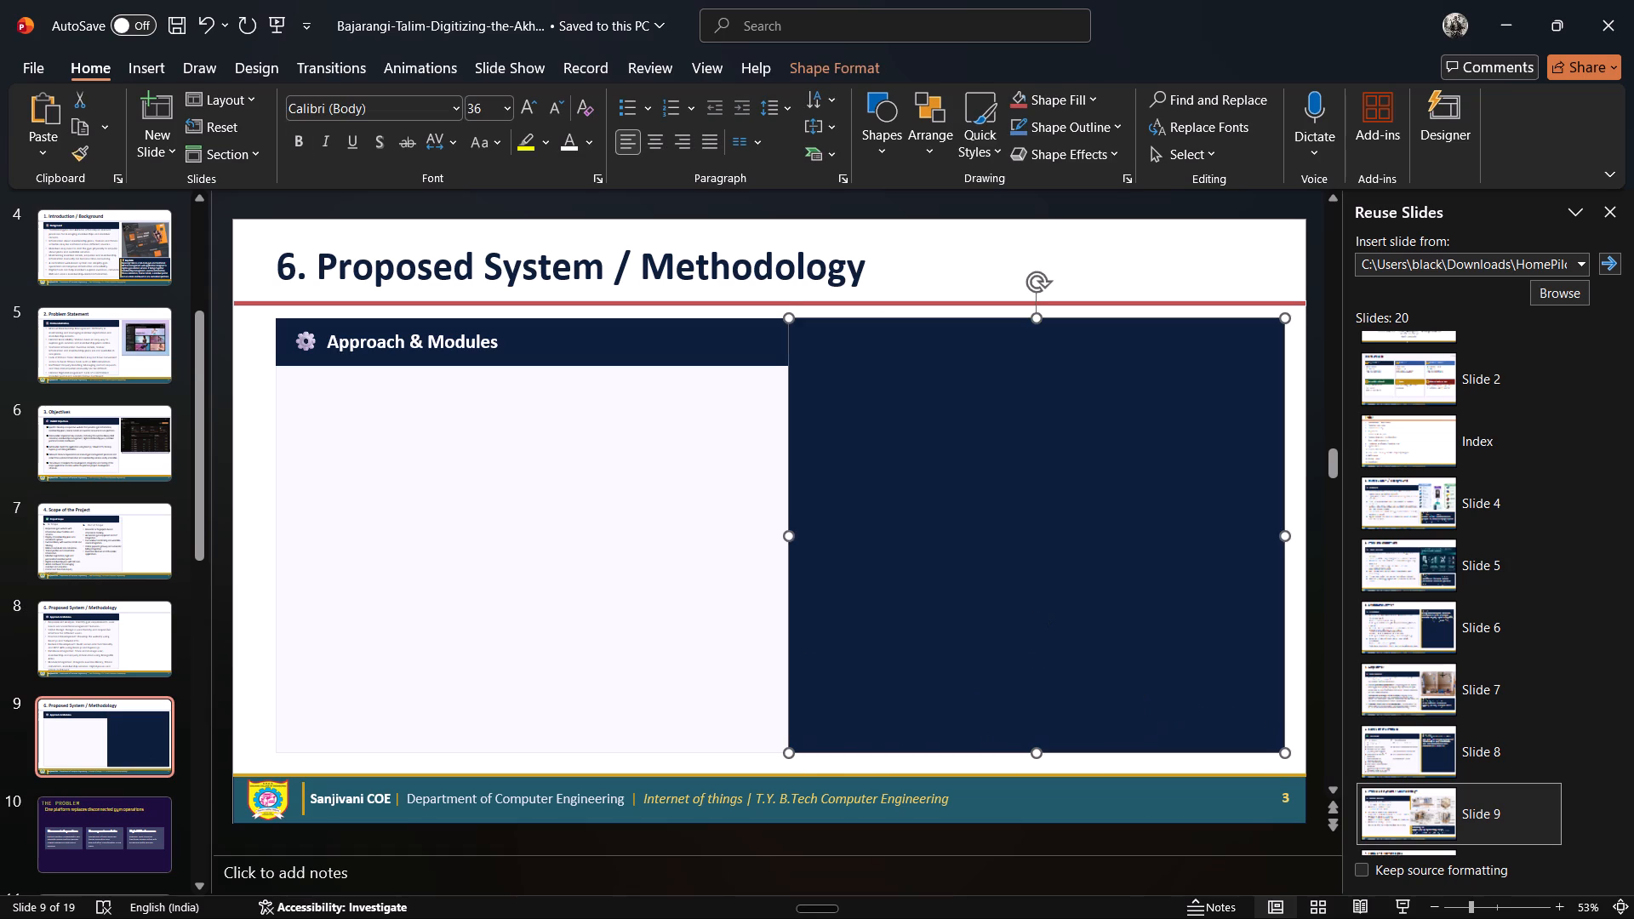
pyautogui.press('Delete')
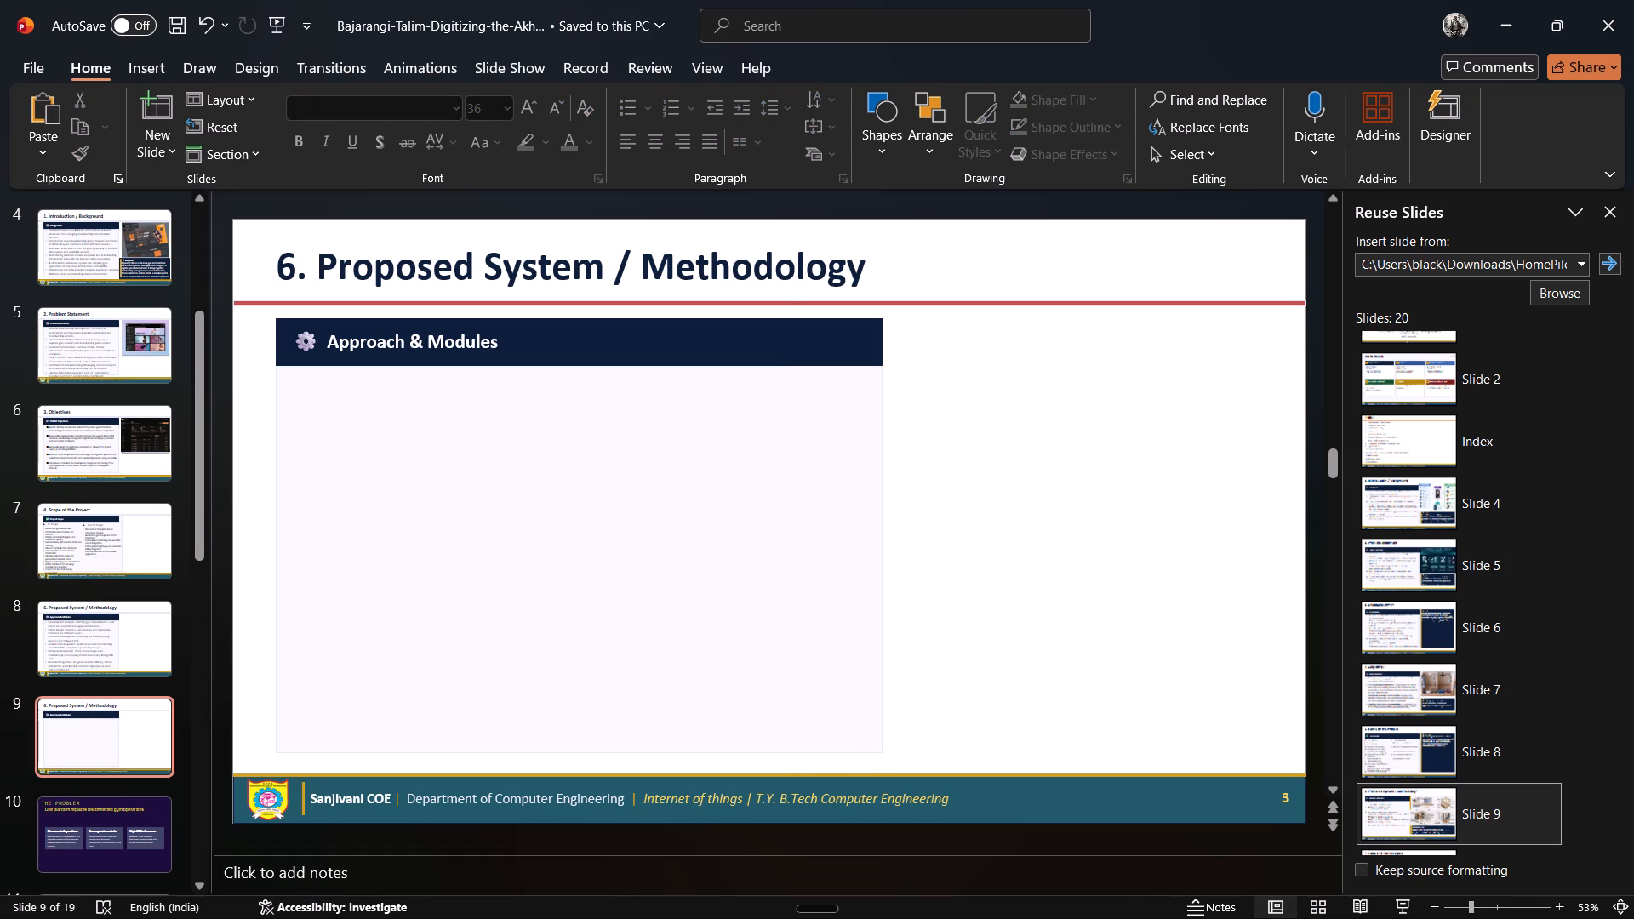
# Move slide 9's navy header bar and its Approach & Modules label up to just below the red title line.
pyautogui.moveTo(757, 353); pyautogui.dragTo(753, 345)
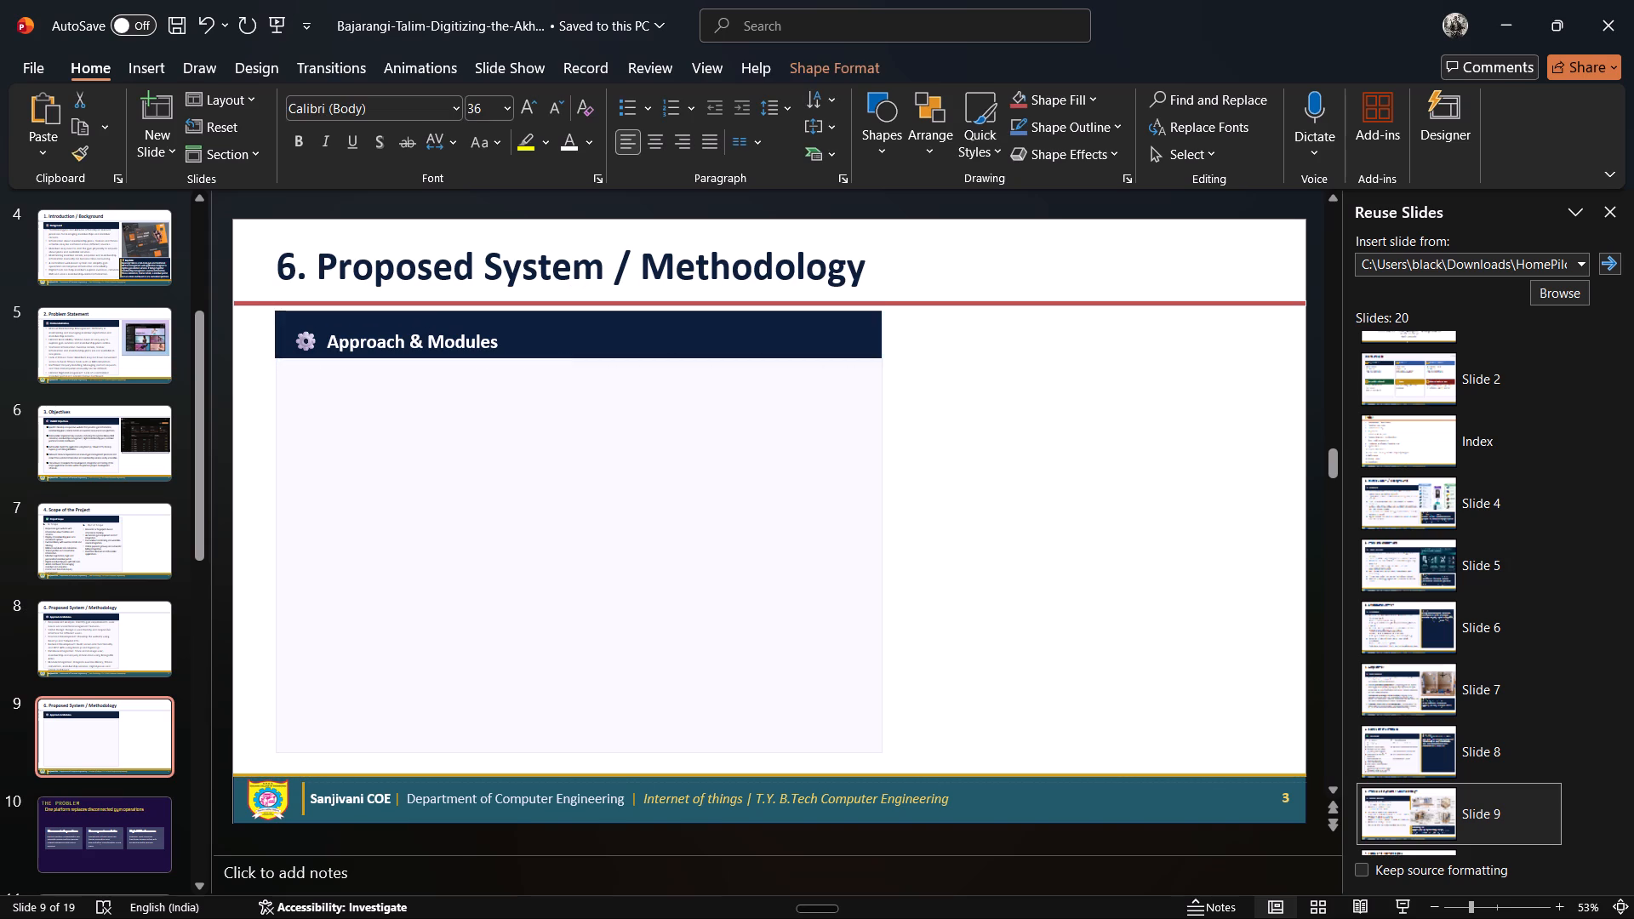
pyautogui.moveTo(753, 345); pyautogui.dragTo(751, 343)
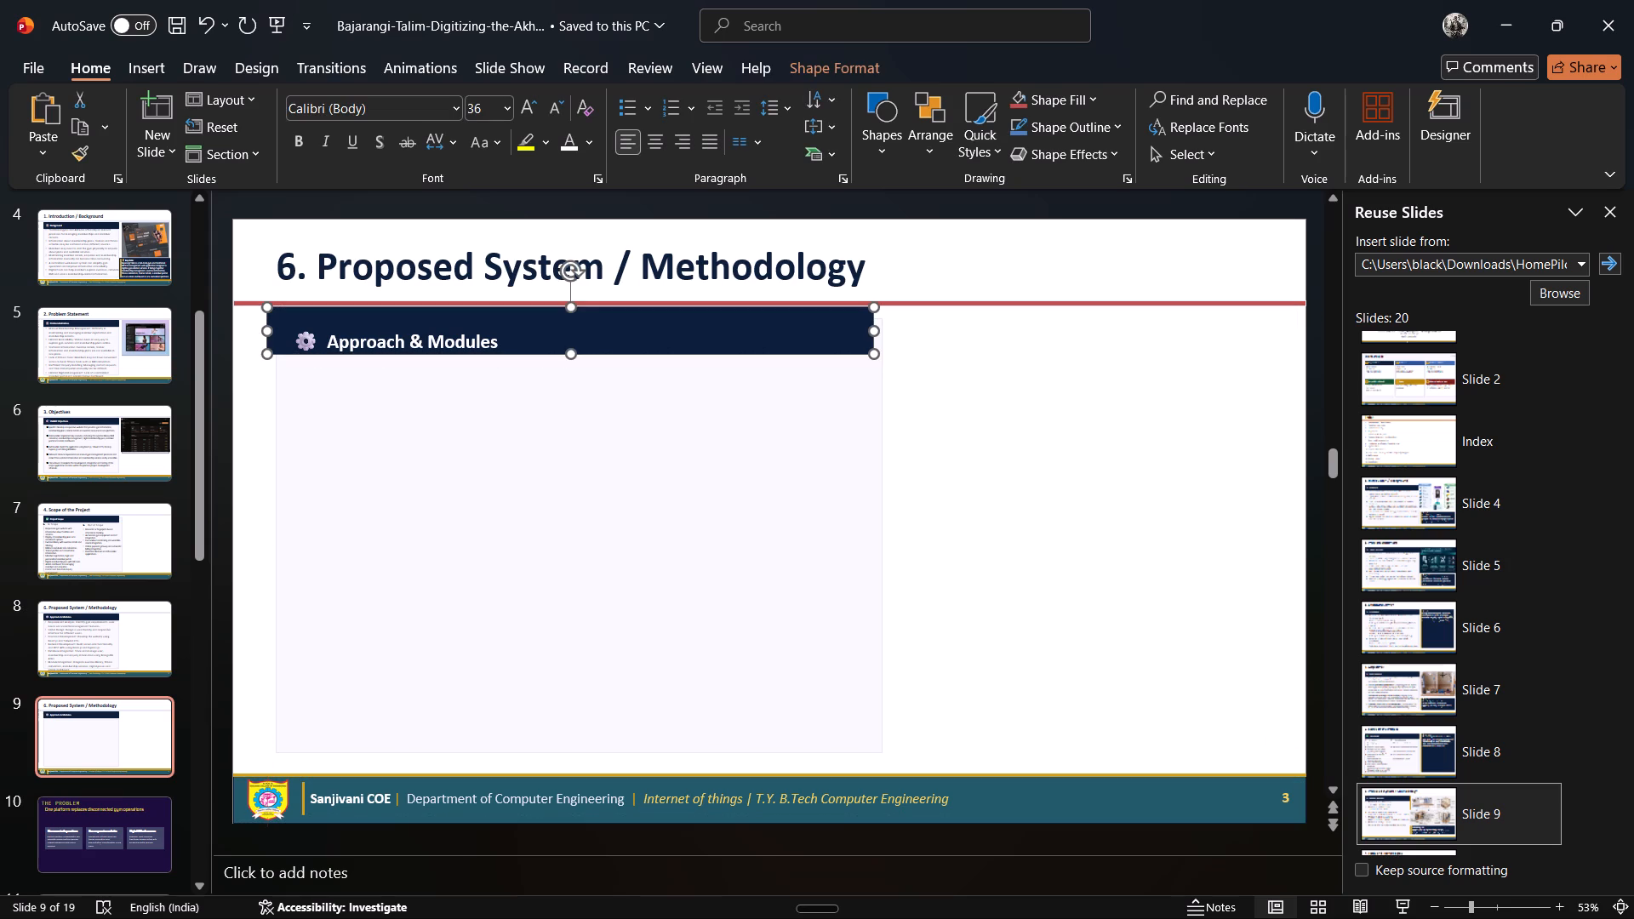
pyautogui.click(473, 342)
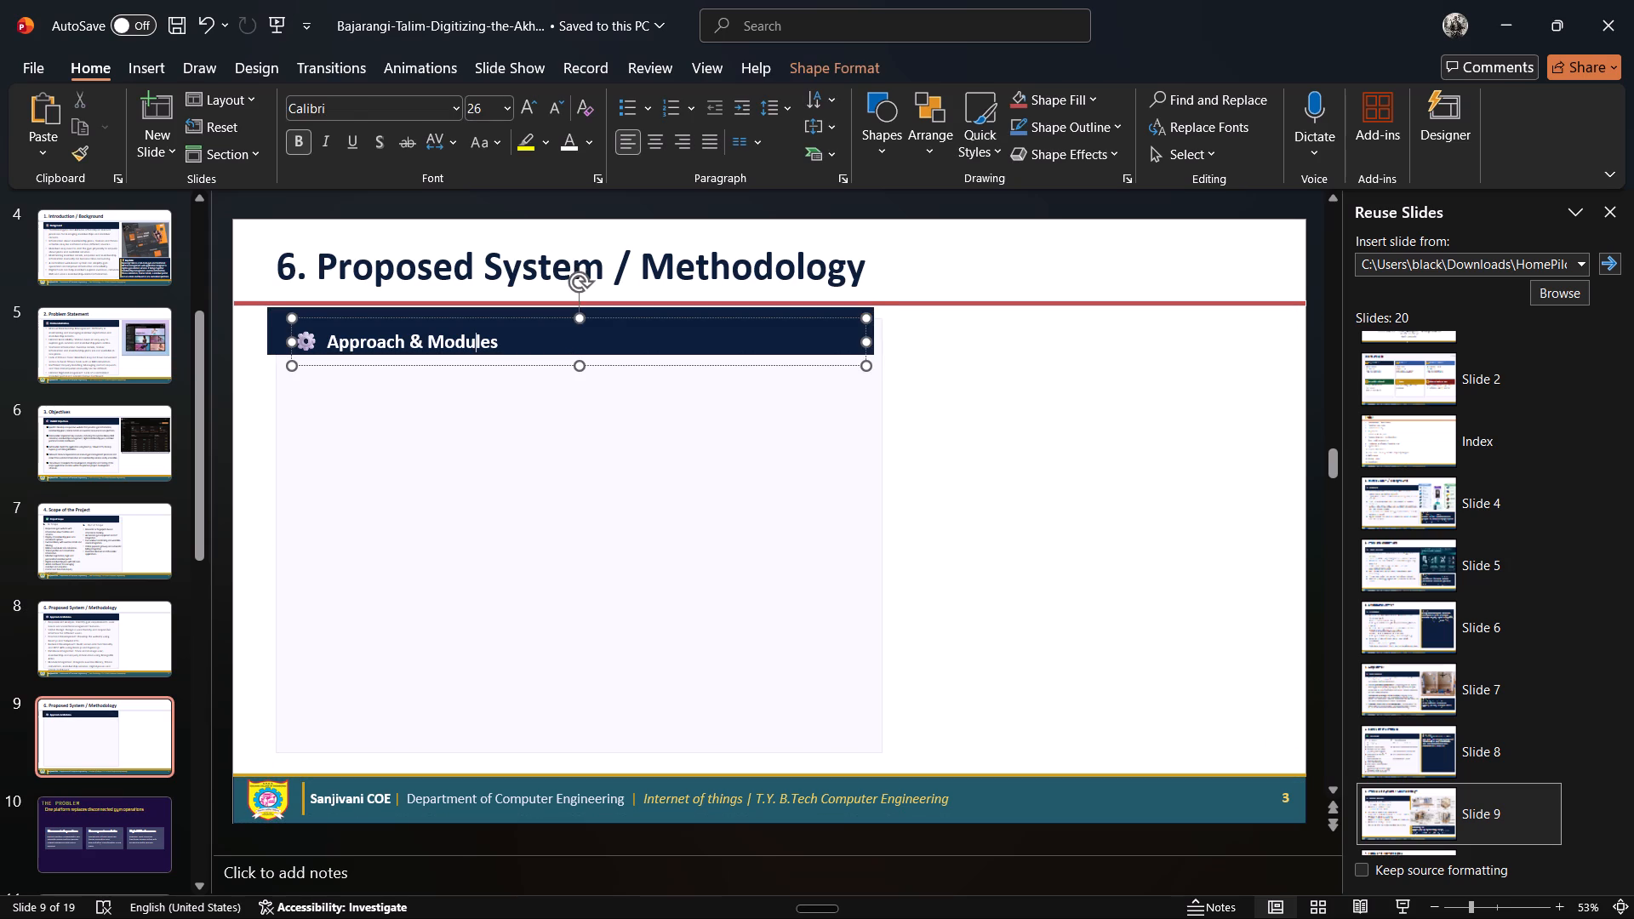
pyautogui.moveTo(534, 316); pyautogui.dragTo(528, 307)
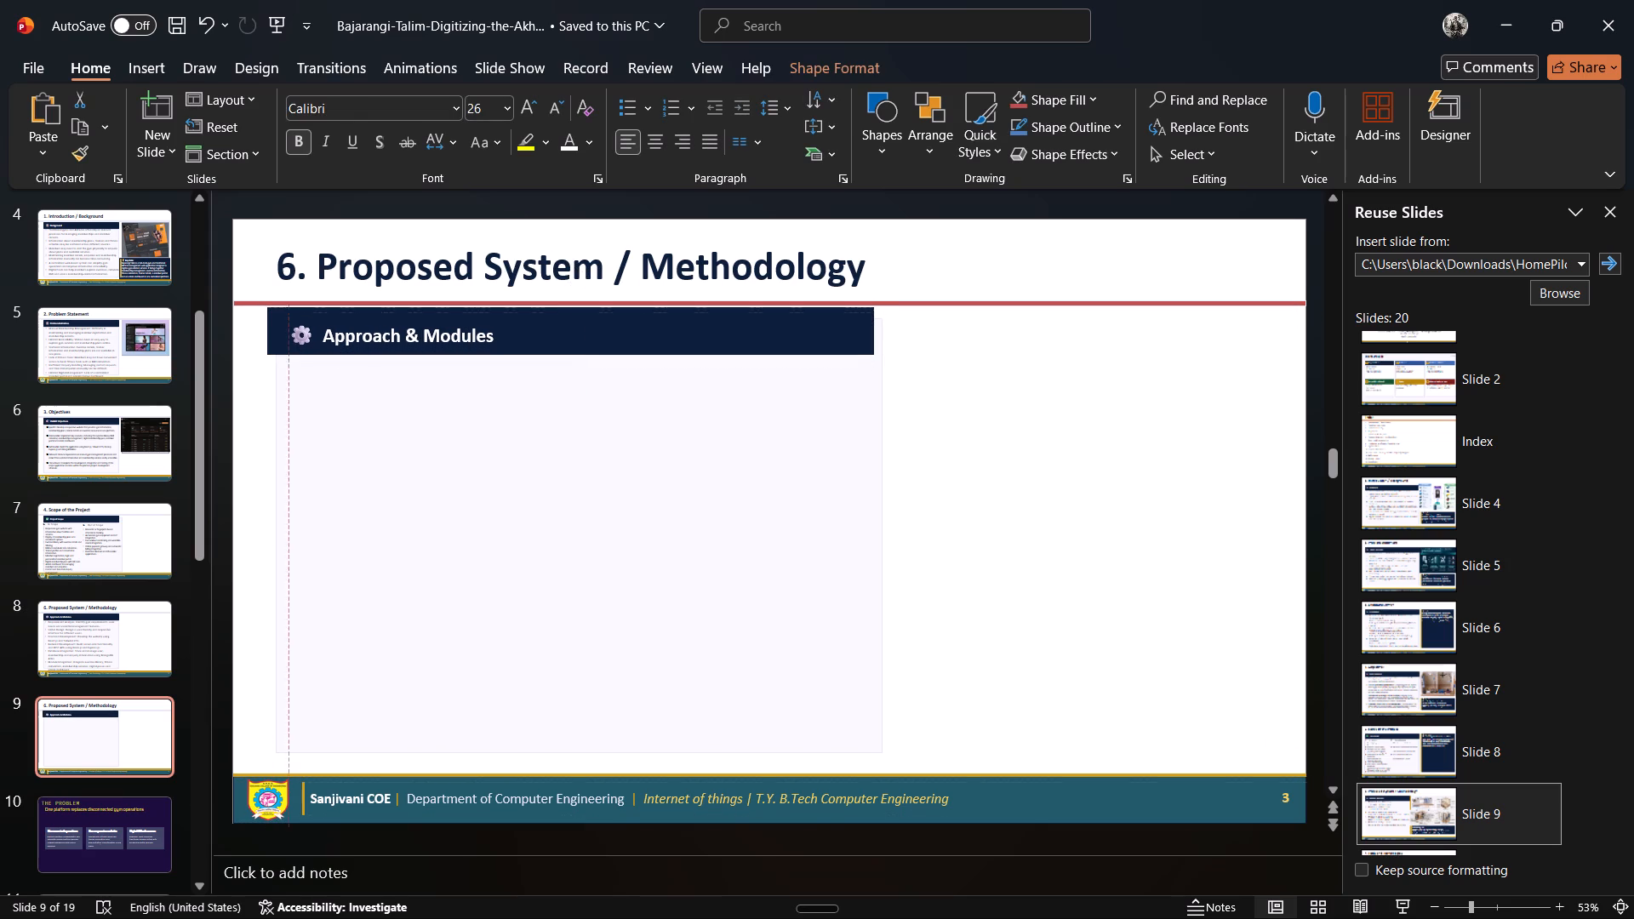
pyautogui.moveTo(528, 307); pyautogui.dragTo(519, 303)
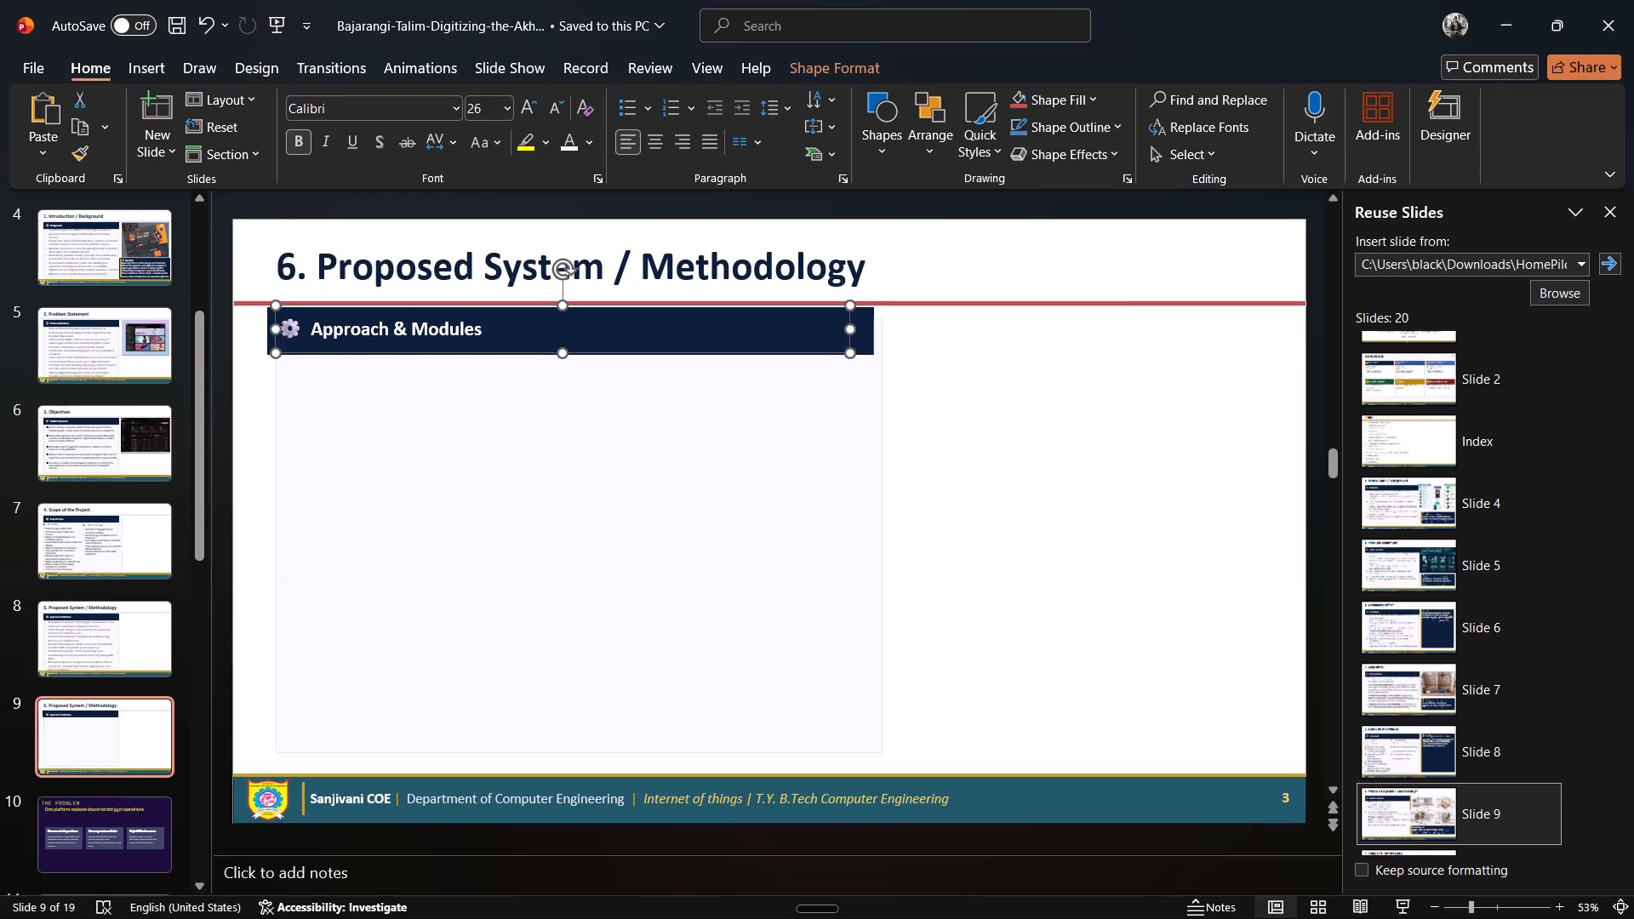
# Delete the empty pale content panel beneath the Approach & Modules header on slide 9.
pyautogui.click(580, 468)
pyautogui.press('Delete')
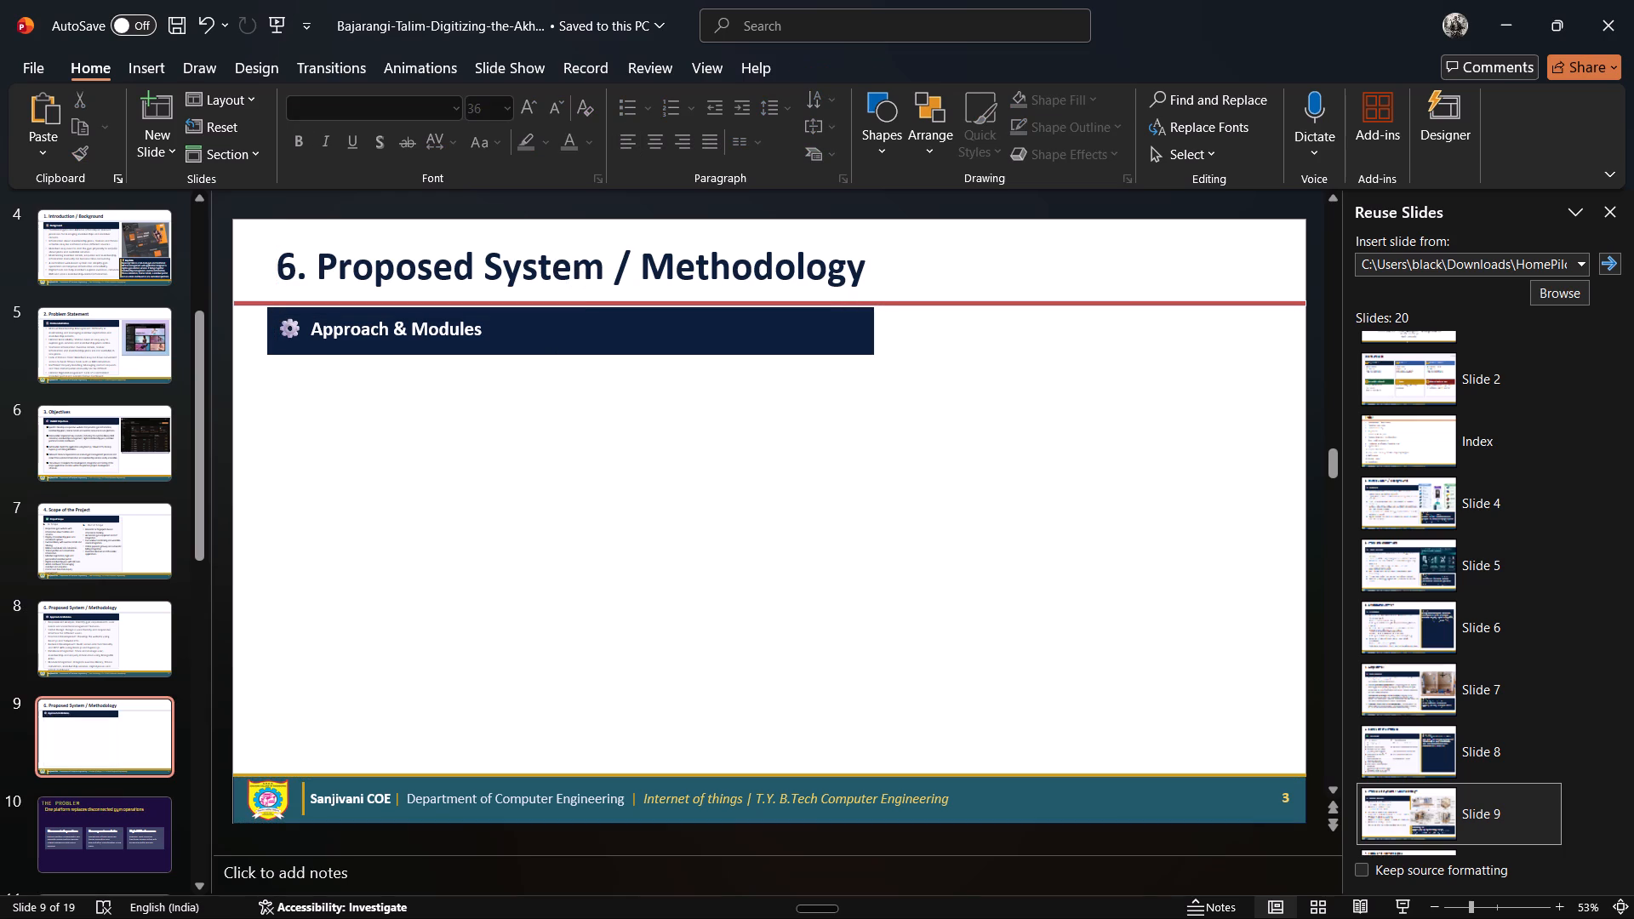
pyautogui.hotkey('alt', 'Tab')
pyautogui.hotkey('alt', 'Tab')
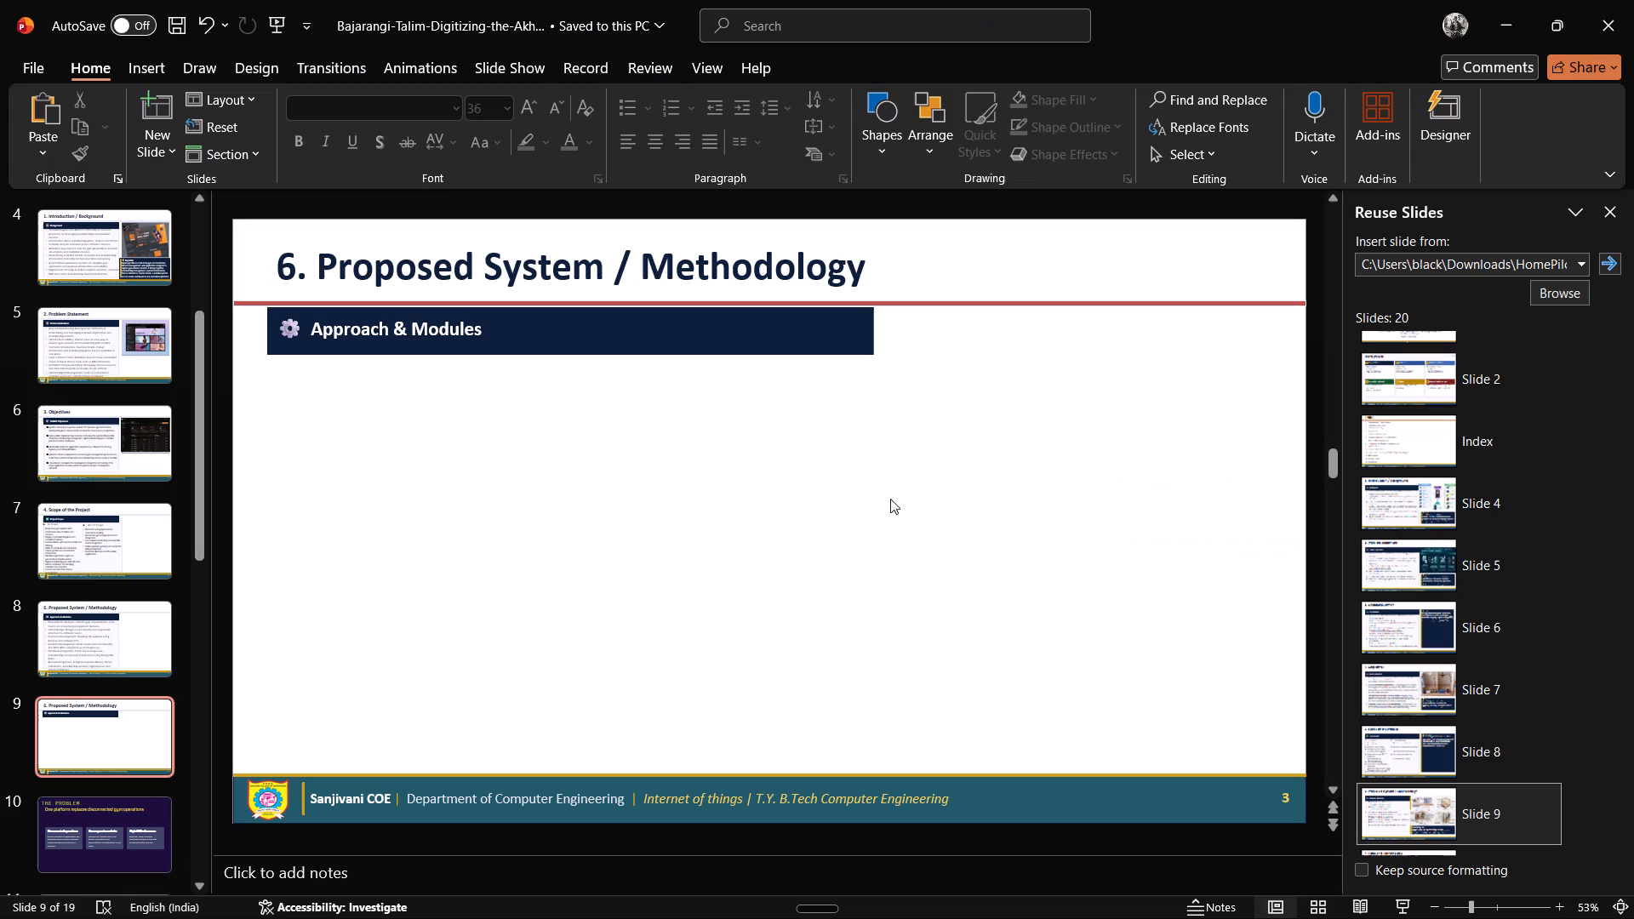
# Copy the Bajarangi Talim System Architecture picture from slide 15 and paste it onto slide 9.
pyautogui.scroll(-4, 101, 588)
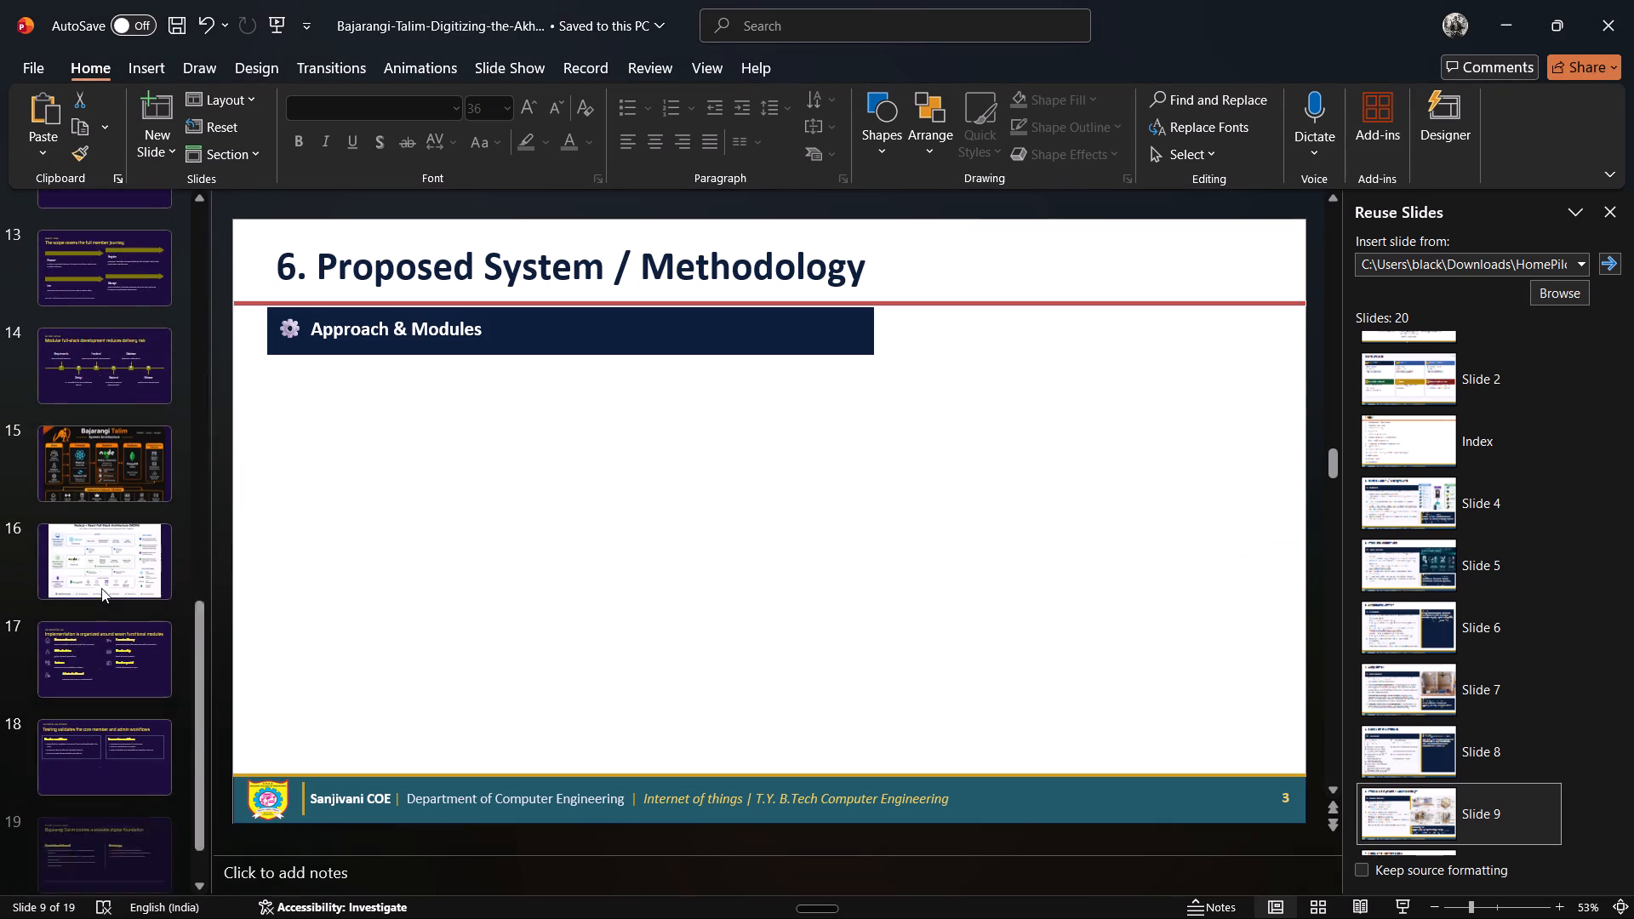
pyautogui.scroll(-2, 101, 588)
pyautogui.click(100, 436)
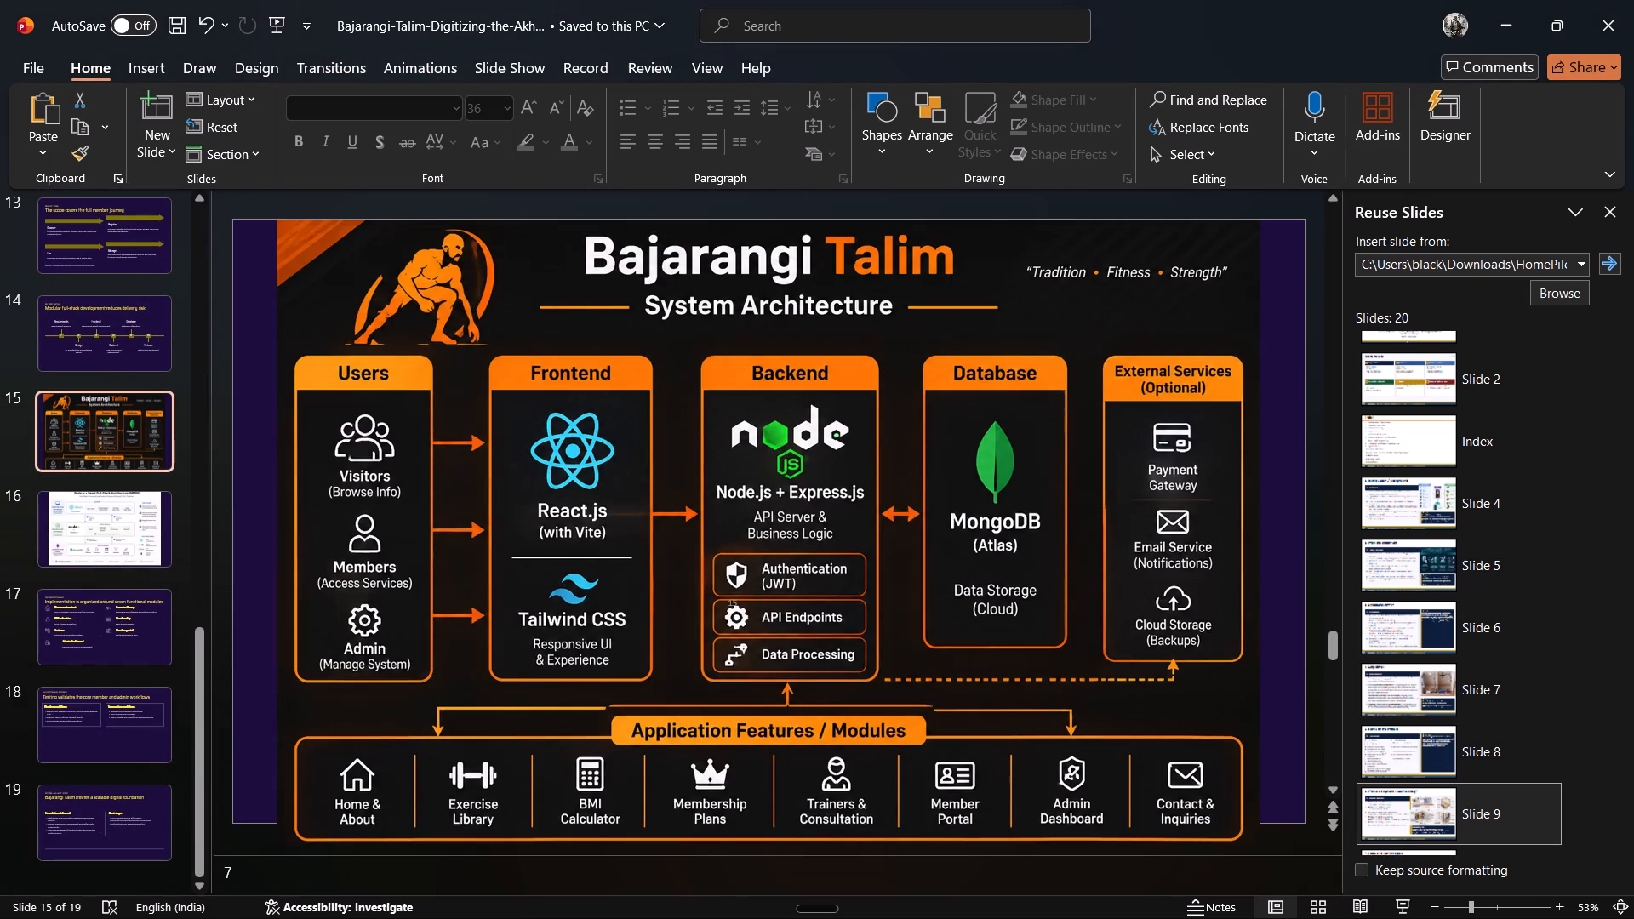
pyautogui.rightClick(546, 488)
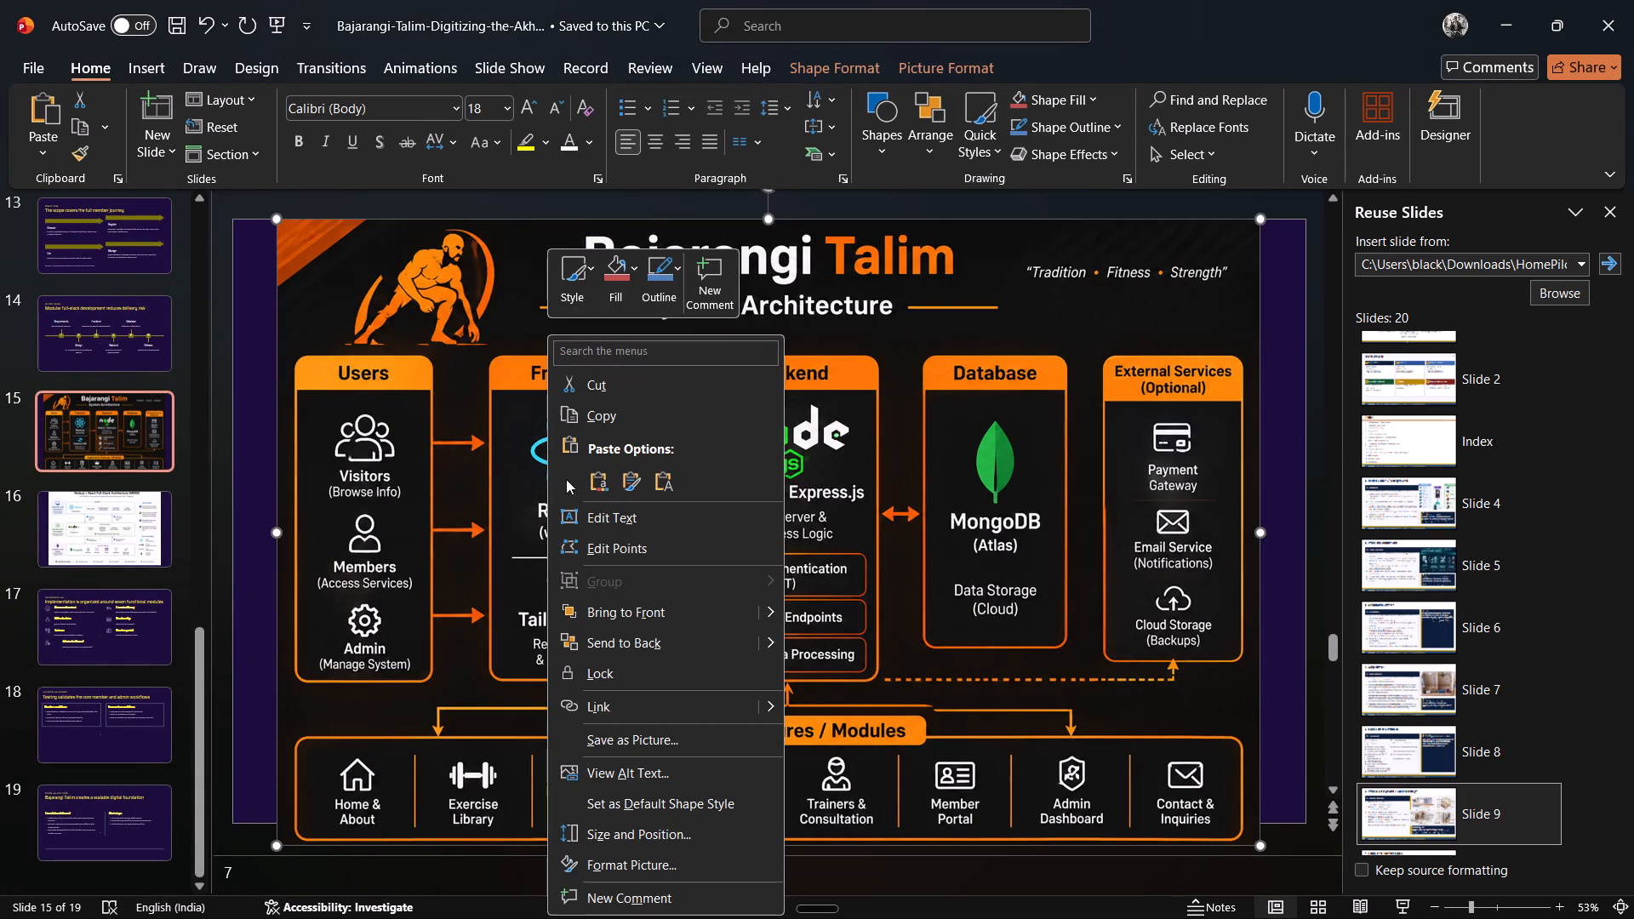
pyautogui.click(603, 411)
pyautogui.scroll(5, 20, 368)
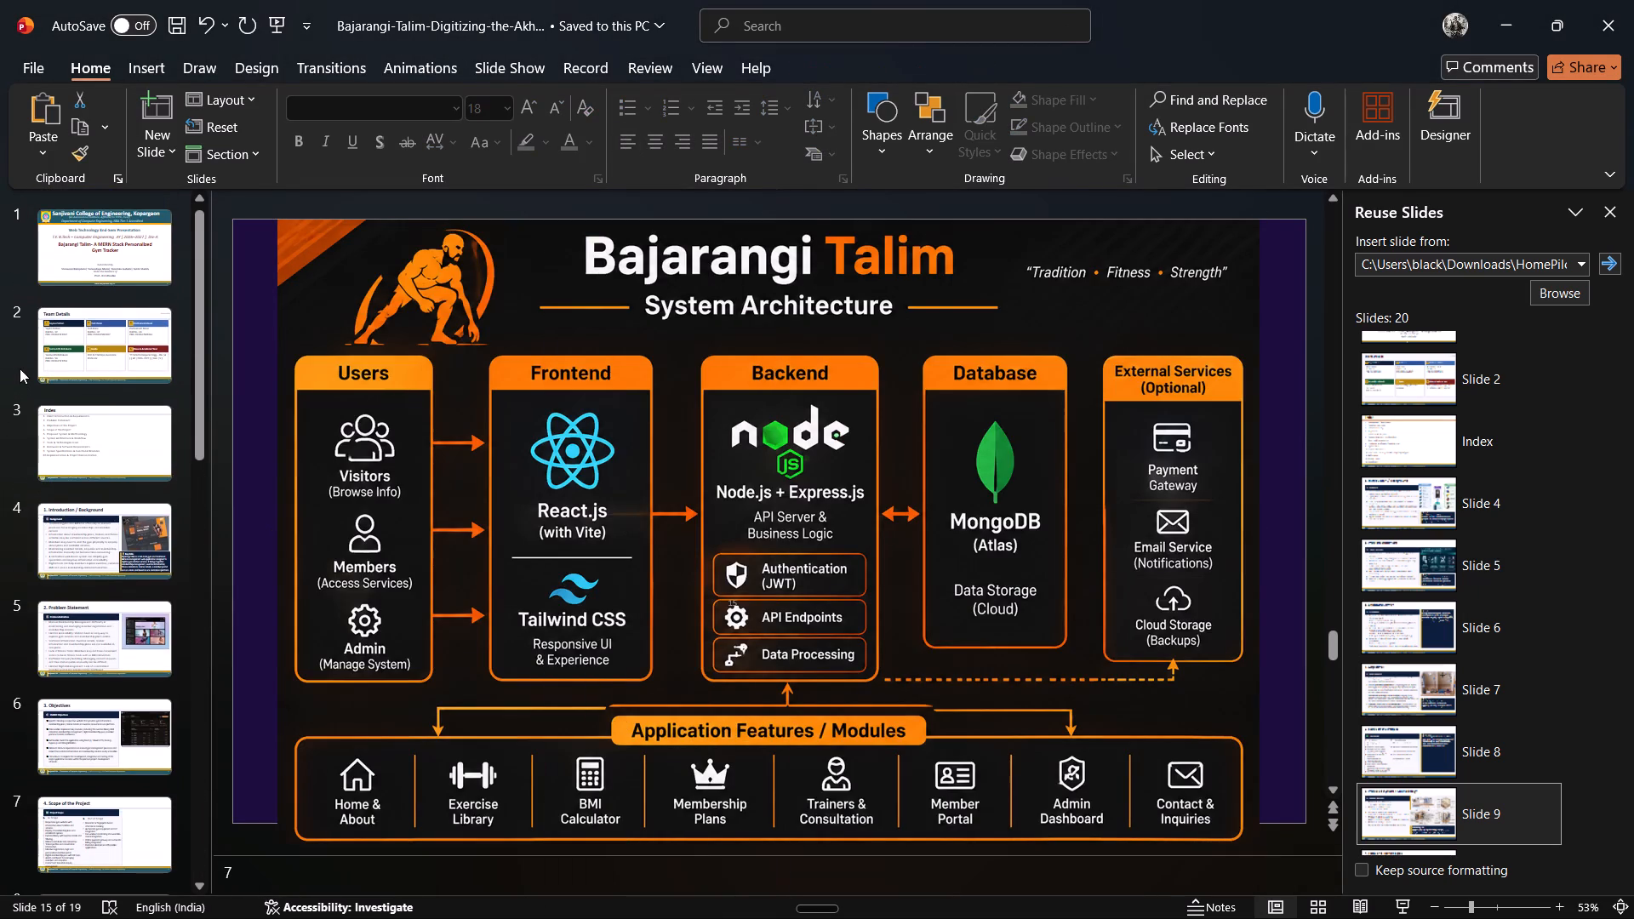
pyautogui.scroll(-1, 74, 640)
pyautogui.click(66, 796)
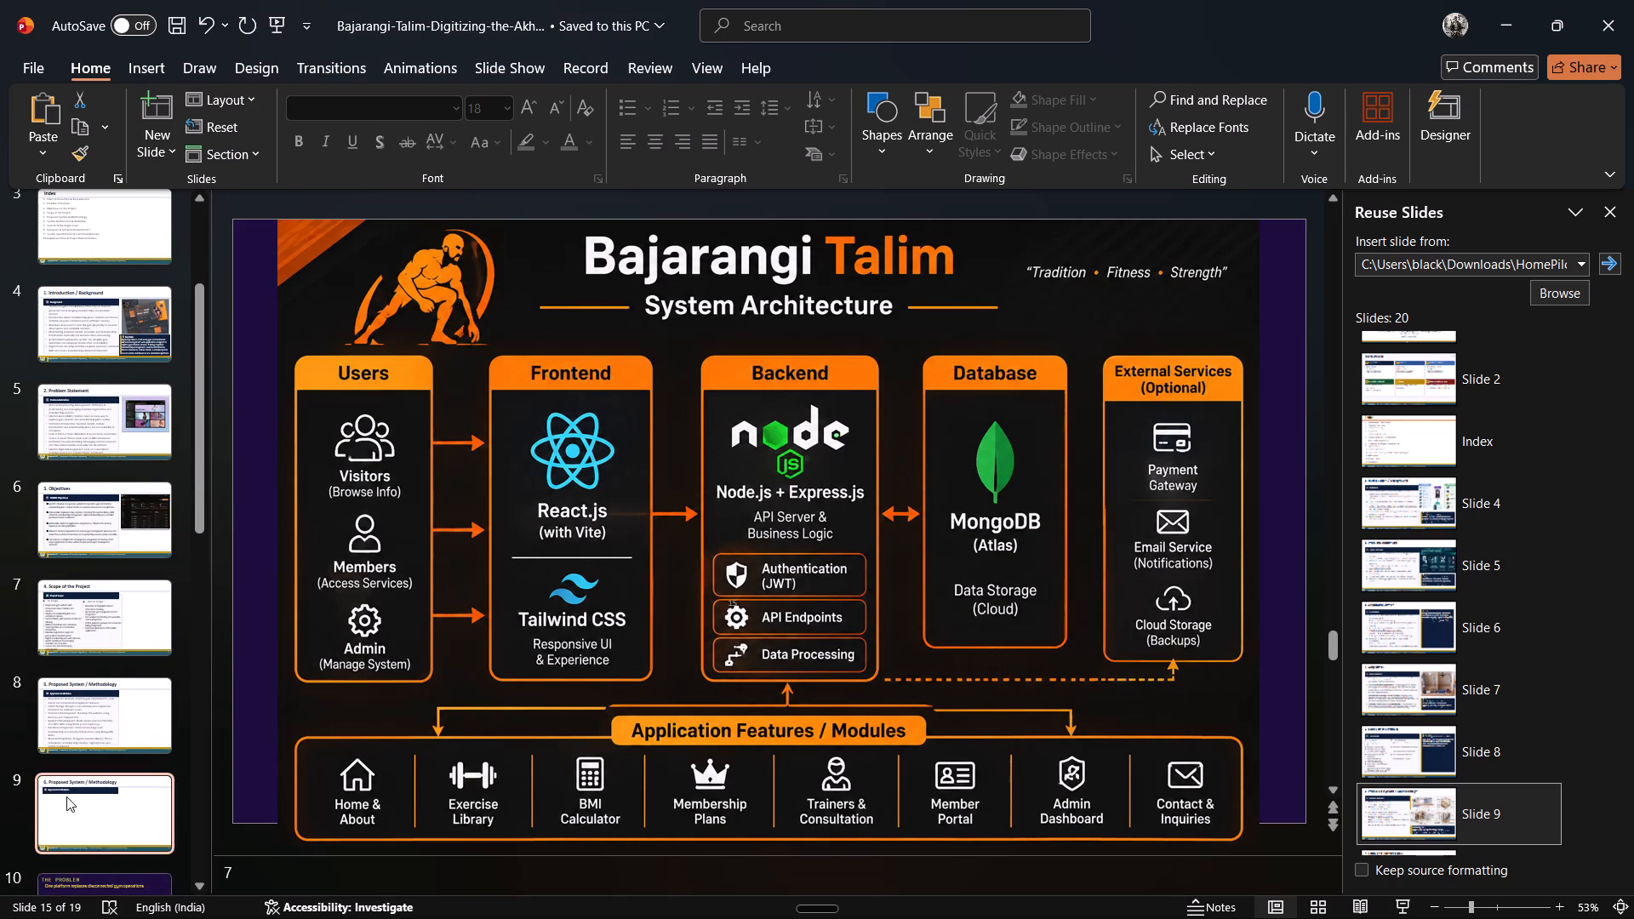
pyautogui.click(479, 667)
pyautogui.click(588, 608)
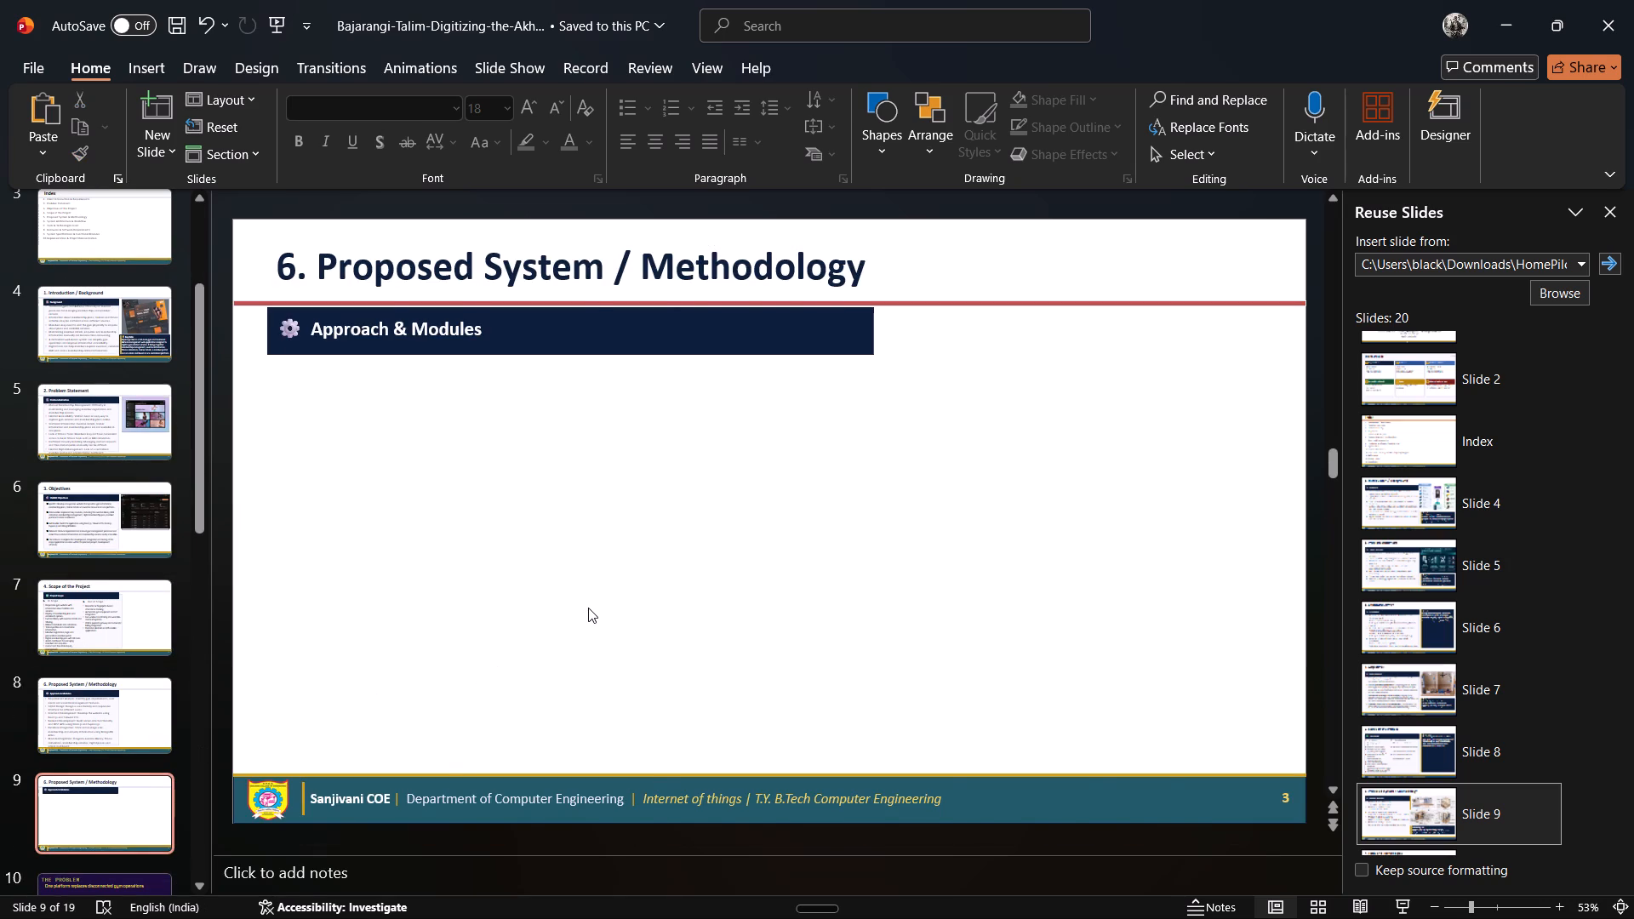
pyautogui.hotkey('ctrl', 'v')
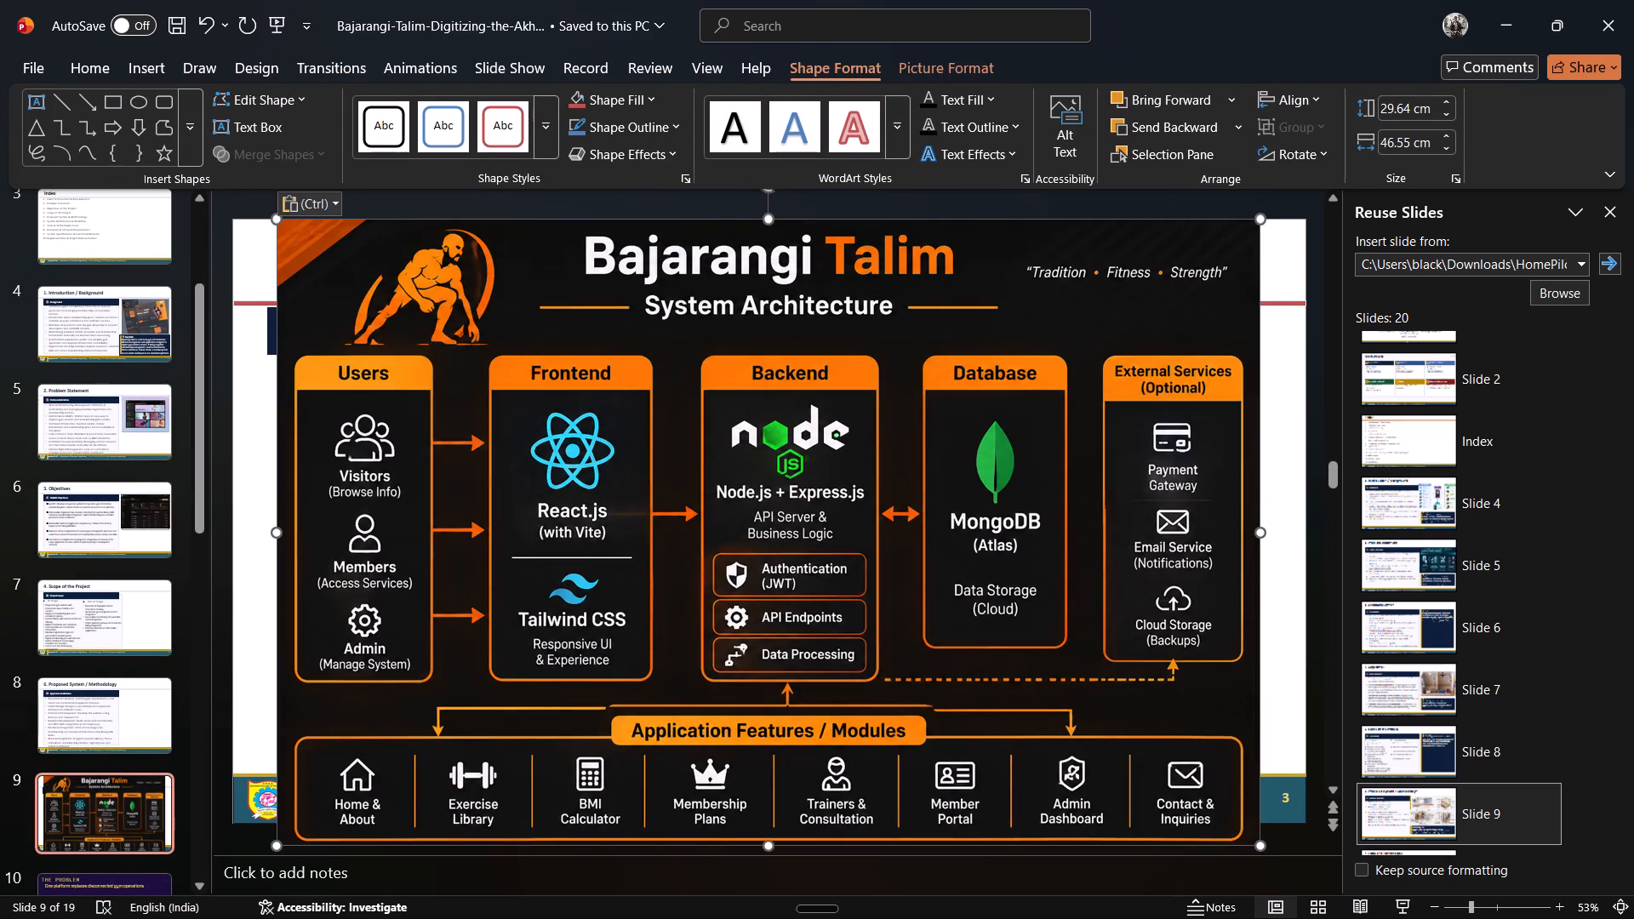
# Shrink the architecture picture to about 19.86 cm by 32.2 cm and position it between the Approach & Modules header and the footer.
pyautogui.moveTo(1261, 846); pyautogui.dragTo(1026, 694)
pyautogui.moveTo(866, 478); pyautogui.dragTo(996, 586)
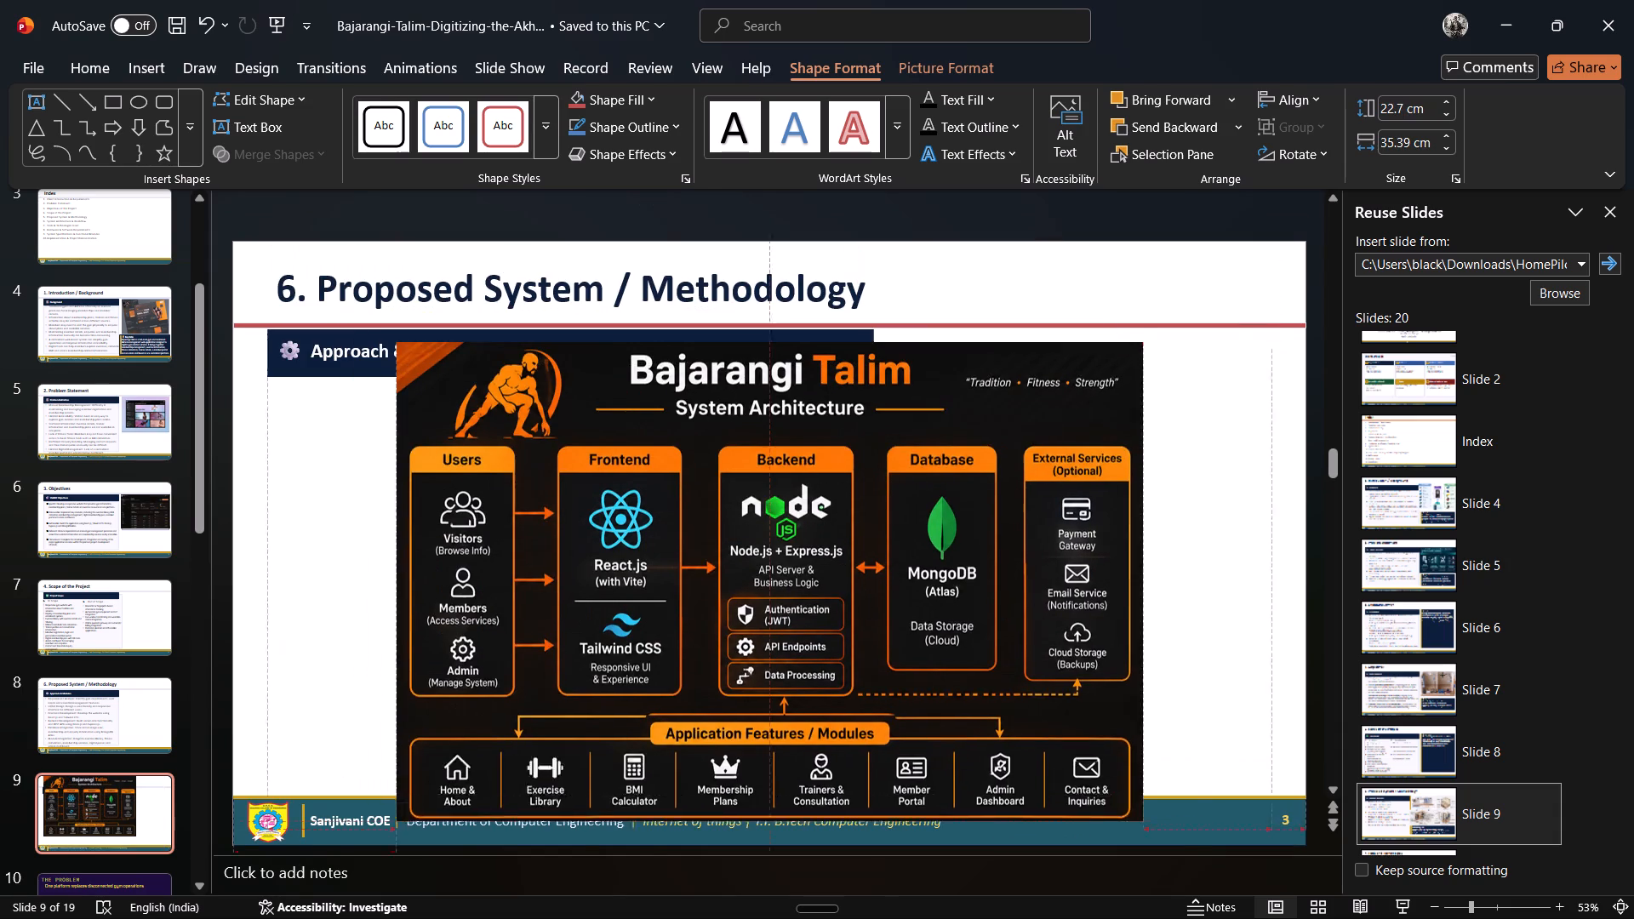
pyautogui.moveTo(996, 586); pyautogui.dragTo(1033, 588)
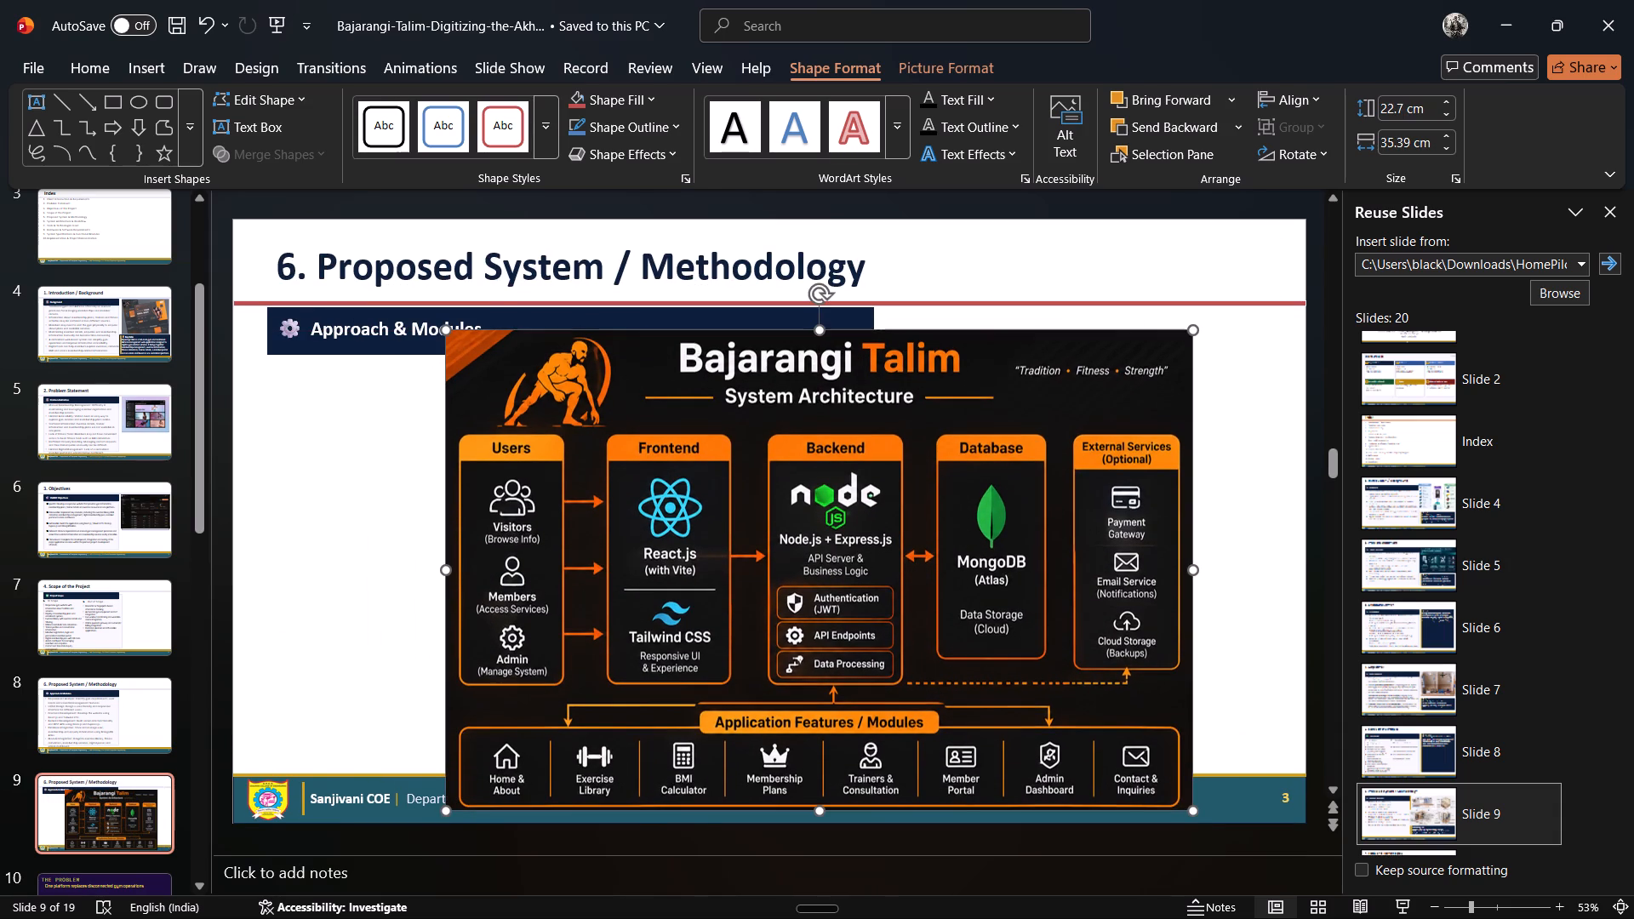
pyautogui.moveTo(450, 810); pyautogui.dragTo(485, 763)
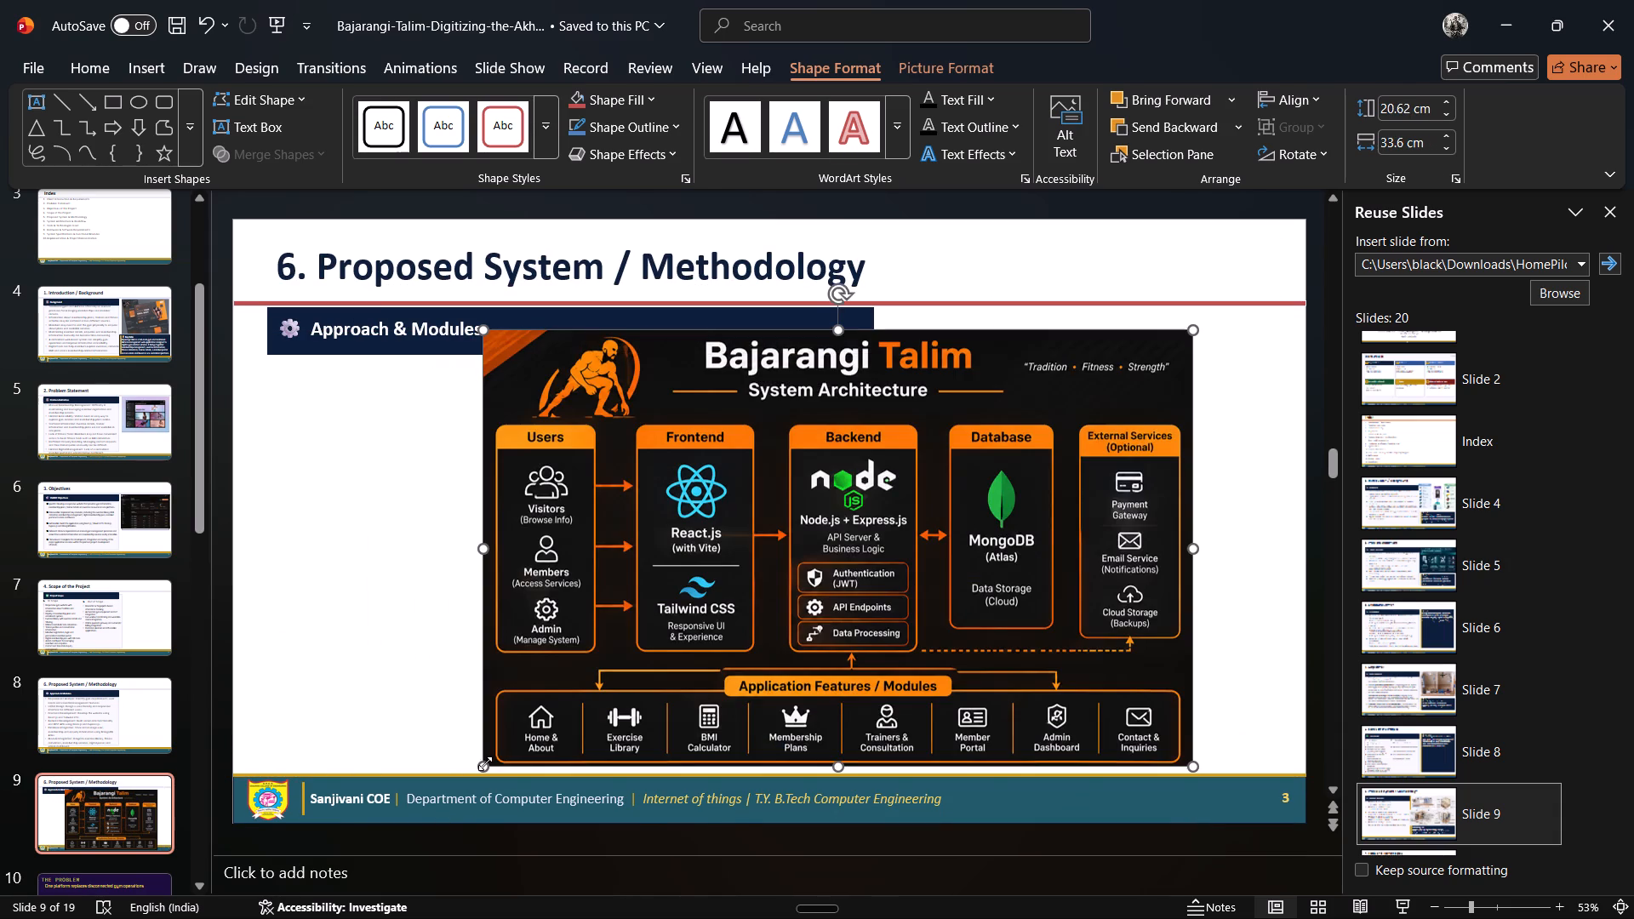
pyautogui.moveTo(624, 631); pyautogui.dragTo(591, 655)
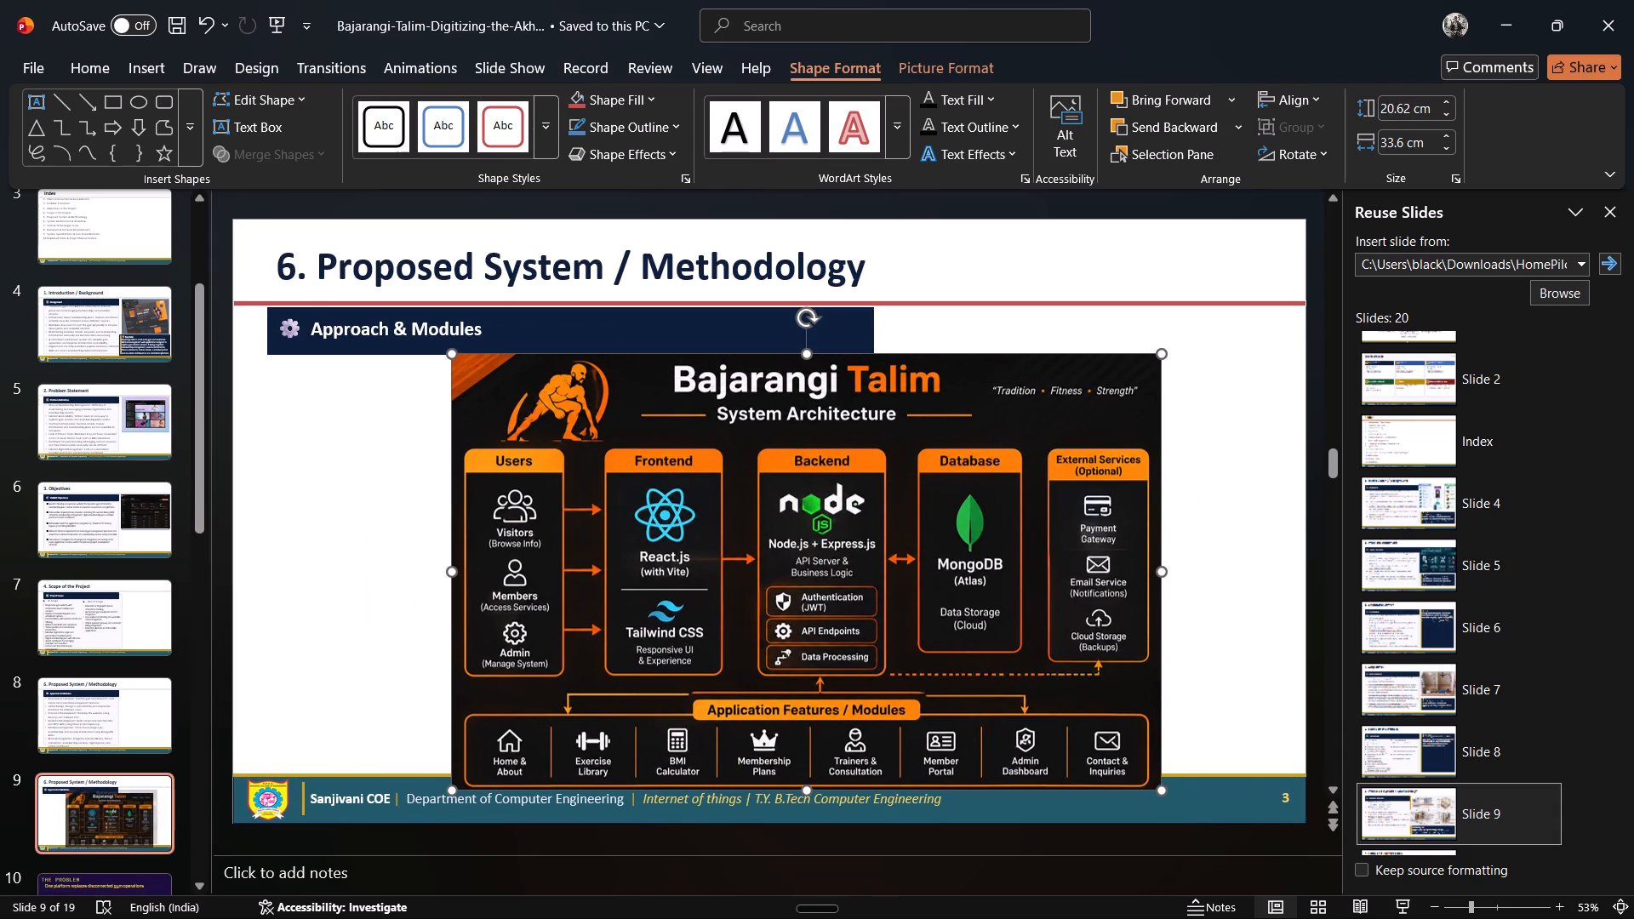
pyautogui.moveTo(1163, 792); pyautogui.dragTo(1147, 785)
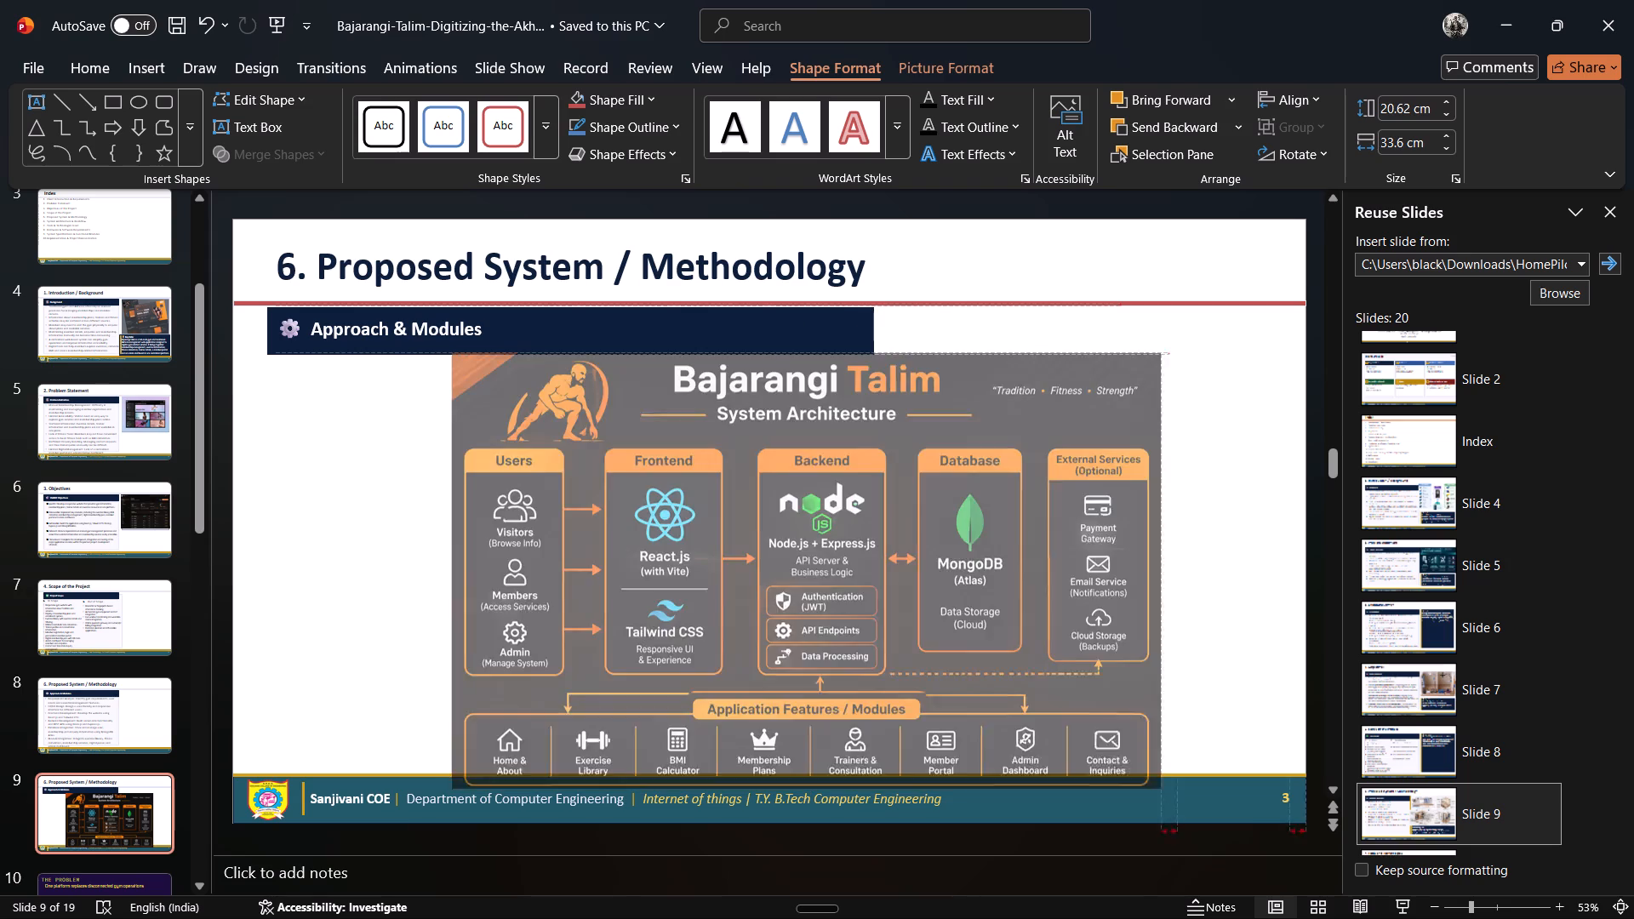
pyautogui.moveTo(1147, 785); pyautogui.dragTo(1129, 774)
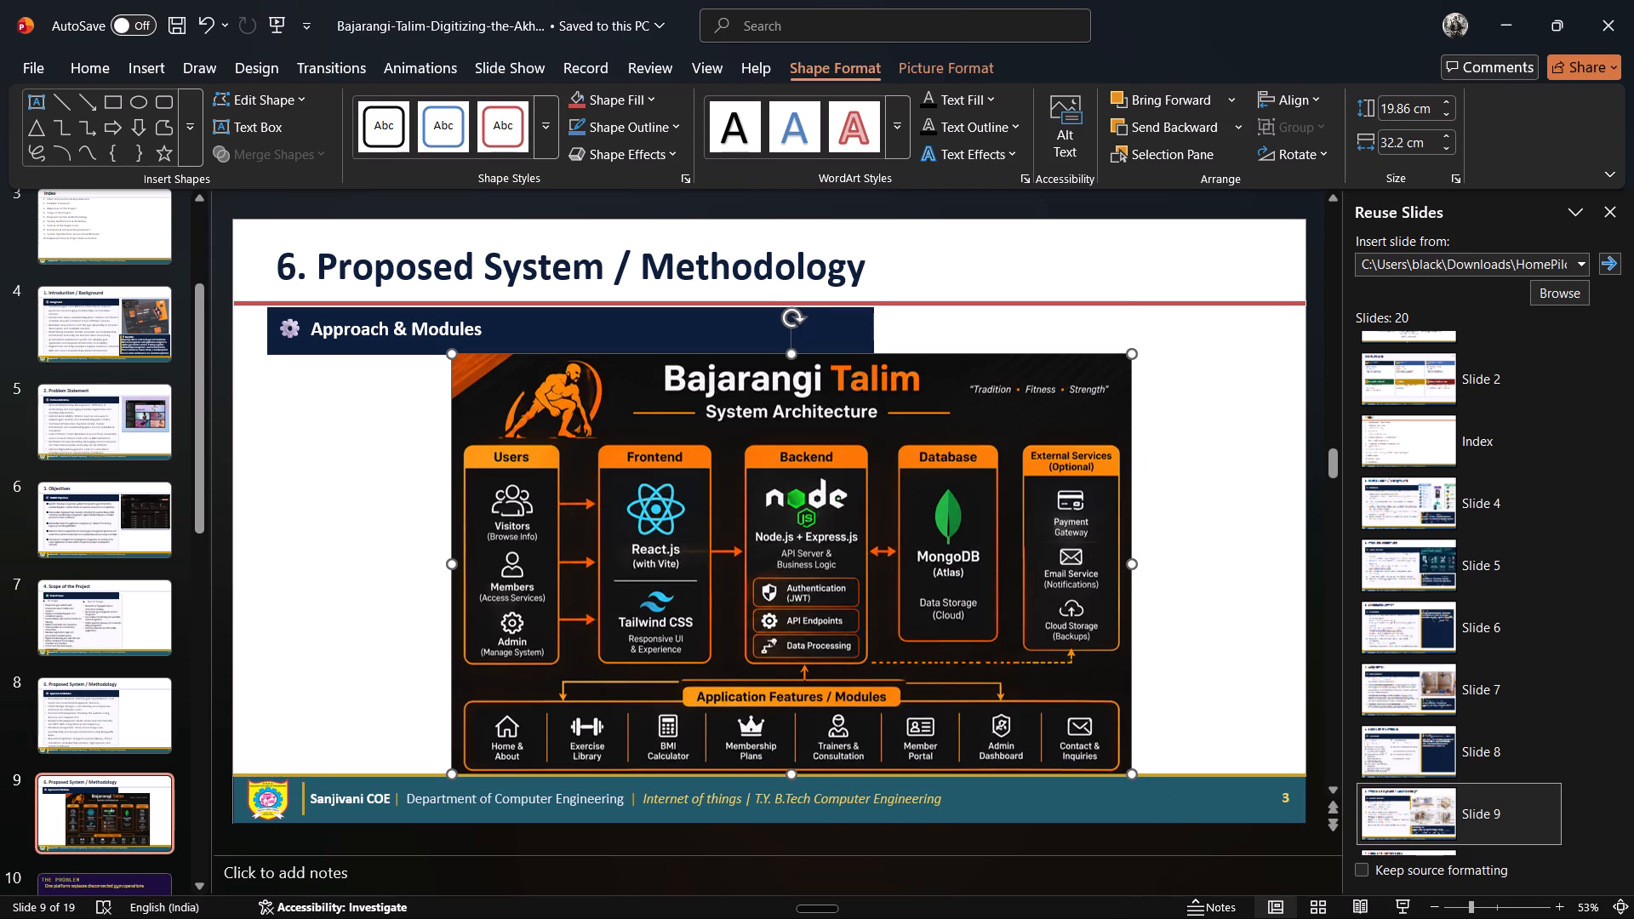
pyautogui.click(278, 553)
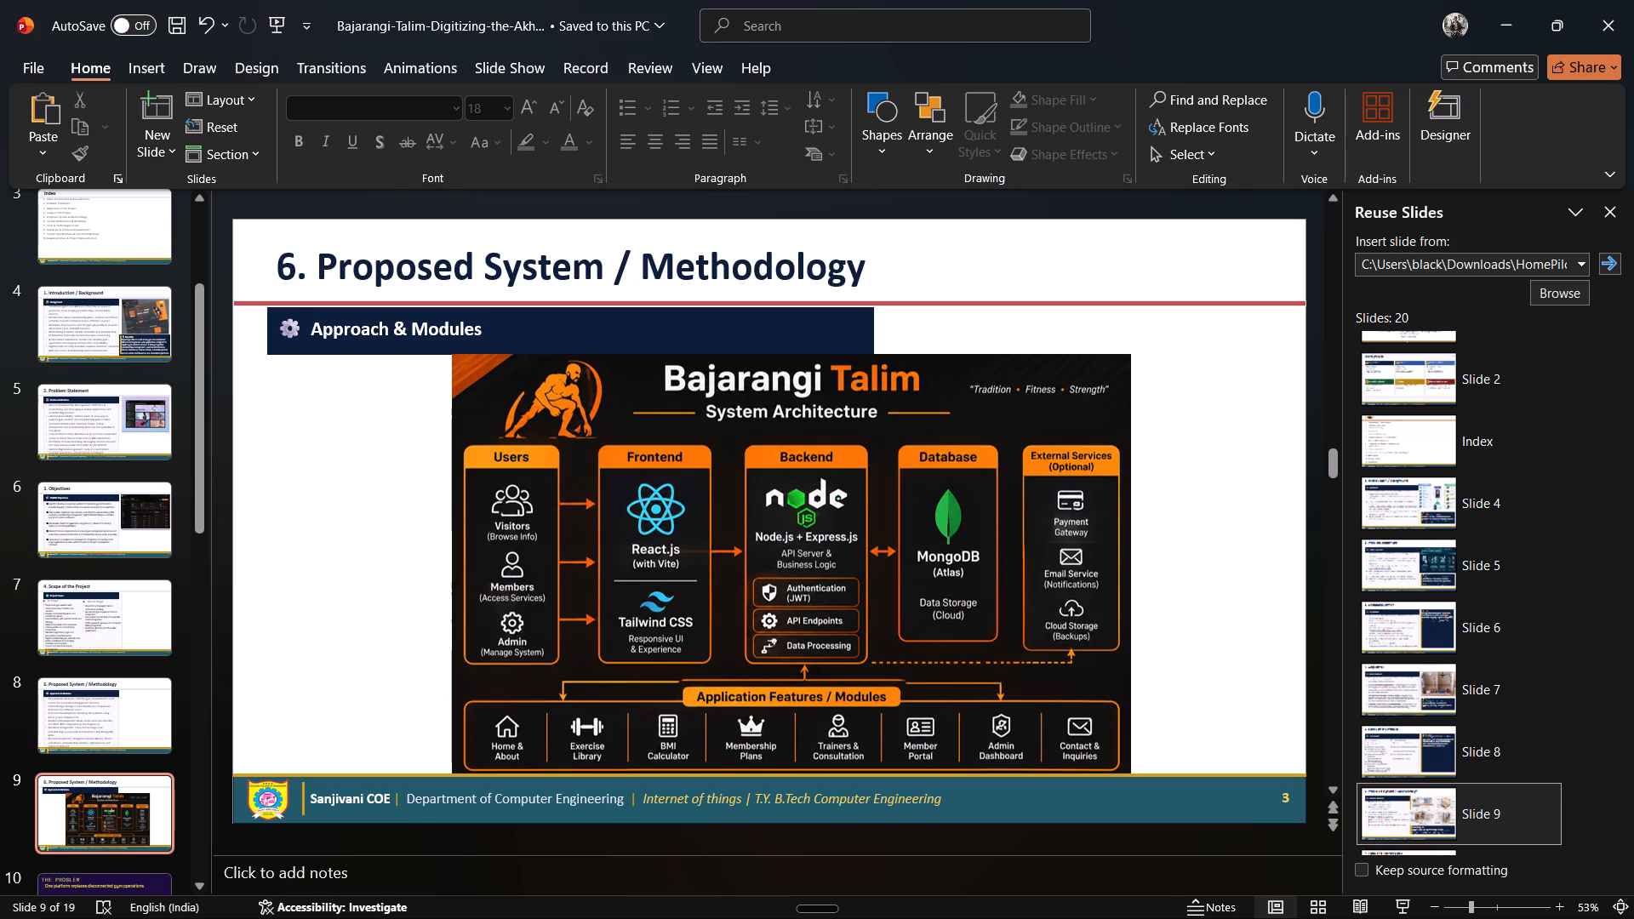
# Replace "Internet of things" in slide 9's footer with "Web Technology".
pyautogui.click(740, 801)
pyautogui.press('BackSpace')
pyautogui.press('BackSpace')
pyautogui.press('BackSpace')
pyautogui.press('BackSpace')
pyautogui.press('BackSpace')
pyautogui.press('BackSpace')
pyautogui.press('BackSpace')
pyautogui.press('BackSpace')
pyautogui.press('BackSpace')
pyautogui.press('BackSpace')
pyautogui.press('BackSpace')
pyautogui.press('BackSpace')
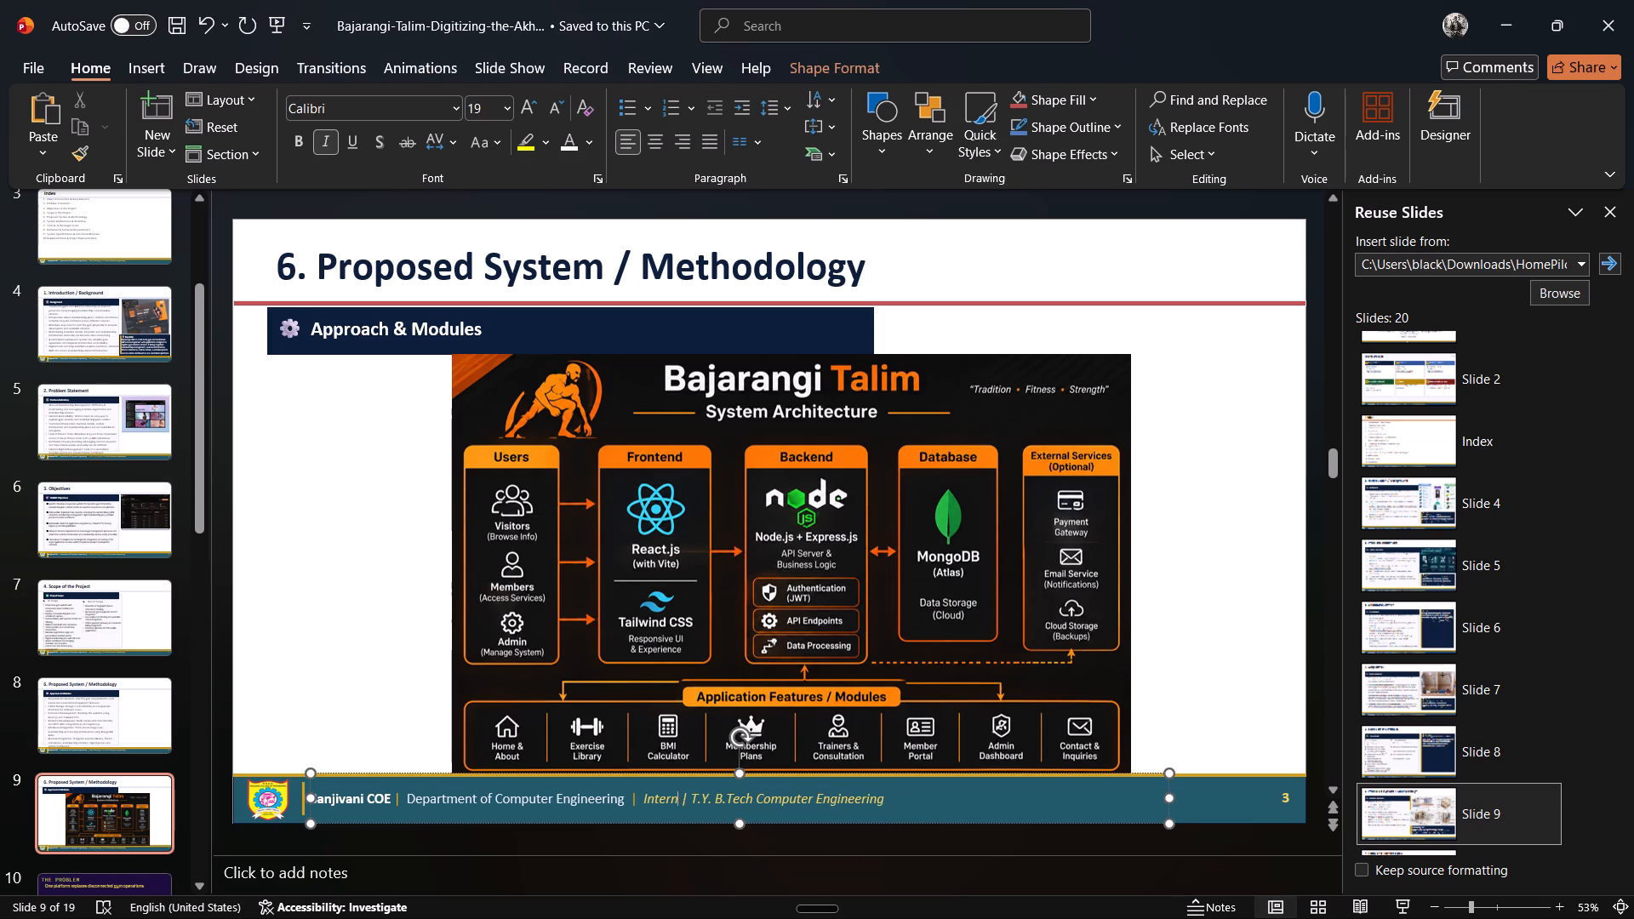
pyautogui.press('BackSpace')
pyautogui.press('BackSpace')
pyautogui.press('BackSpace')
pyautogui.press('BackSpace')
pyautogui.press('BackSpace')
pyautogui.press('BackSpace')
pyautogui.write('Web Technology')
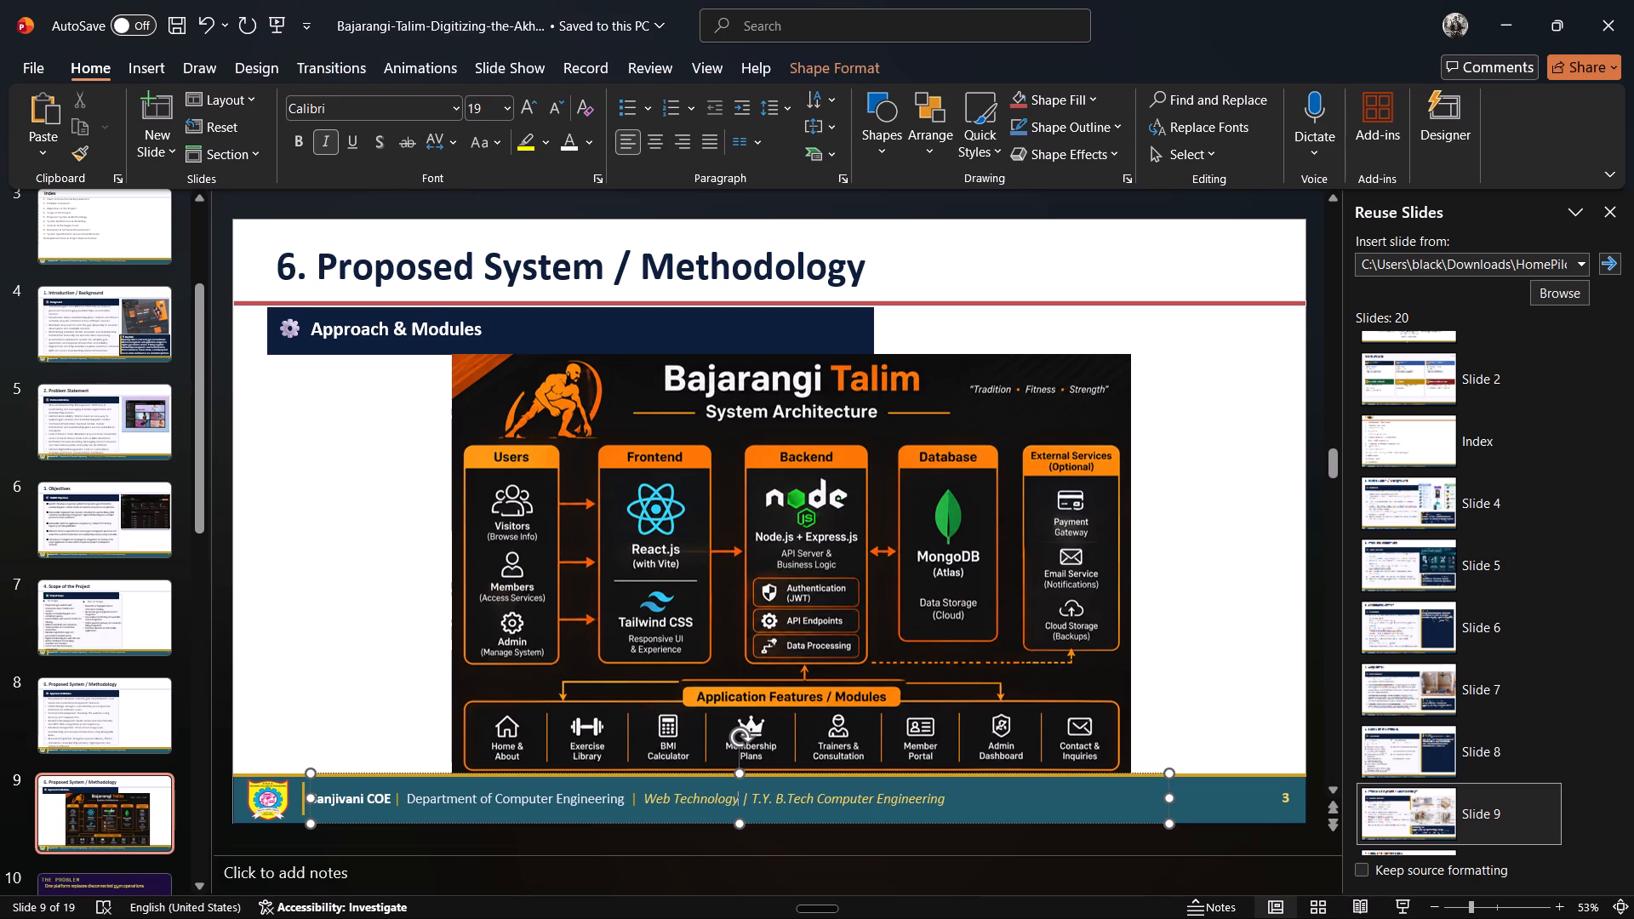
# Change the section number in slide 8's Proposed System / Methodology title to 5.
pyautogui.click(89, 611)
pyautogui.click(94, 697)
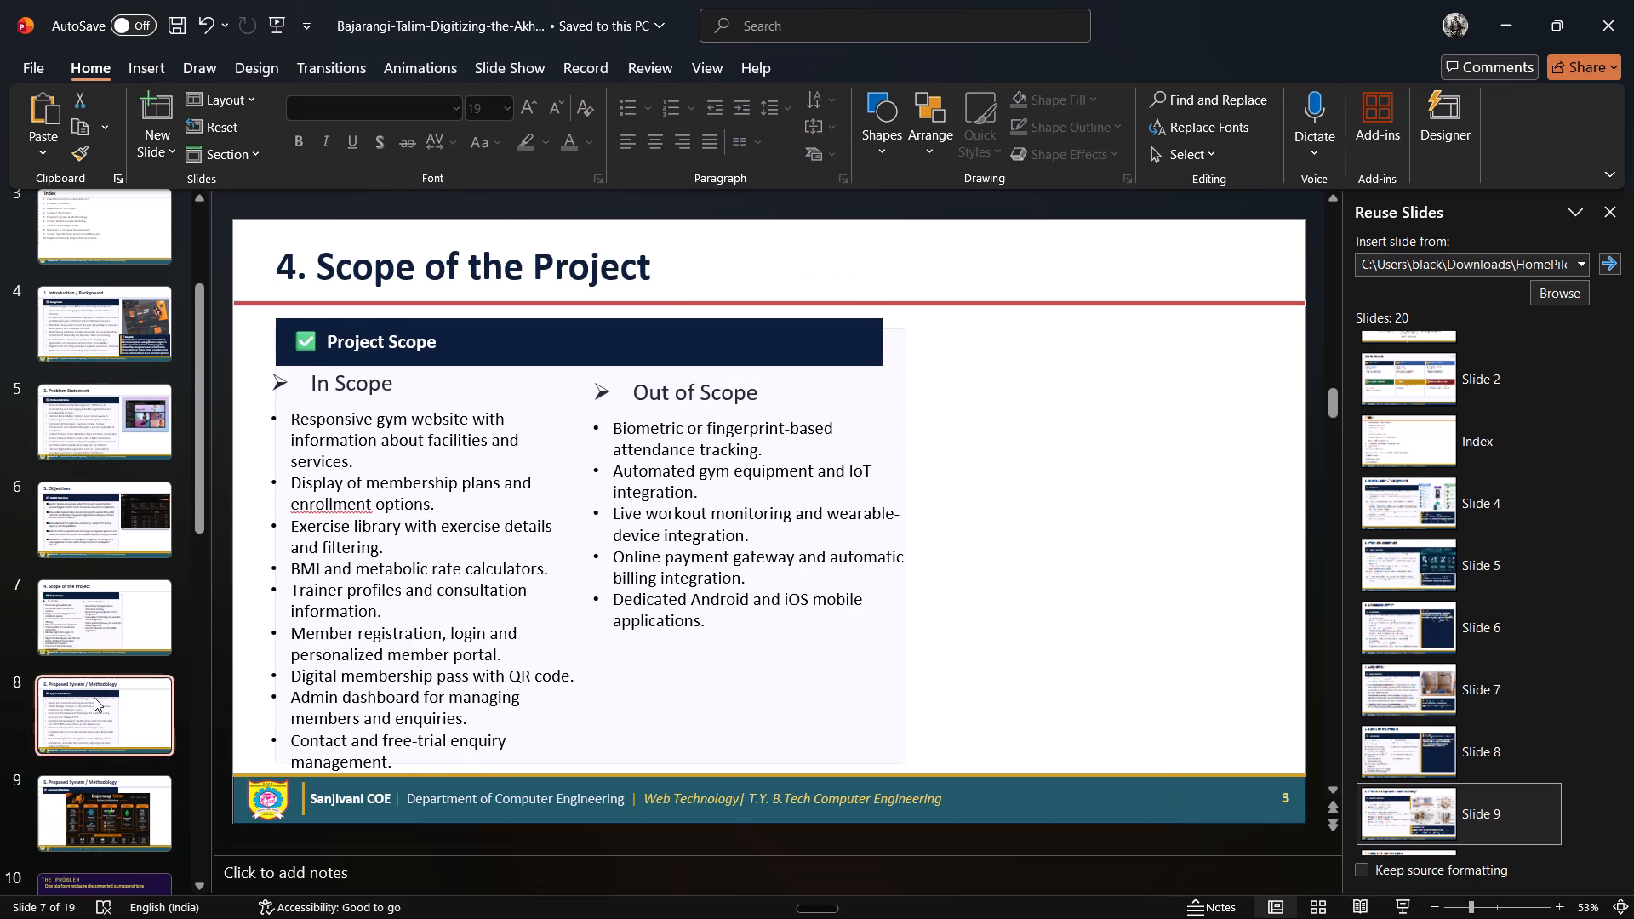
pyautogui.click(298, 272)
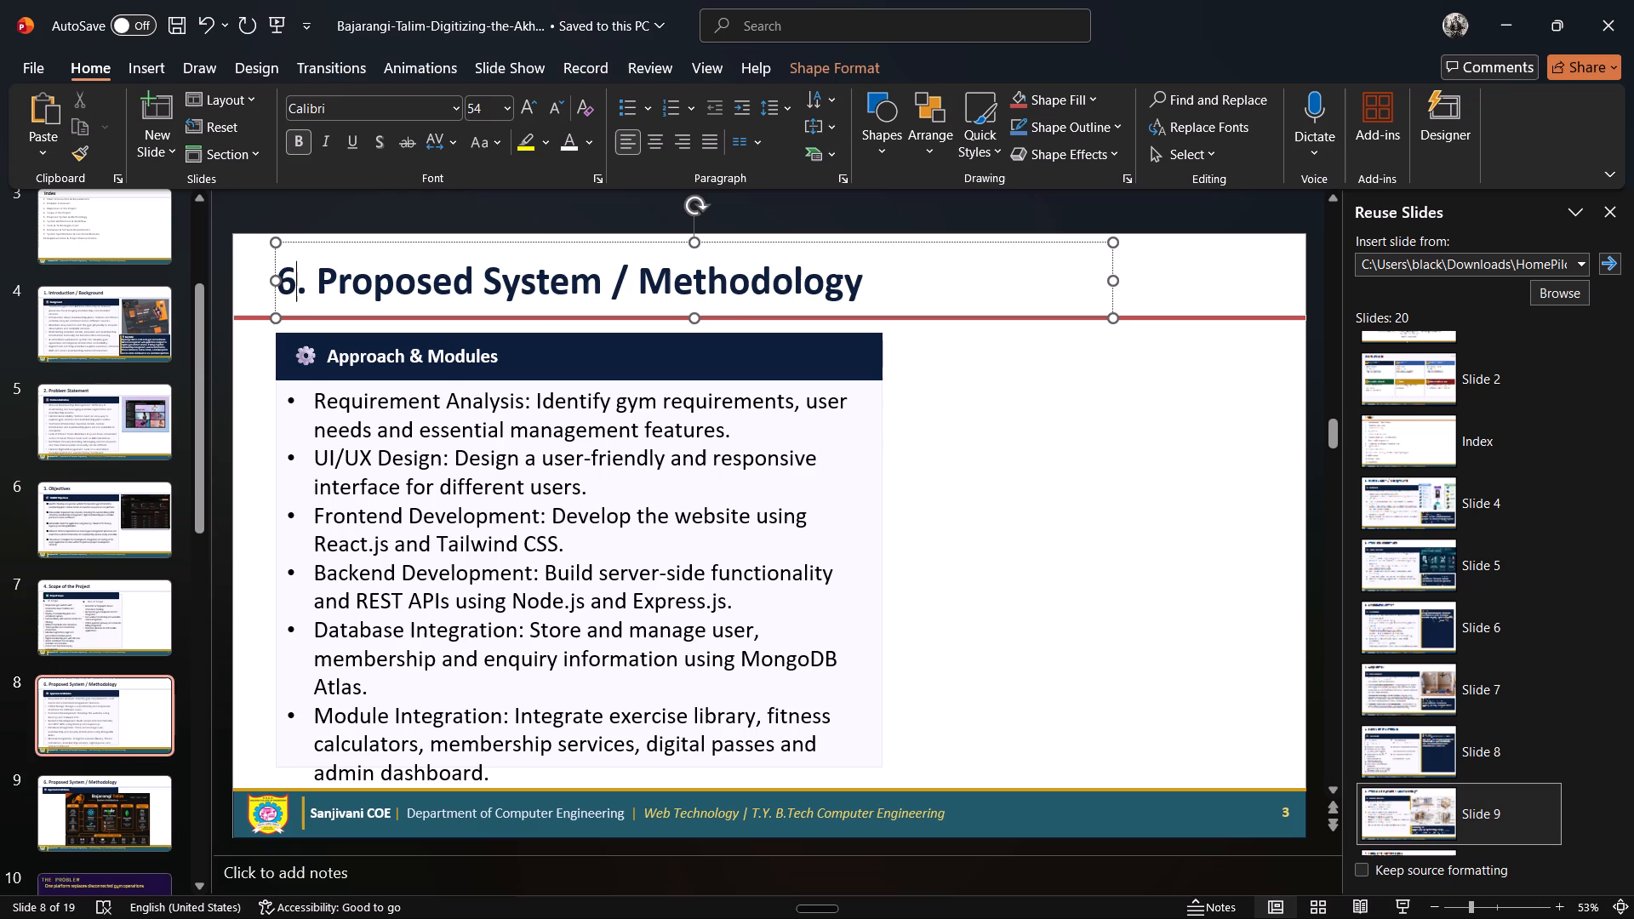
pyautogui.press('BackSpace')
pyautogui.press('5')
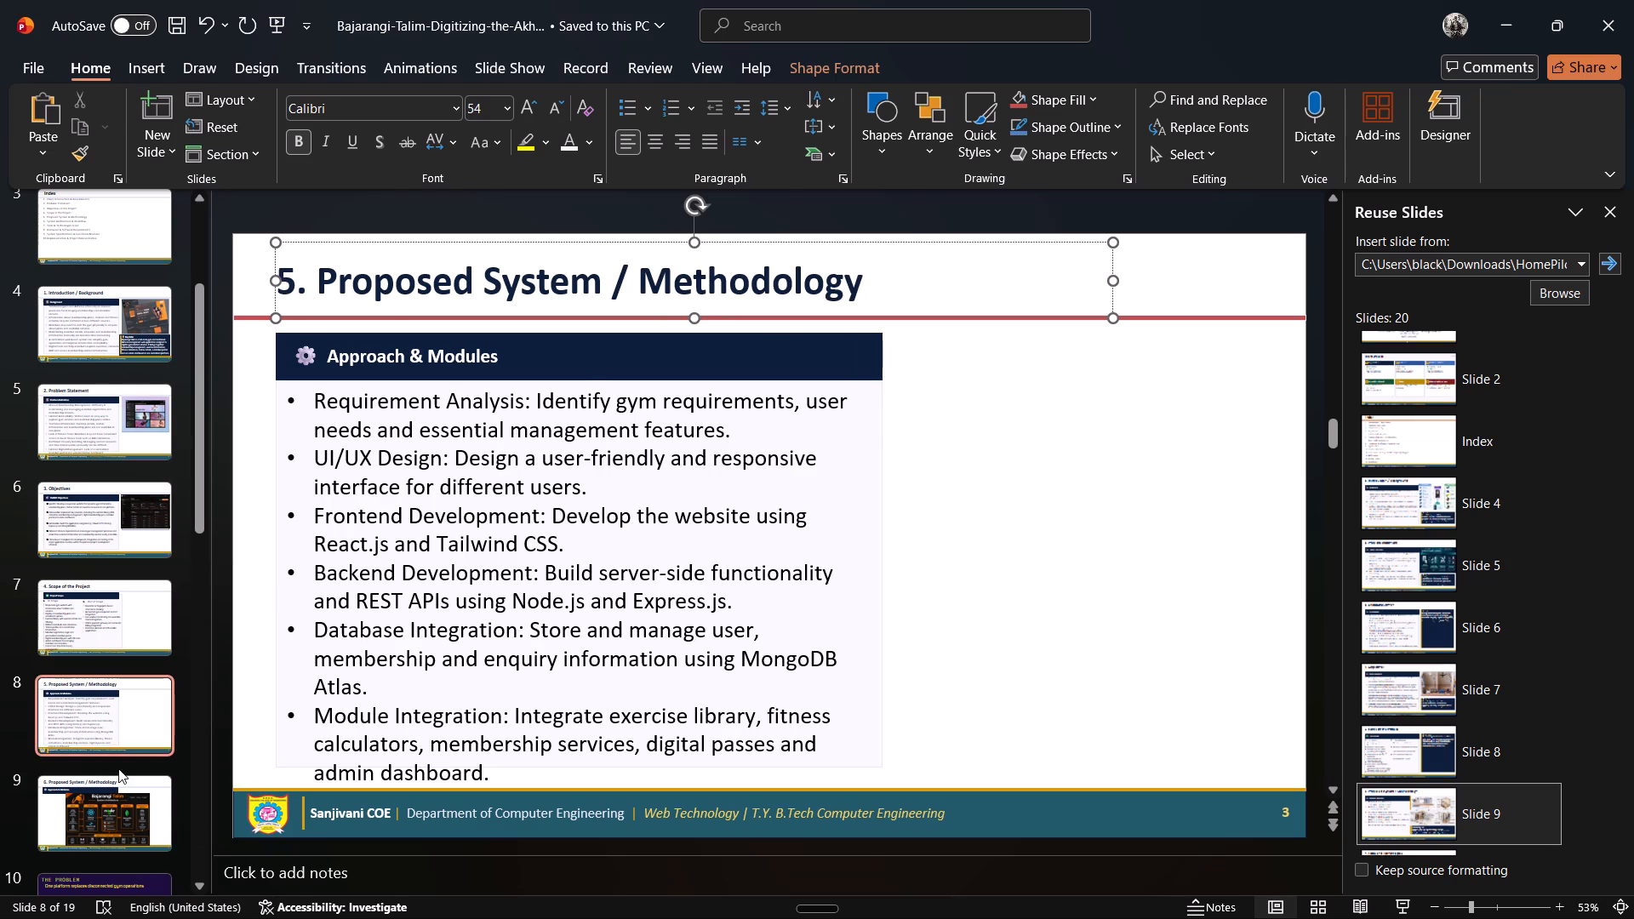
# Change the section number in slide 9's Proposed System / Methodology title to 5.
pyautogui.click(104, 795)
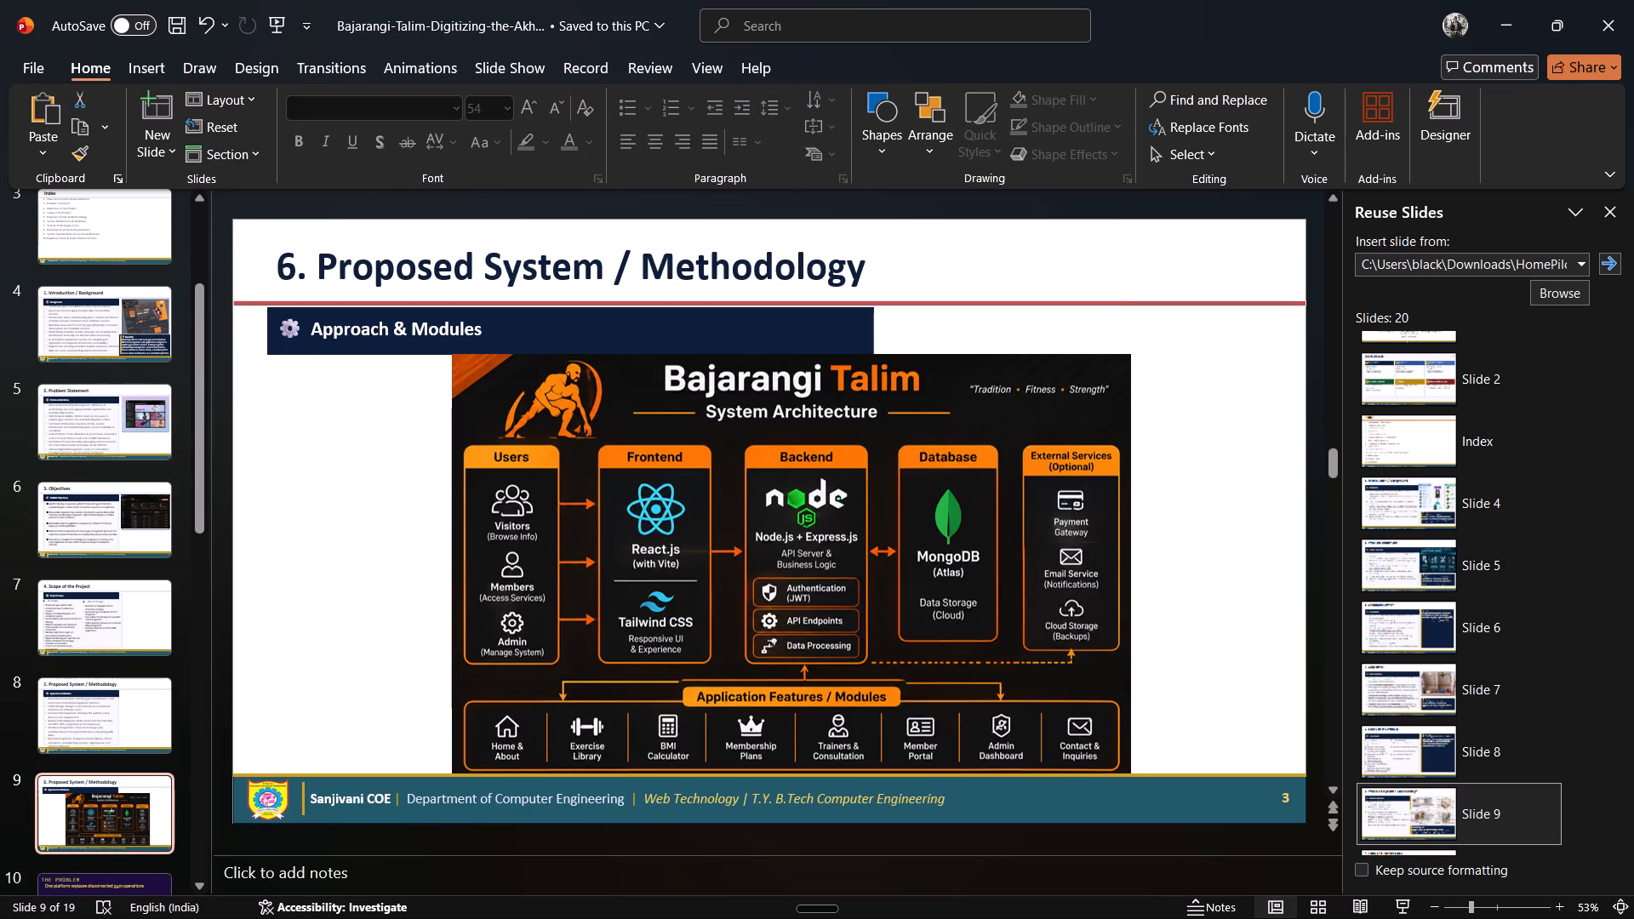
pyautogui.click(299, 269)
pyautogui.press('BackSpace')
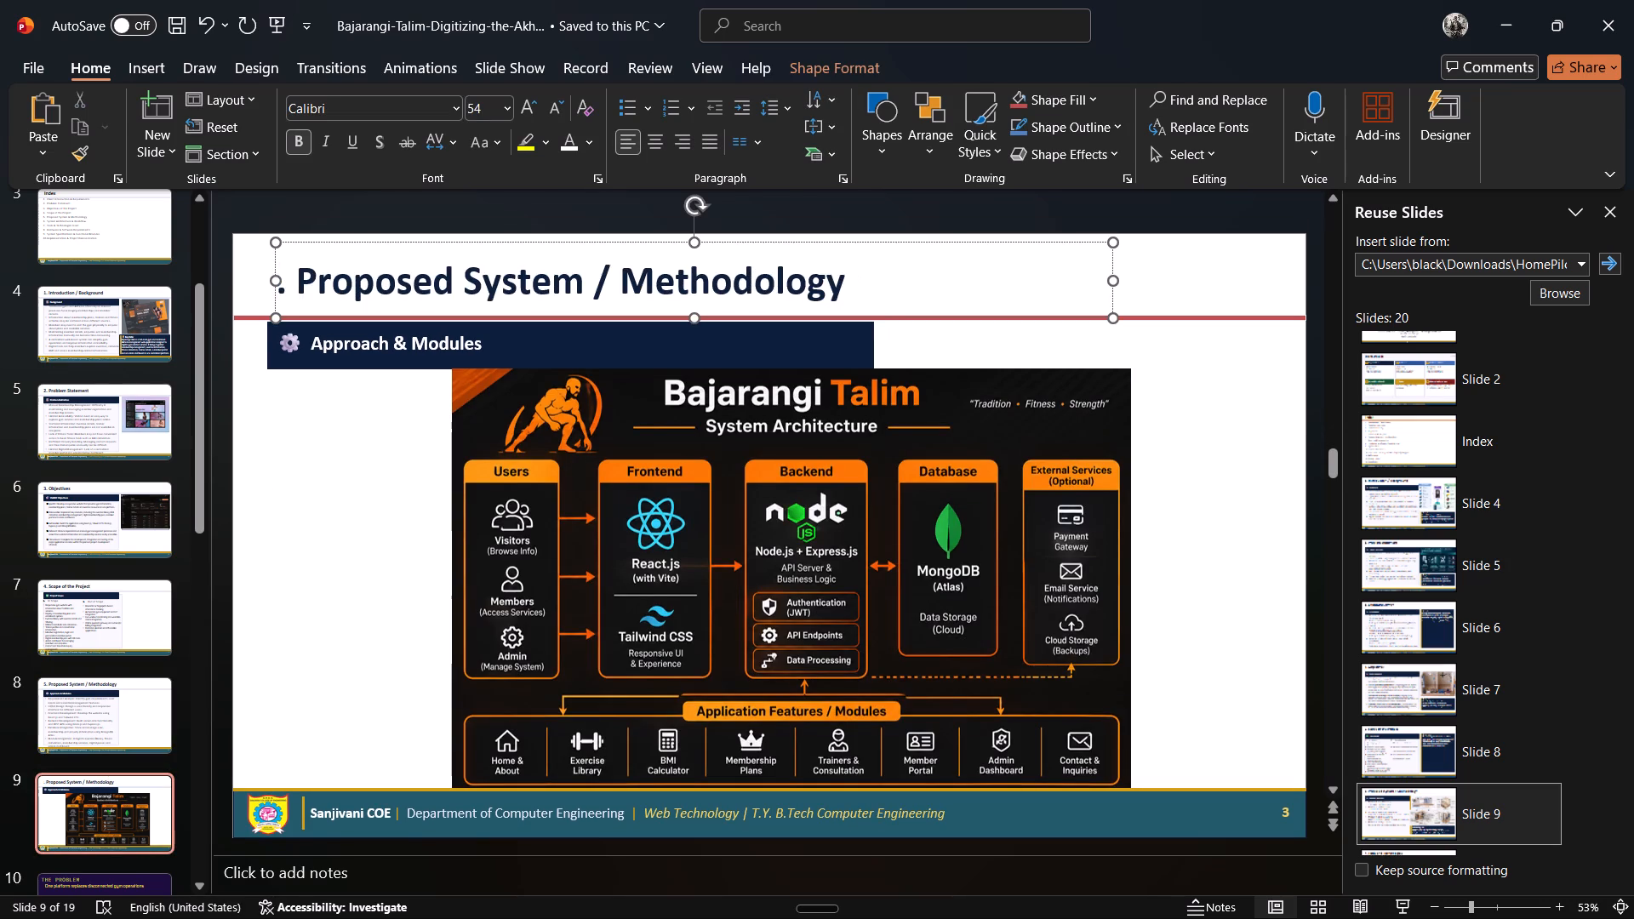
pyautogui.press('5')
# Check the Index against slides 7 to 9, and clear the "Approach & Modules" text from slide 9's header bar.
pyautogui.scroll(11, 115, 648)
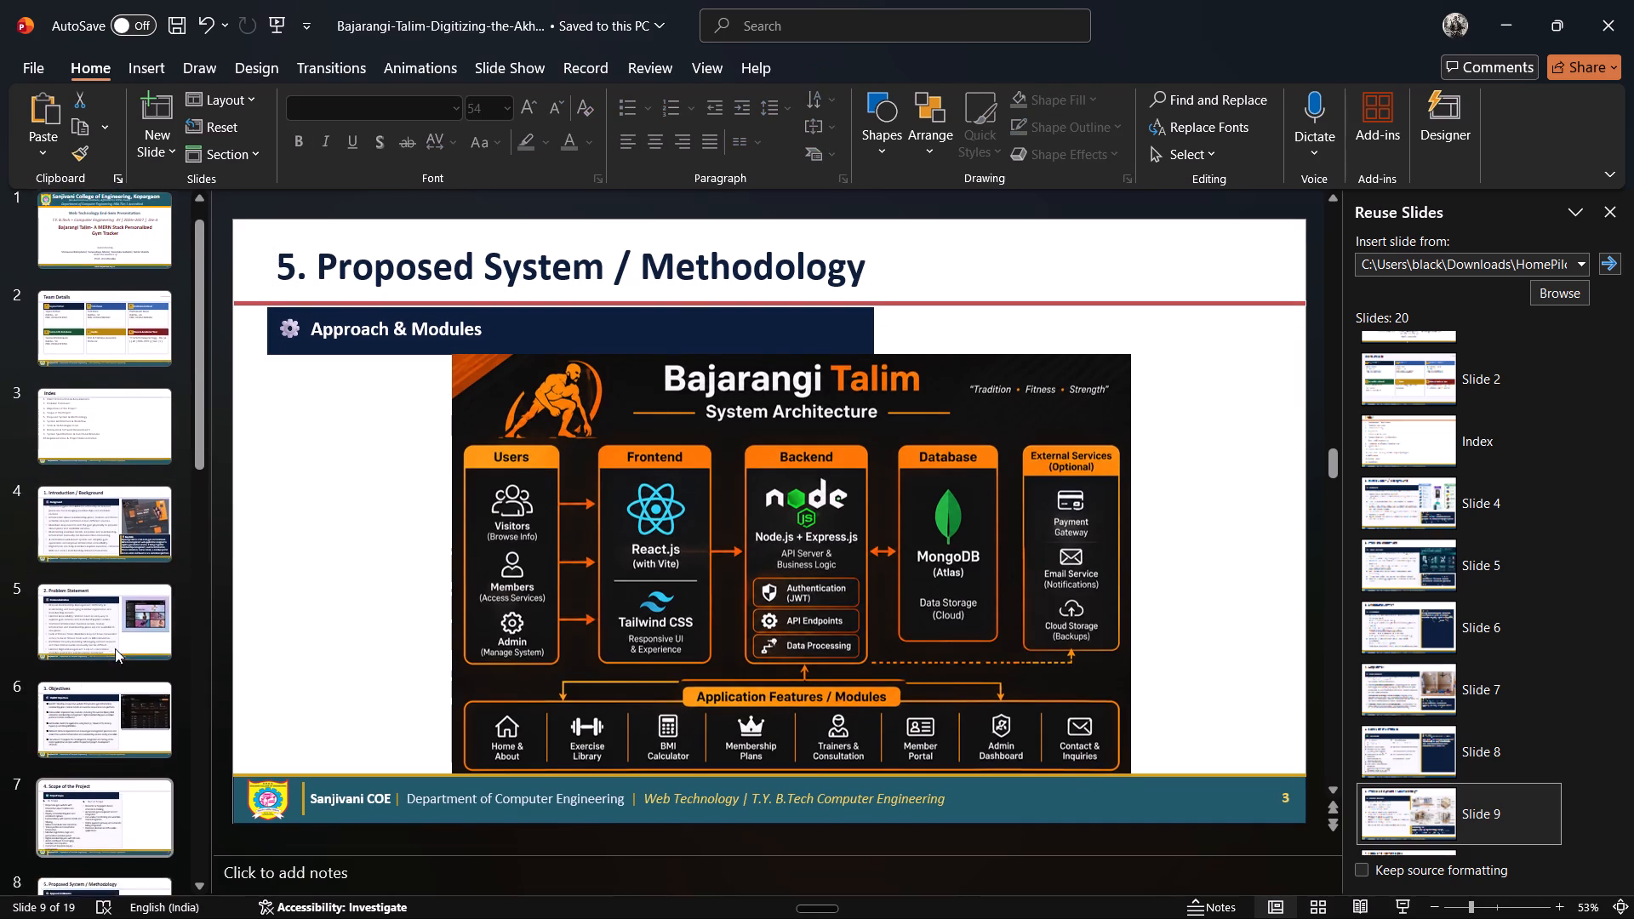
pyautogui.scroll(5, 115, 648)
pyautogui.click(79, 459)
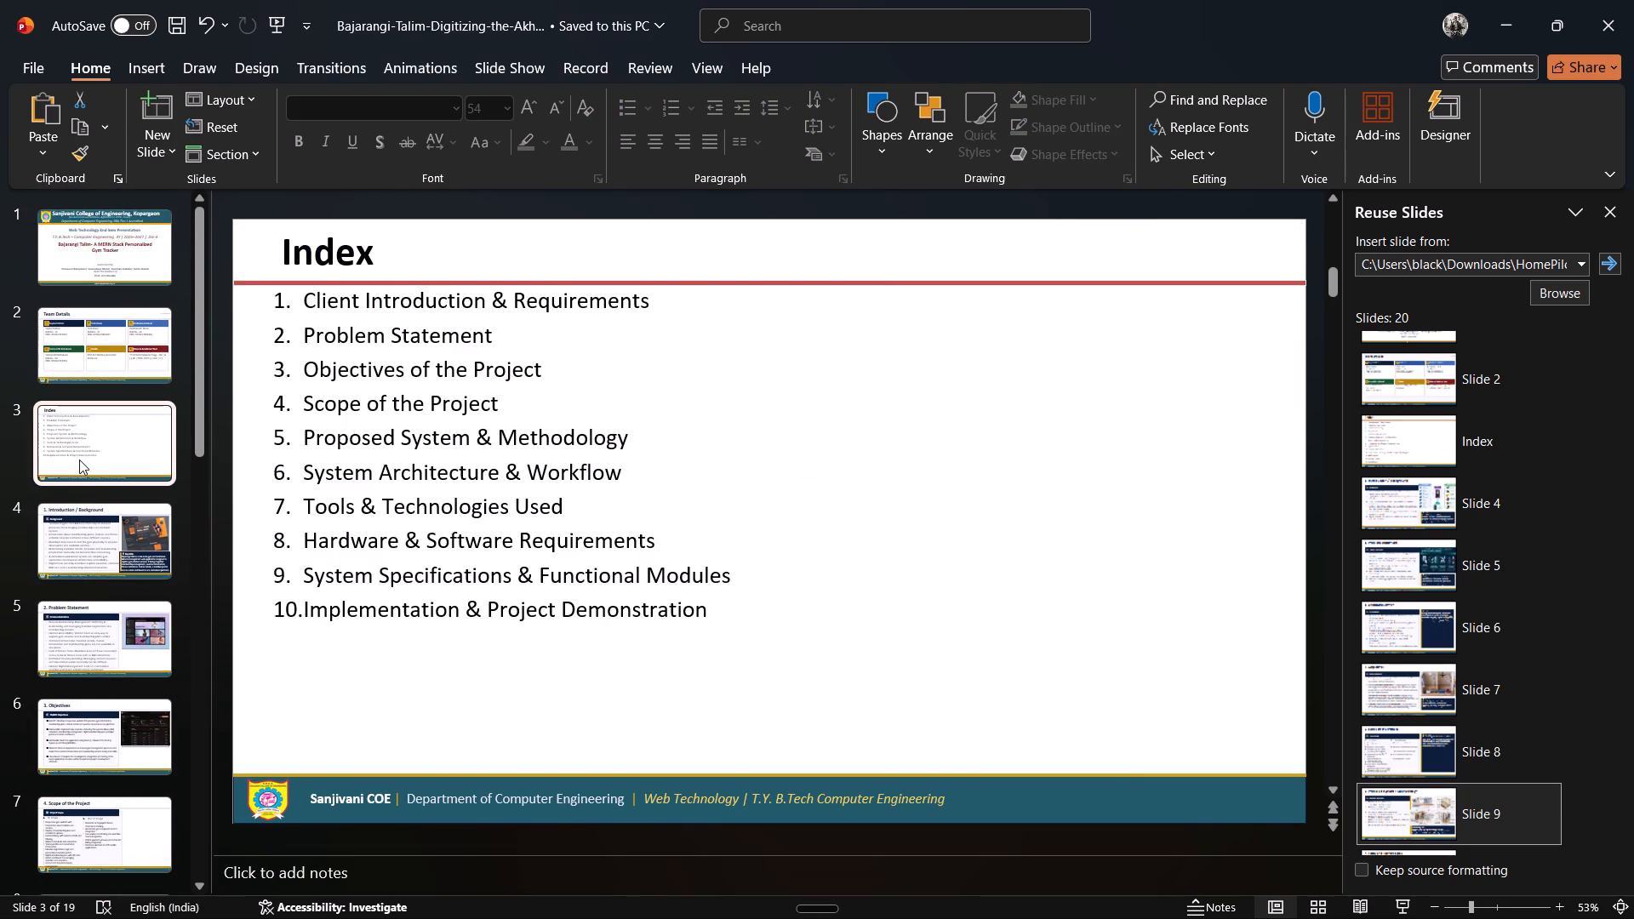
pyautogui.click(94, 834)
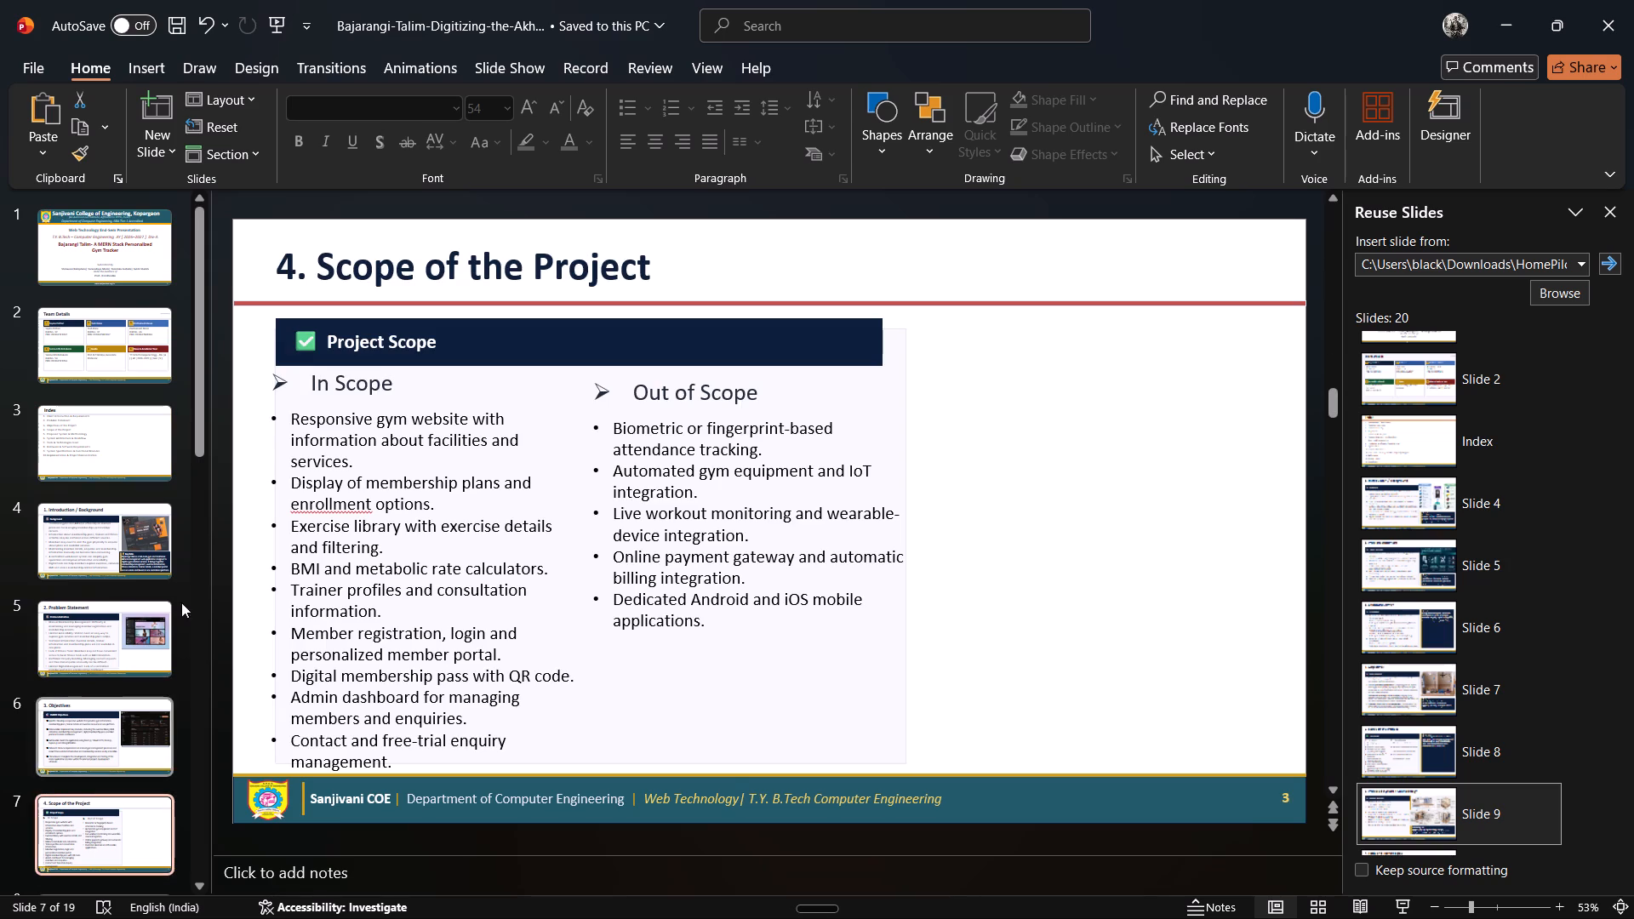
pyautogui.scroll(-1, 159, 655)
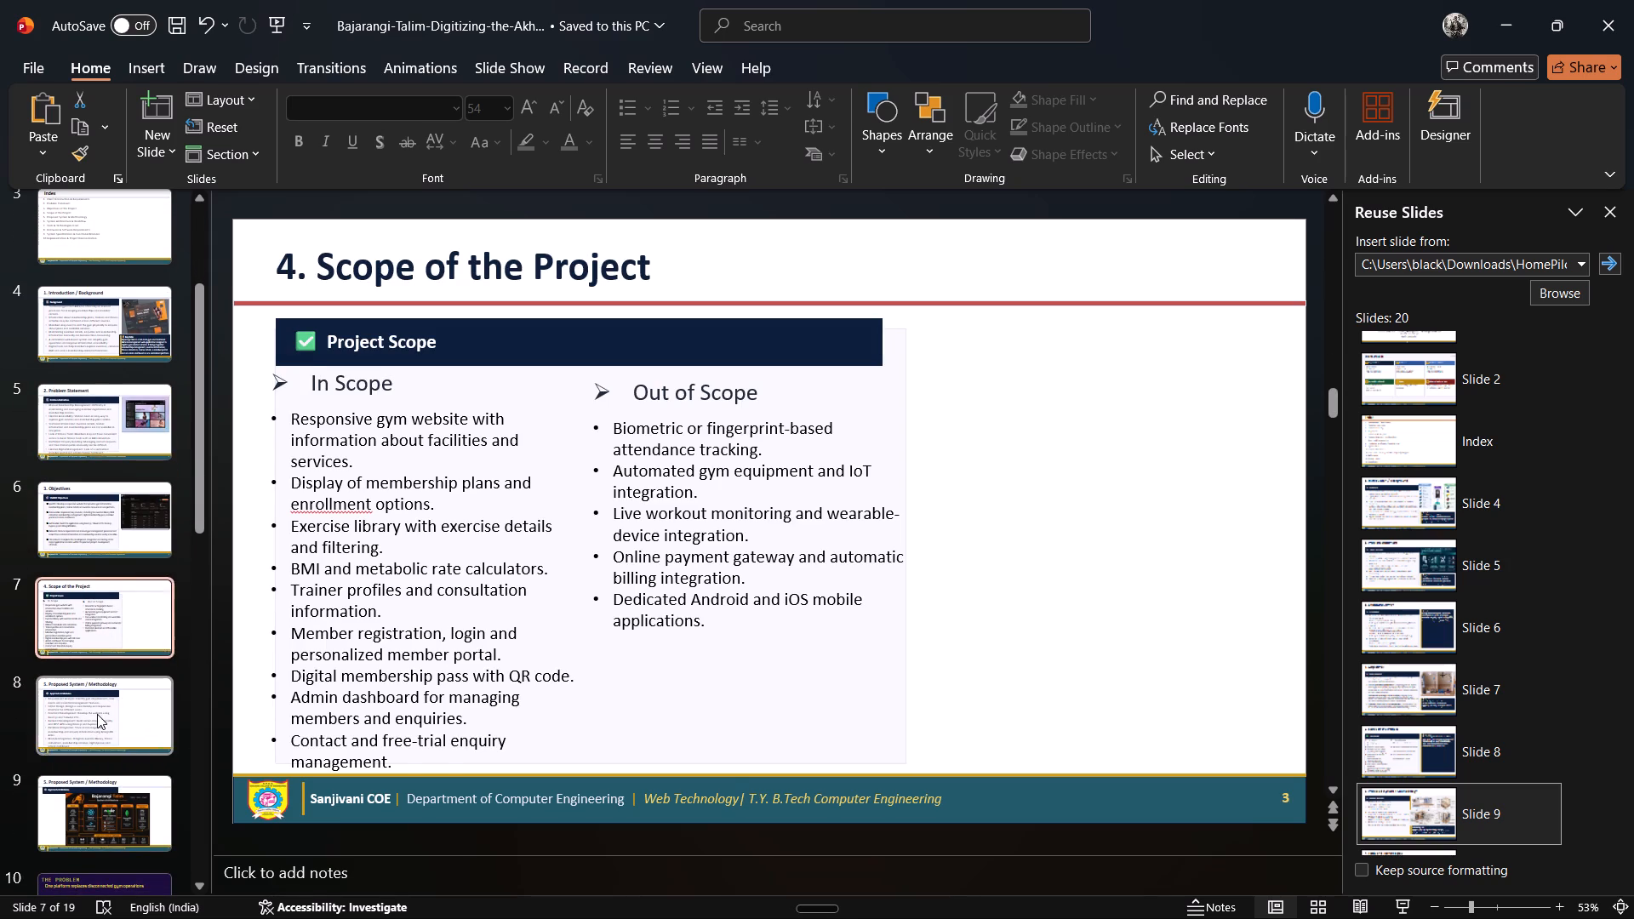
pyautogui.click(97, 714)
pyautogui.click(84, 808)
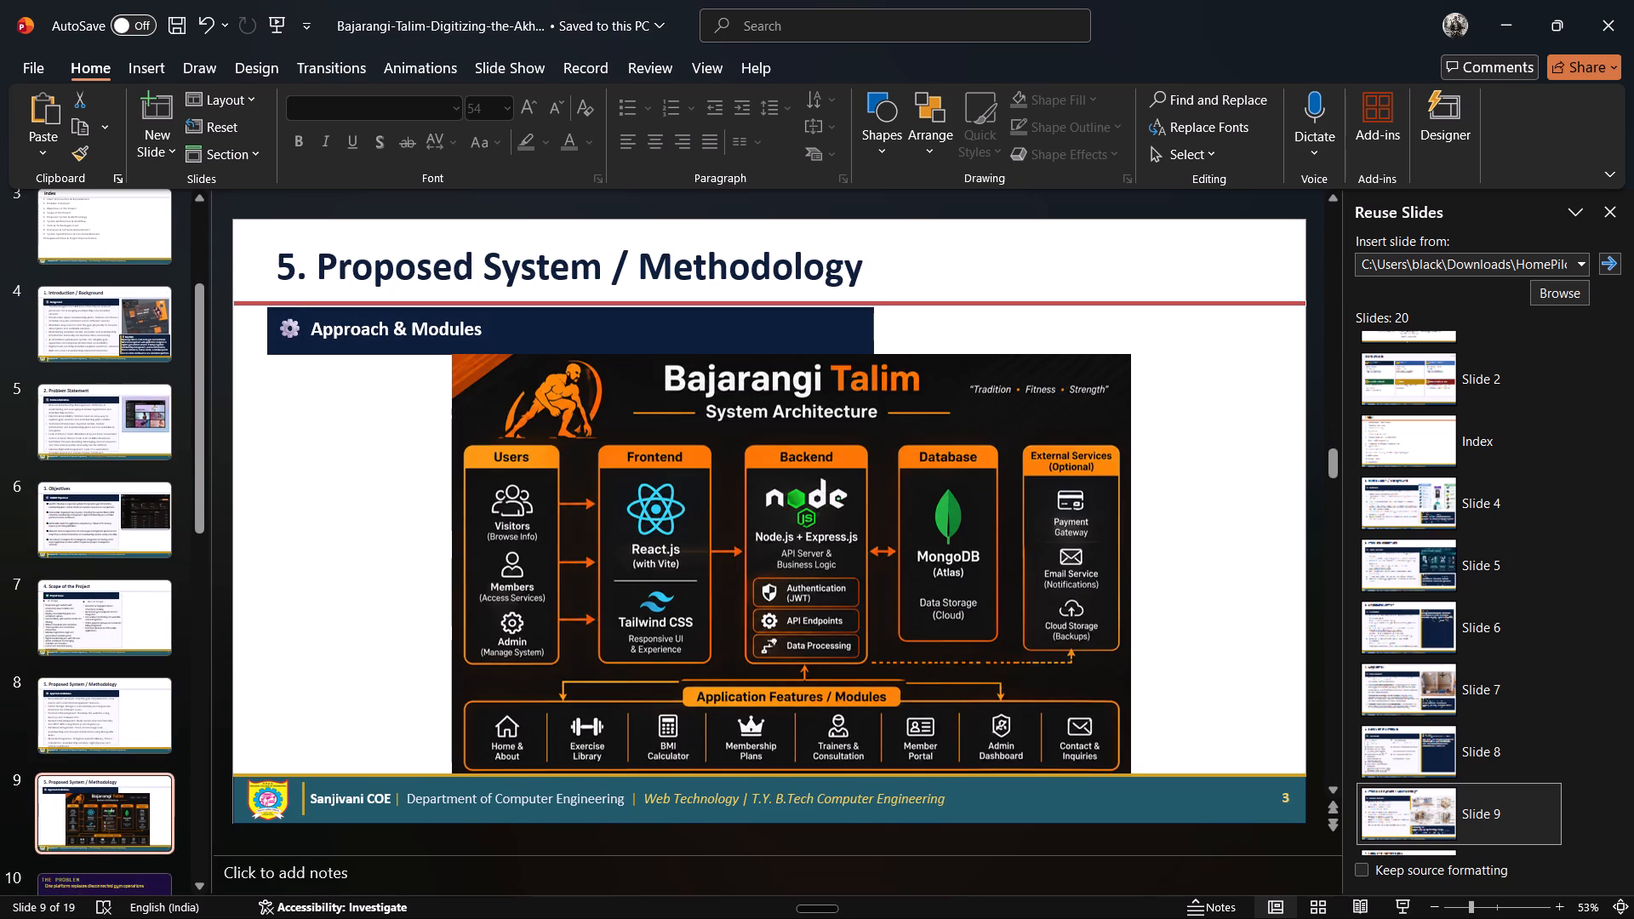
pyautogui.click(477, 328)
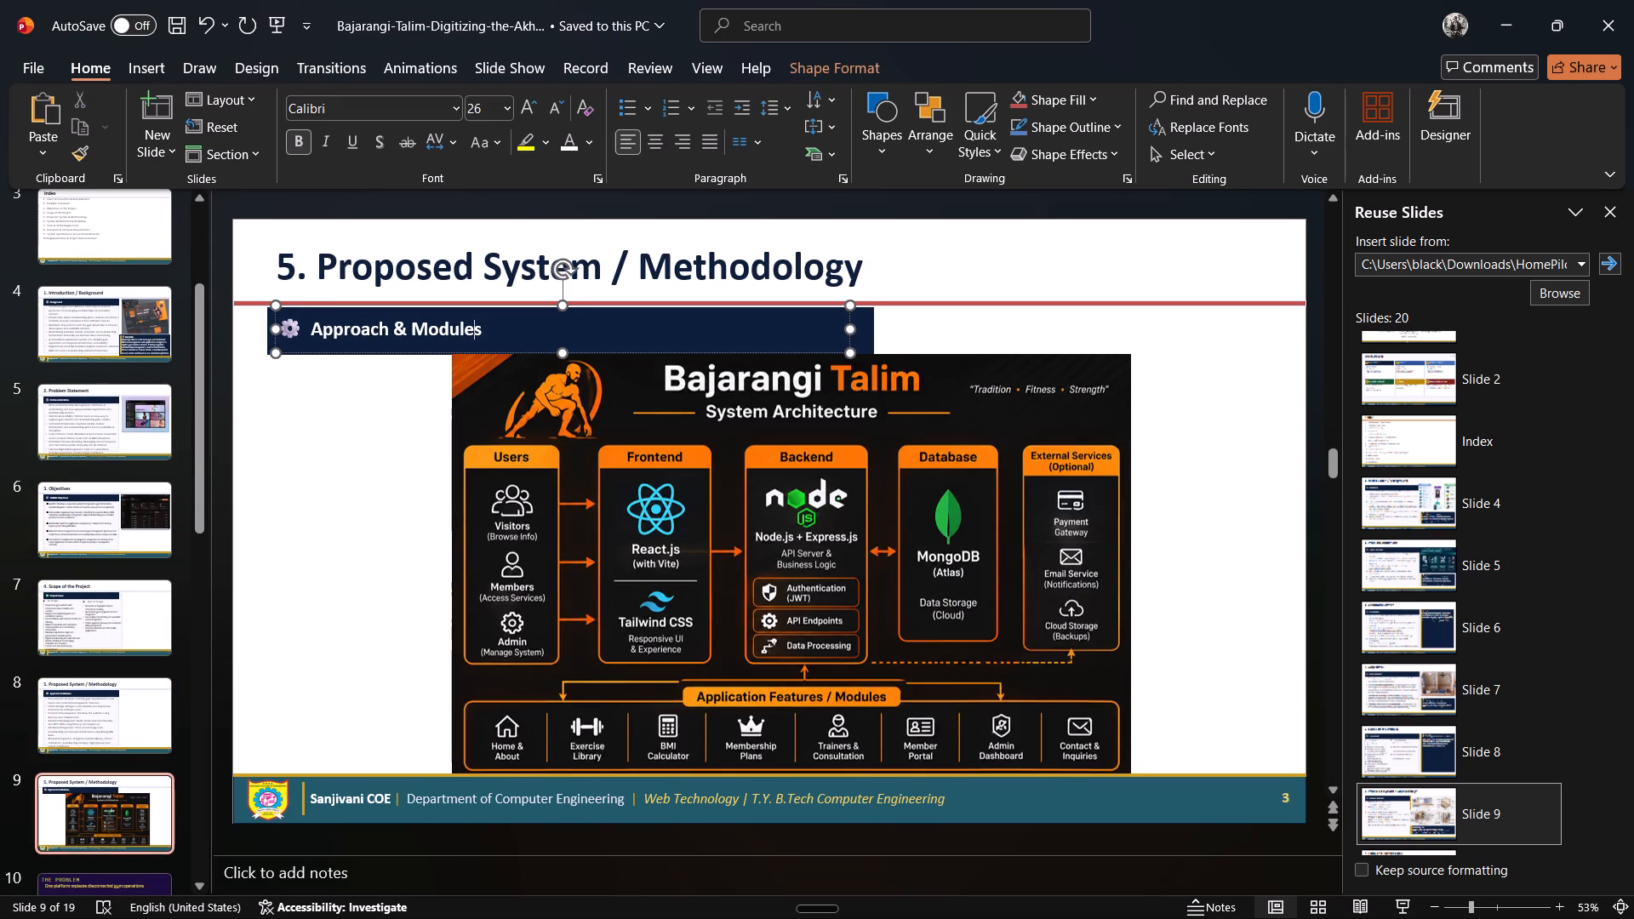
pyautogui.press('Right')
pyautogui.press('BackSpace')
pyautogui.press('BackSpace')
pyautogui.press('BackSpace')
pyautogui.press('BackSpace')
pyautogui.press('BackSpace')
pyautogui.press('BackSpace')
pyautogui.press('BackSpace')
pyautogui.press('BackSpace')
pyautogui.press('BackSpace')
pyautogui.press('BackSpace')
pyautogui.press('BackSpace')
pyautogui.press('BackSpace')
pyautogui.press('BackSpace')
pyautogui.press('BackSpace')
pyautogui.press('BackSpace')
pyautogui.press('BackSpace')
pyautogui.press('BackSpace')
pyautogui.press('BackSpace')
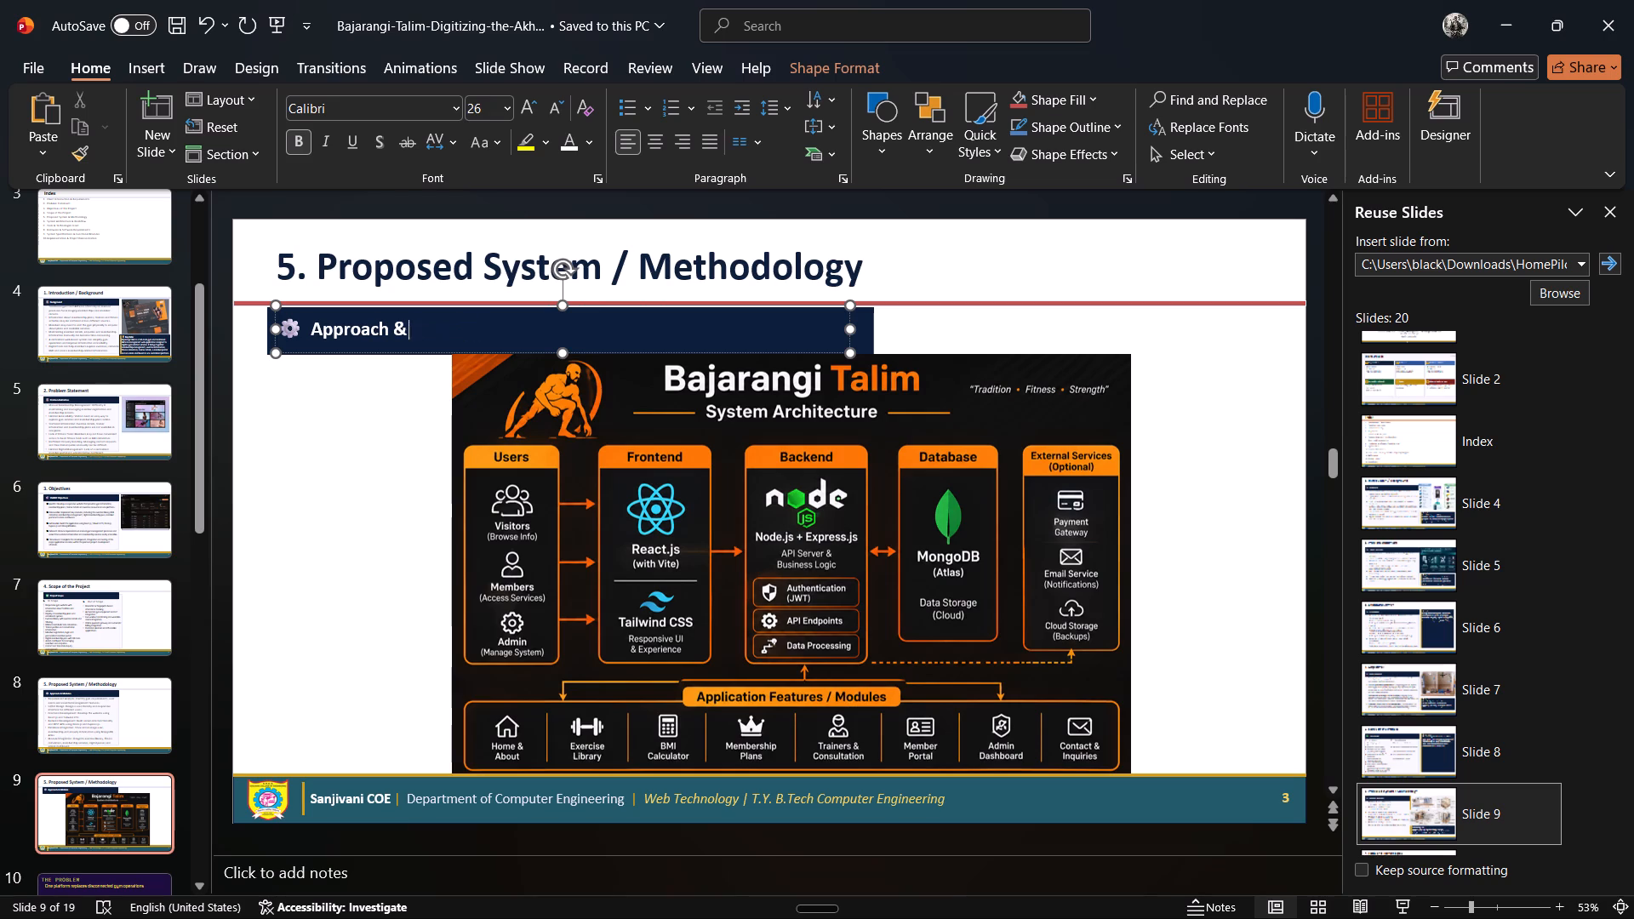
pyautogui.press('BackSpace')
pyautogui.press('BackSpace')
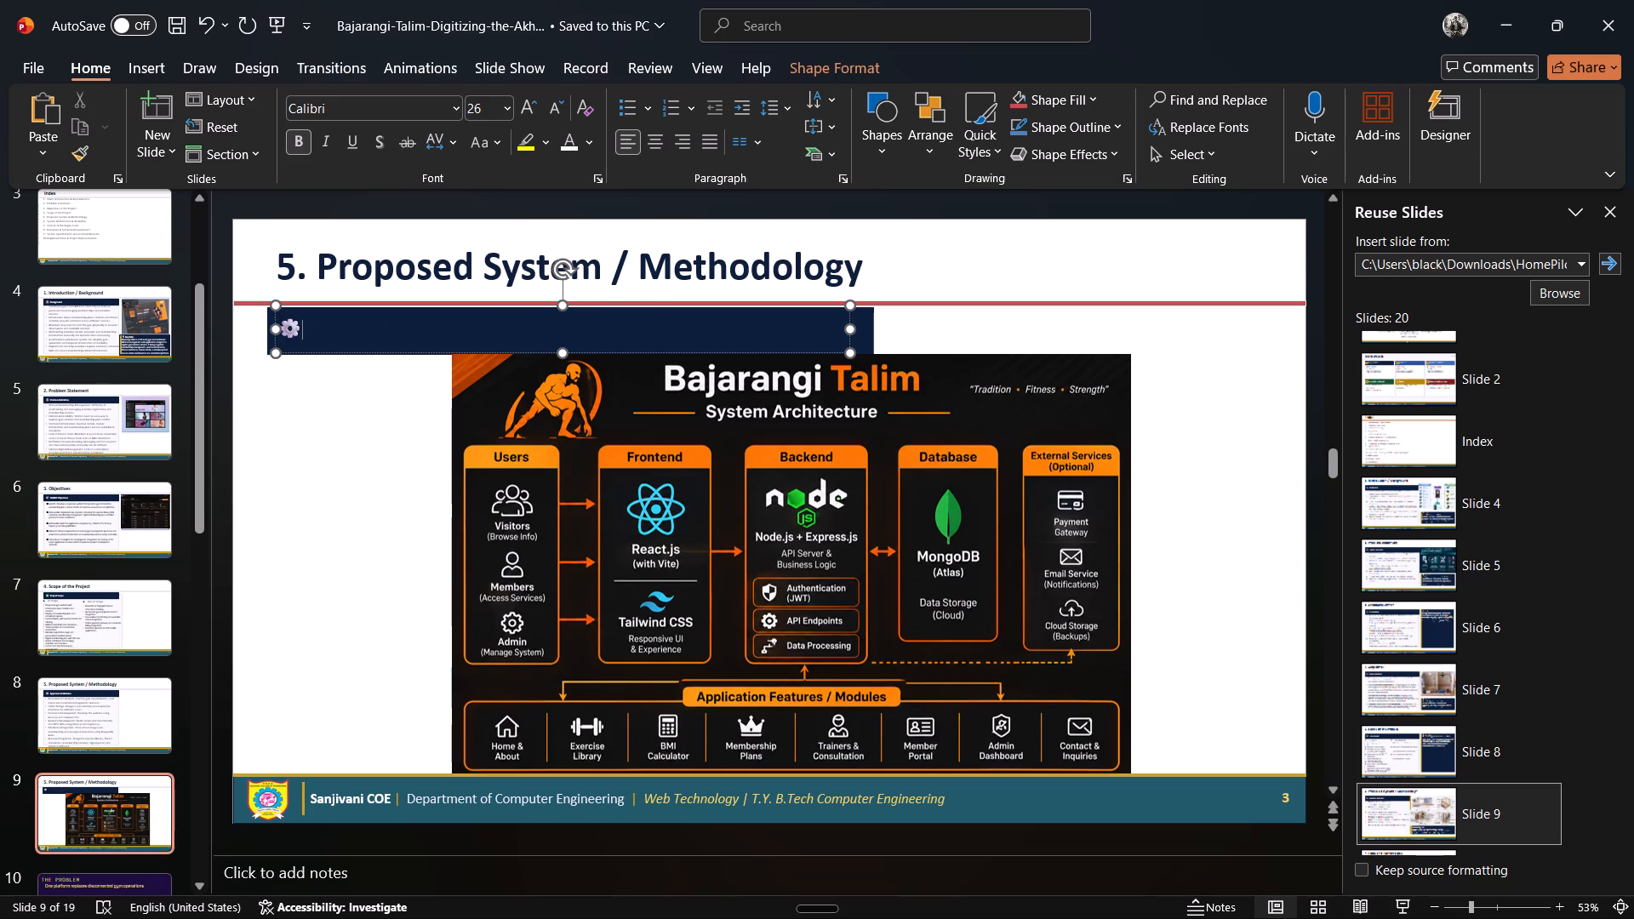
# Change the section number in slide 9's Proposed System / Methodology title to 6.
pyautogui.click(297, 256)
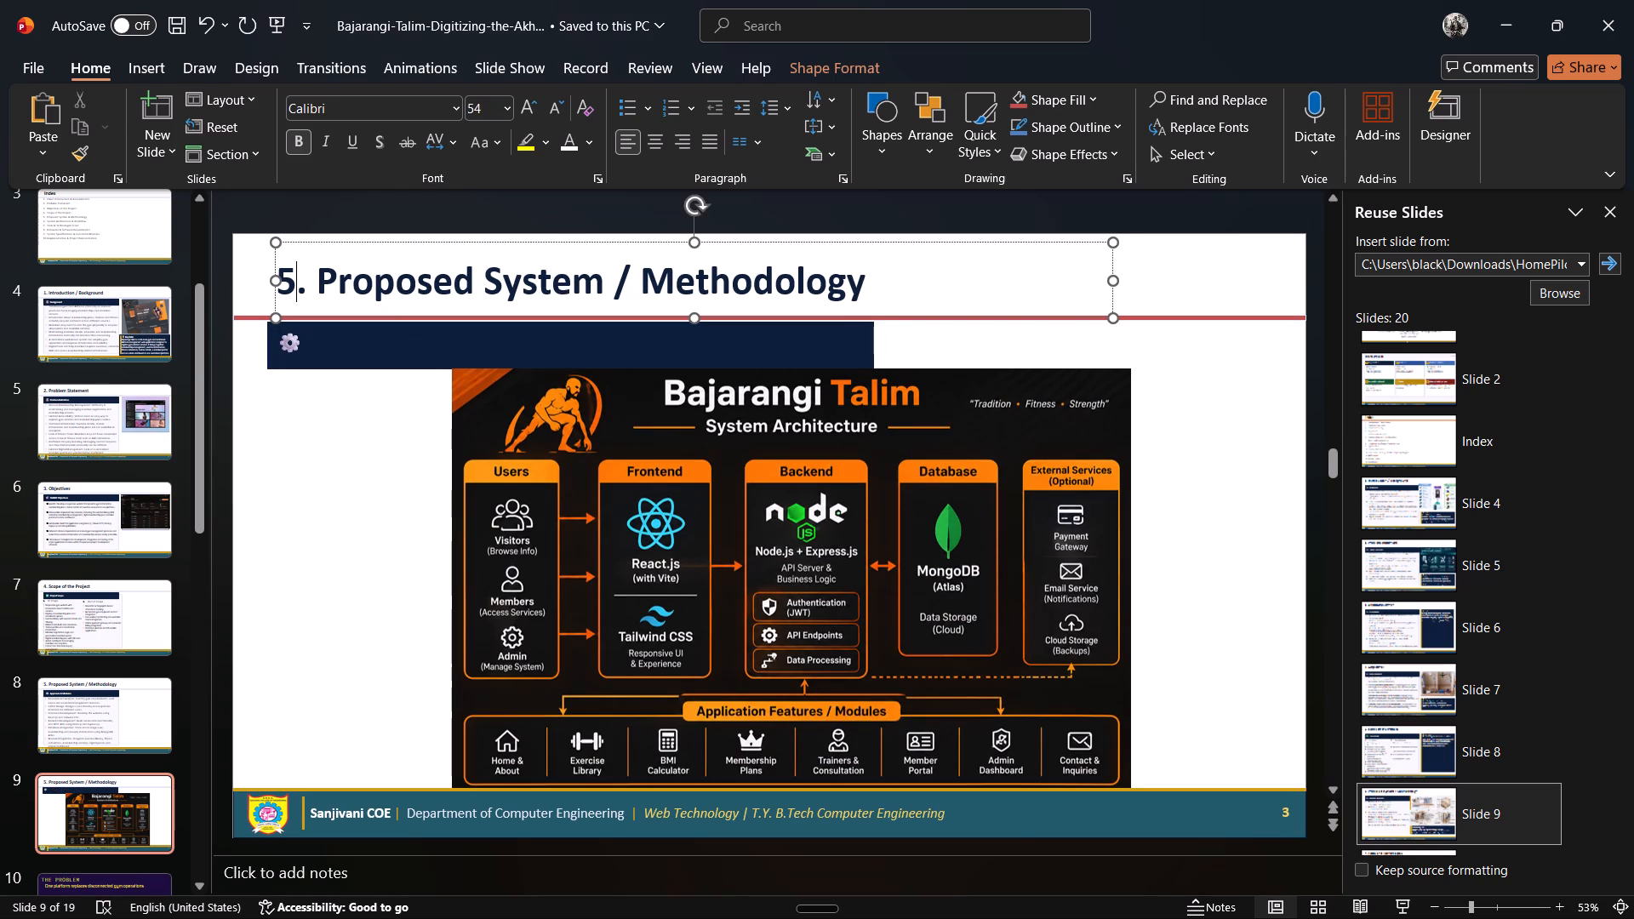
pyautogui.press('BackSpace')
pyautogui.write('6.')
# Insert the Tools and Technologies slide (Slide 10 of the reused deck) after slide 9.
pyautogui.scroll(-1, 1414, 669)
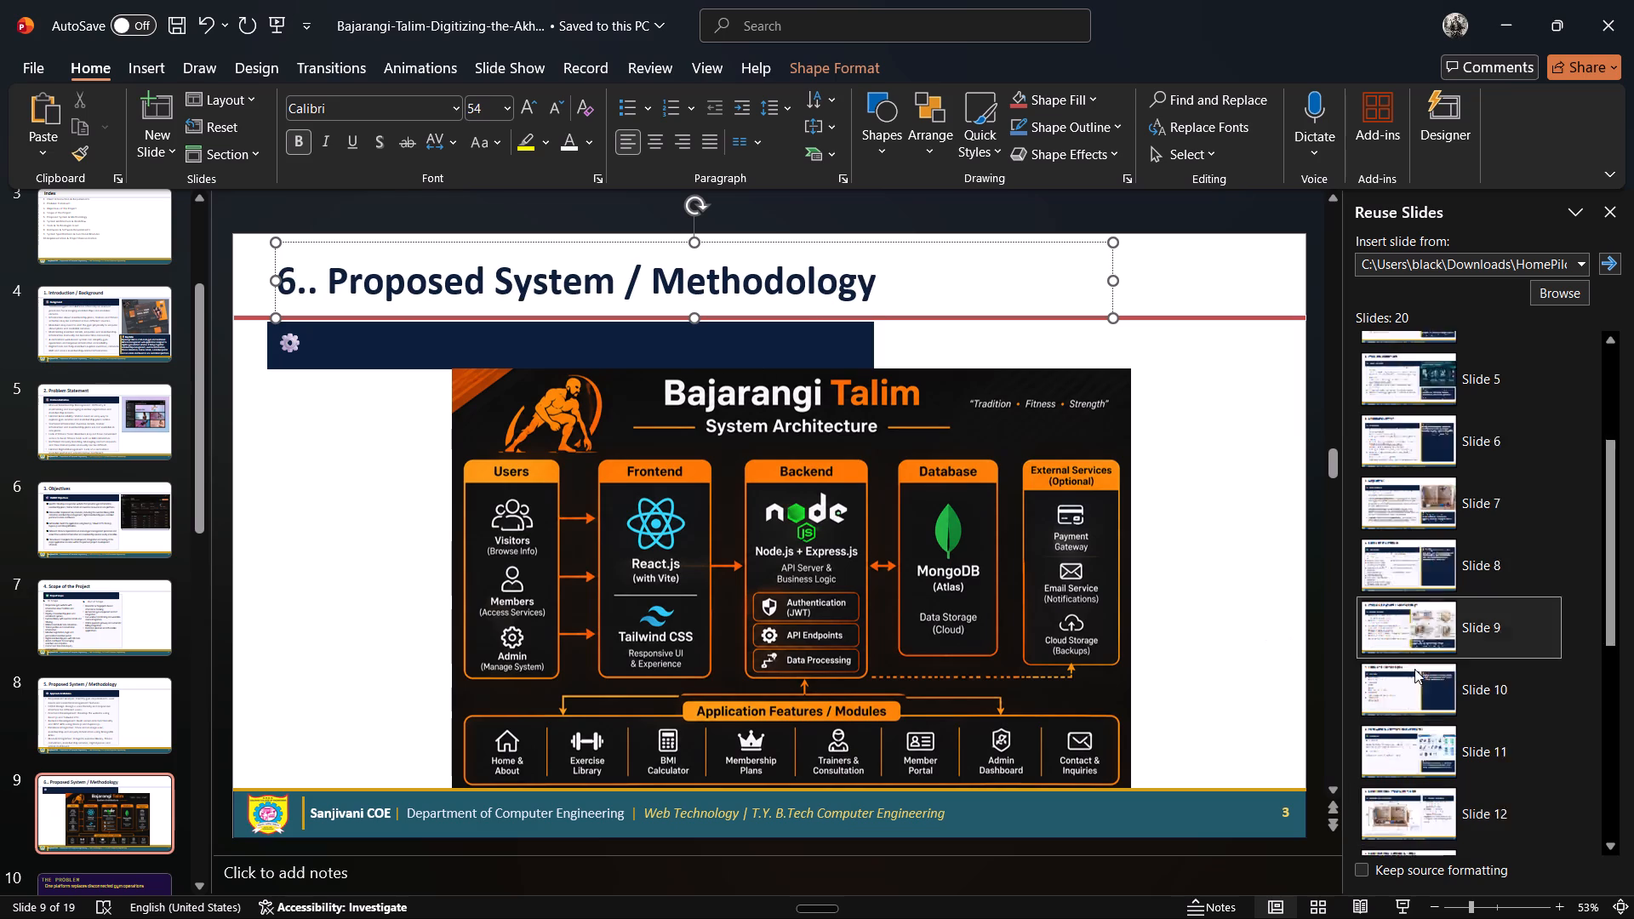
pyautogui.scroll(-1, 1414, 669)
pyautogui.scroll(1, 1403, 580)
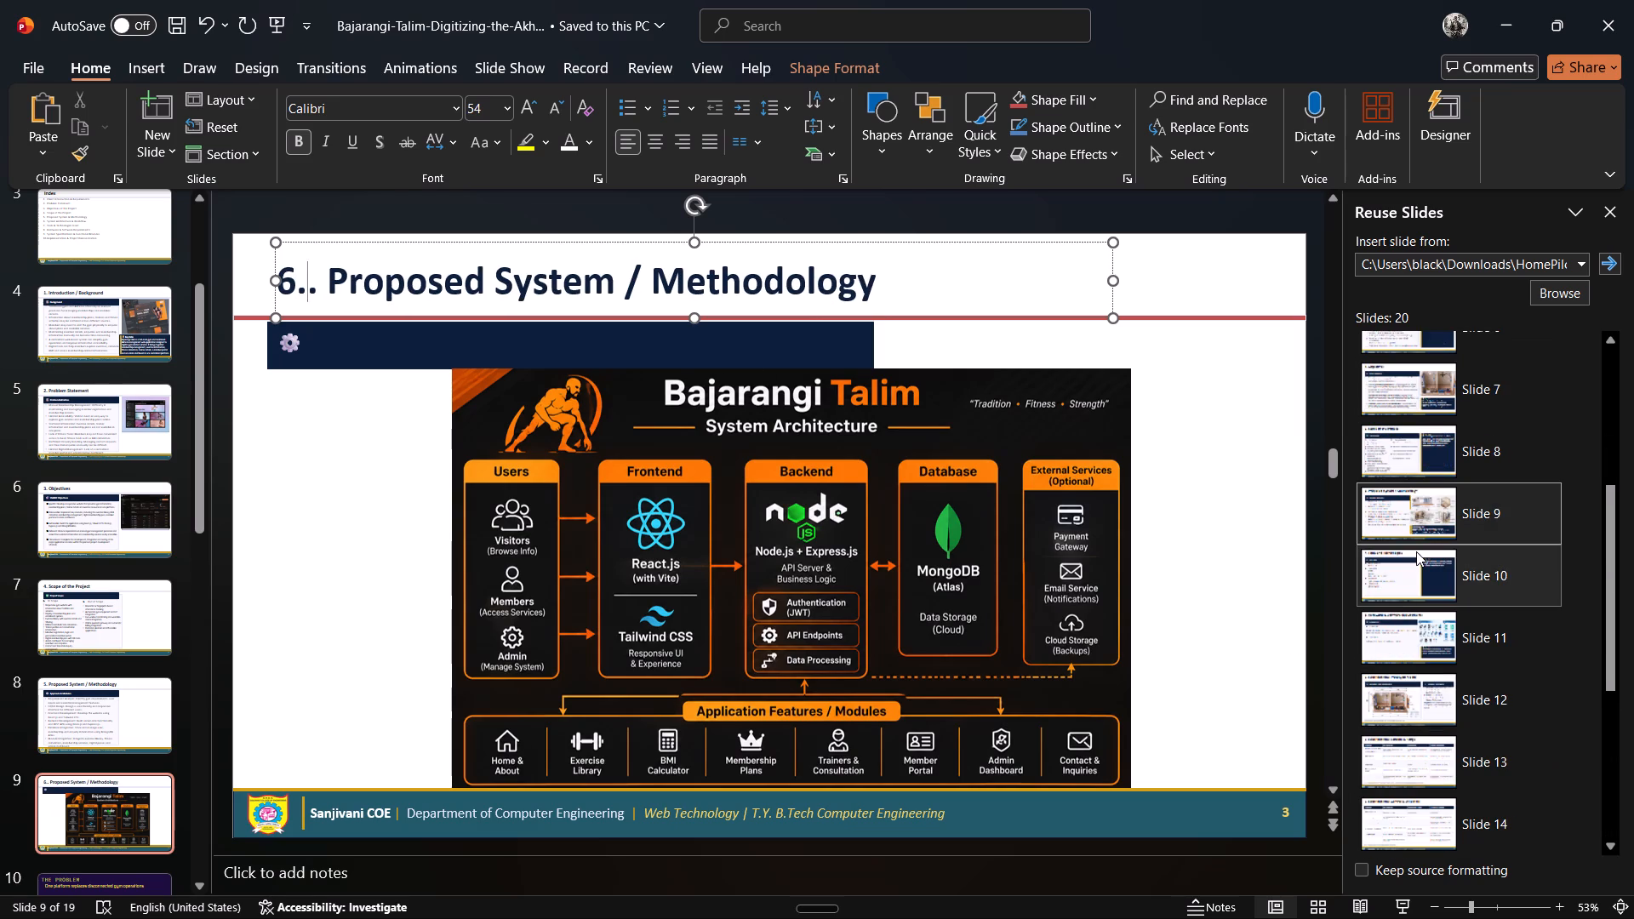
pyautogui.scroll(1, 1397, 368)
pyautogui.scroll(-1, 1392, 575)
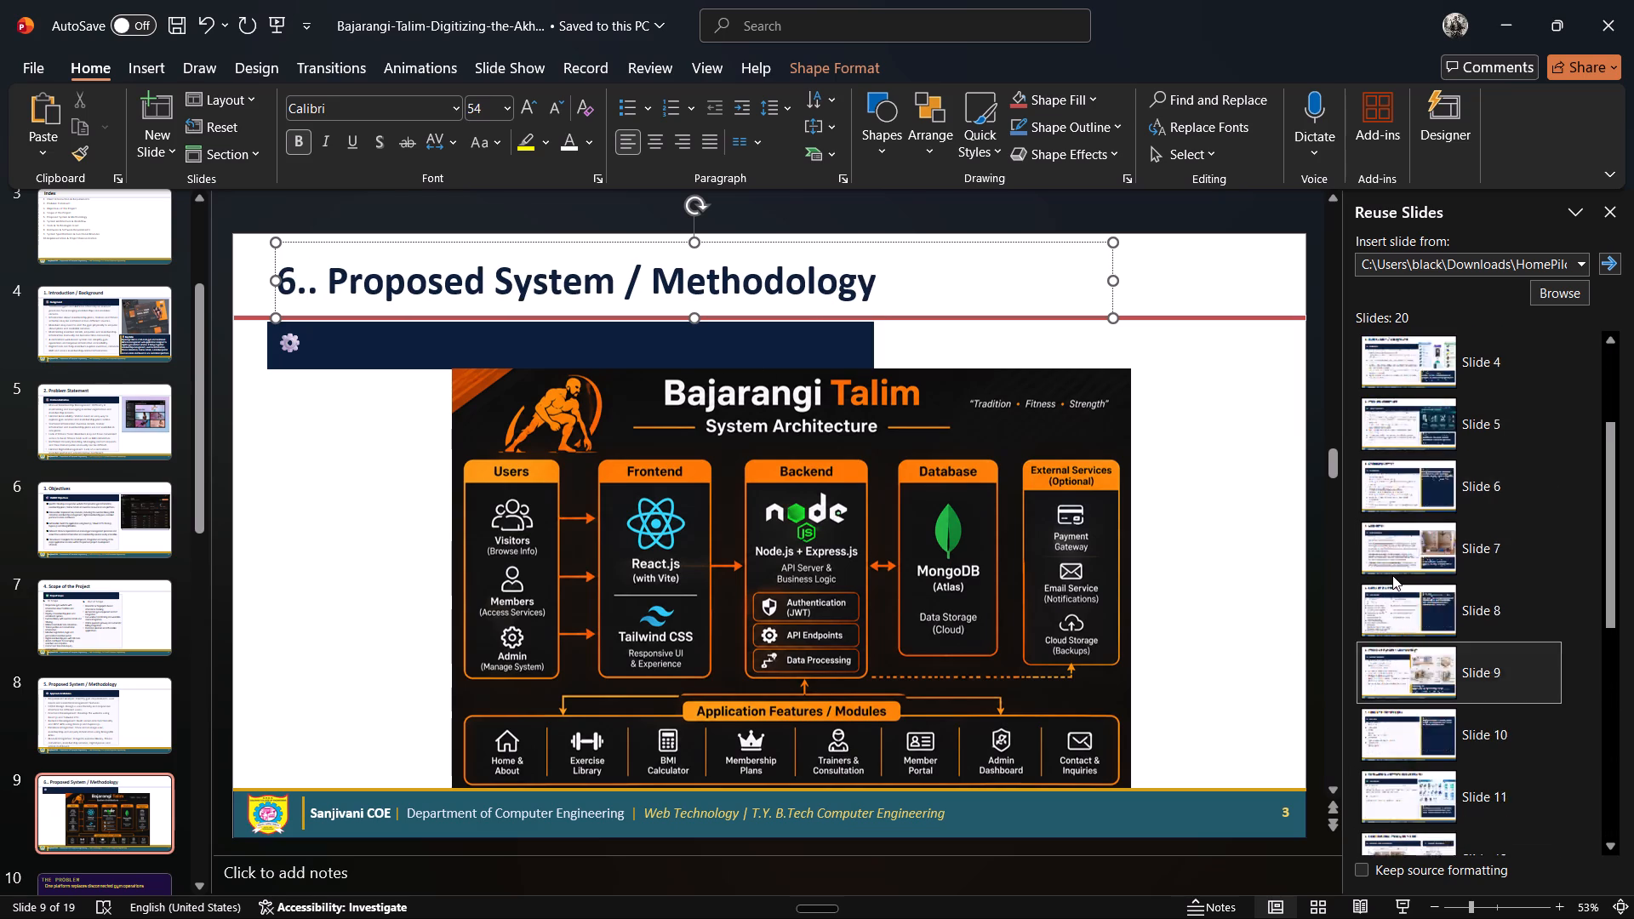
pyautogui.scroll(-1, 1392, 575)
pyautogui.click(1385, 555)
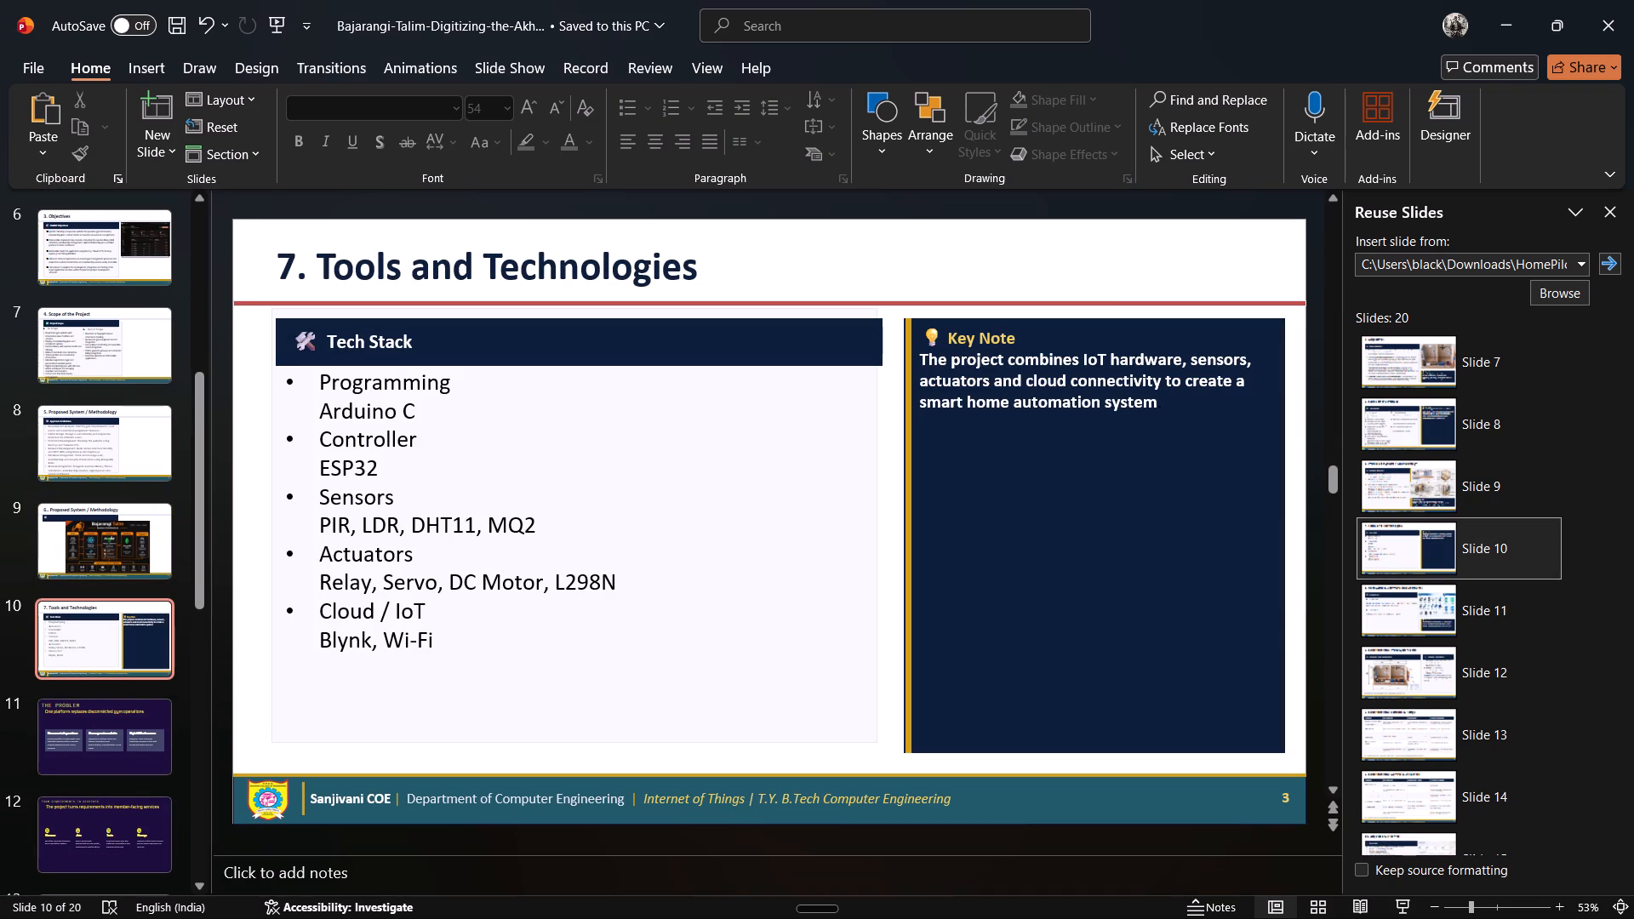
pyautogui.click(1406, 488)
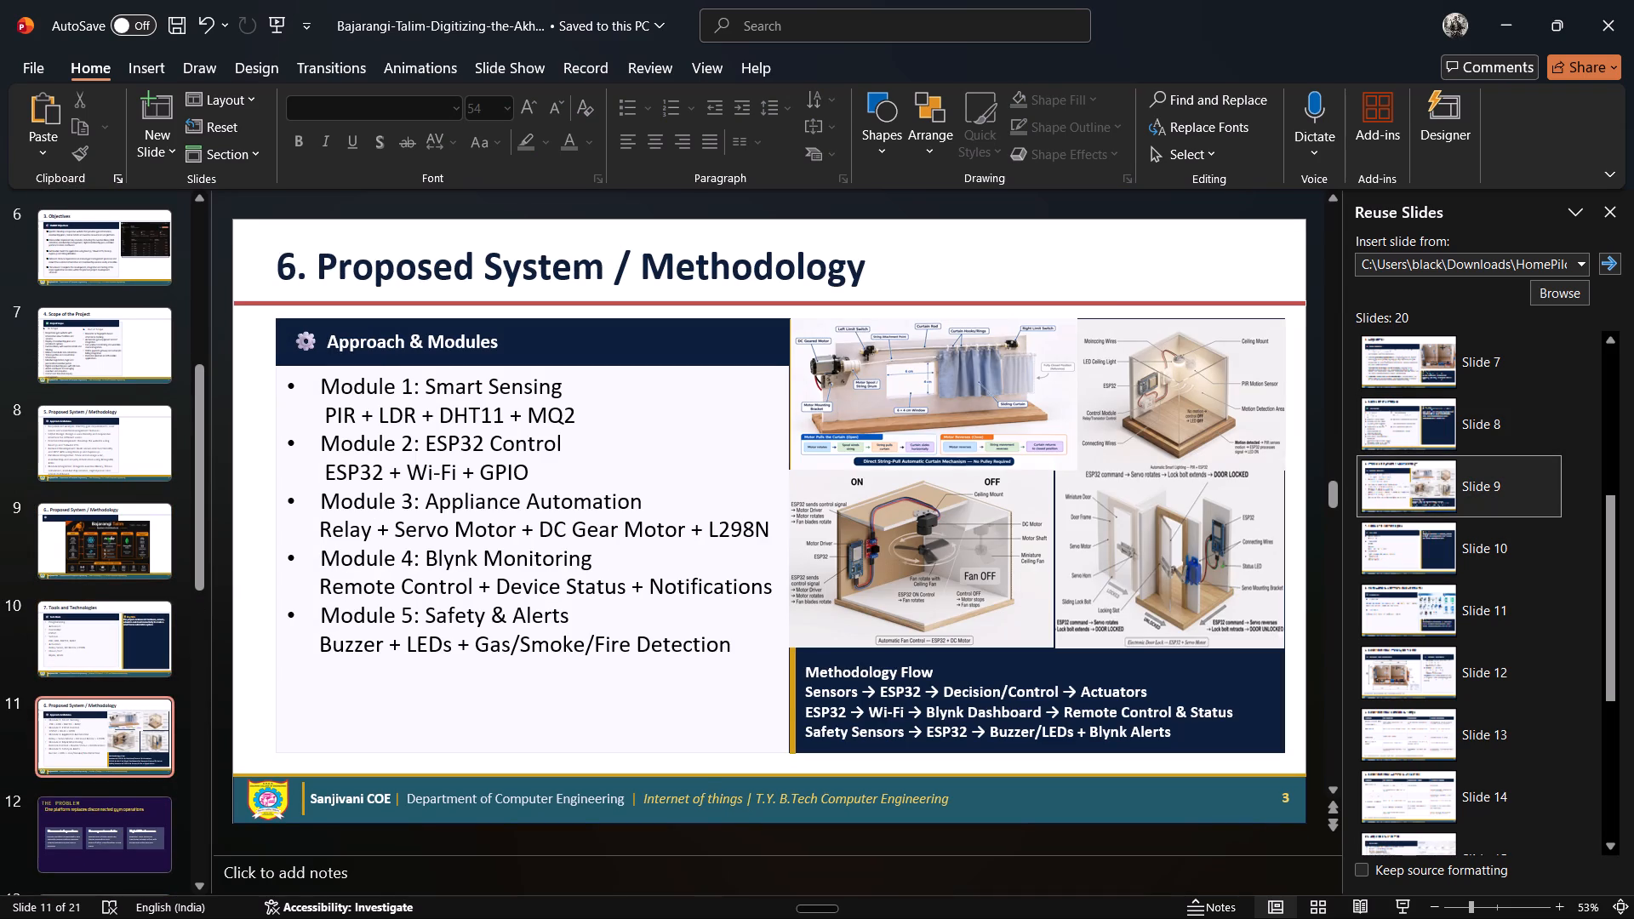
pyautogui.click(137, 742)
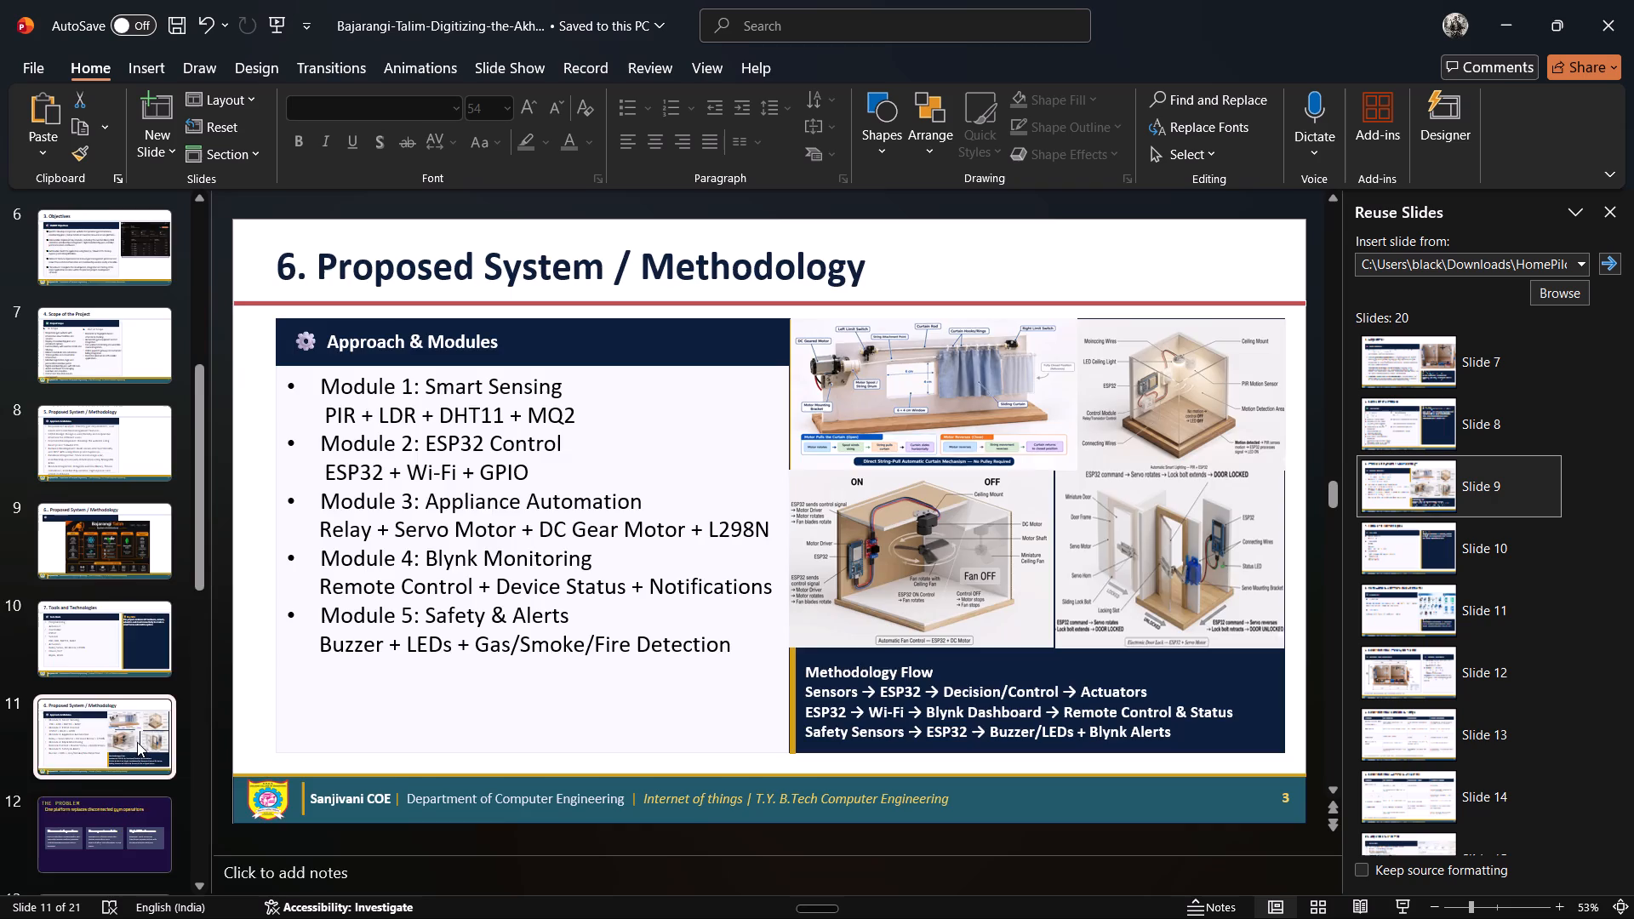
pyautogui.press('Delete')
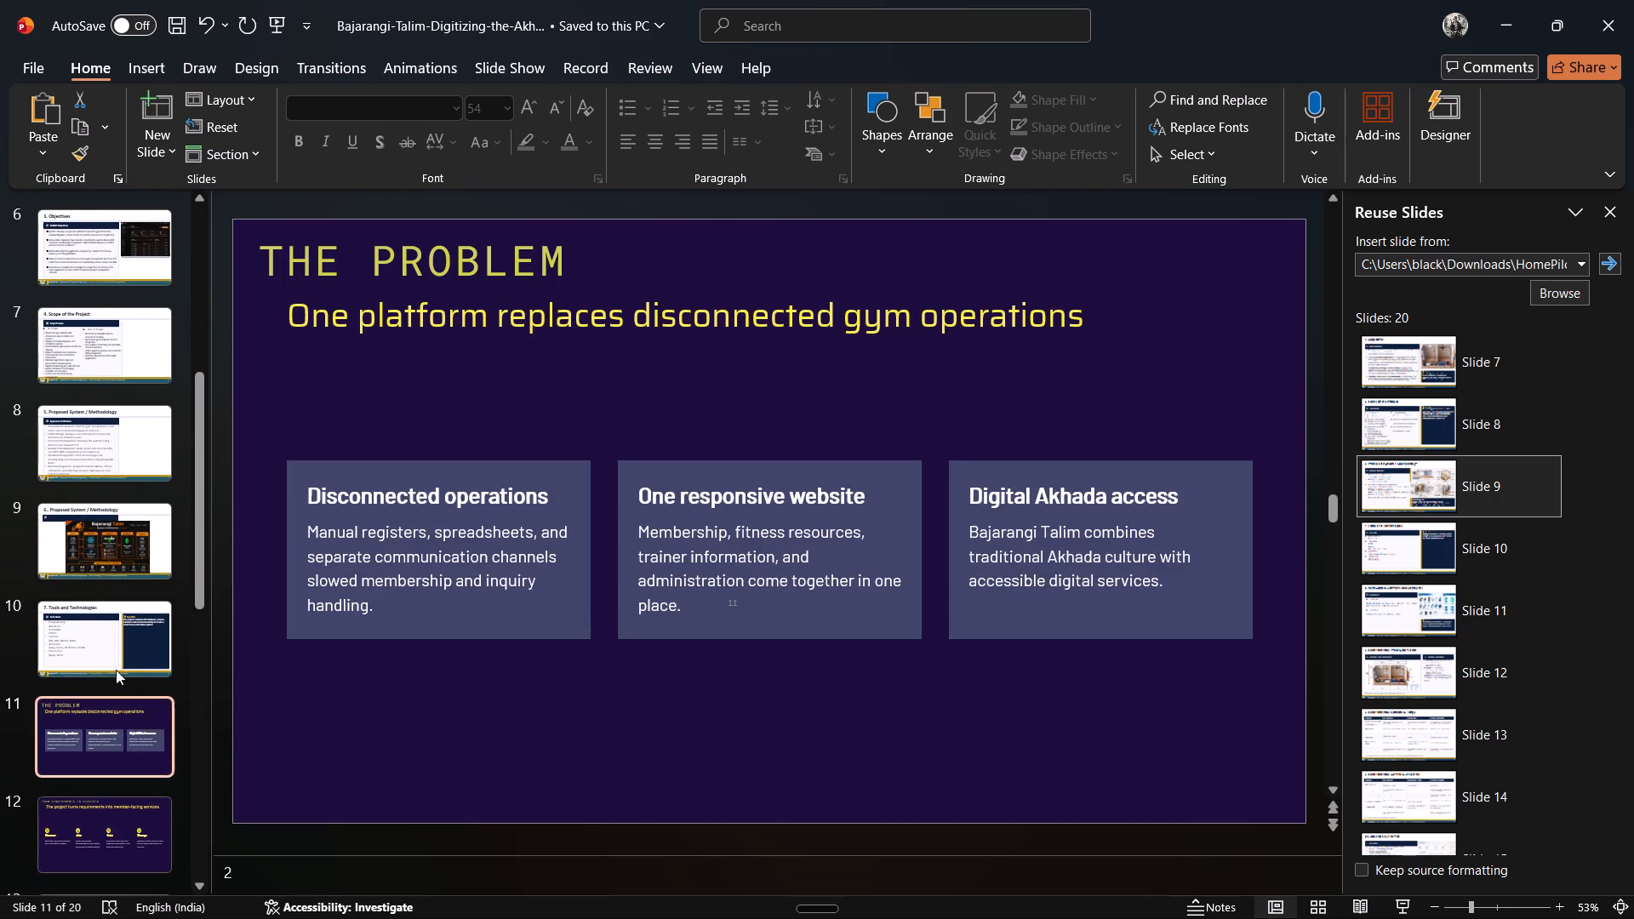
# Remove the extra period from slide 9's title and replace its wording so it reads "6. System Architecture".
pyautogui.click(114, 636)
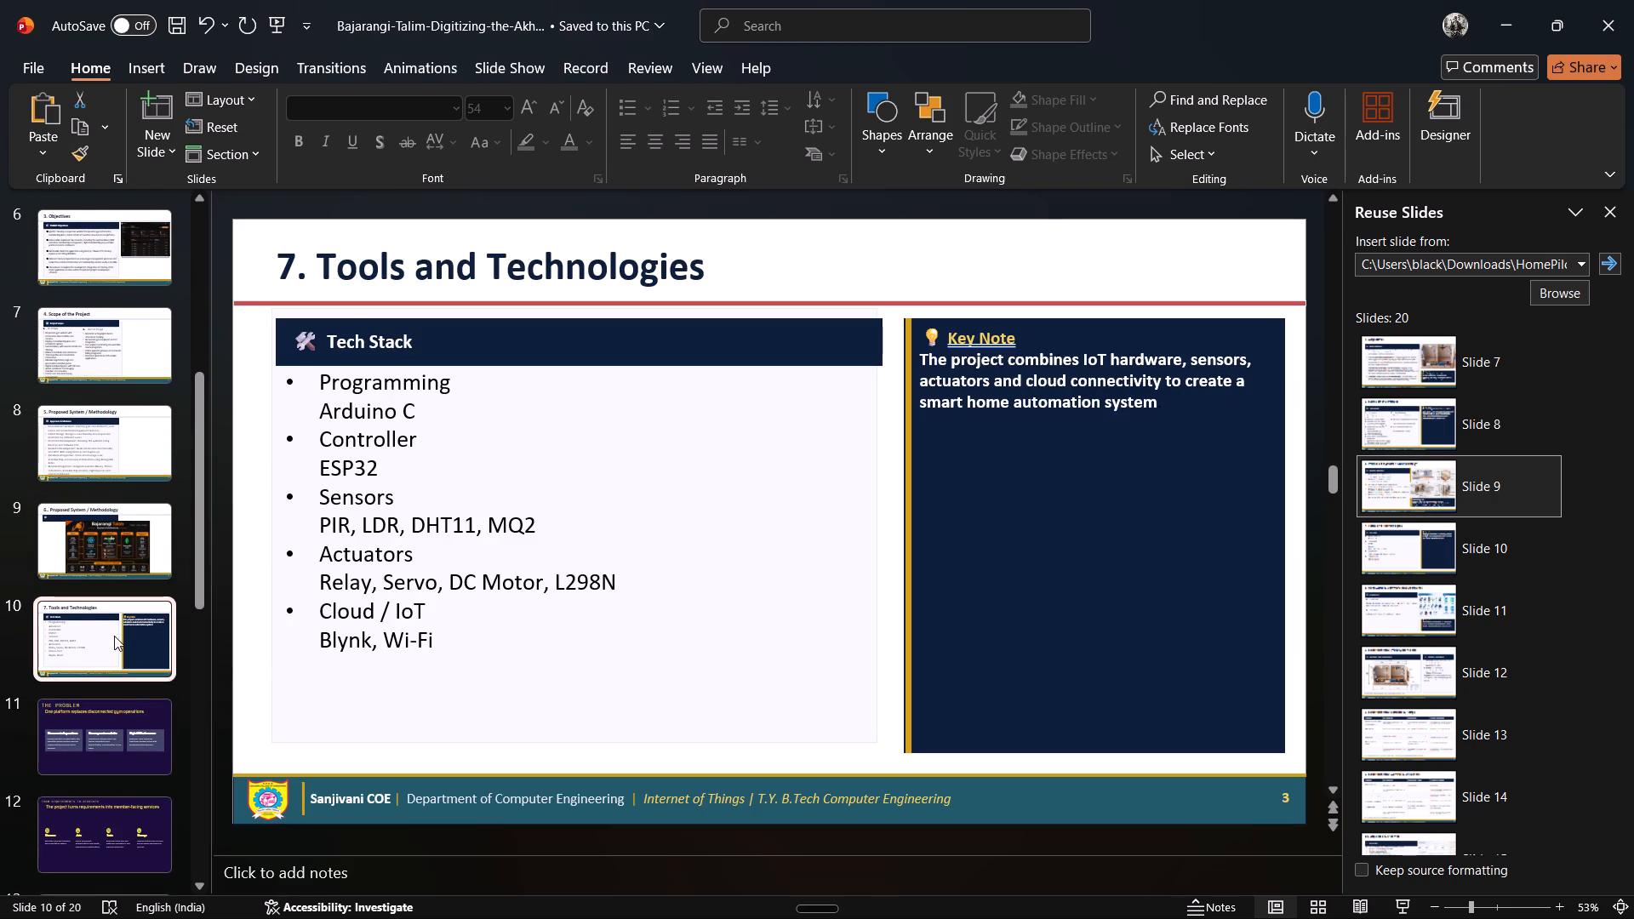
pyautogui.click(83, 532)
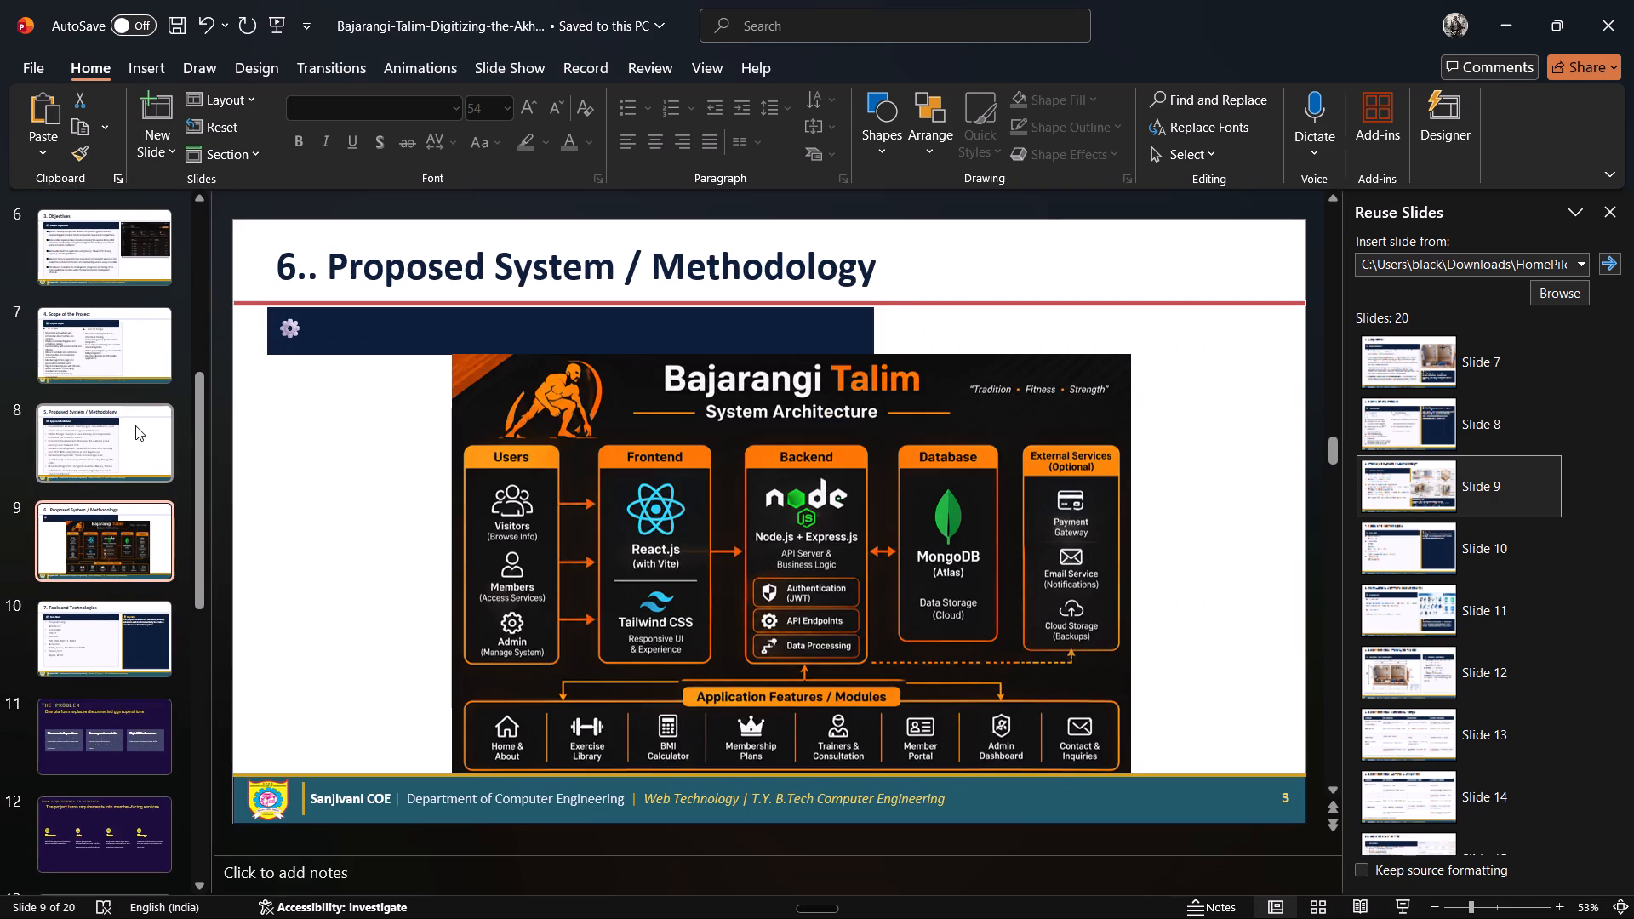
pyautogui.click(88, 444)
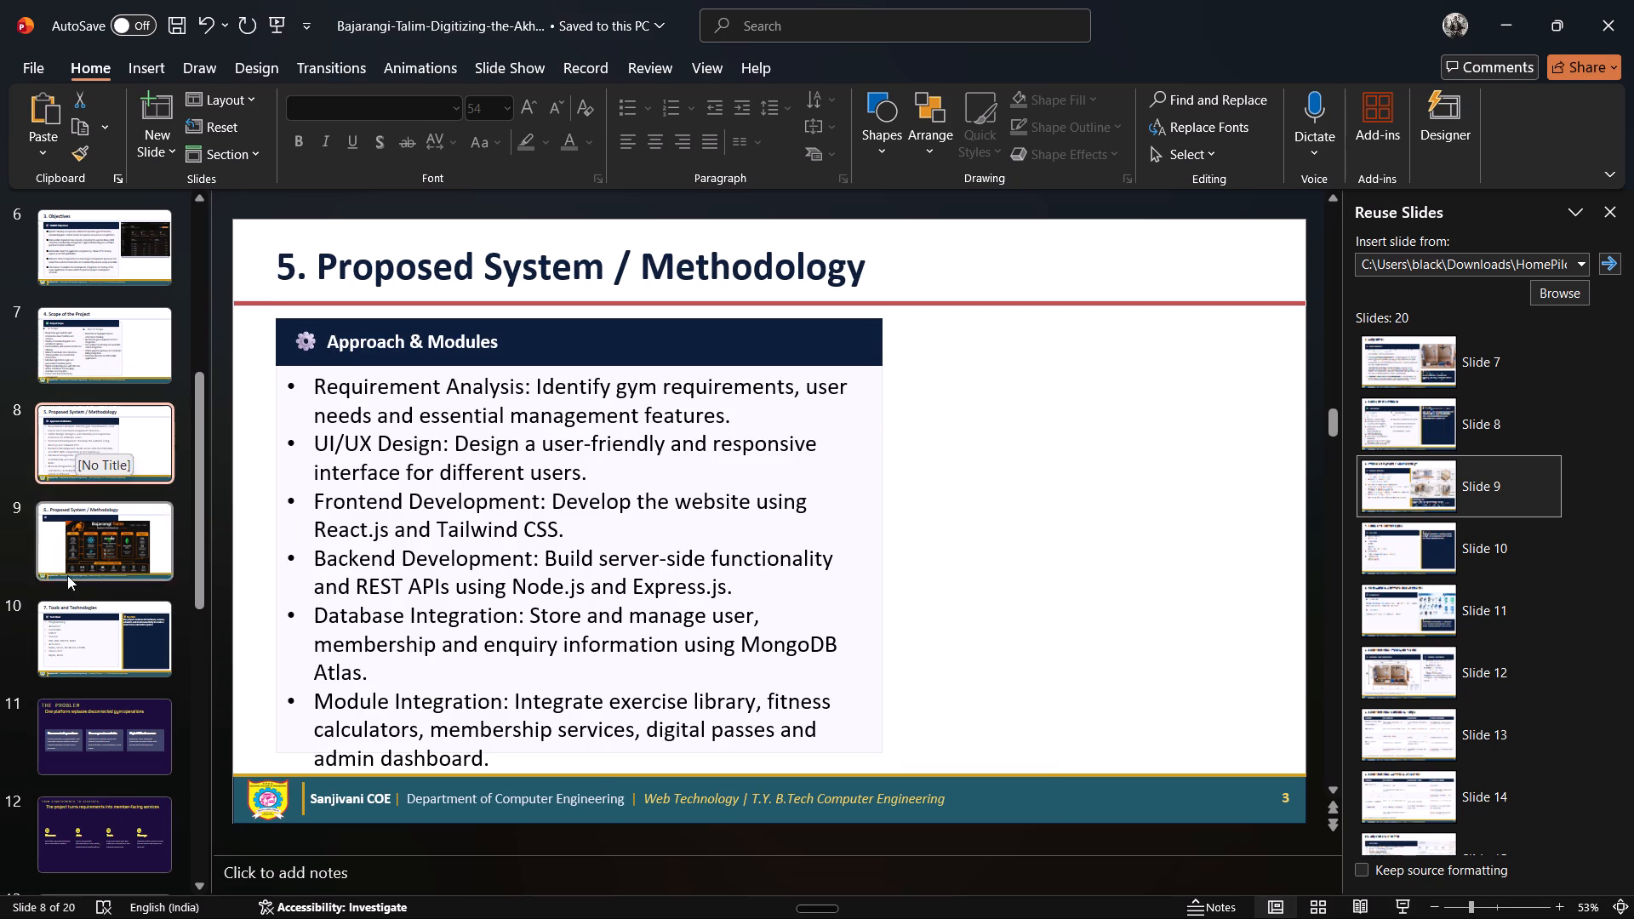
pyautogui.click(83, 540)
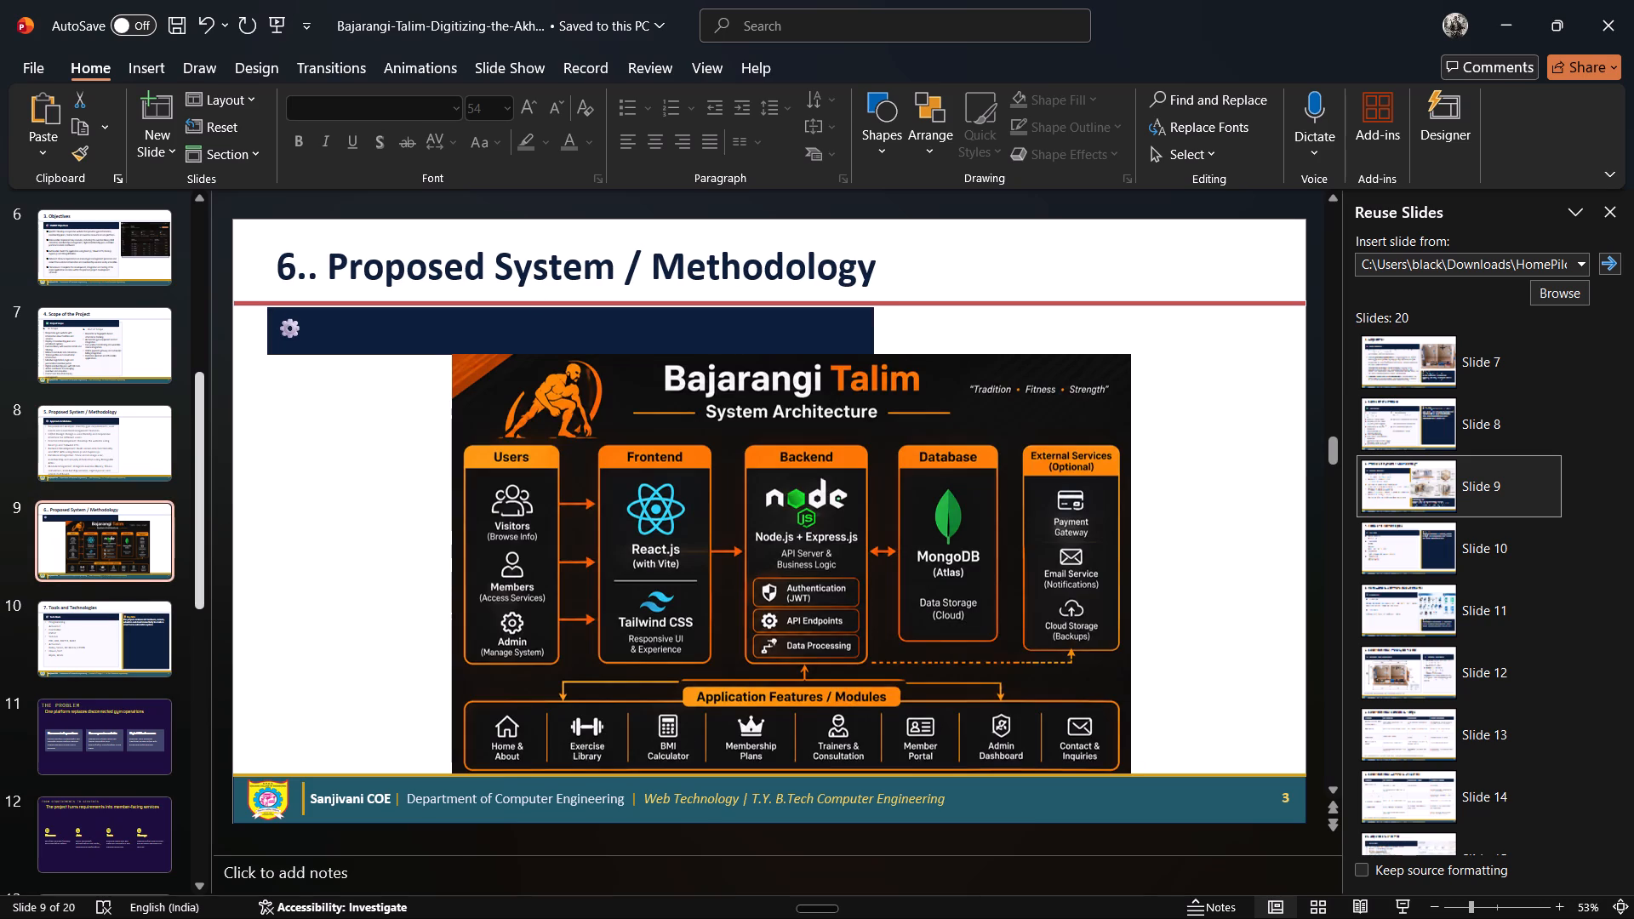
pyautogui.click(314, 275)
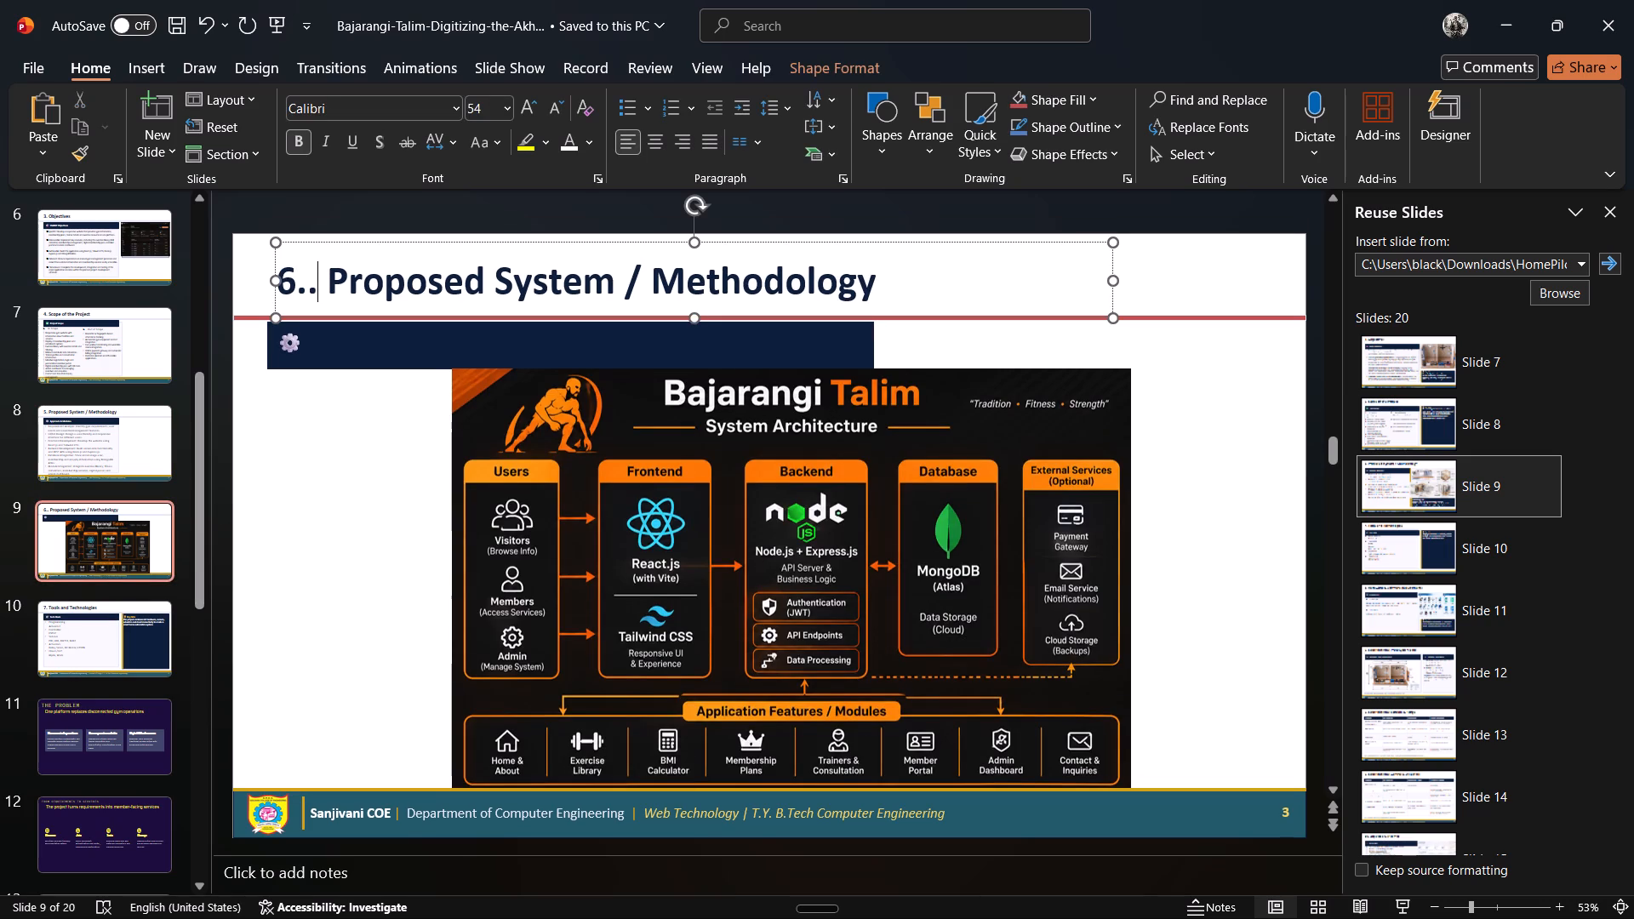
pyautogui.press('BackSpace')
pyautogui.press('Right')
pyautogui.press('Right')
pyautogui.press('Right')
pyautogui.press('Right')
pyautogui.press('Right')
pyautogui.press('Right')
pyautogui.press('Right')
pyautogui.press('Right')
pyautogui.press('Right')
pyautogui.press('Right')
pyautogui.press('Right')
pyautogui.press('Right')
pyautogui.press('Right')
pyautogui.press('Right')
pyautogui.press('Right')
pyautogui.press('Right')
pyautogui.press('Right')
pyautogui.press('Right')
pyautogui.press('Right')
pyautogui.press('Right')
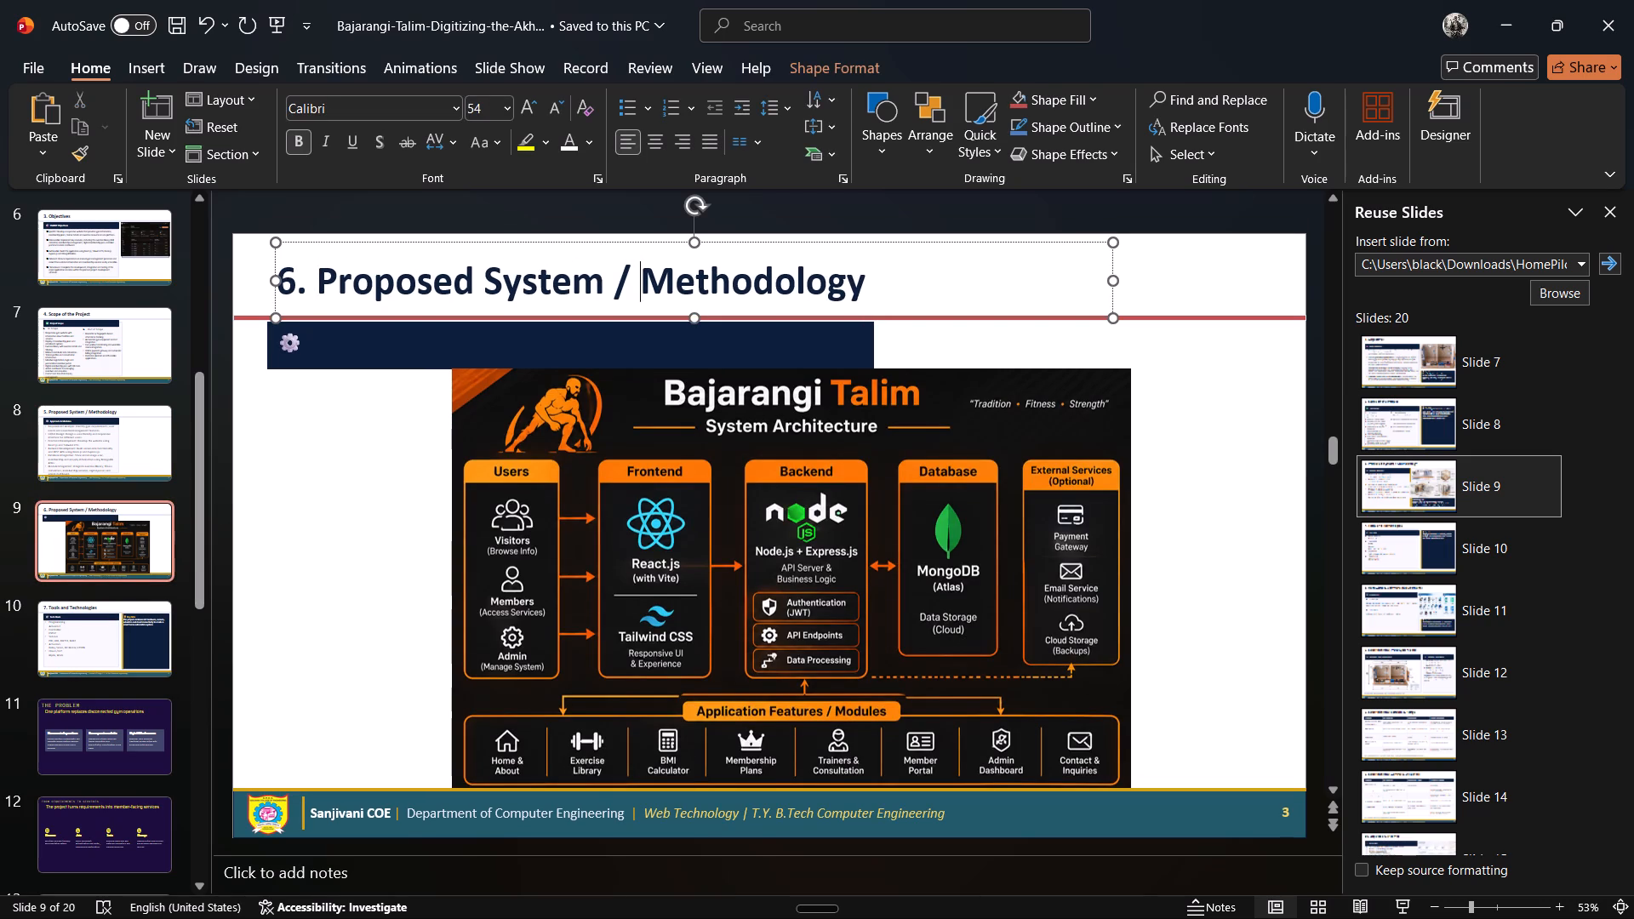
pyautogui.press('BackSpace')
pyautogui.press('BackSpace')
pyautogui.press('BackSpace')
pyautogui.press('BackSpace')
pyautogui.press('BackSpace')
pyautogui.press('BackSpace')
pyautogui.press('BackSpace')
pyautogui.press('BackSpace')
pyautogui.press('BackSpace')
pyautogui.press('BackSpace')
pyautogui.press('BackSpace')
pyautogui.press('BackSpace')
pyautogui.press('BackSpace')
pyautogui.press('BackSpace')
pyautogui.press('BackSpace')
pyautogui.press('BackSpace')
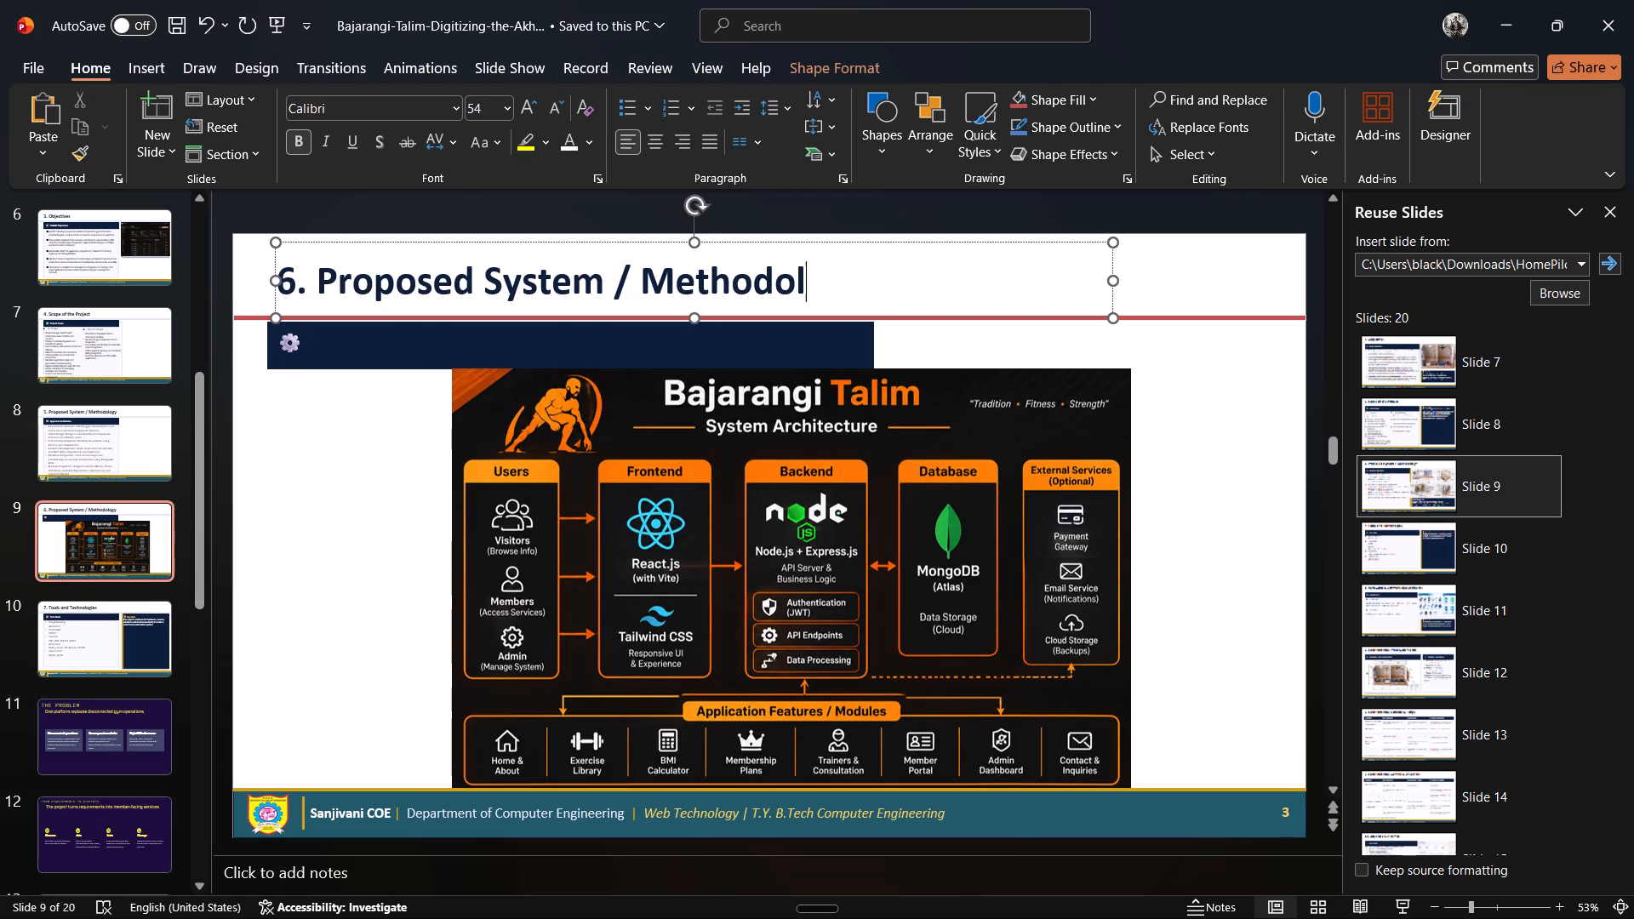
pyautogui.press('BackSpace')
pyautogui.press('BackSpace')
pyautogui.press('BackSpace')
pyautogui.press('BackSpace')
pyautogui.press('BackSpace')
pyautogui.press('BackSpace')
pyautogui.press('BackSpace')
pyautogui.press('BackSpace')
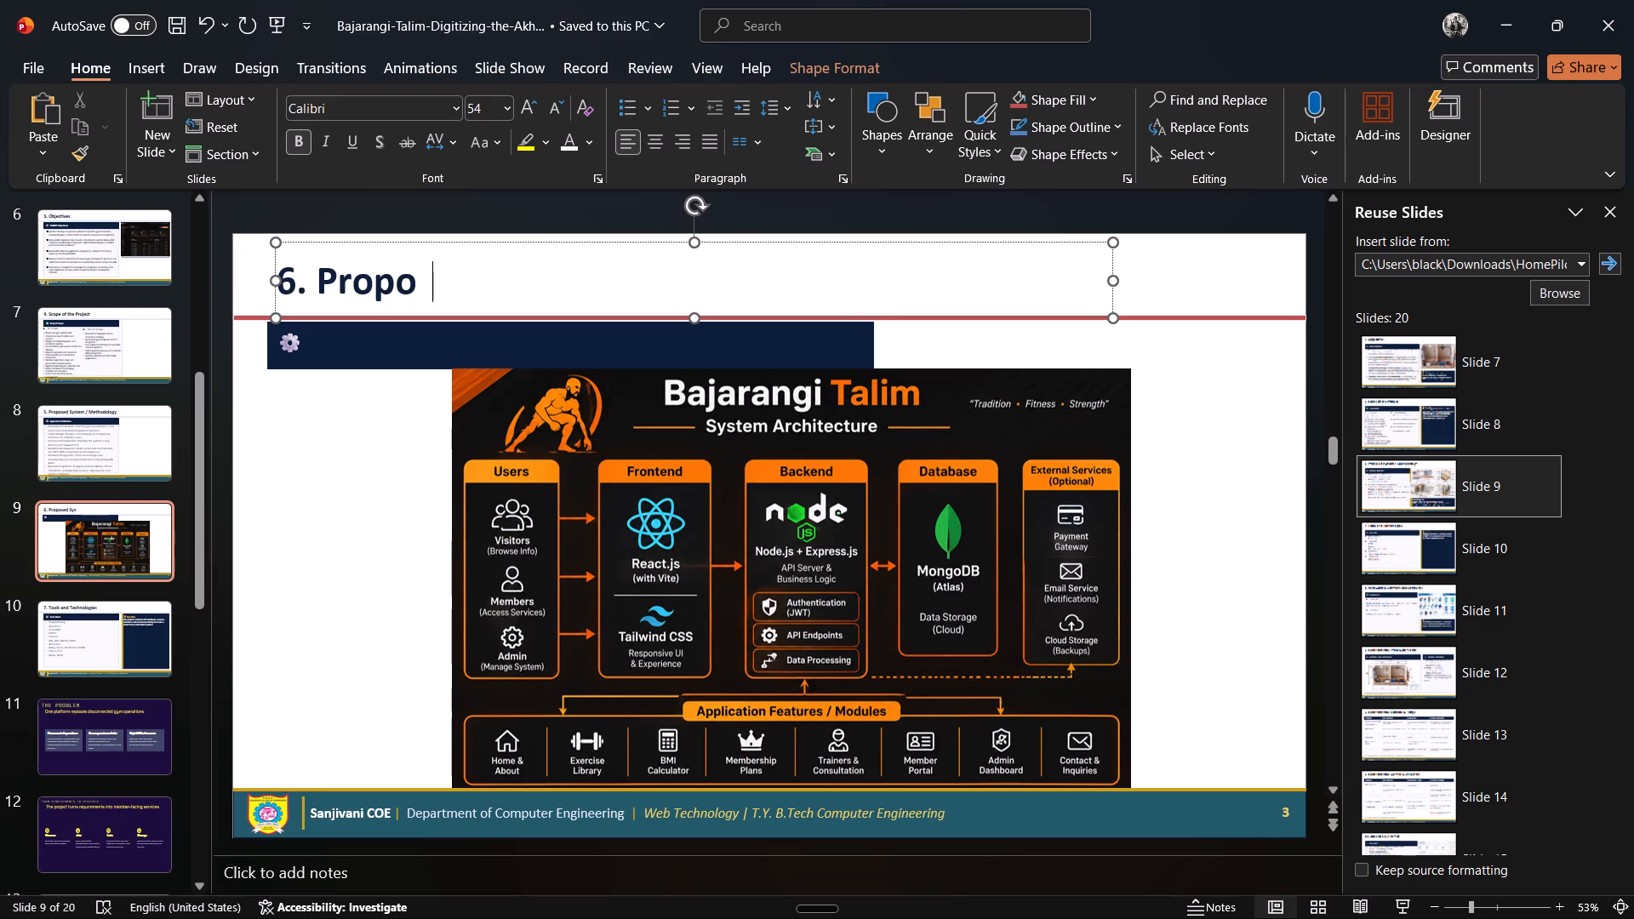
pyautogui.press('BackSpace')
pyautogui.press('BackSpace')
pyautogui.press('BackSpace')
pyautogui.press('BackSpace')
pyautogui.press('BackSpace')
pyautogui.write('Syst')
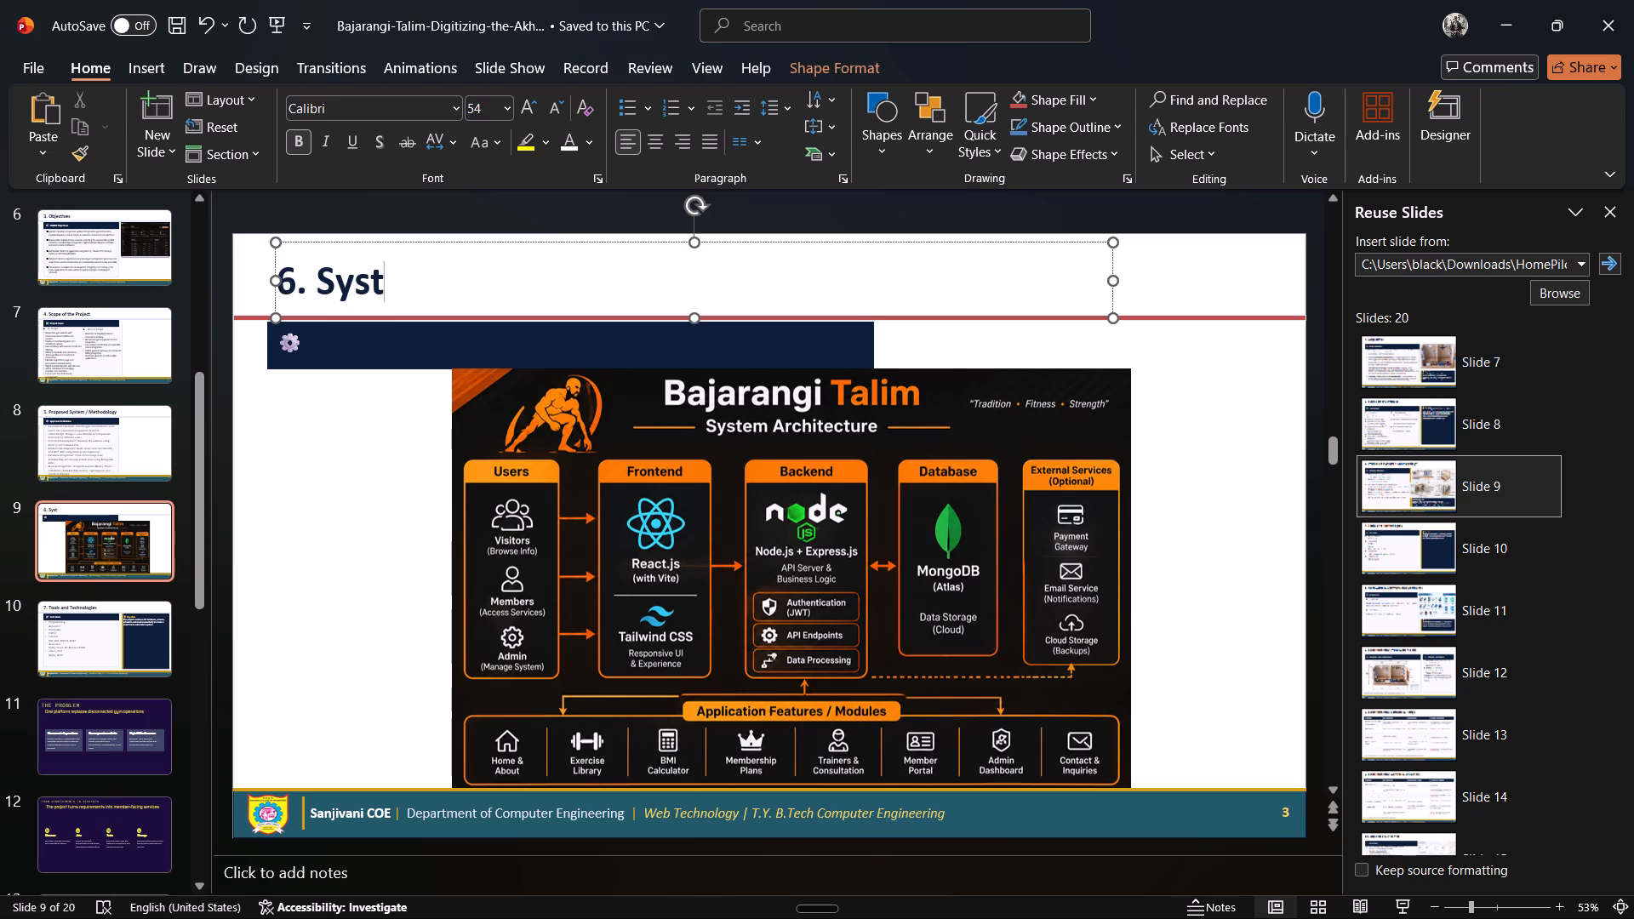
pyautogui.write('em Architecture')
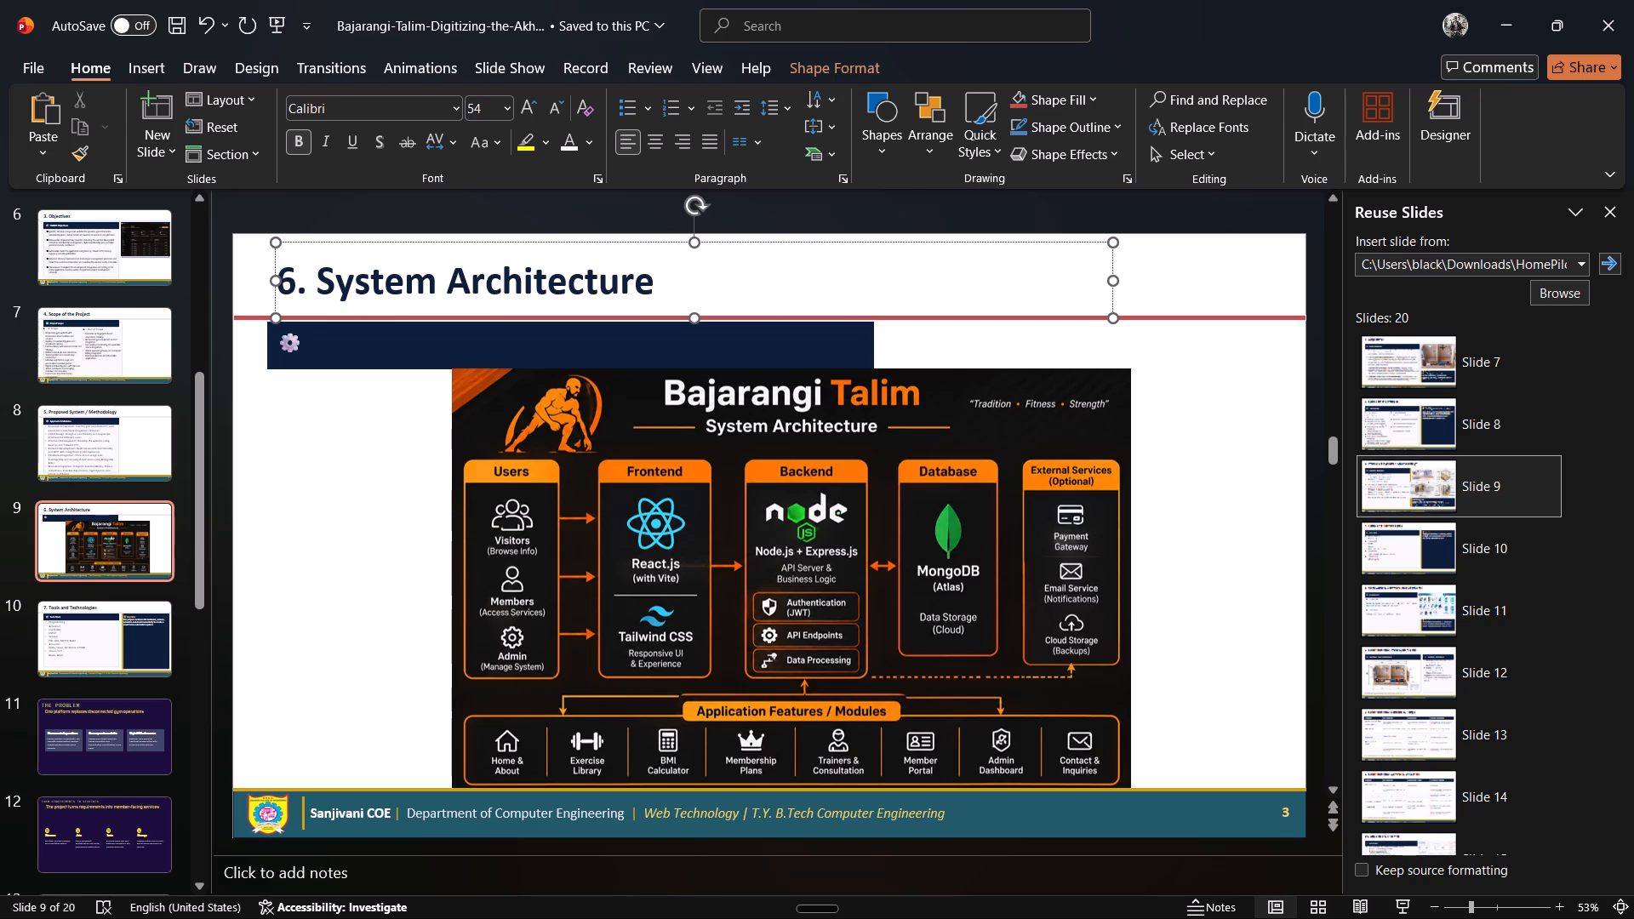
# Check the Index wording for section 6 and append "& Workflow" to slide 9's System Architecture title.
pyautogui.scroll(6, 61, 461)
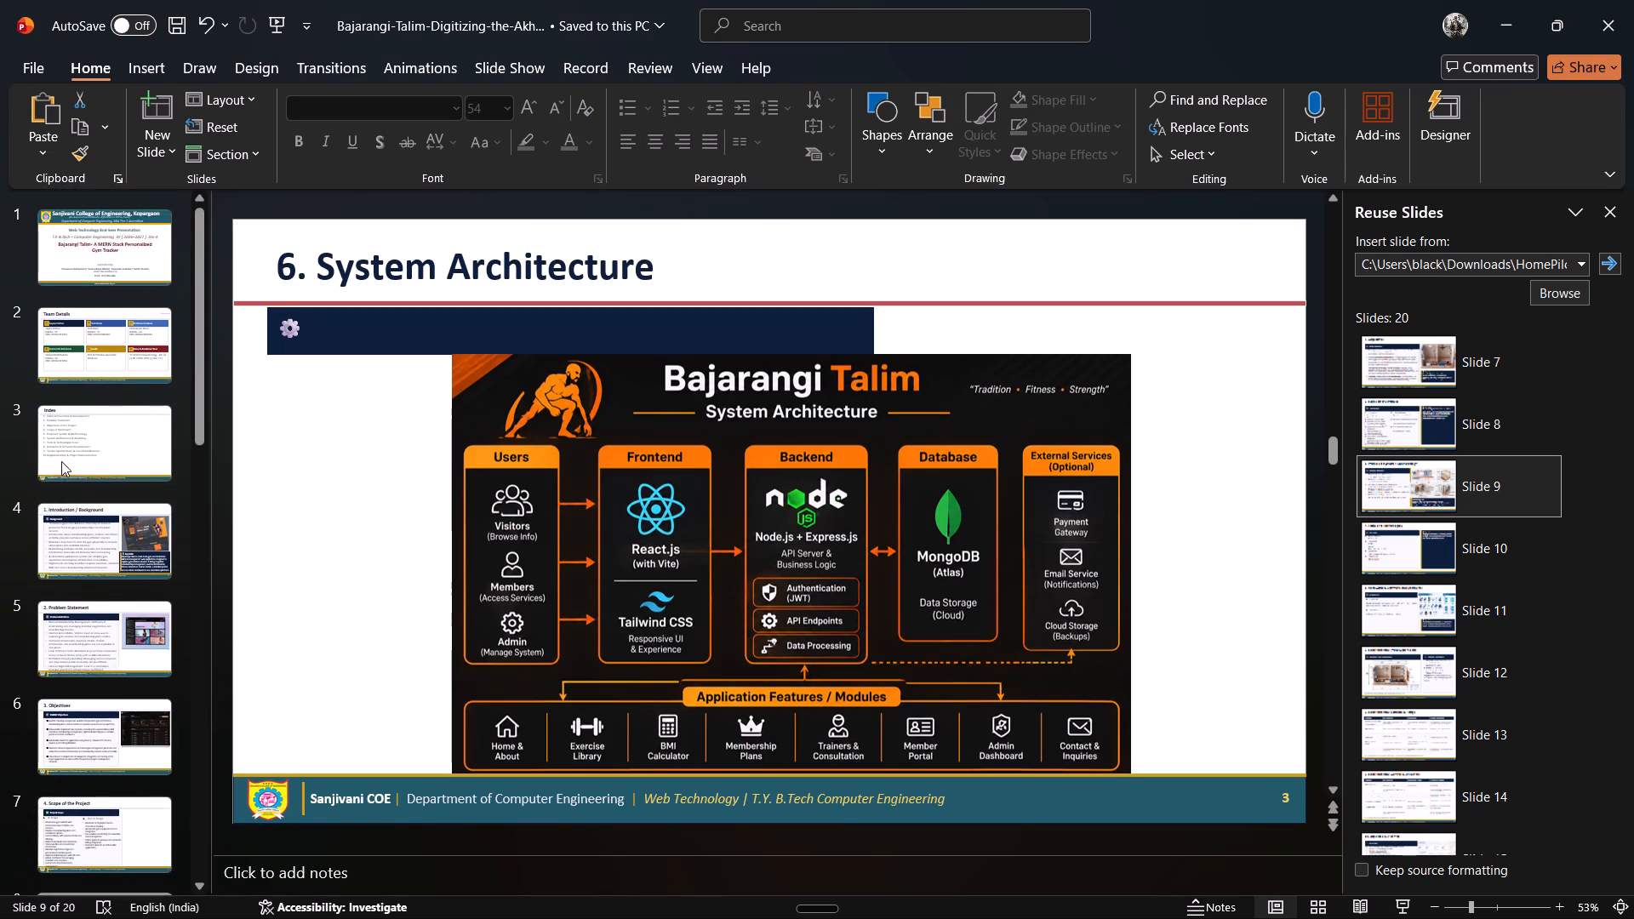
pyautogui.click(77, 440)
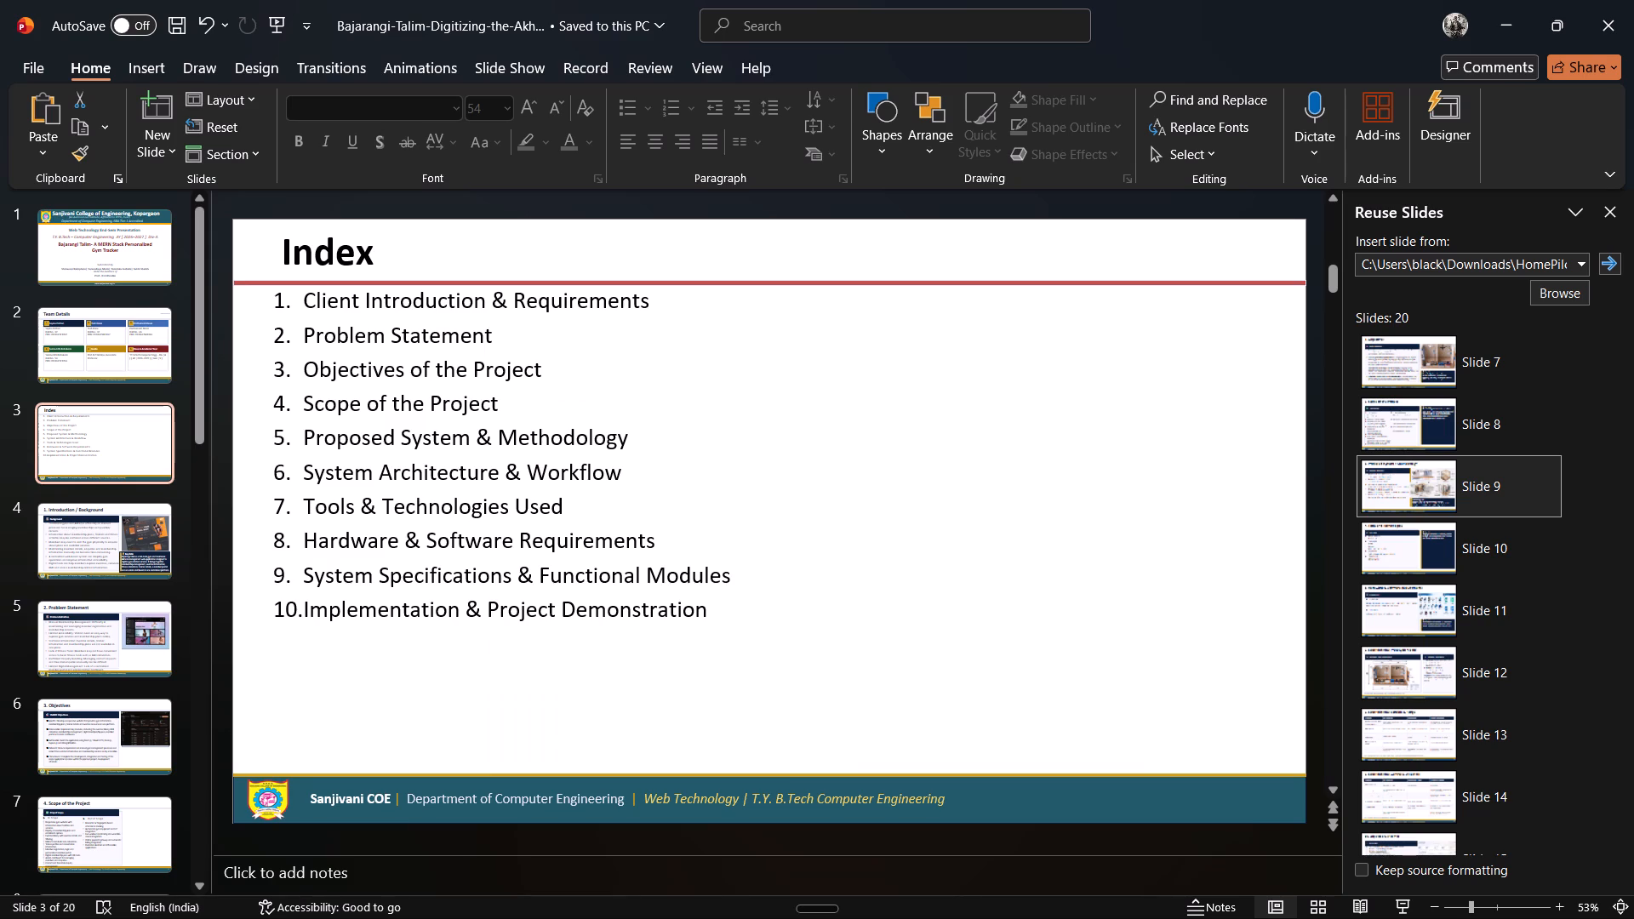
pyautogui.scroll(-1, 81, 731)
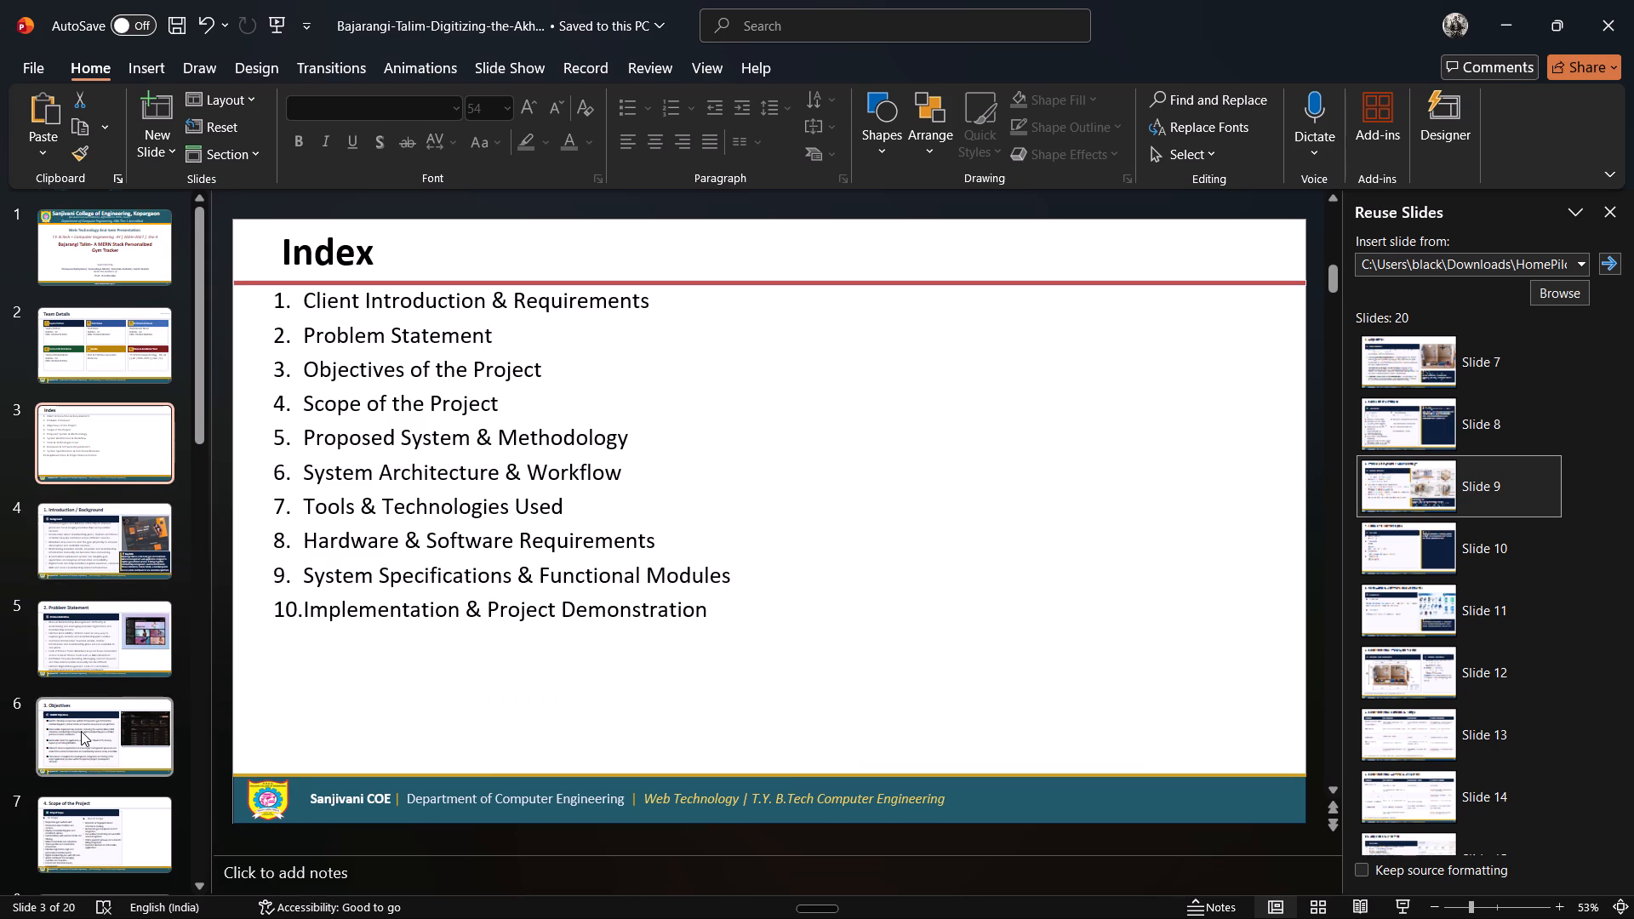
pyautogui.scroll(-1, 81, 731)
pyautogui.click(79, 848)
pyautogui.scroll(-1, 79, 848)
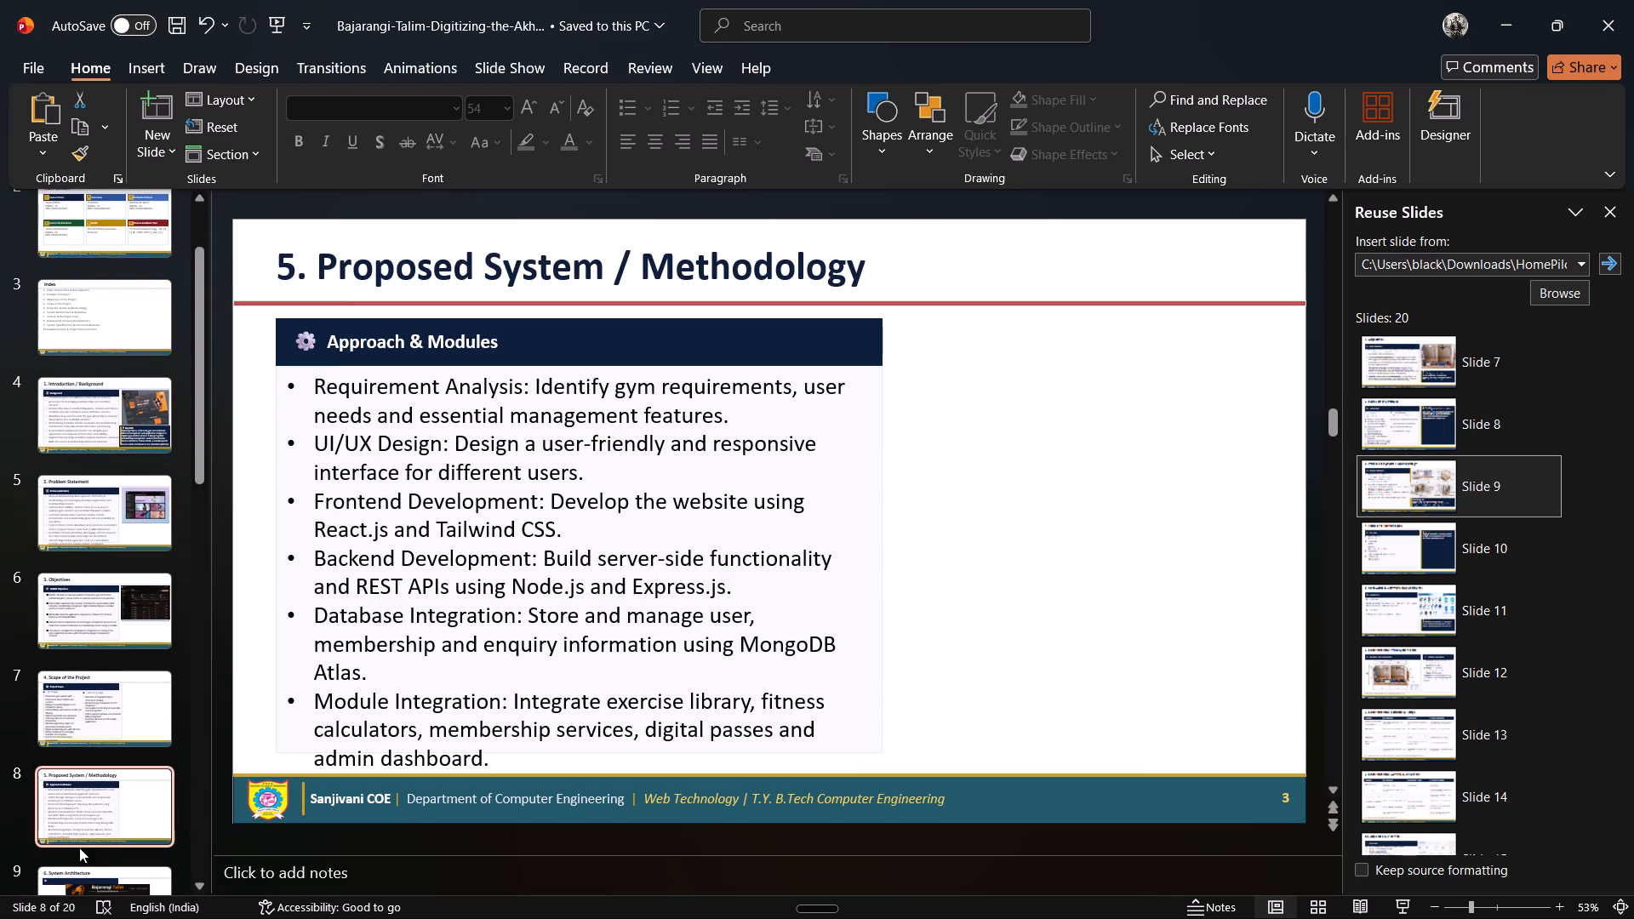
pyautogui.scroll(-1, 79, 848)
pyautogui.click(96, 872)
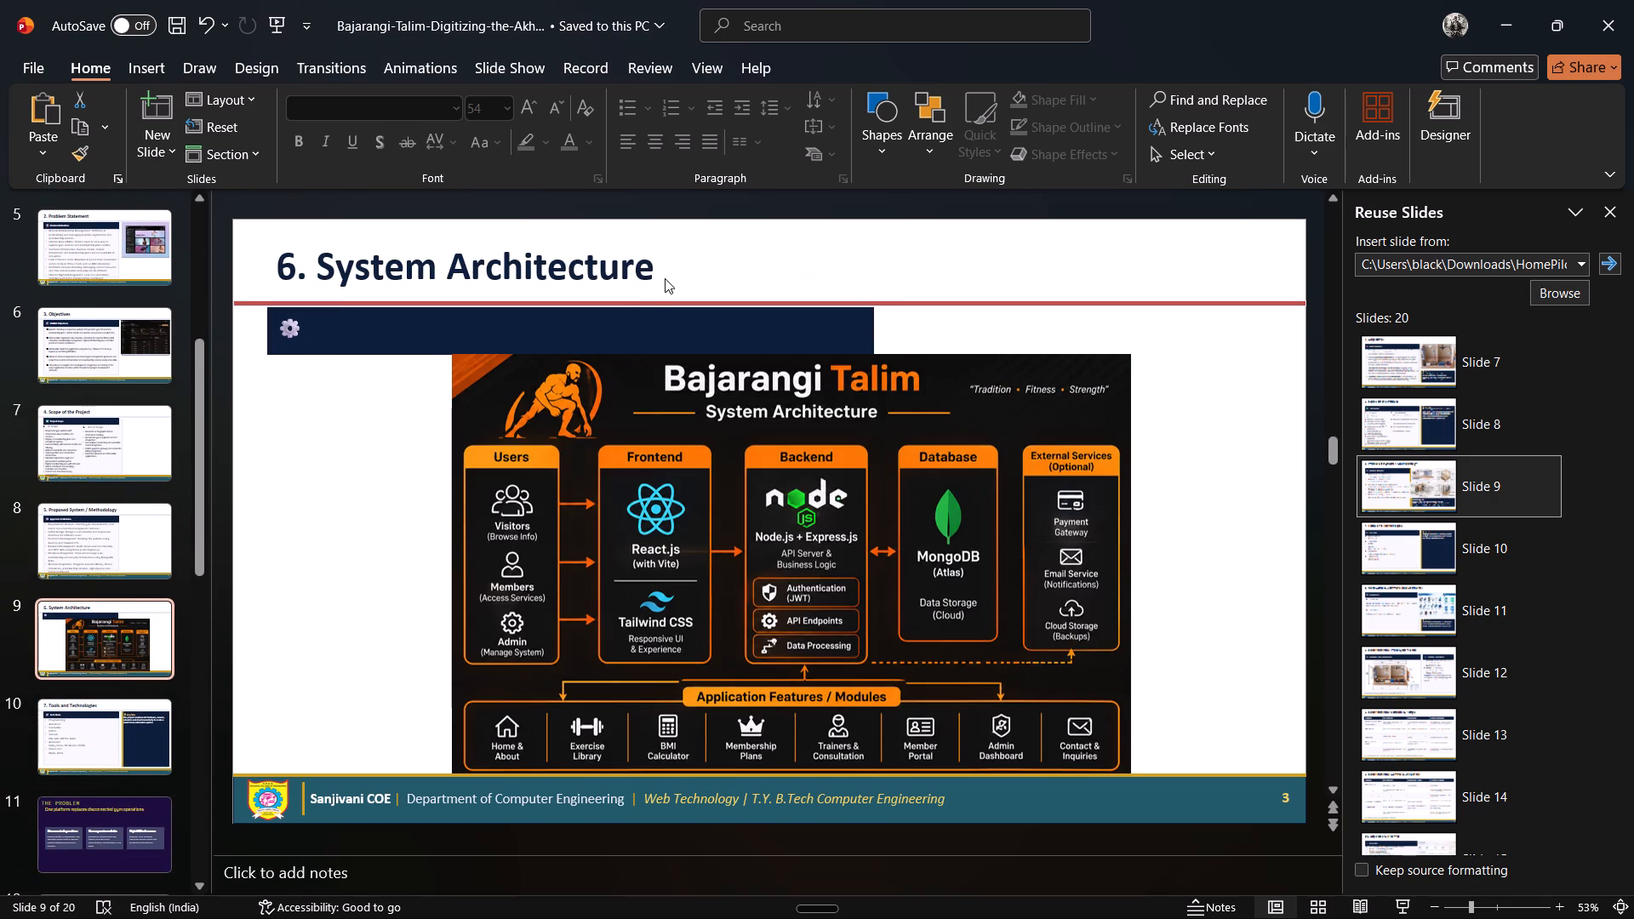
pyautogui.click(665, 278)
pyautogui.click(660, 273)
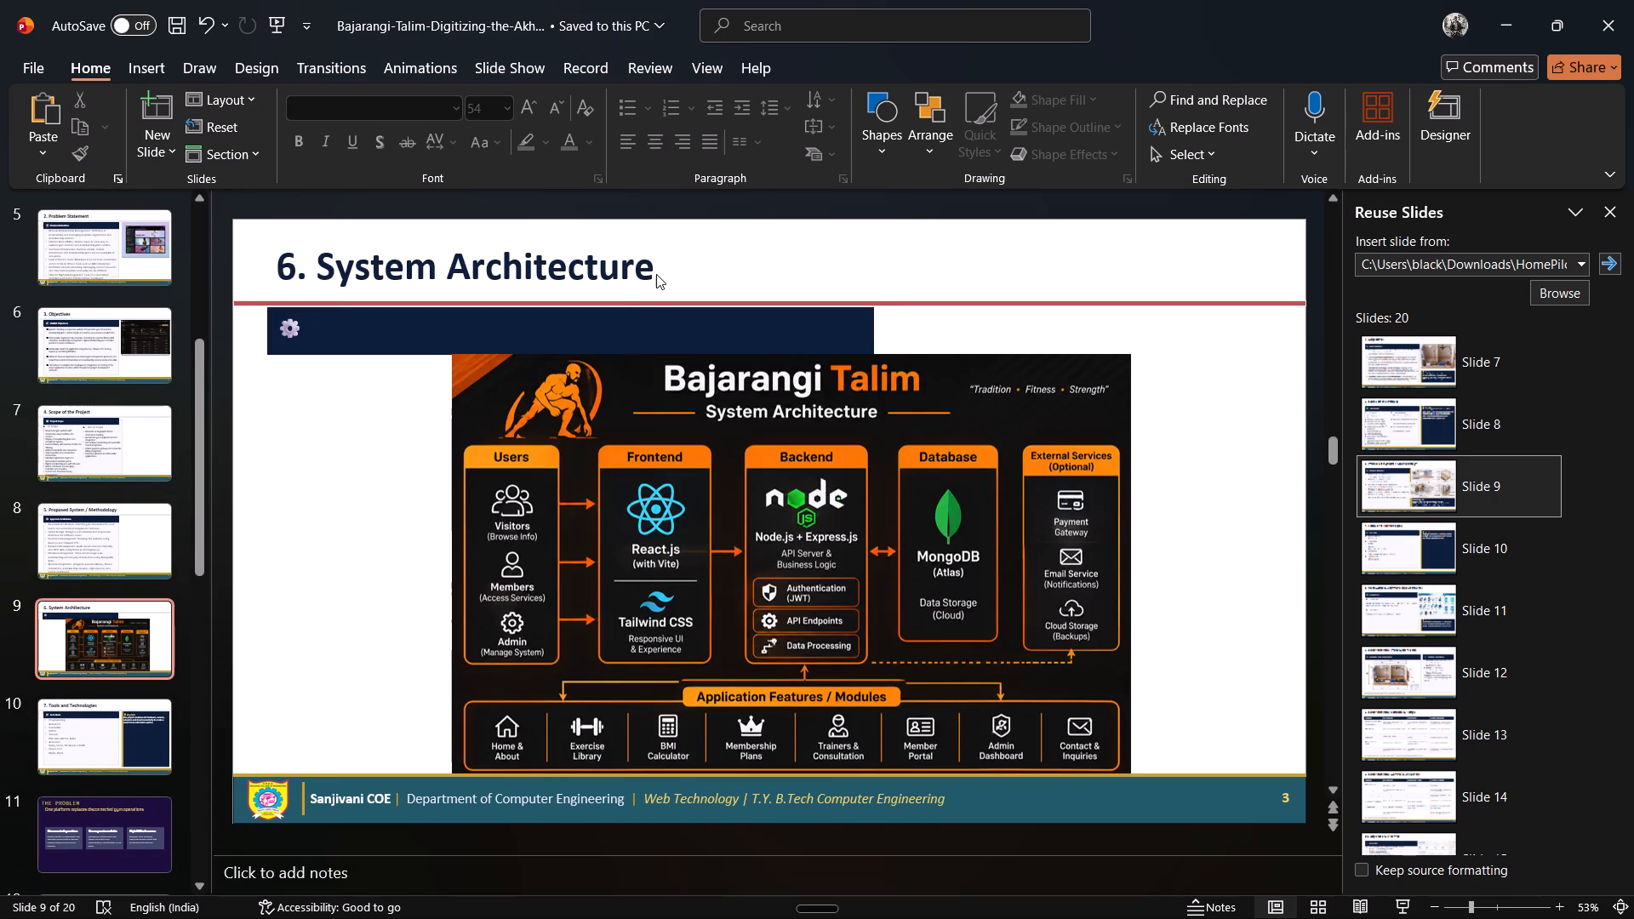
pyautogui.click(656, 274)
pyautogui.click(645, 263)
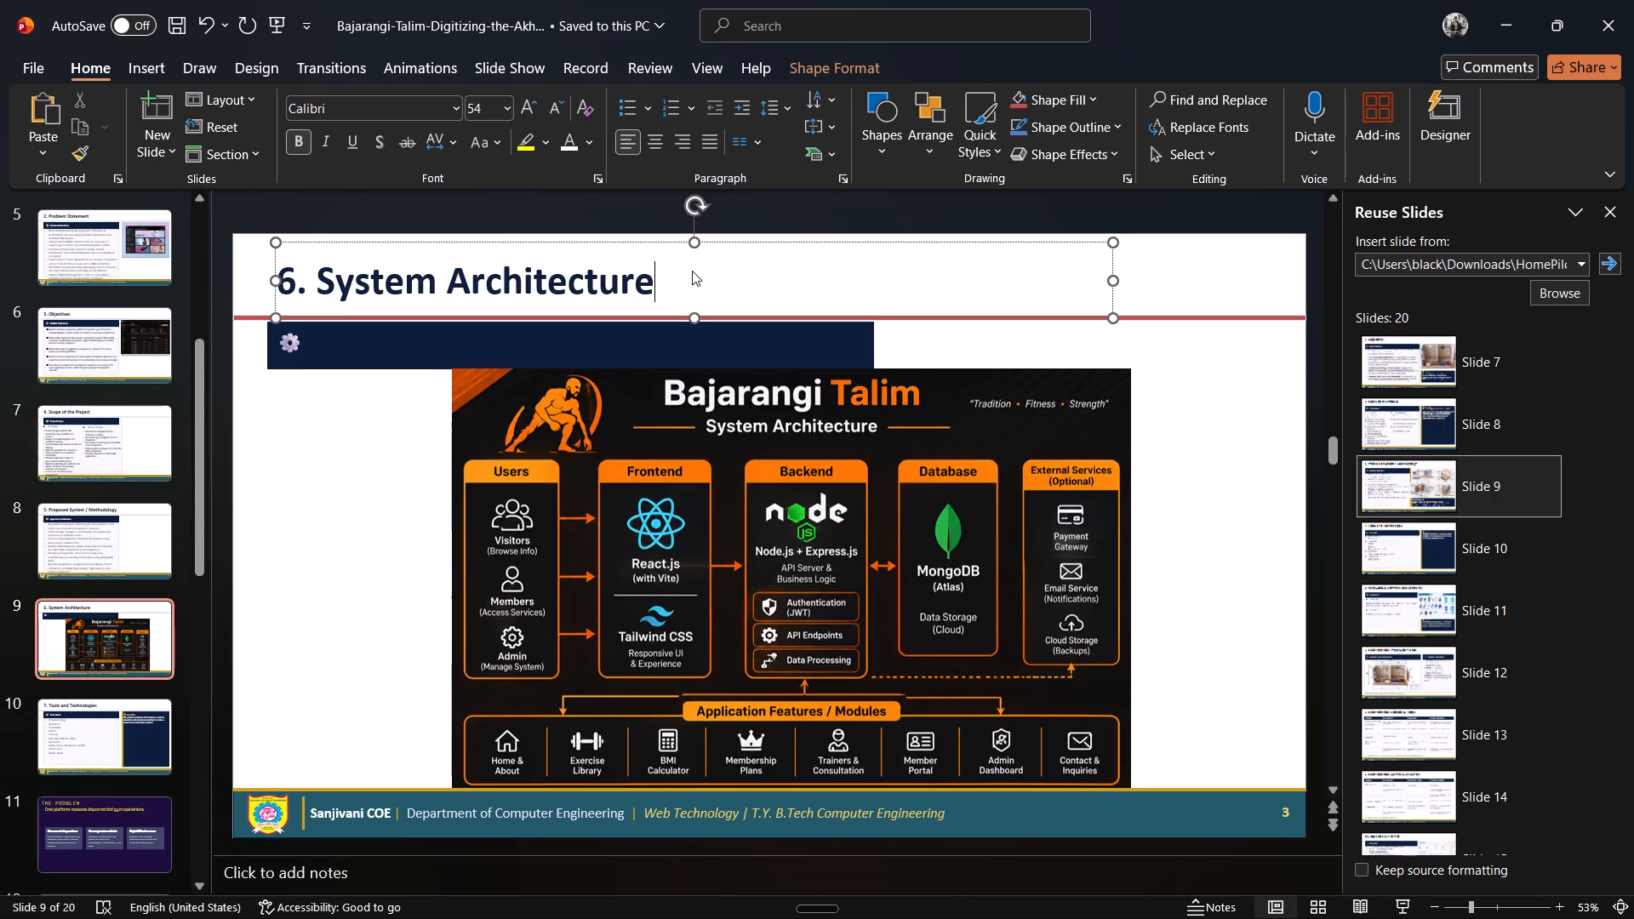
pyautogui.press('space')
pyautogui.write('& Workflow')
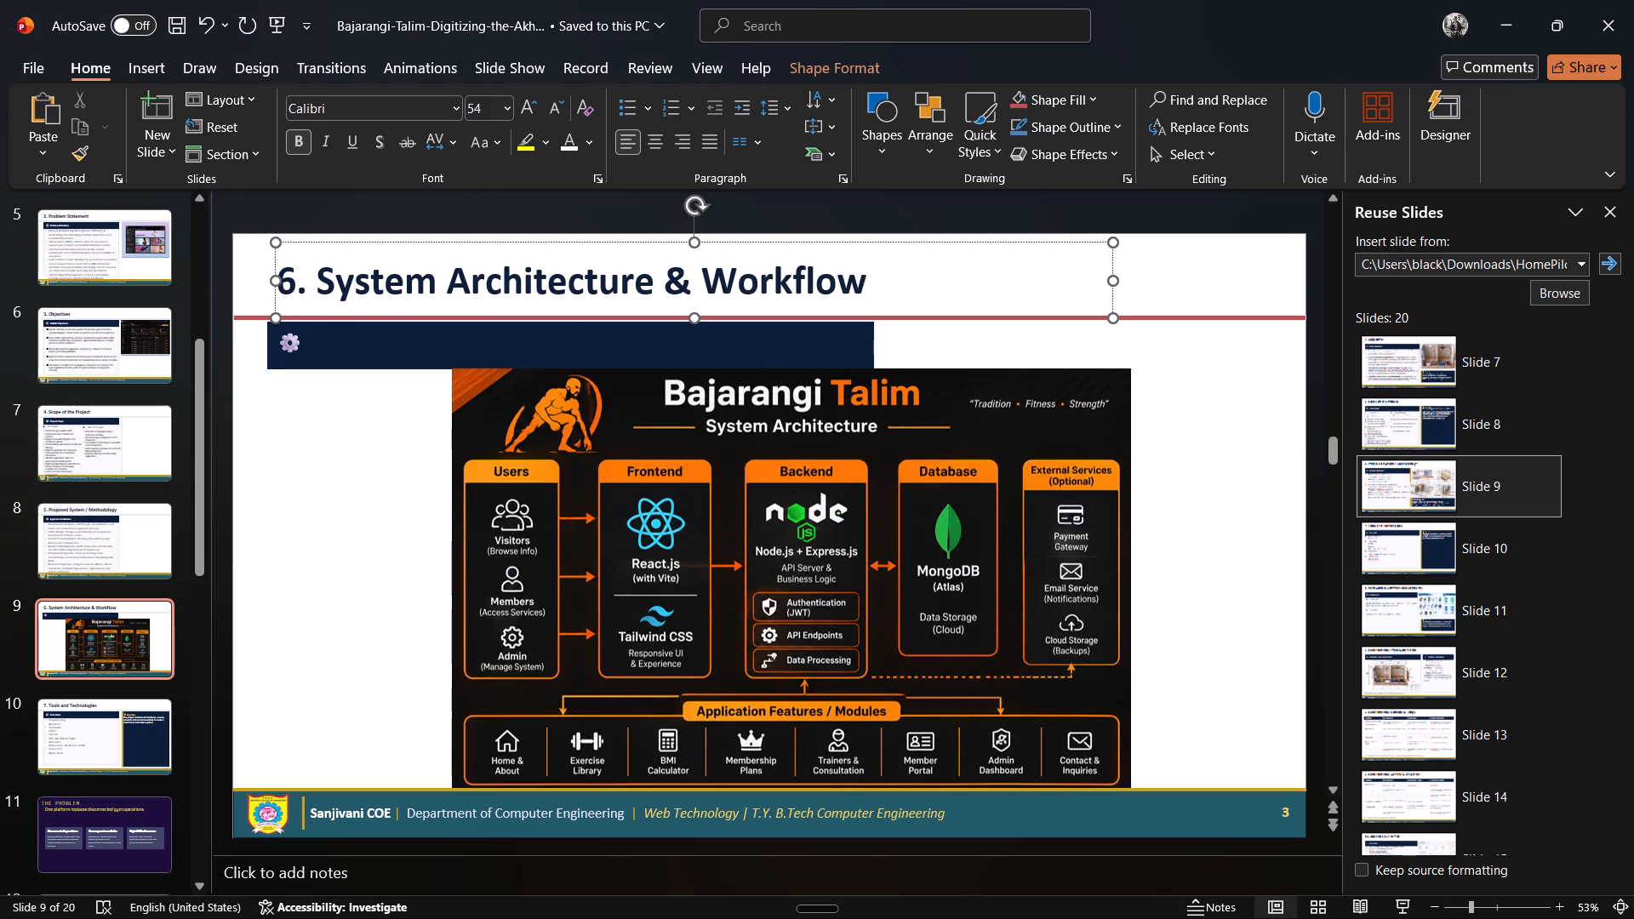
# Delete the dark blue header bar above the architecture picture on slide 9.
pyautogui.click(370, 350)
pyautogui.press('Delete')
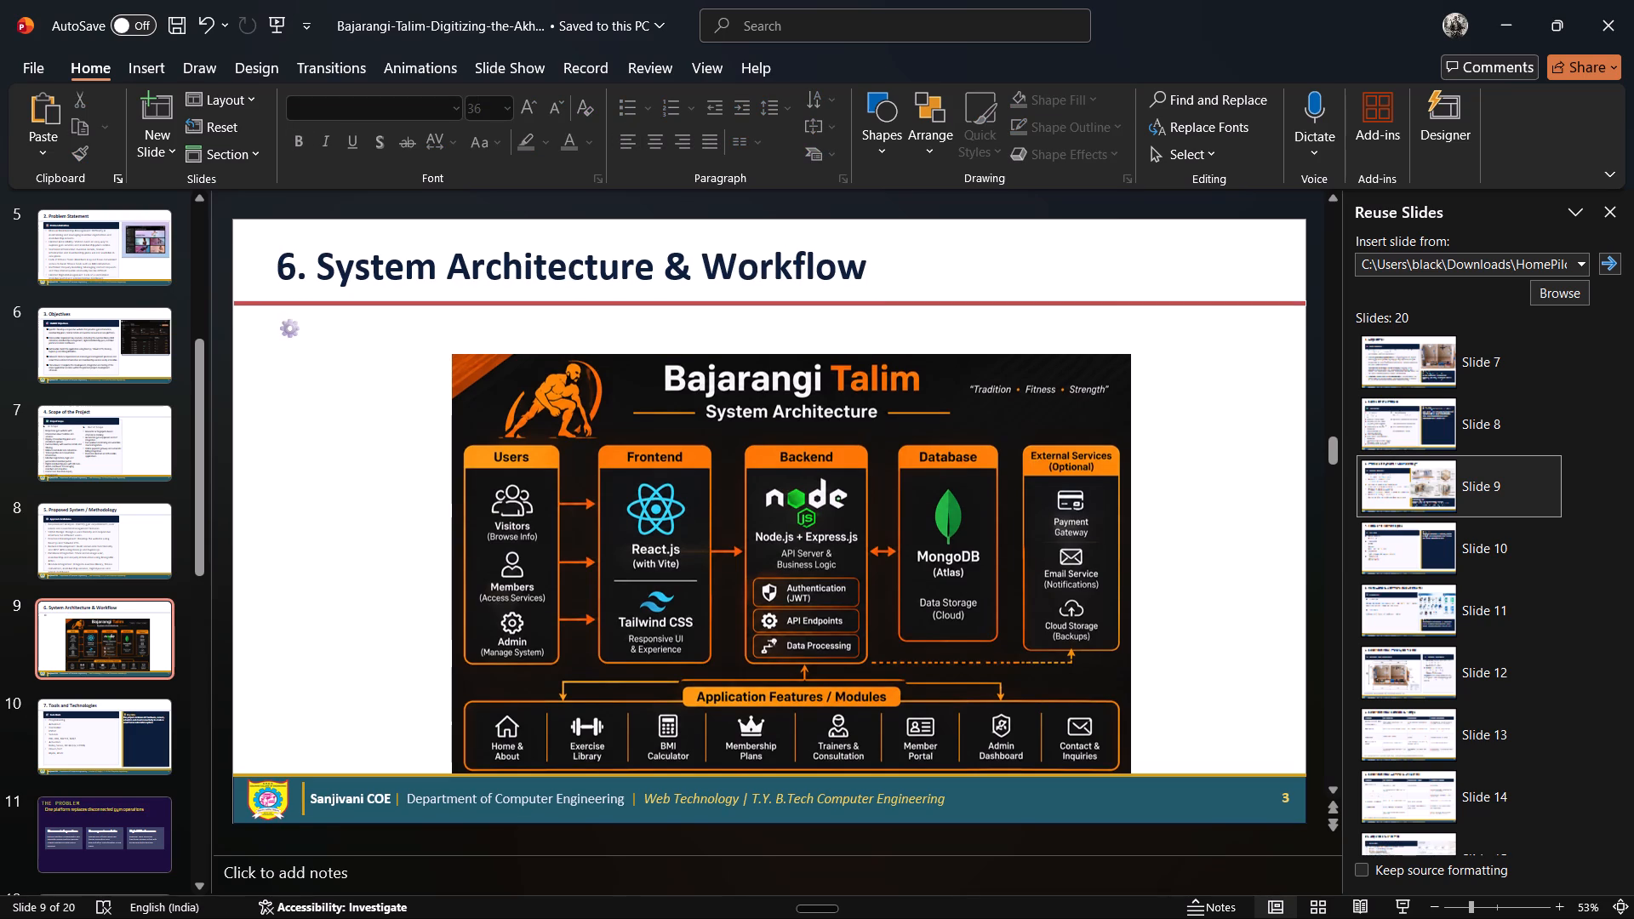
# Delete the leftover text box with the gear icon above the architecture picture on slide 9.
pyautogui.click(289, 322)
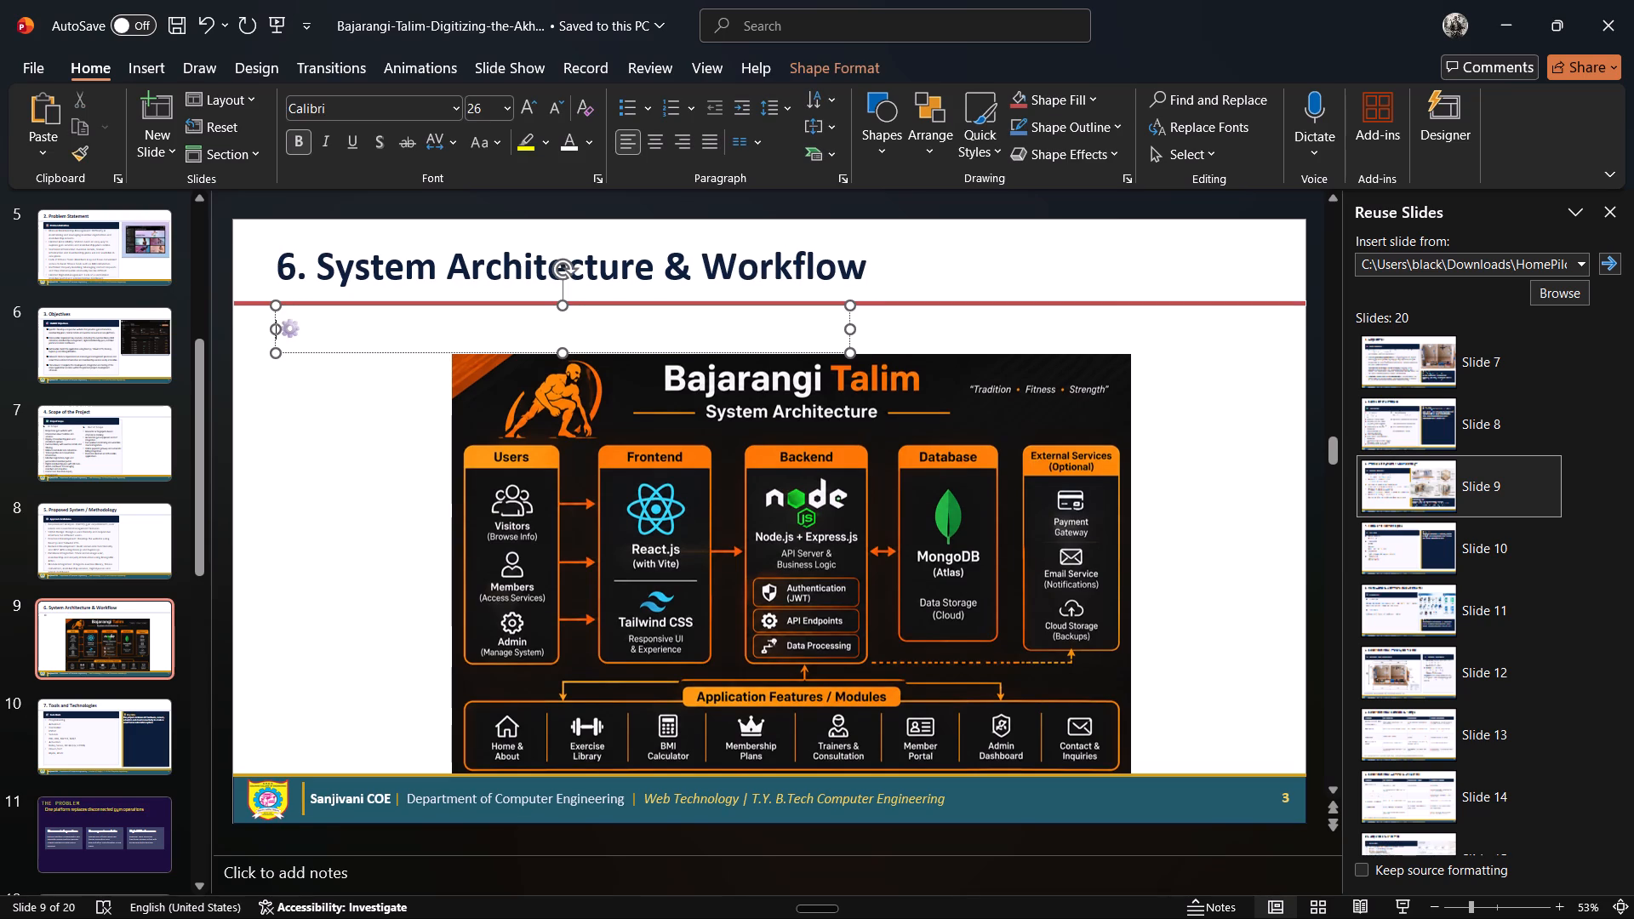
pyautogui.press('Delete')
pyautogui.click(242, 454)
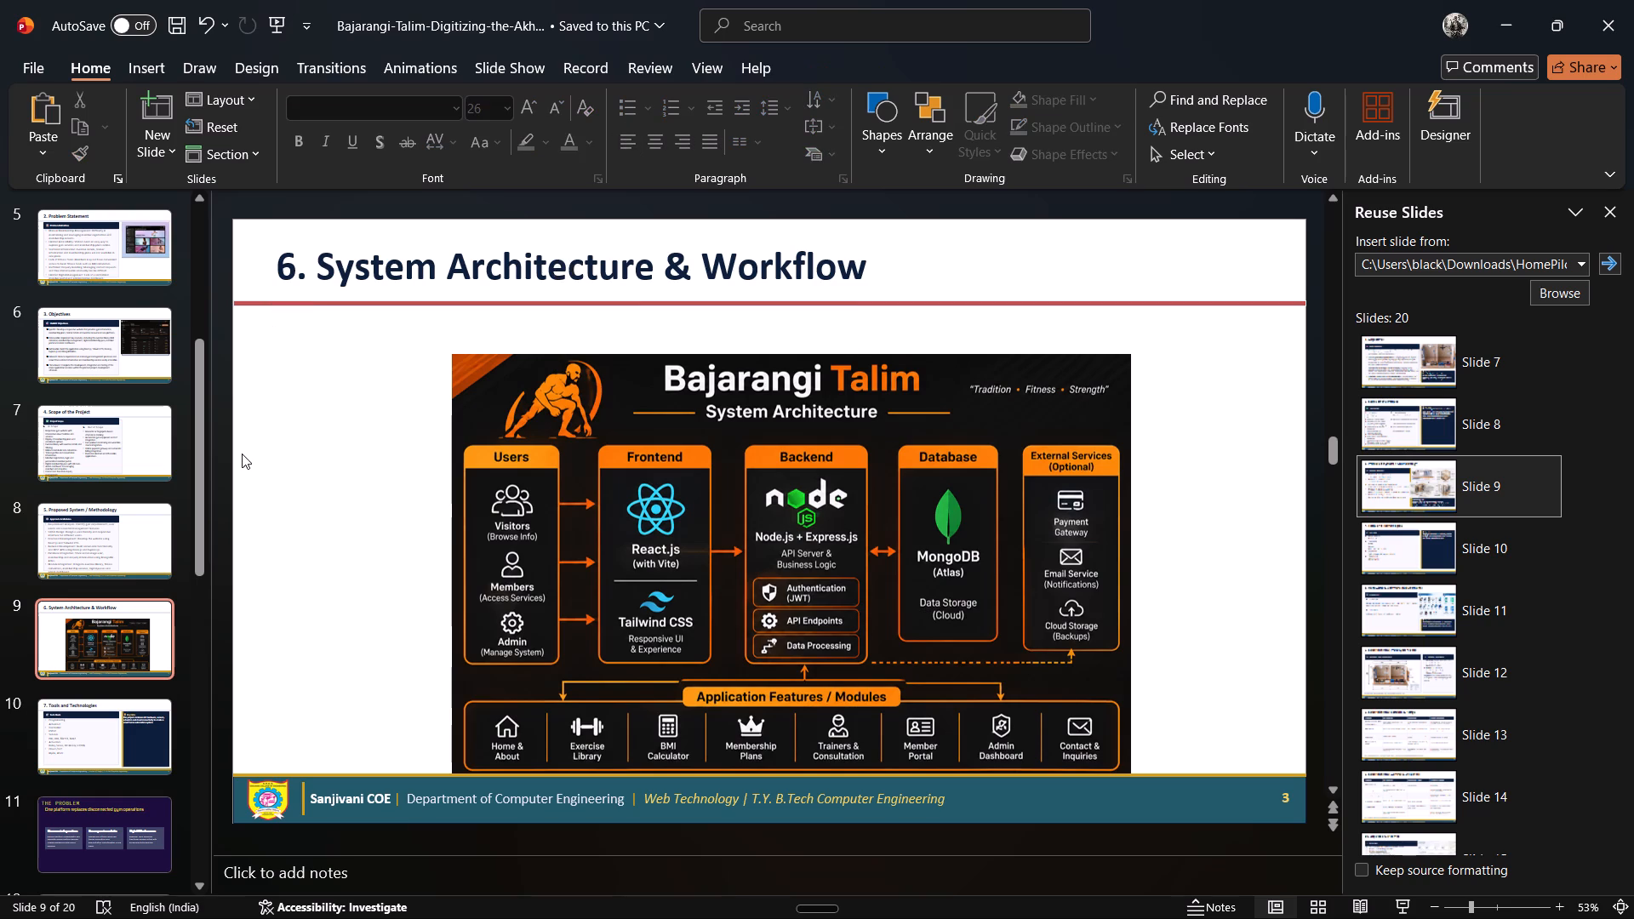
pyautogui.click(340, 323)
# Move the architecture picture up under slide 9's title line and enlarge it to fill the space above the footer.
pyautogui.moveTo(581, 431); pyautogui.dragTo(571, 414)
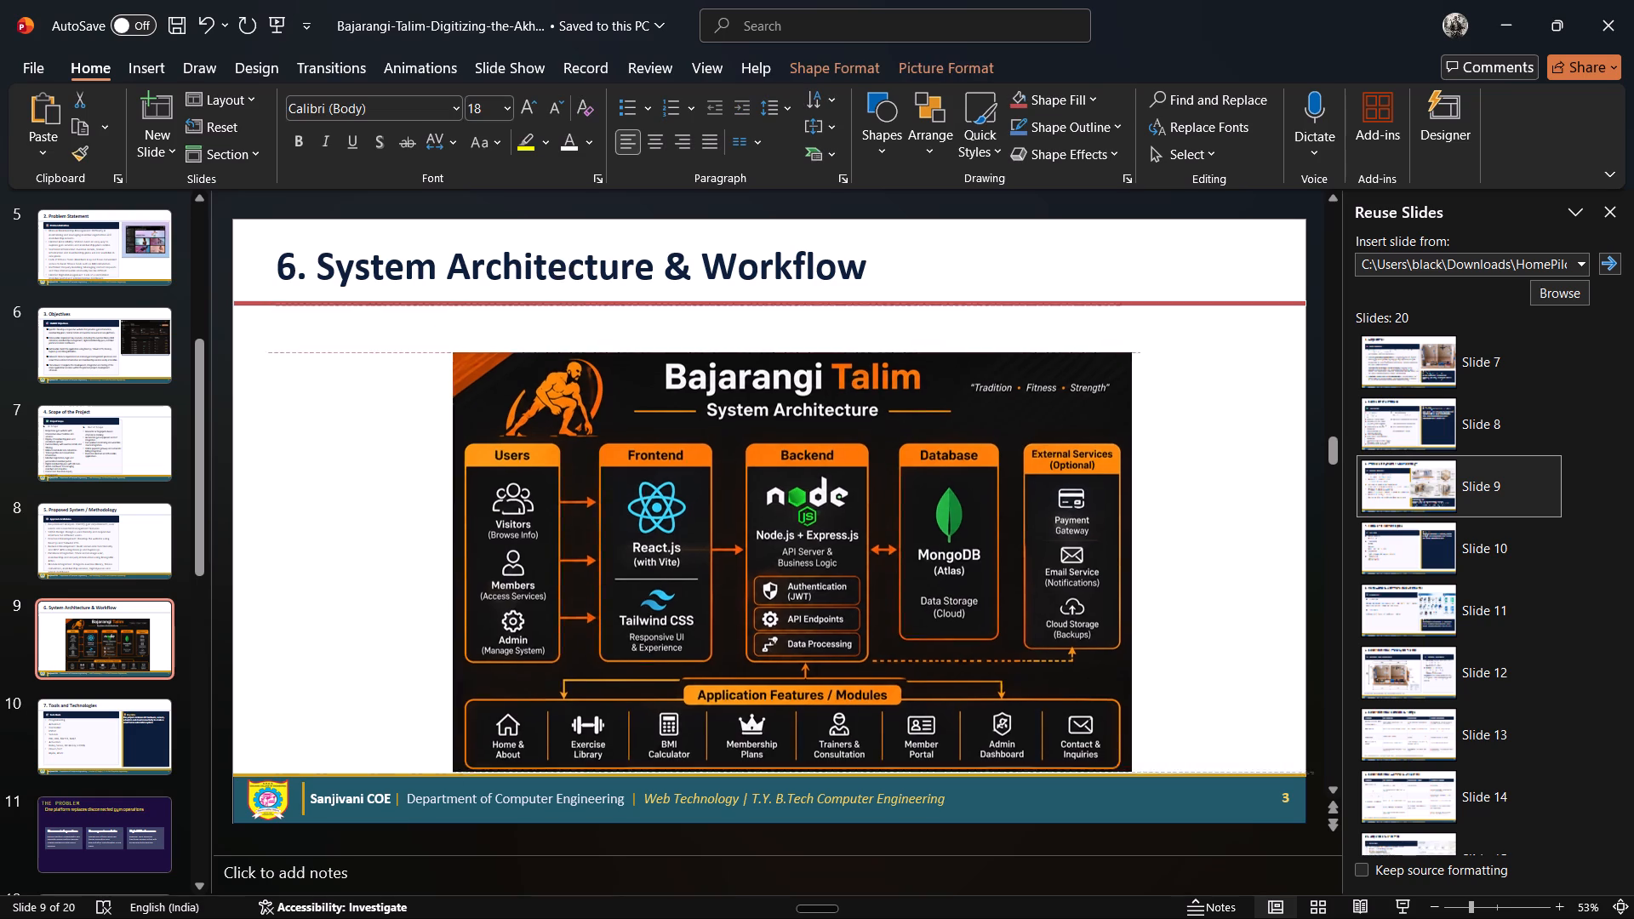
pyautogui.moveTo(571, 414); pyautogui.dragTo(511, 384)
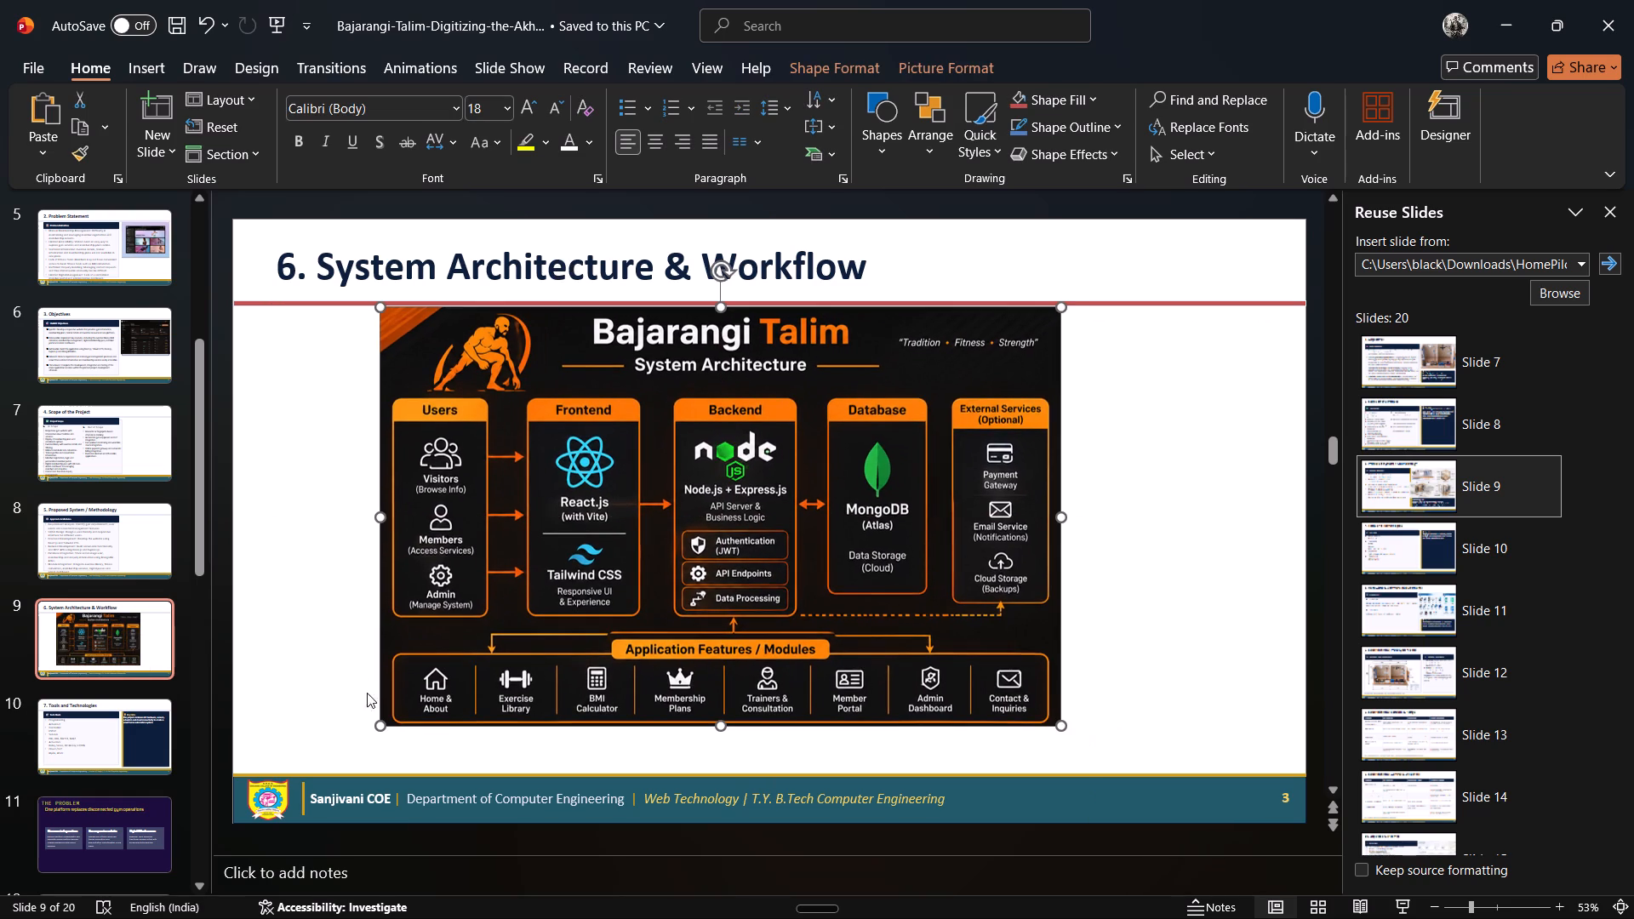
pyautogui.moveTo(383, 728); pyautogui.dragTo(320, 773)
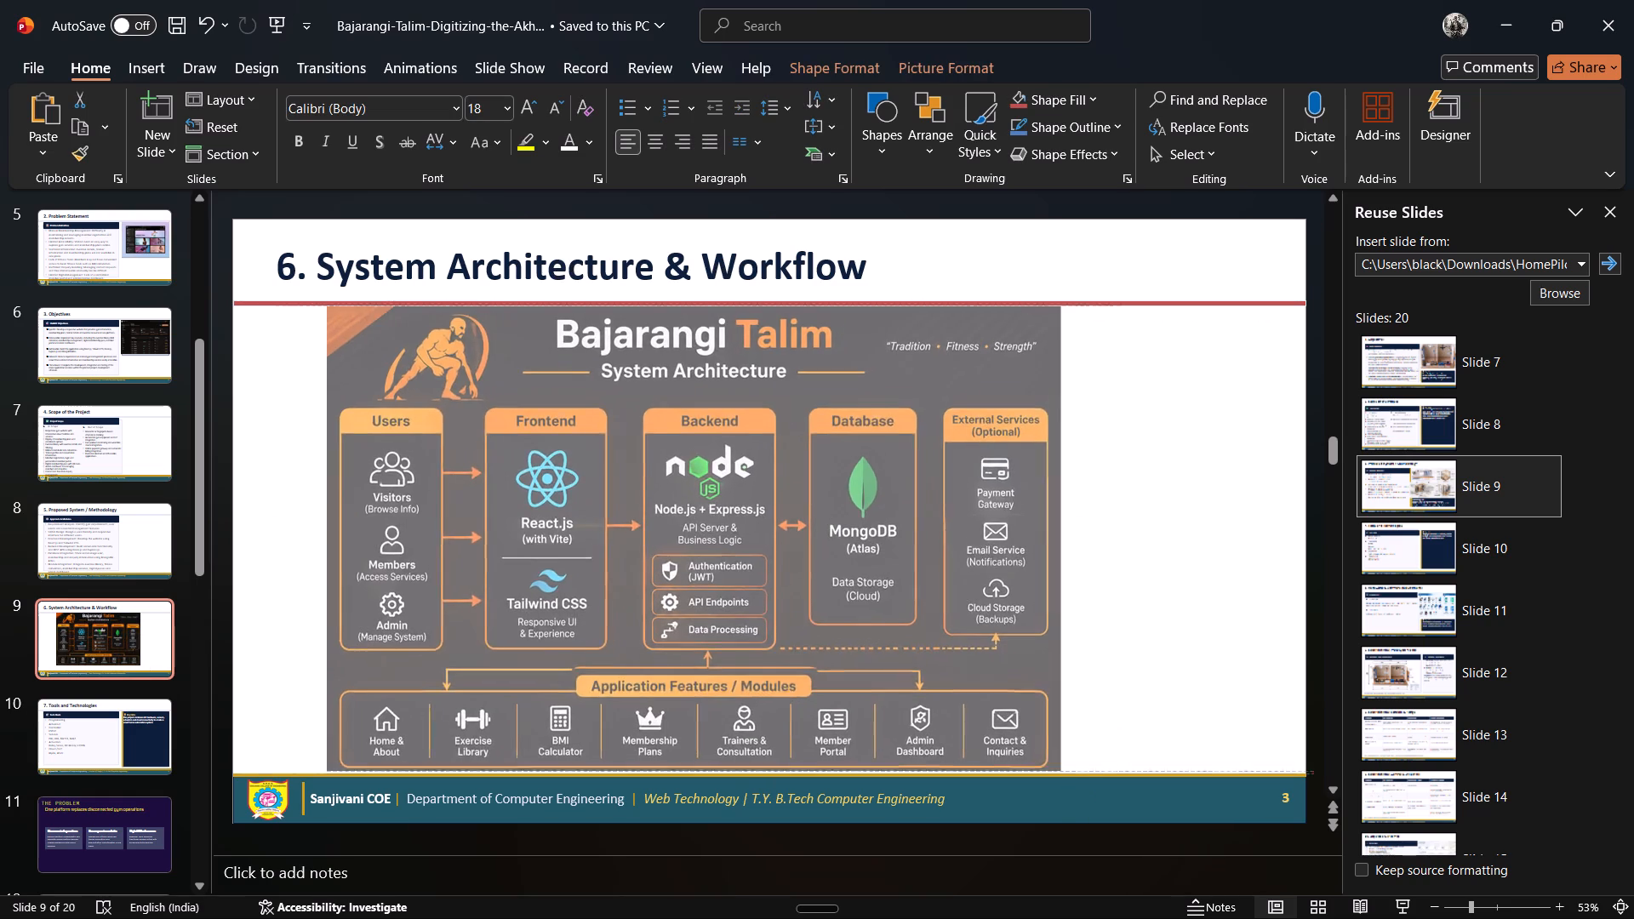
pyautogui.moveTo(320, 773); pyautogui.dragTo(314, 775)
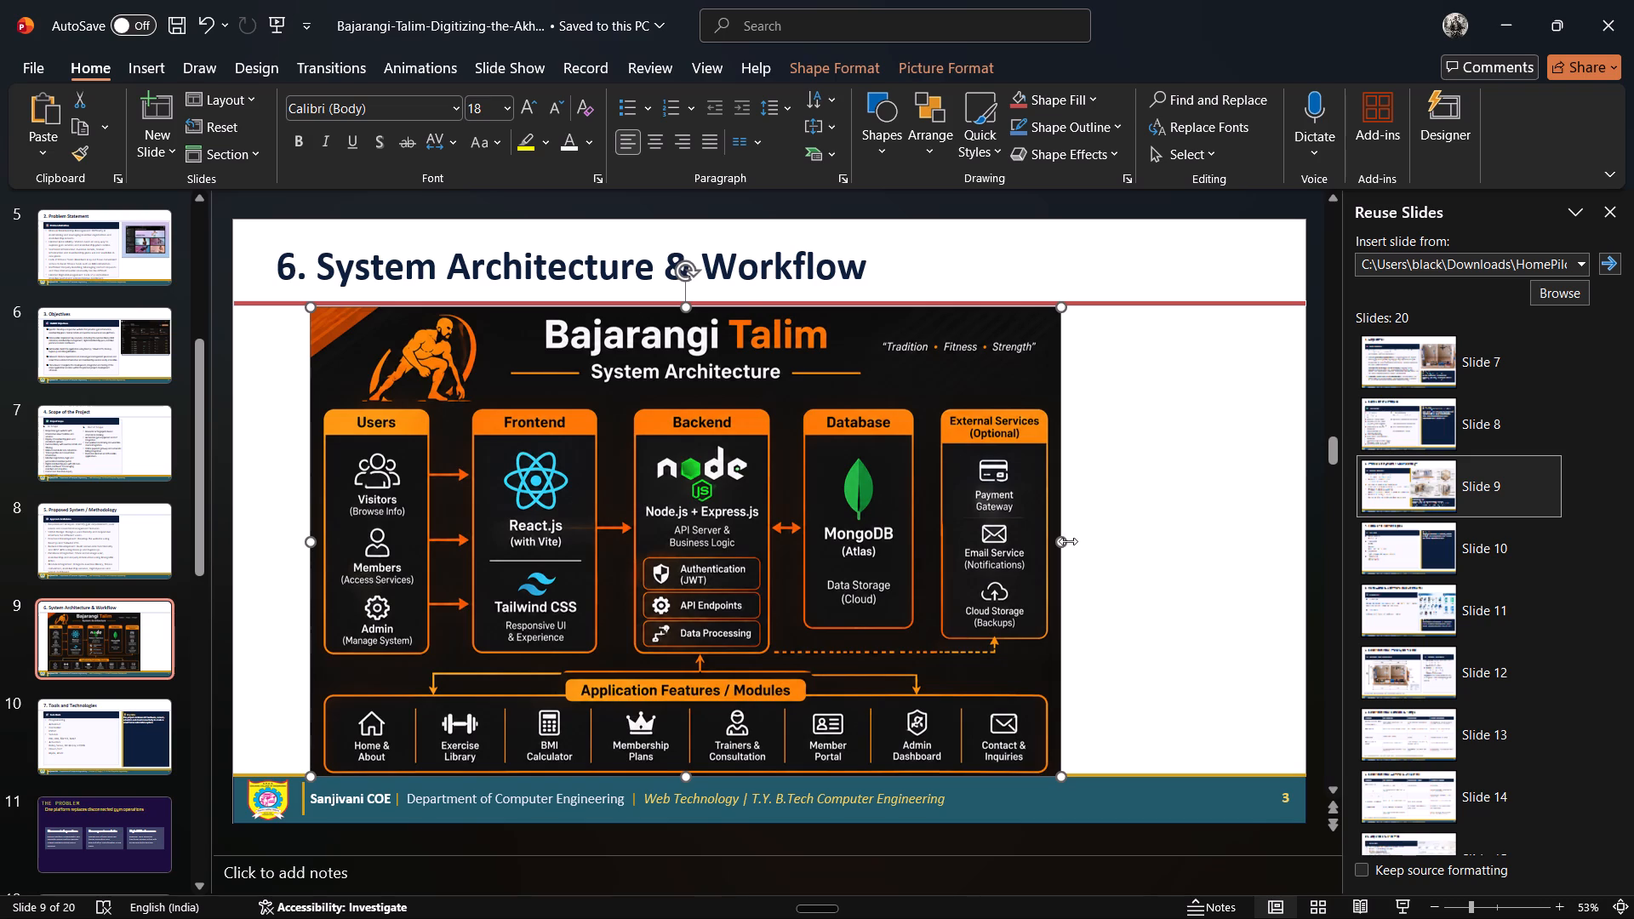
pyautogui.moveTo(1061, 542); pyautogui.dragTo(1175, 534)
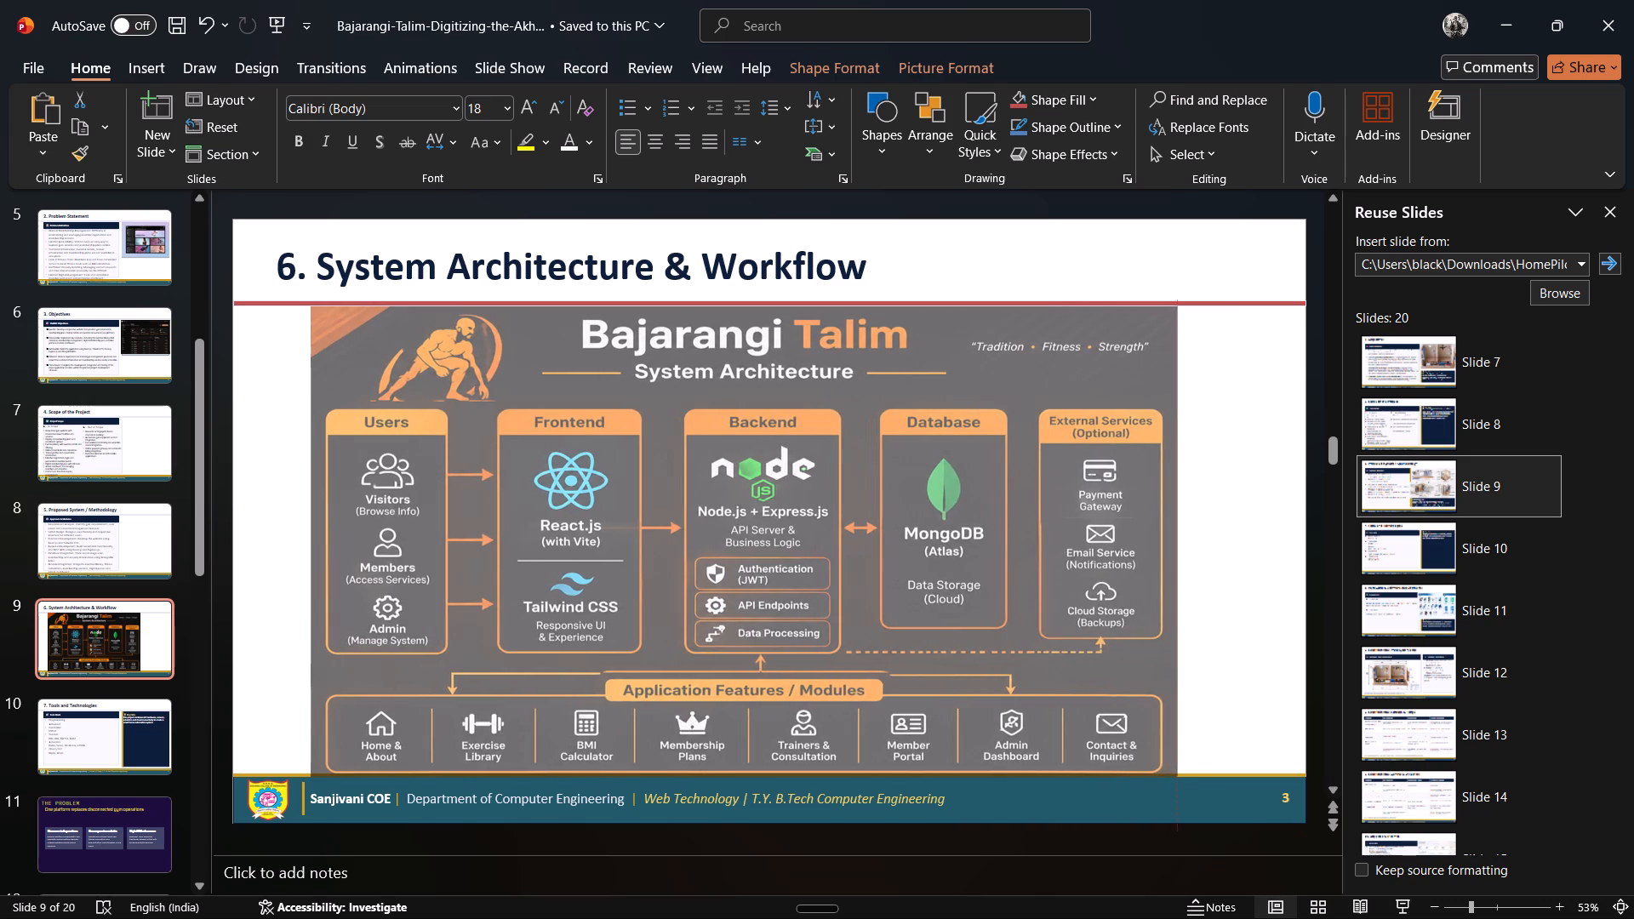
pyautogui.moveTo(1175, 534); pyautogui.dragTo(1214, 527)
pyautogui.moveTo(1031, 499); pyautogui.dragTo(1021, 497)
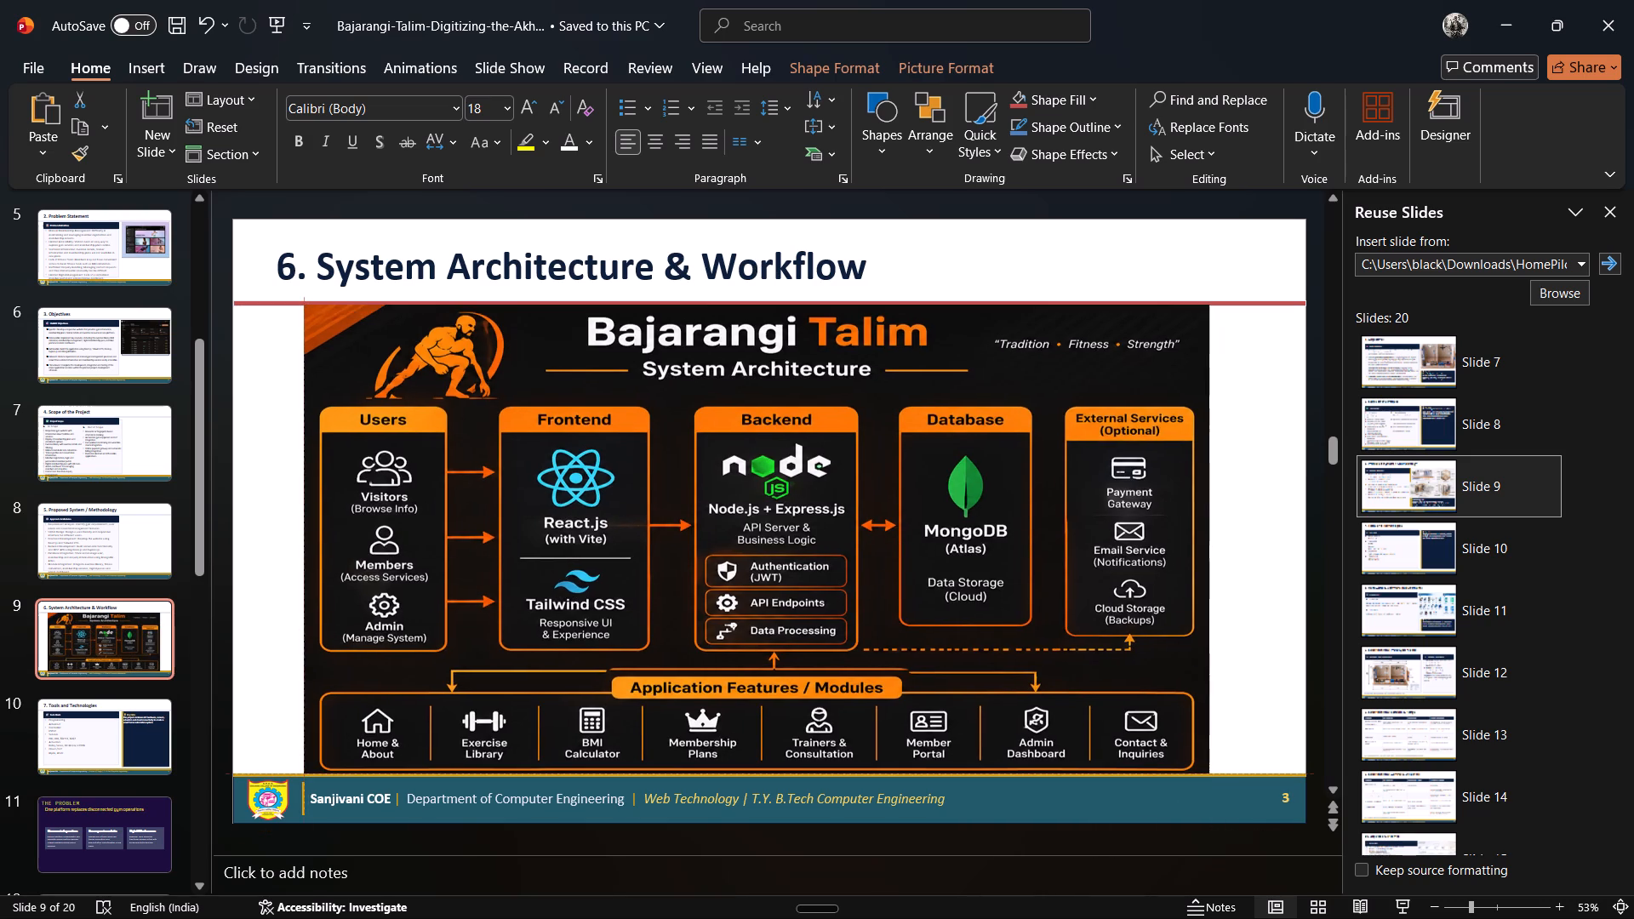
pyautogui.moveTo(1021, 497); pyautogui.dragTo(1020, 497)
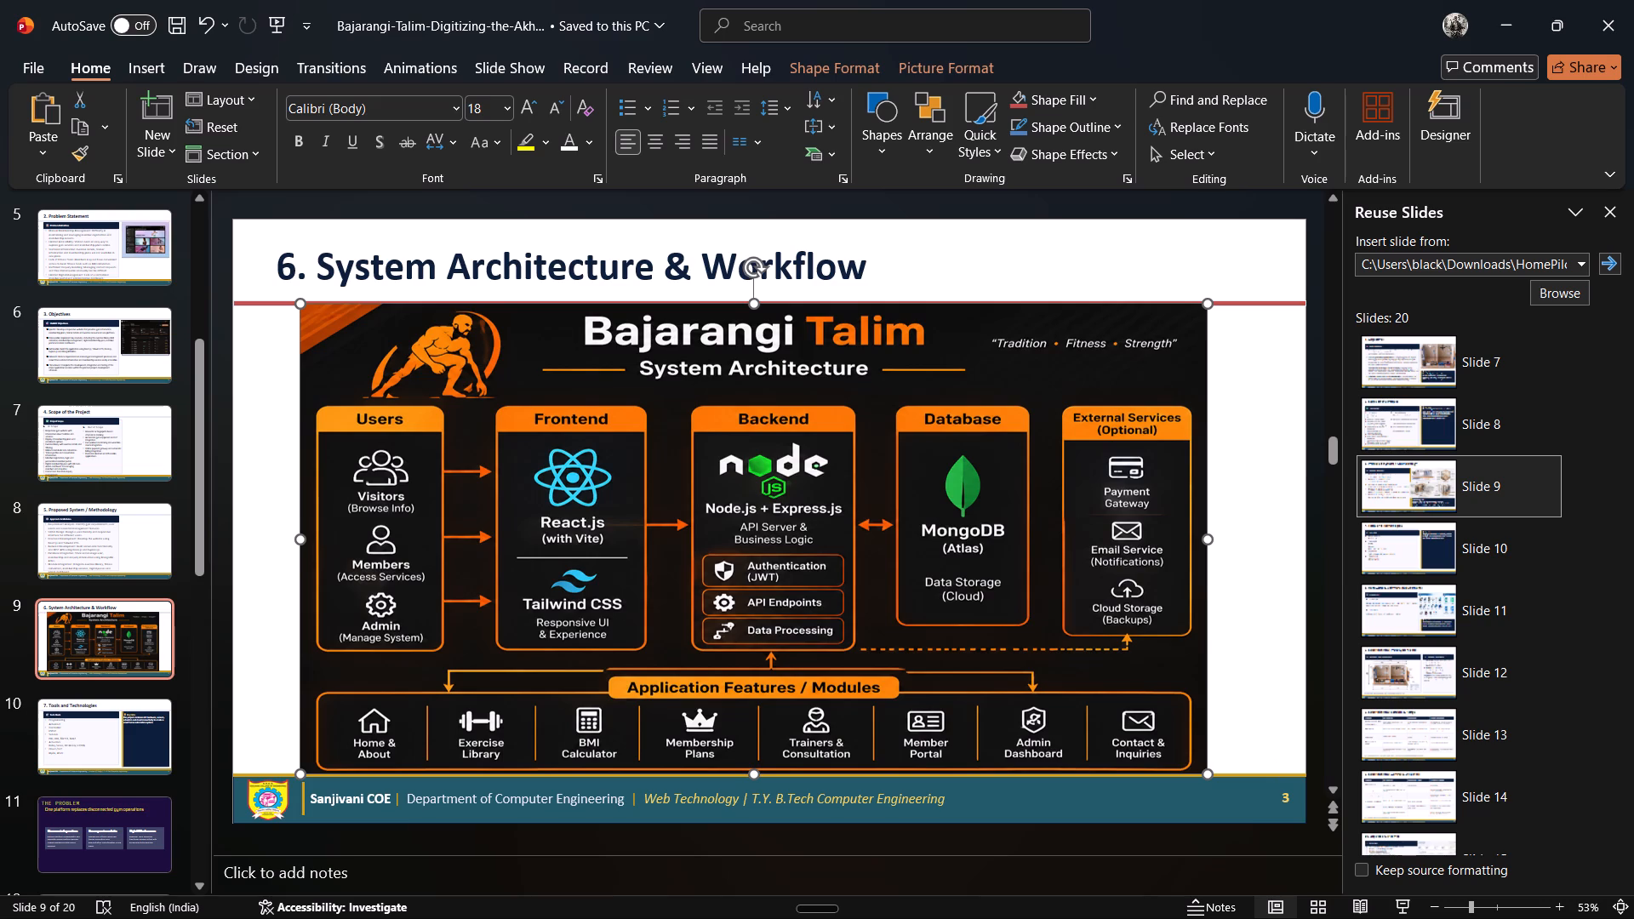
pyautogui.click(116, 728)
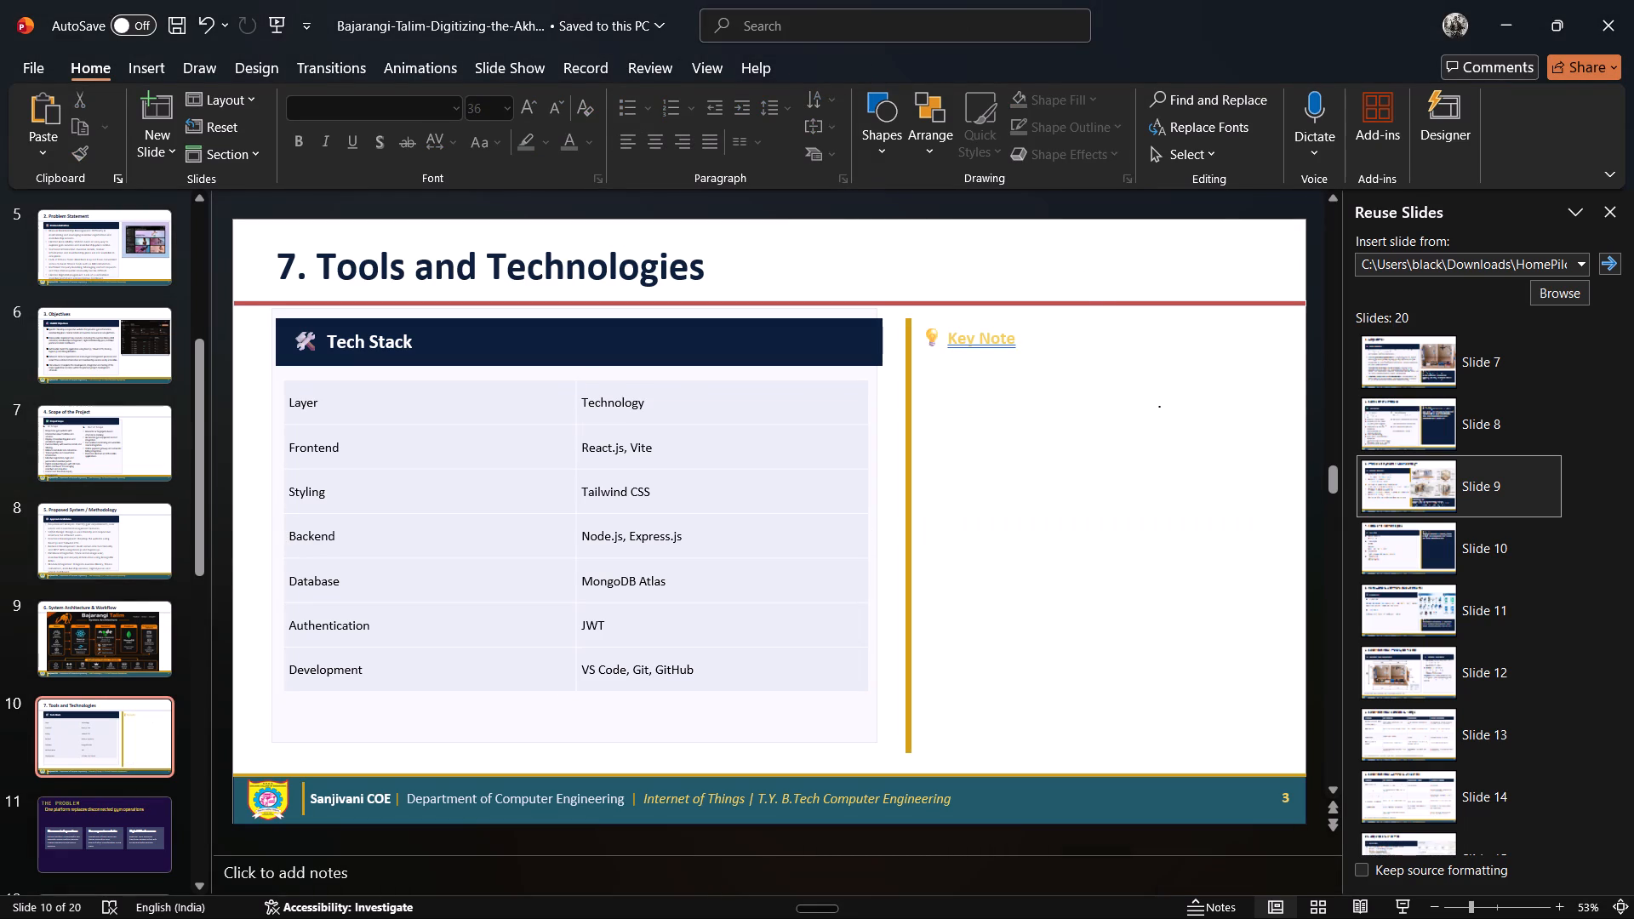
pyautogui.click(1026, 373)
pyautogui.click(1017, 324)
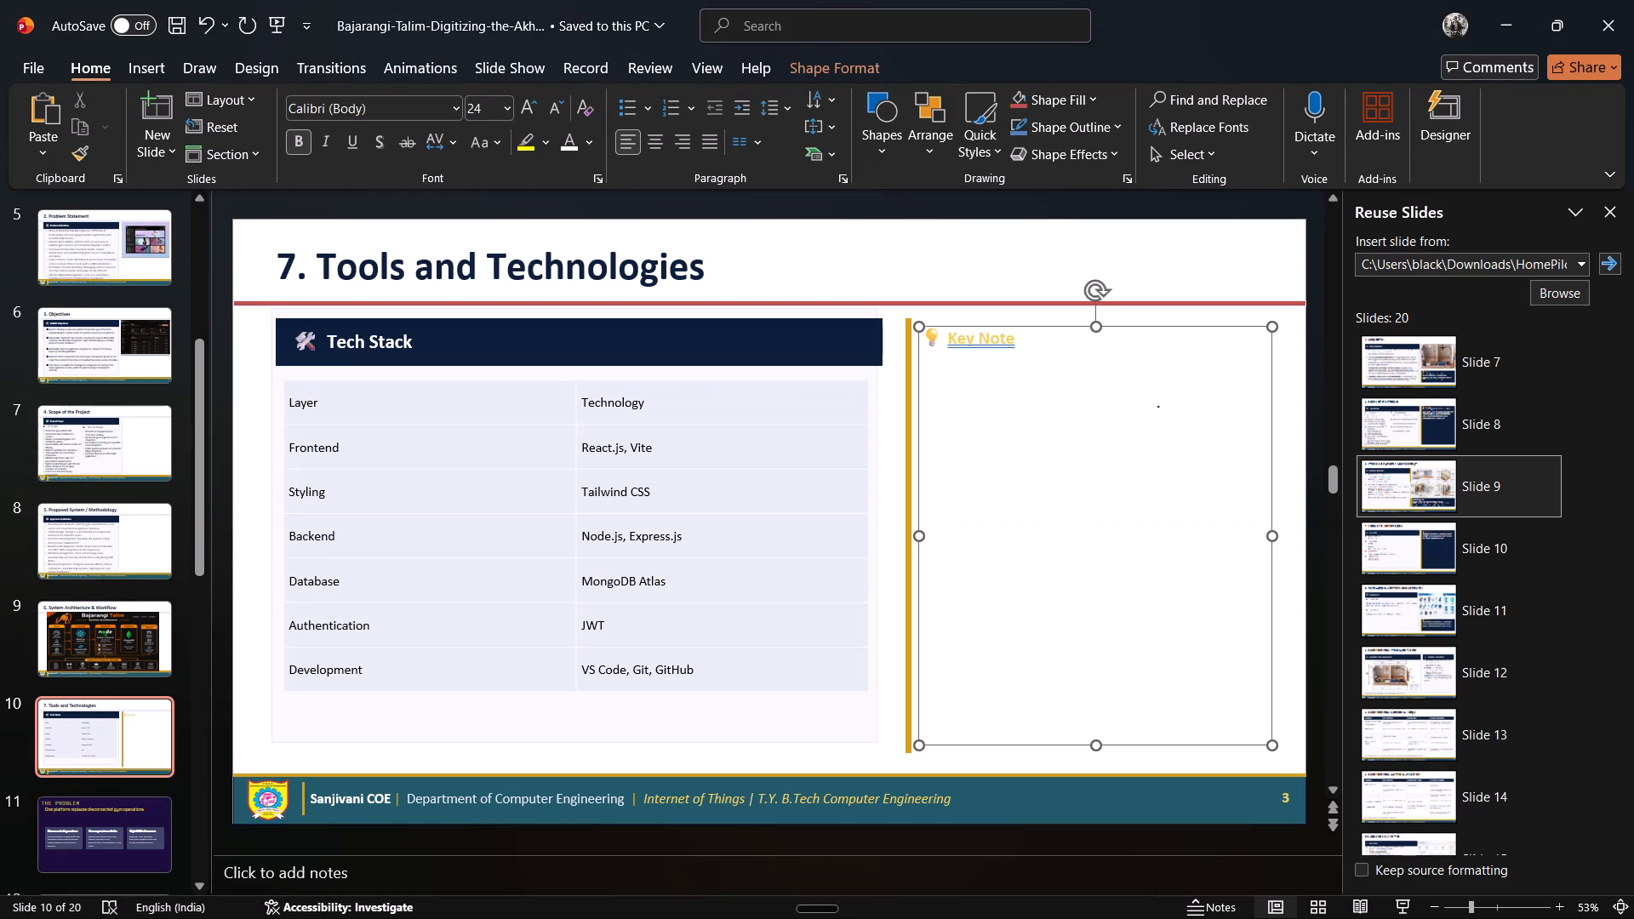
pyautogui.press('Delete')
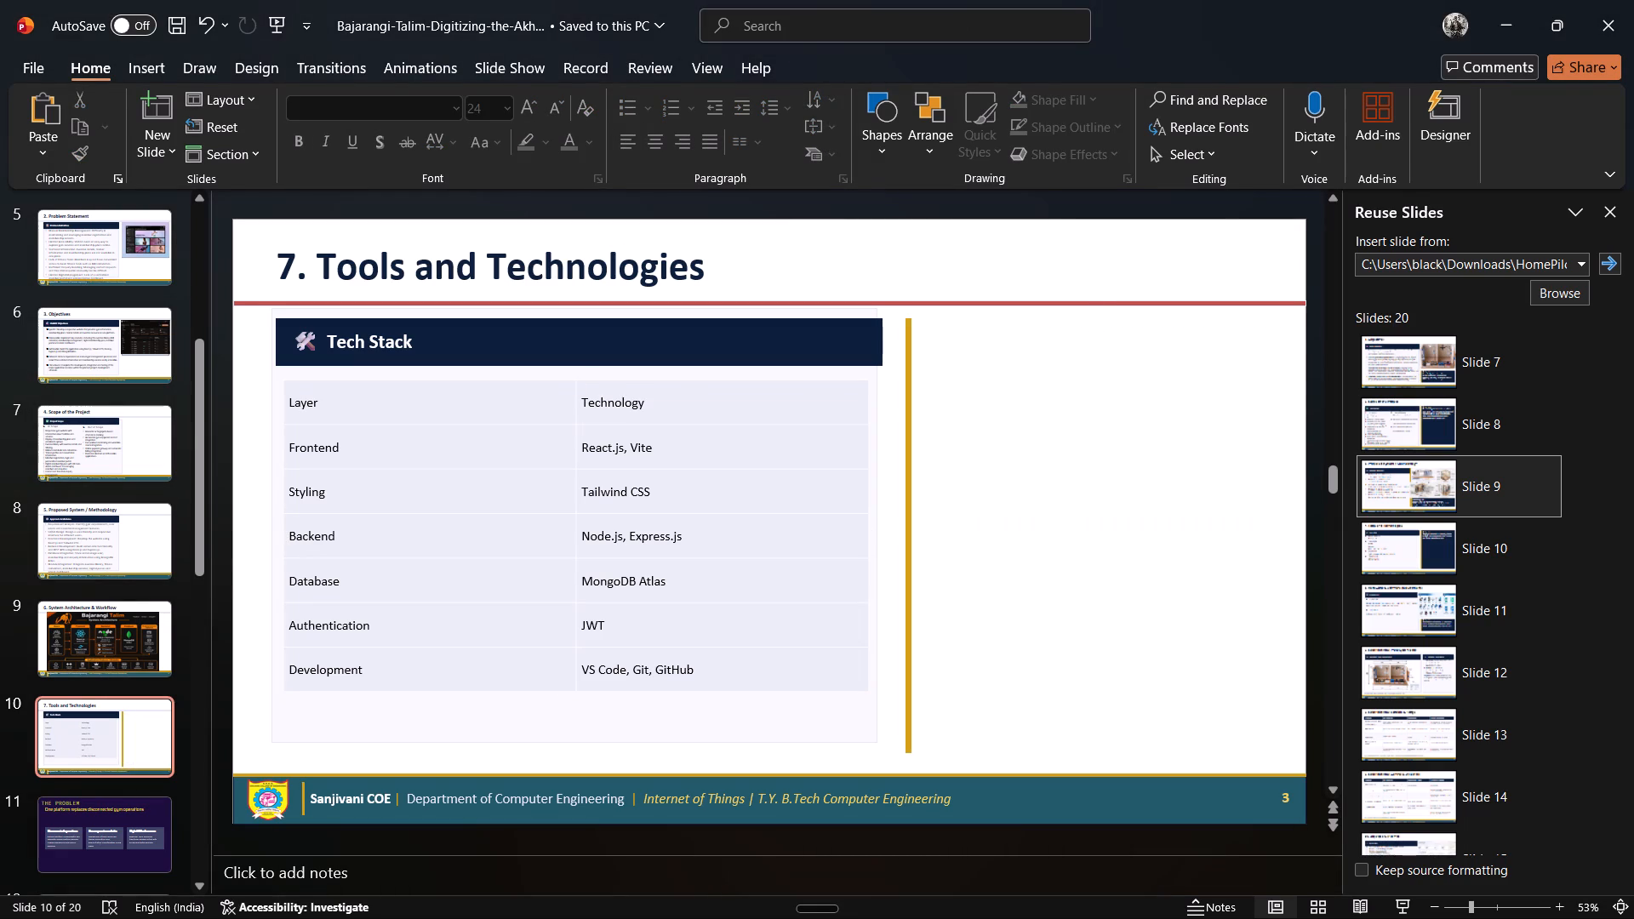
pyautogui.click(911, 426)
pyautogui.press('Delete')
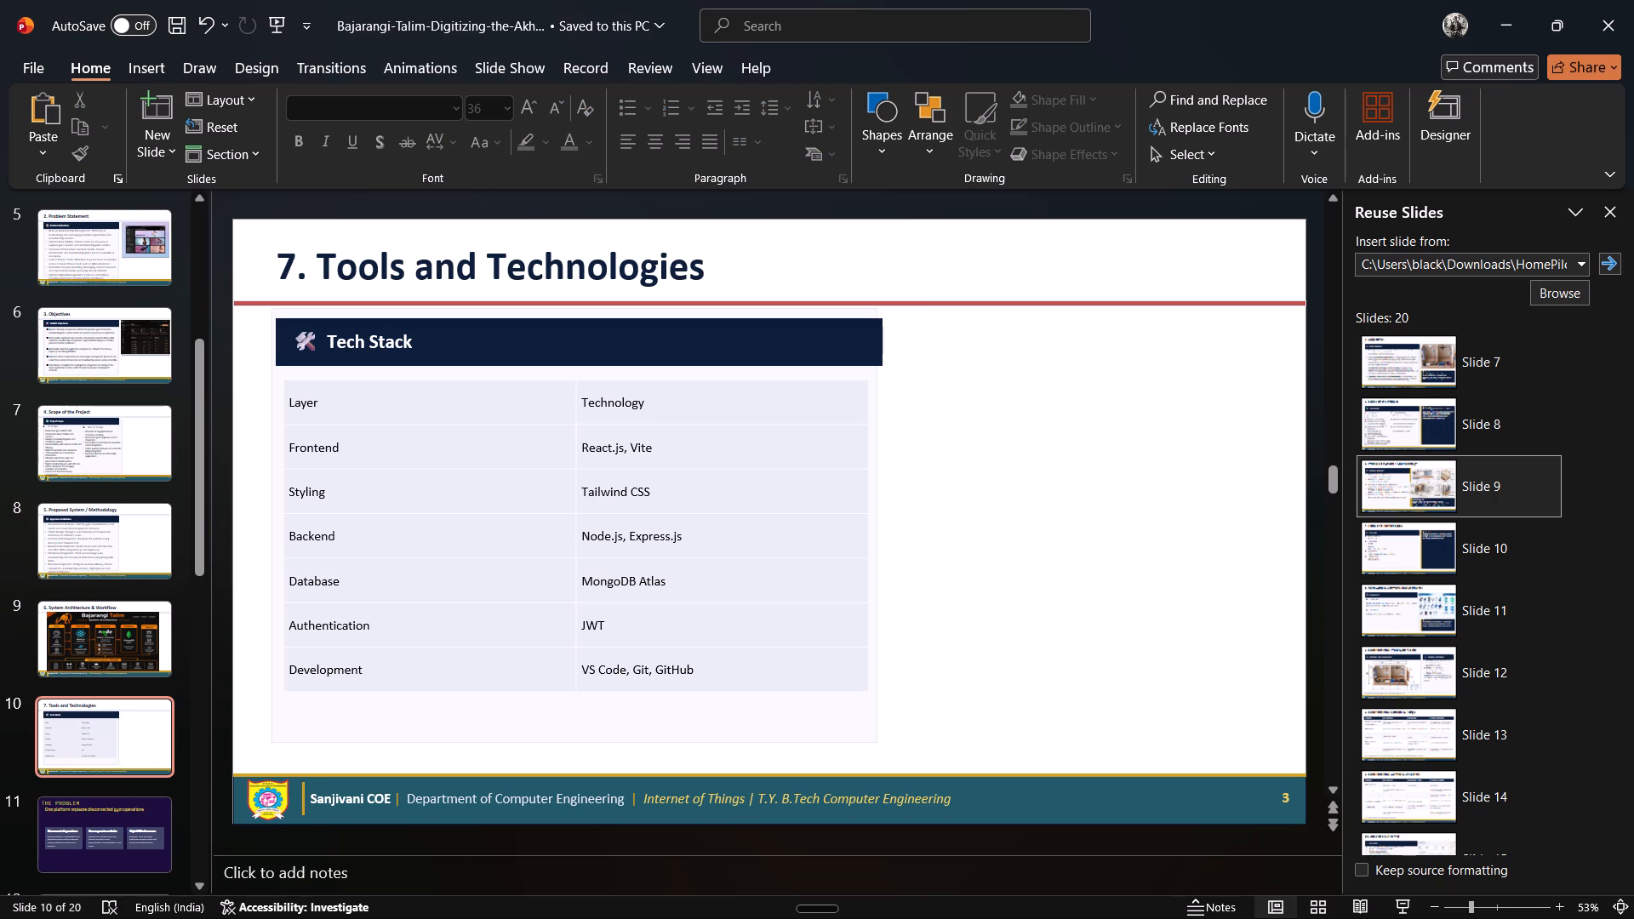
# Replace "Internet of Things" with "Web Technology" in the footer of slide 10.
pyautogui.moveTo(741, 797); pyautogui.dragTo(696, 799)
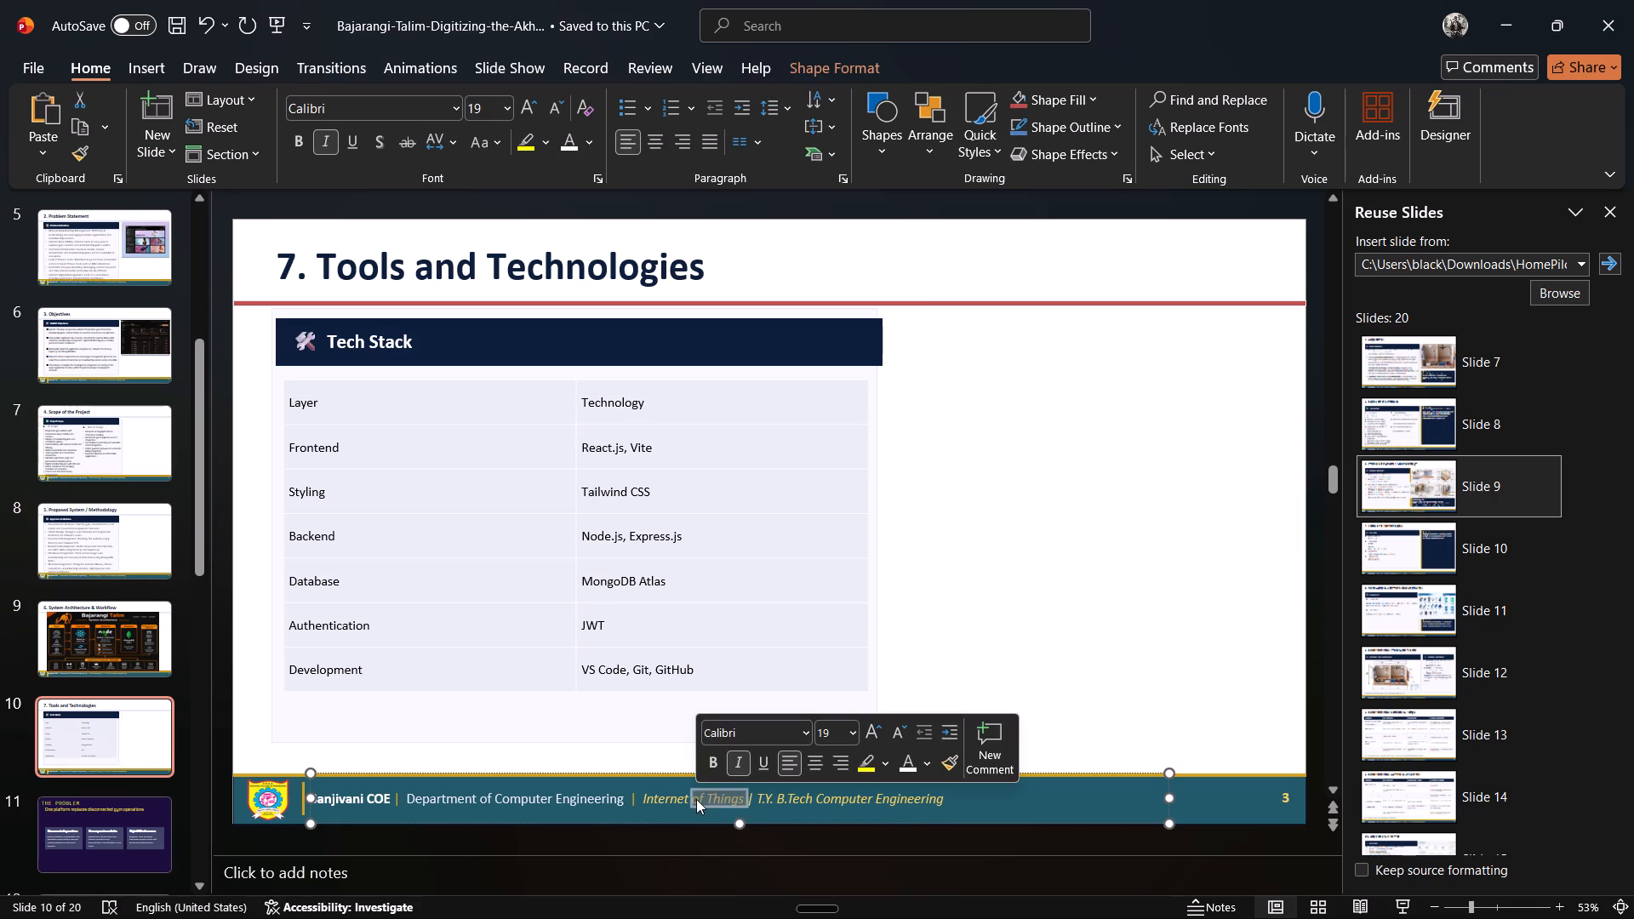
pyautogui.press('BackSpace')
pyautogui.press('BackSpace')
pyautogui.press('BackSpace')
pyautogui.press('BackSpace')
pyautogui.press('BackSpace')
pyautogui.press('BackSpace')
pyautogui.press('BackSpace')
pyautogui.press('BackSpace')
pyautogui.press('BackSpace')
pyautogui.press('BackSpace')
pyautogui.write('Web Tech')
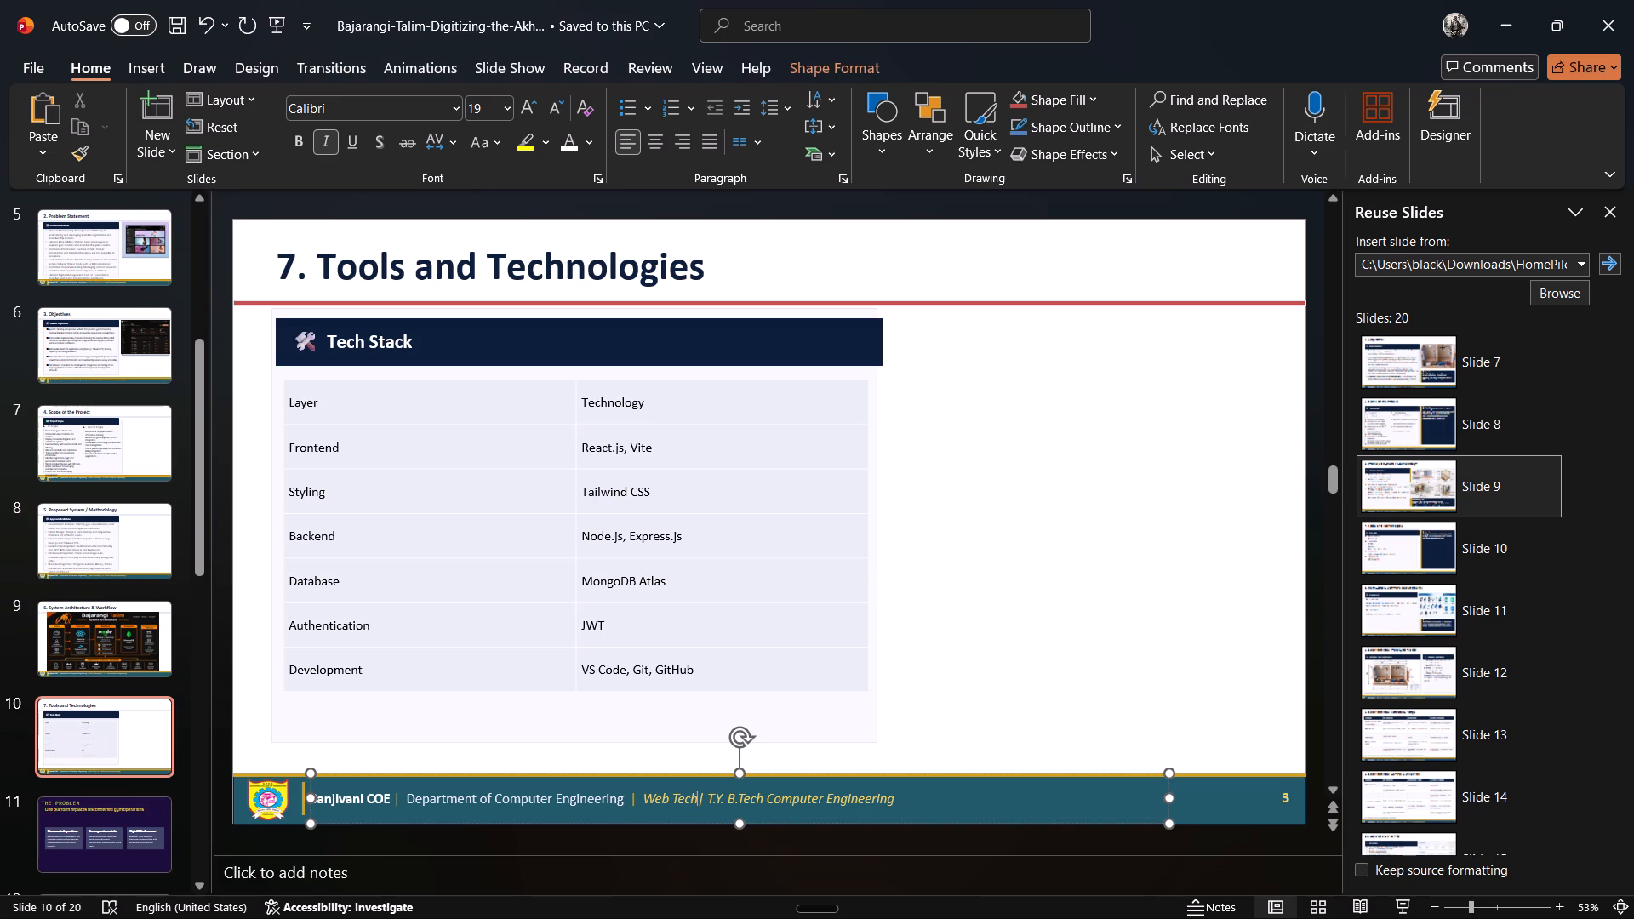
pyautogui.write('nology')
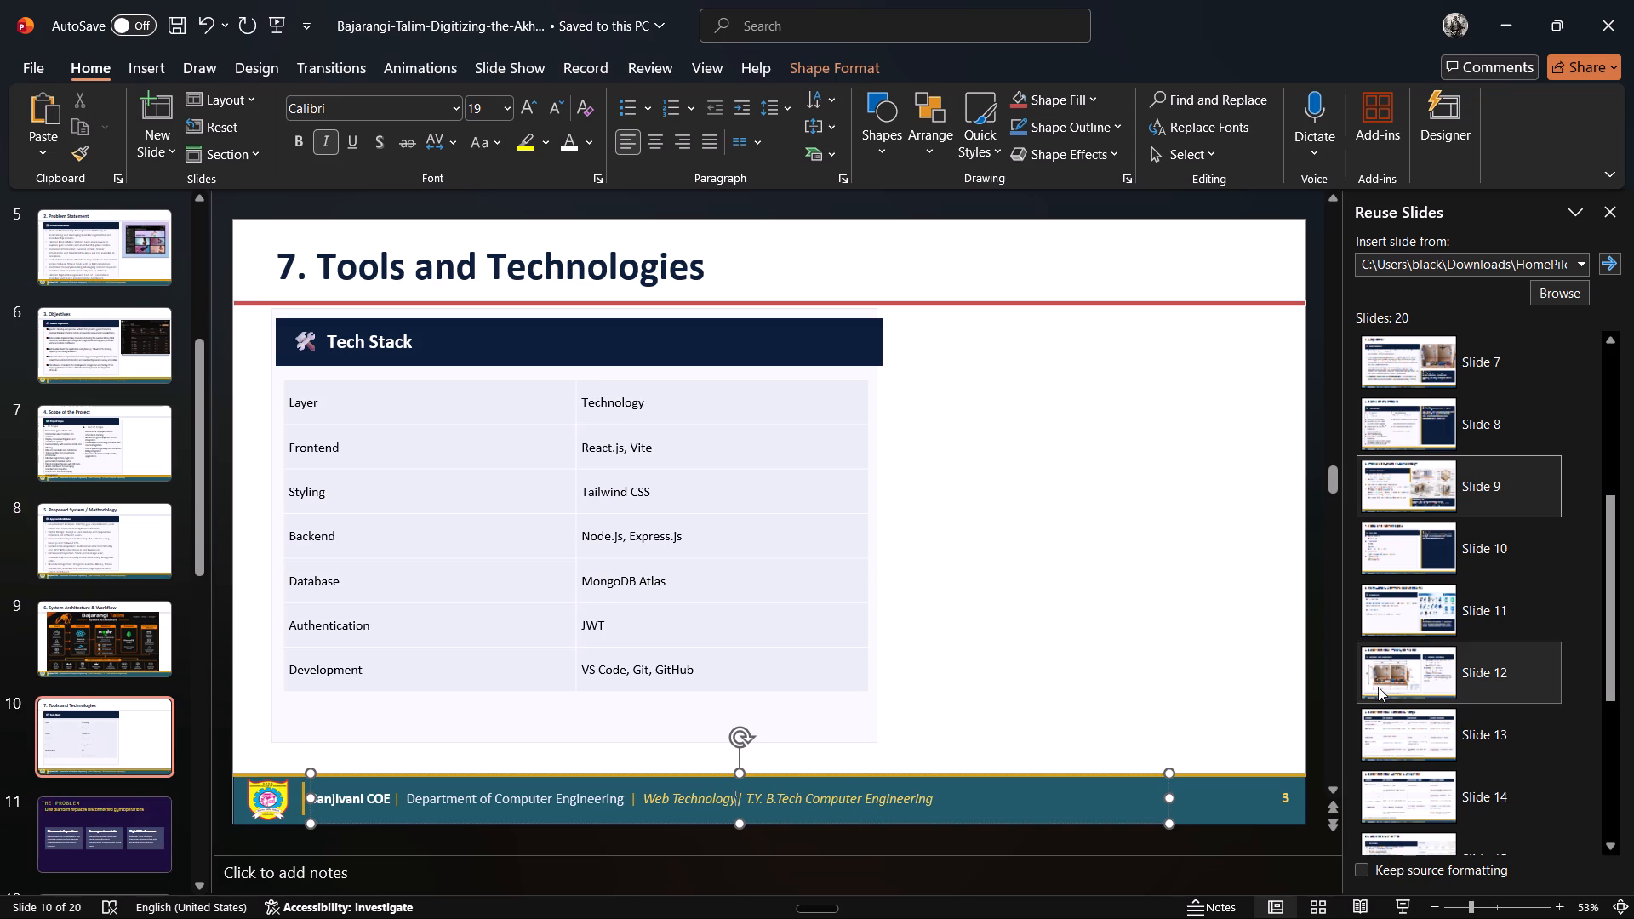
# Remove "Hardware & Software Requirements" and "System Specifications & Functional Modules" from the Index list on slide 3.
pyautogui.scroll(3, 14, 414)
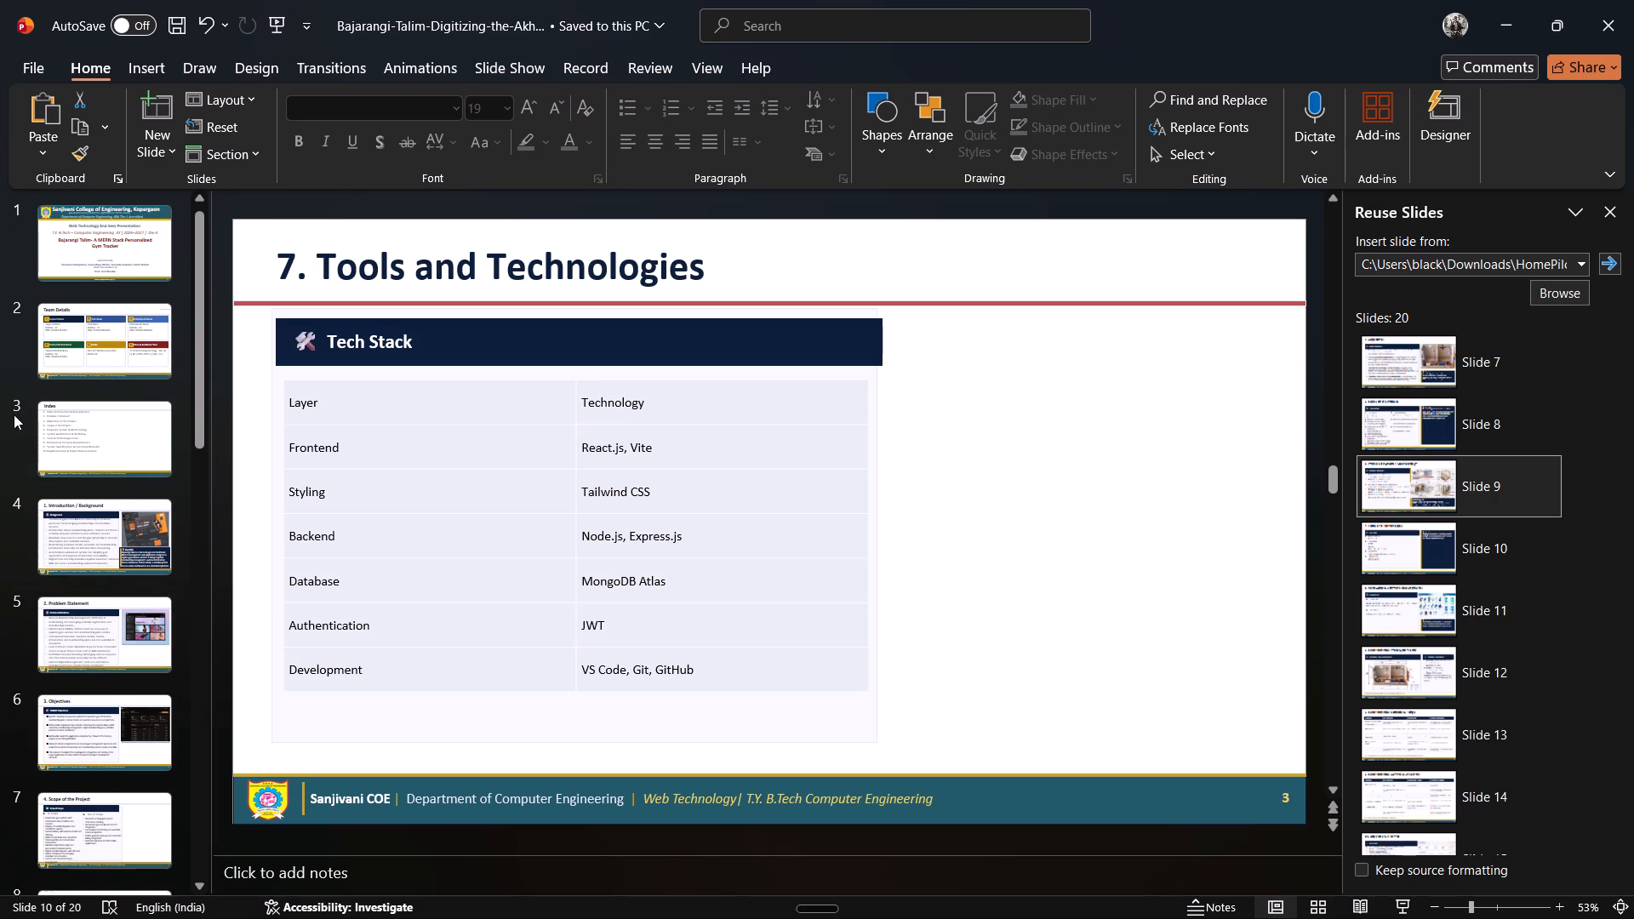
pyautogui.click(86, 411)
pyautogui.click(349, 374)
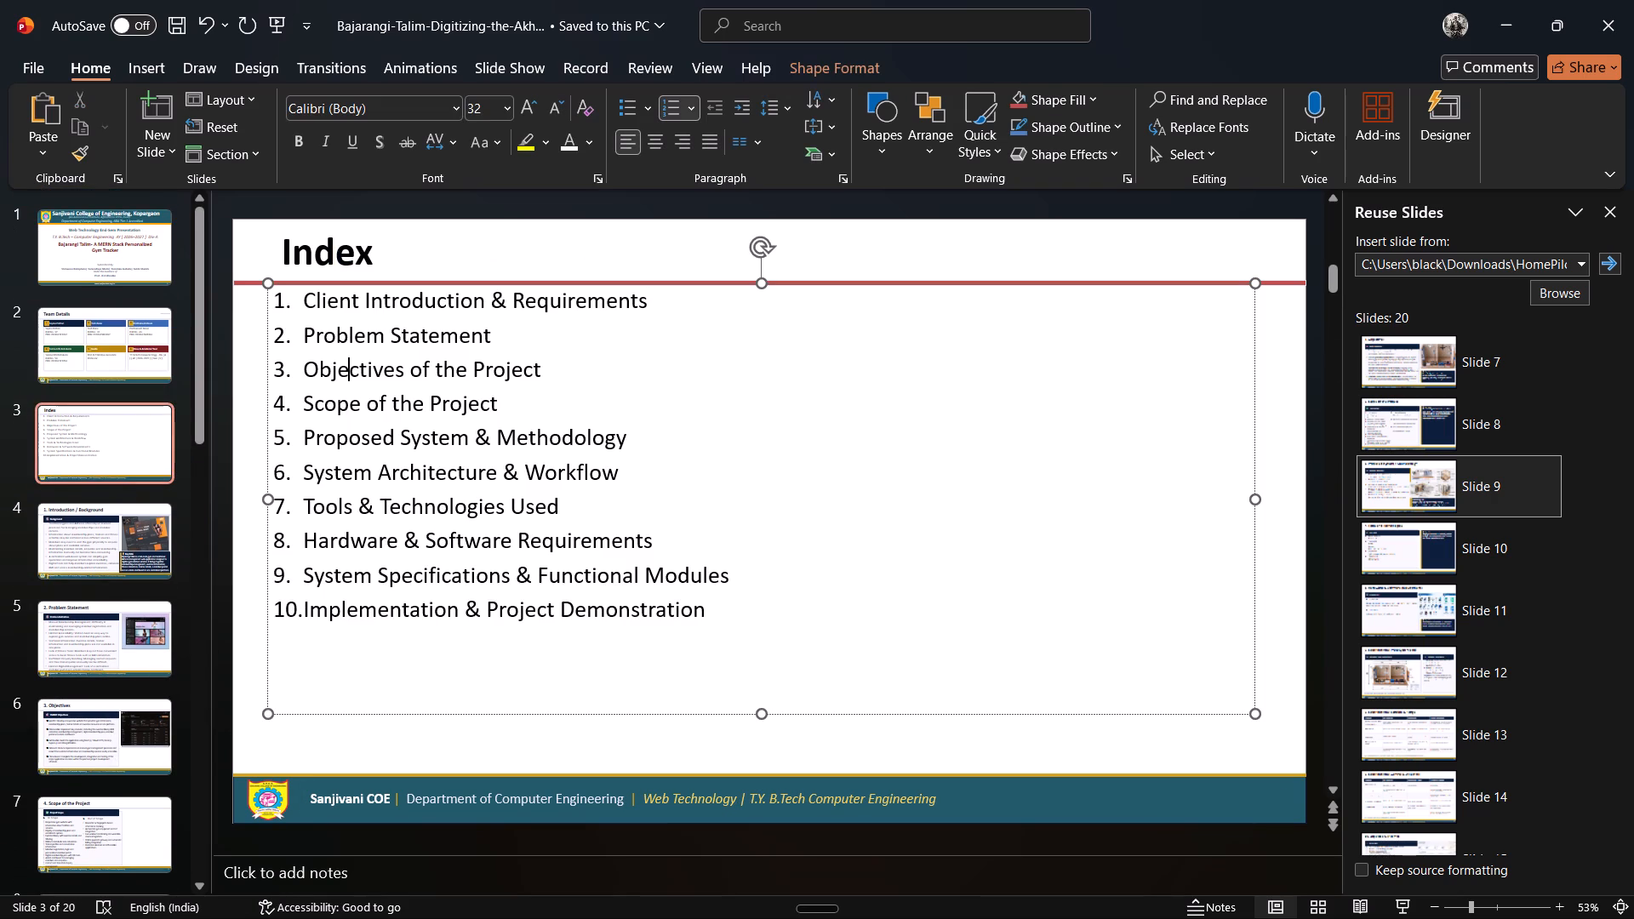
pyautogui.moveTo(727, 574); pyautogui.dragTo(321, 549)
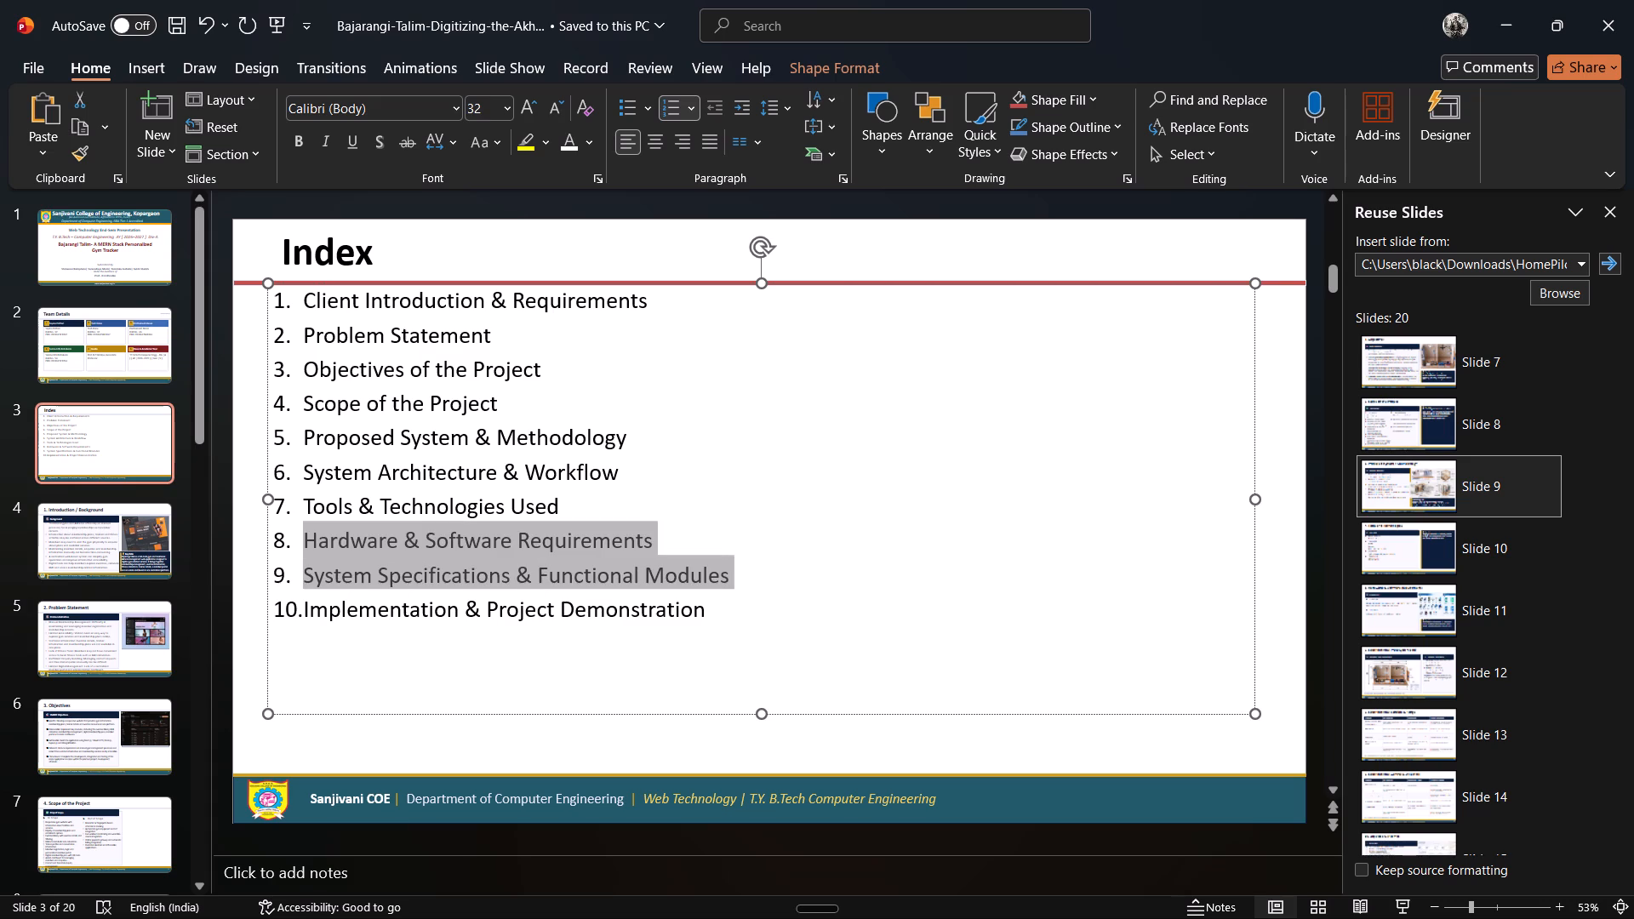
pyautogui.moveTo(321, 549); pyautogui.dragTo(321, 548)
pyautogui.press('BackSpace')
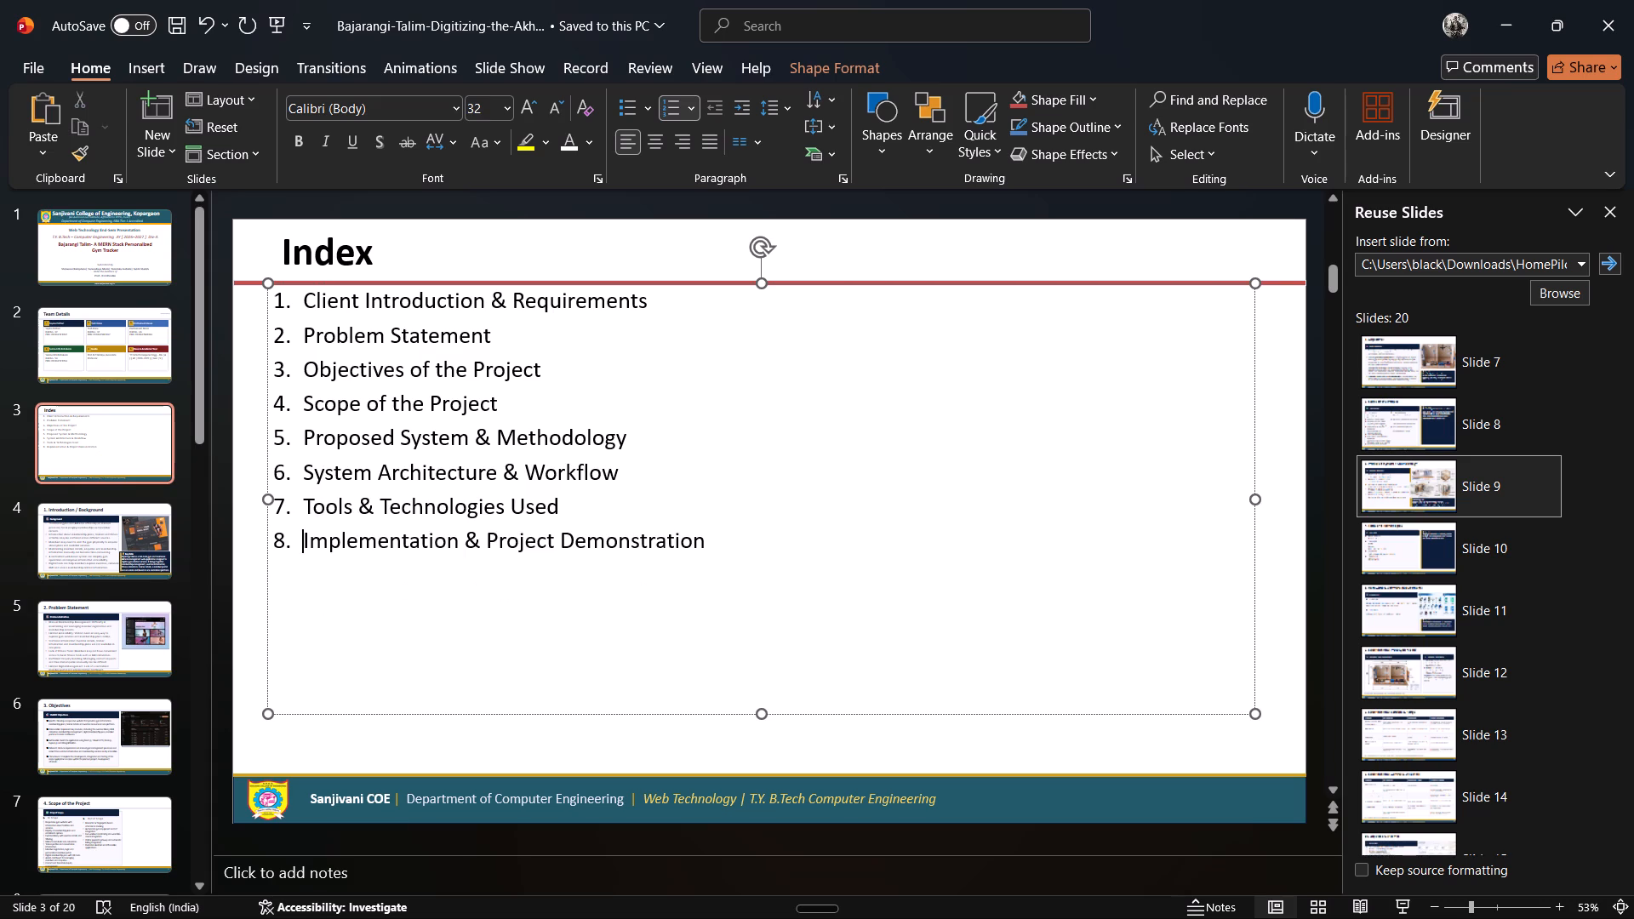
# Add "Conclusion" as a new last item in the Index list, after "Implementation & Project Demonstration".
pyautogui.click(717, 539)
pyautogui.press('Return')
pyautogui.hotkey('shift', 'c')
pyautogui.write('onclusion')
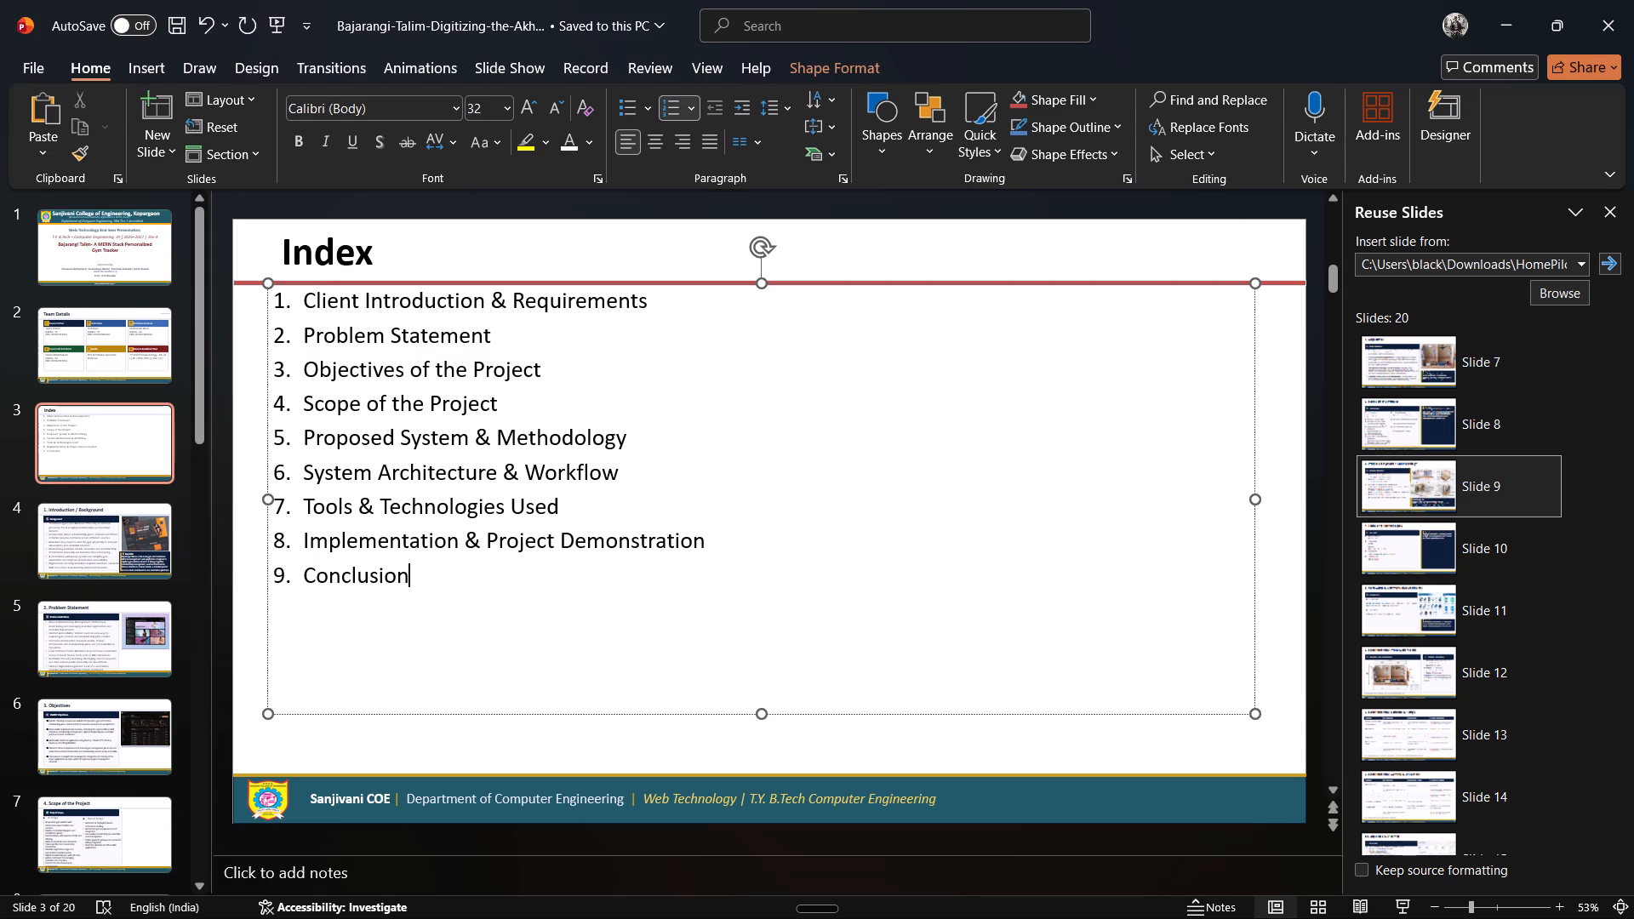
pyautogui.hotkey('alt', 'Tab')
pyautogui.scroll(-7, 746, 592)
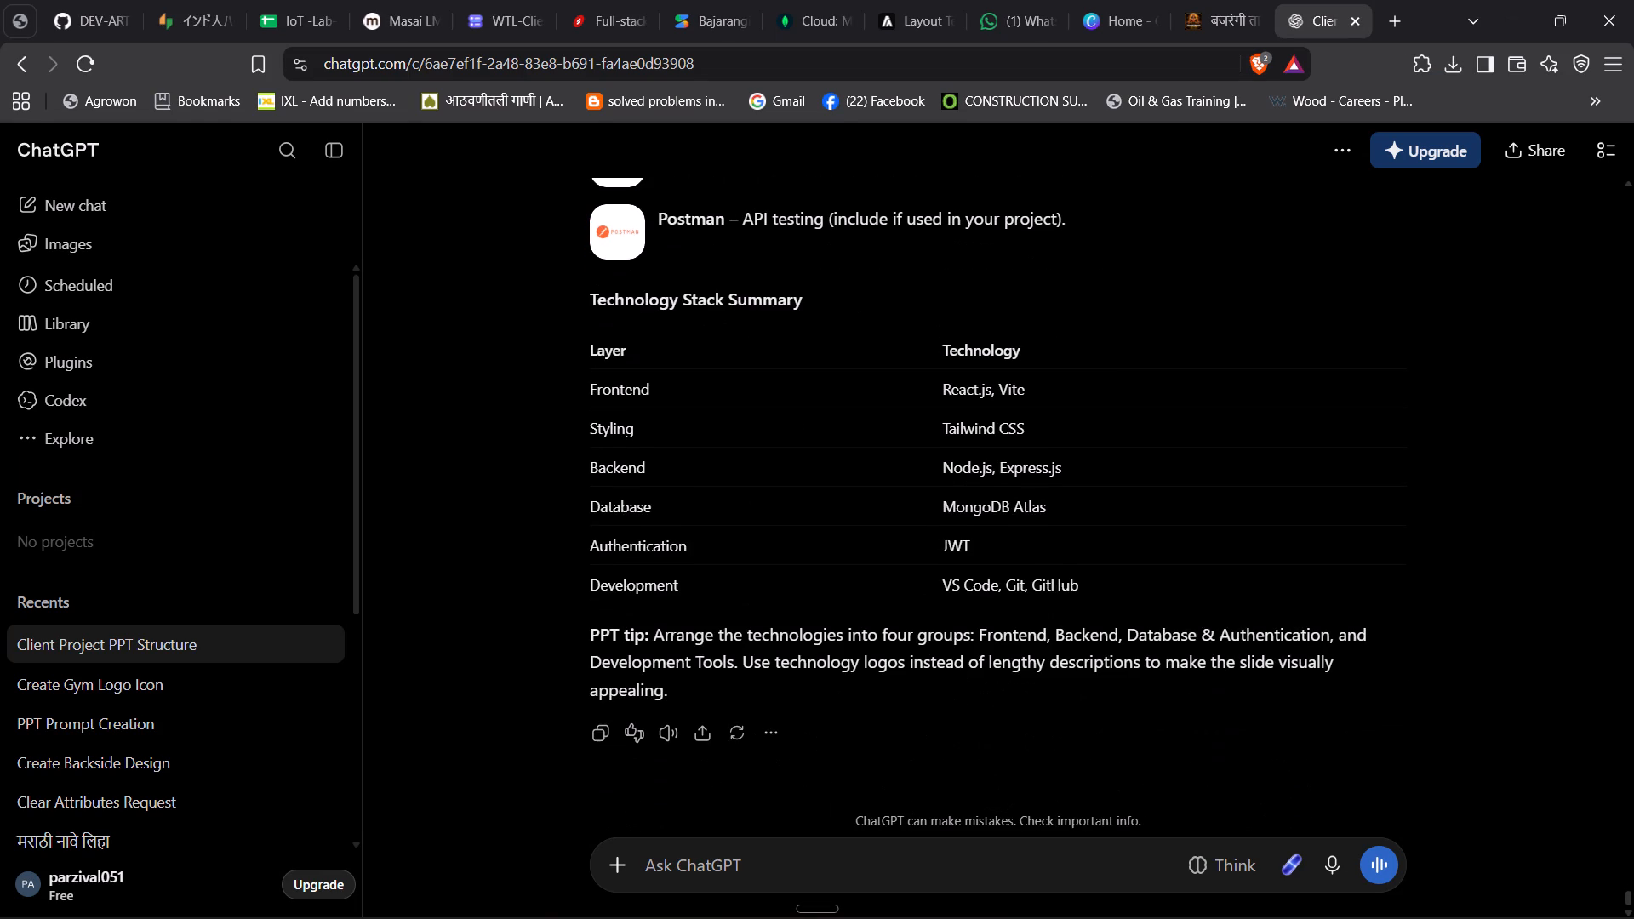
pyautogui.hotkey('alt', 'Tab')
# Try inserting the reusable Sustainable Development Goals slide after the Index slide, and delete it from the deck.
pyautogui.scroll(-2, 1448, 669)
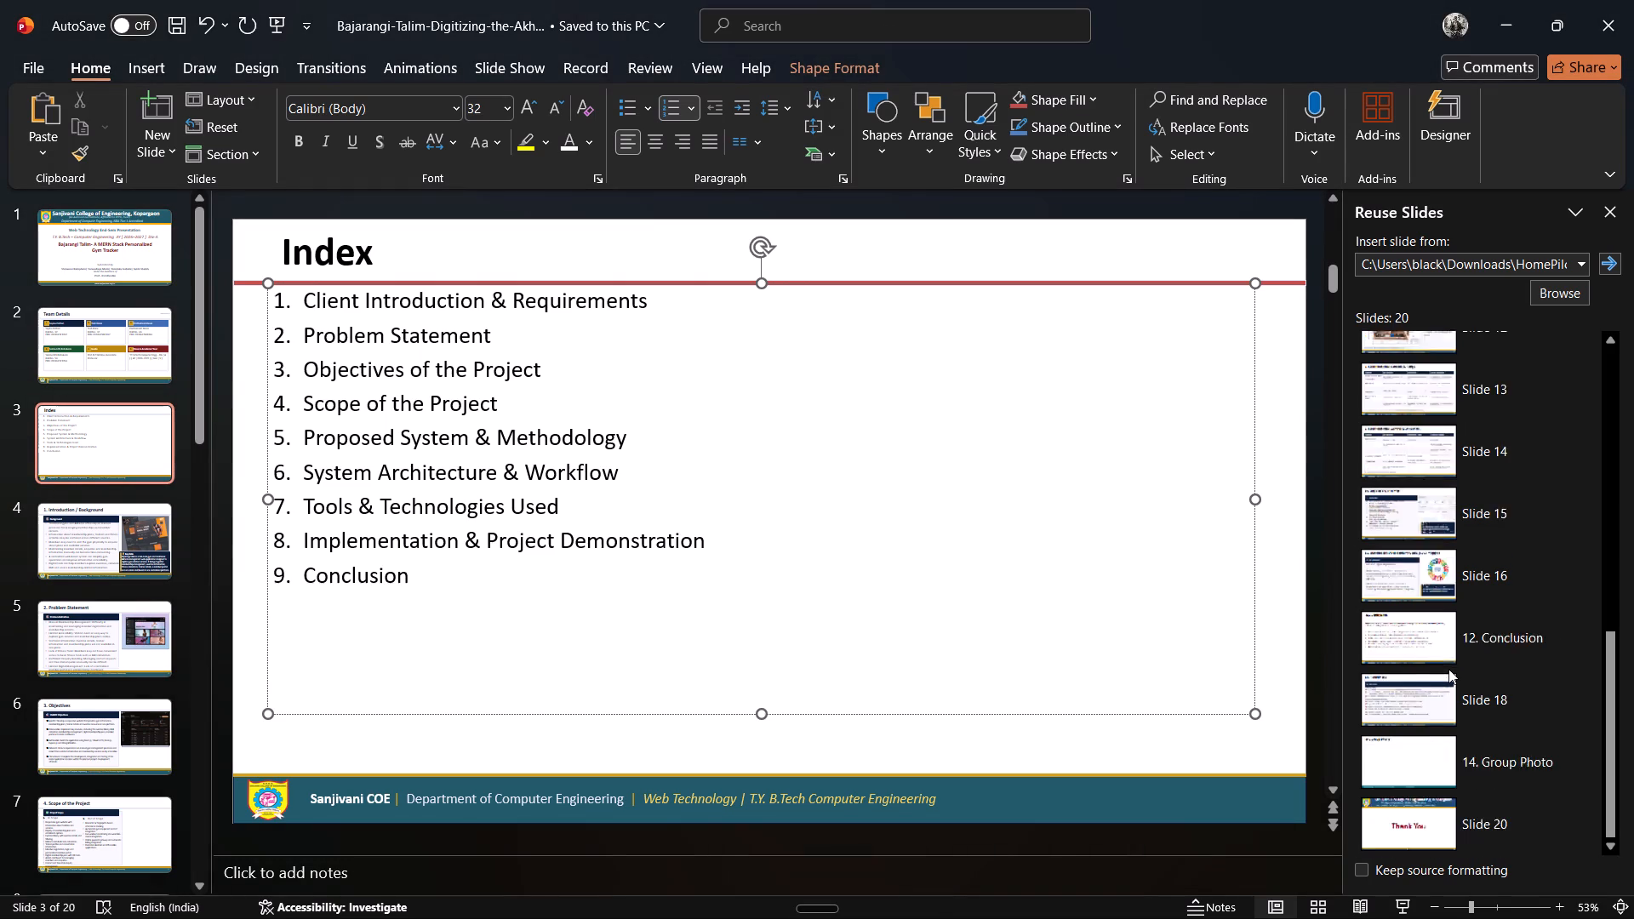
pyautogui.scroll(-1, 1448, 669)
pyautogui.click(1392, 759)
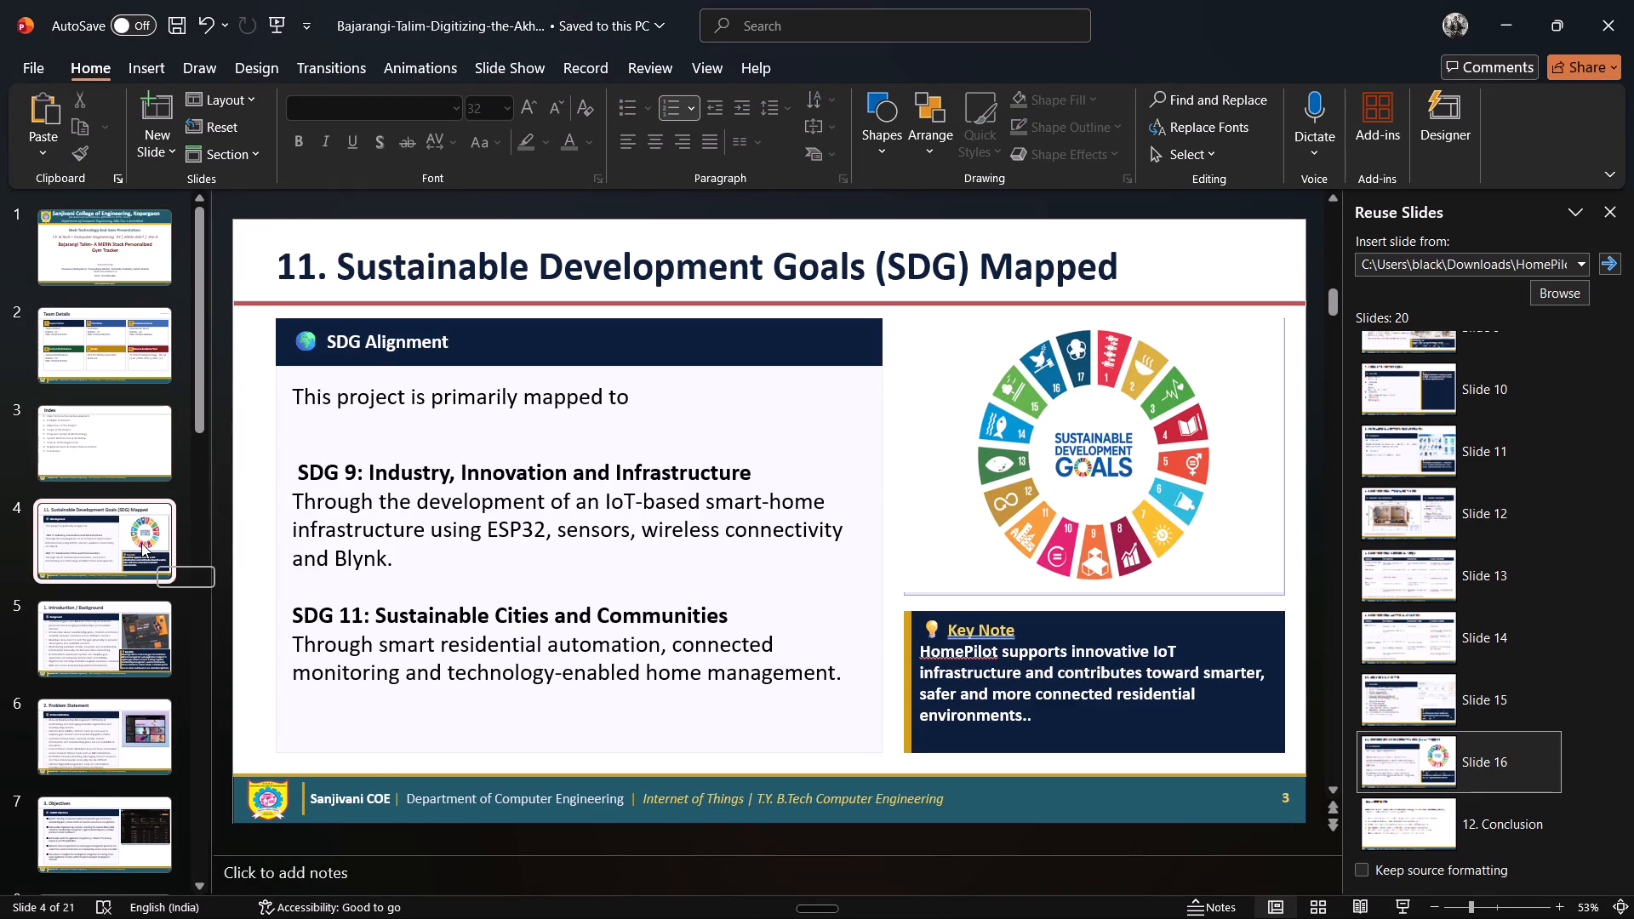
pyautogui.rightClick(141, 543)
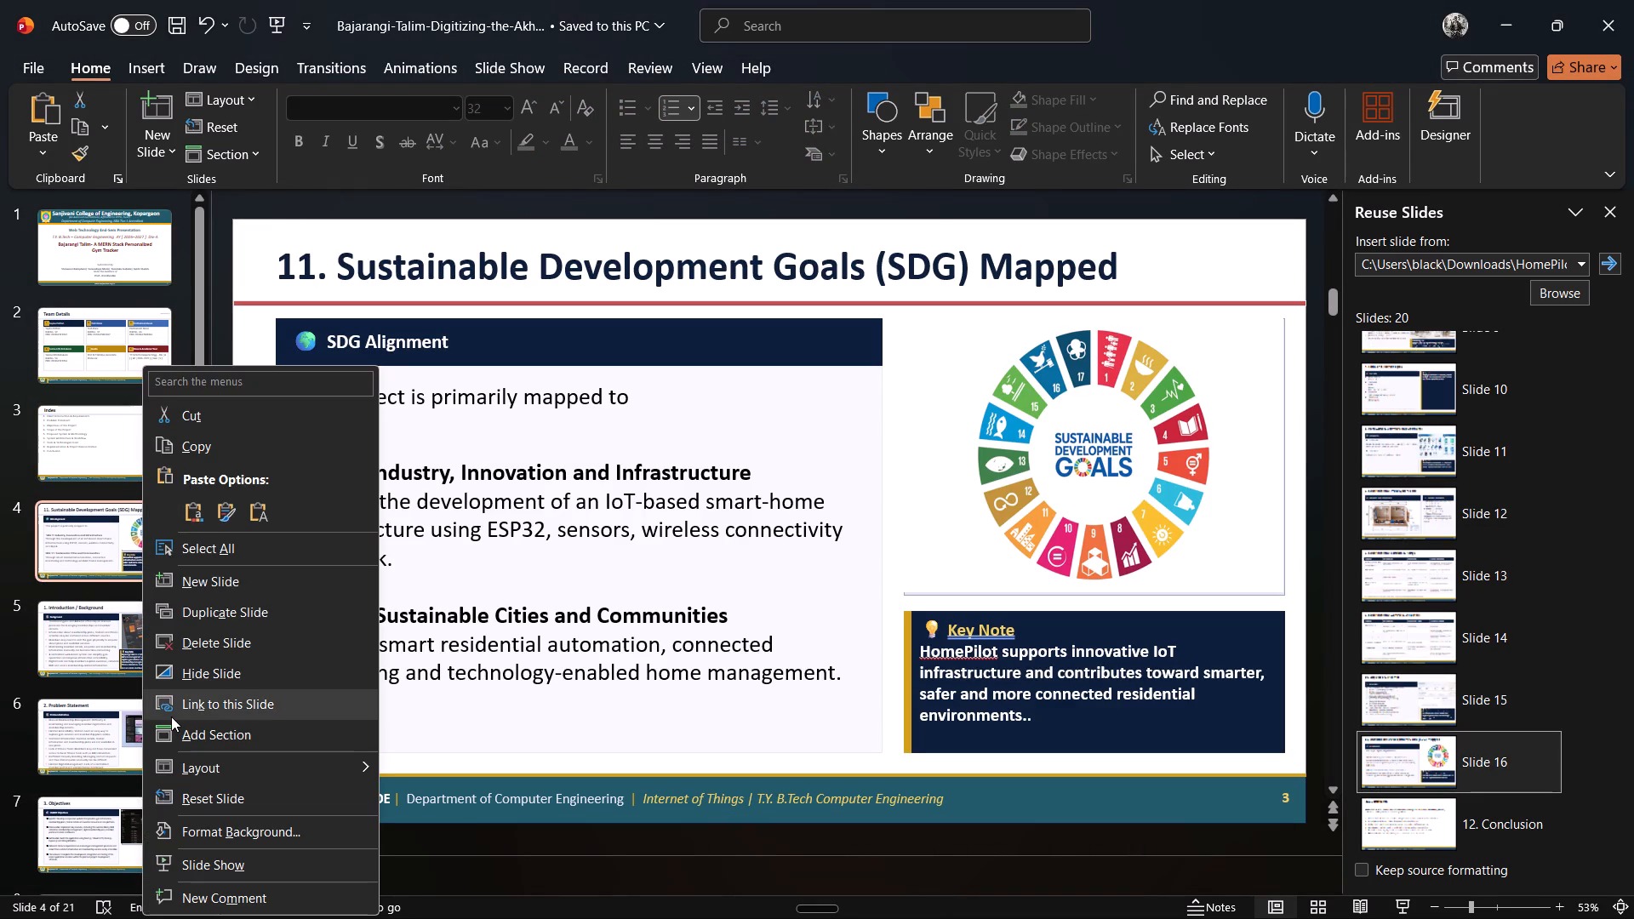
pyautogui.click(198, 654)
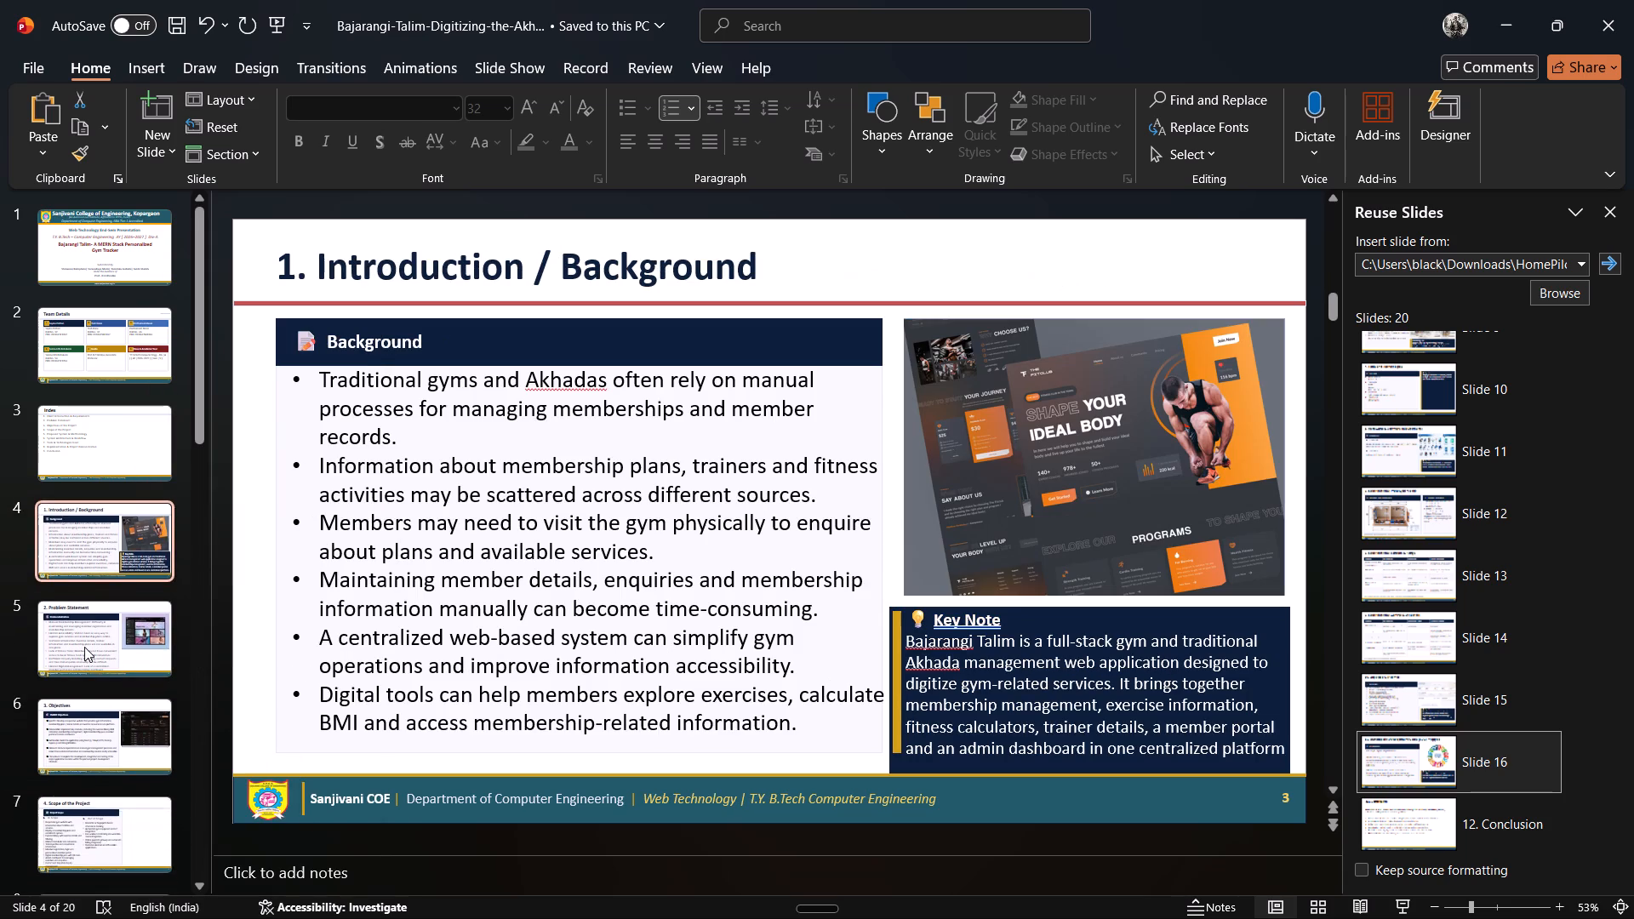
# Delete all the old slides that follow the "7. Tools and Technologies" slide, making slide 10 the last one.
pyautogui.scroll(-8, 84, 647)
pyautogui.scroll(3, 89, 507)
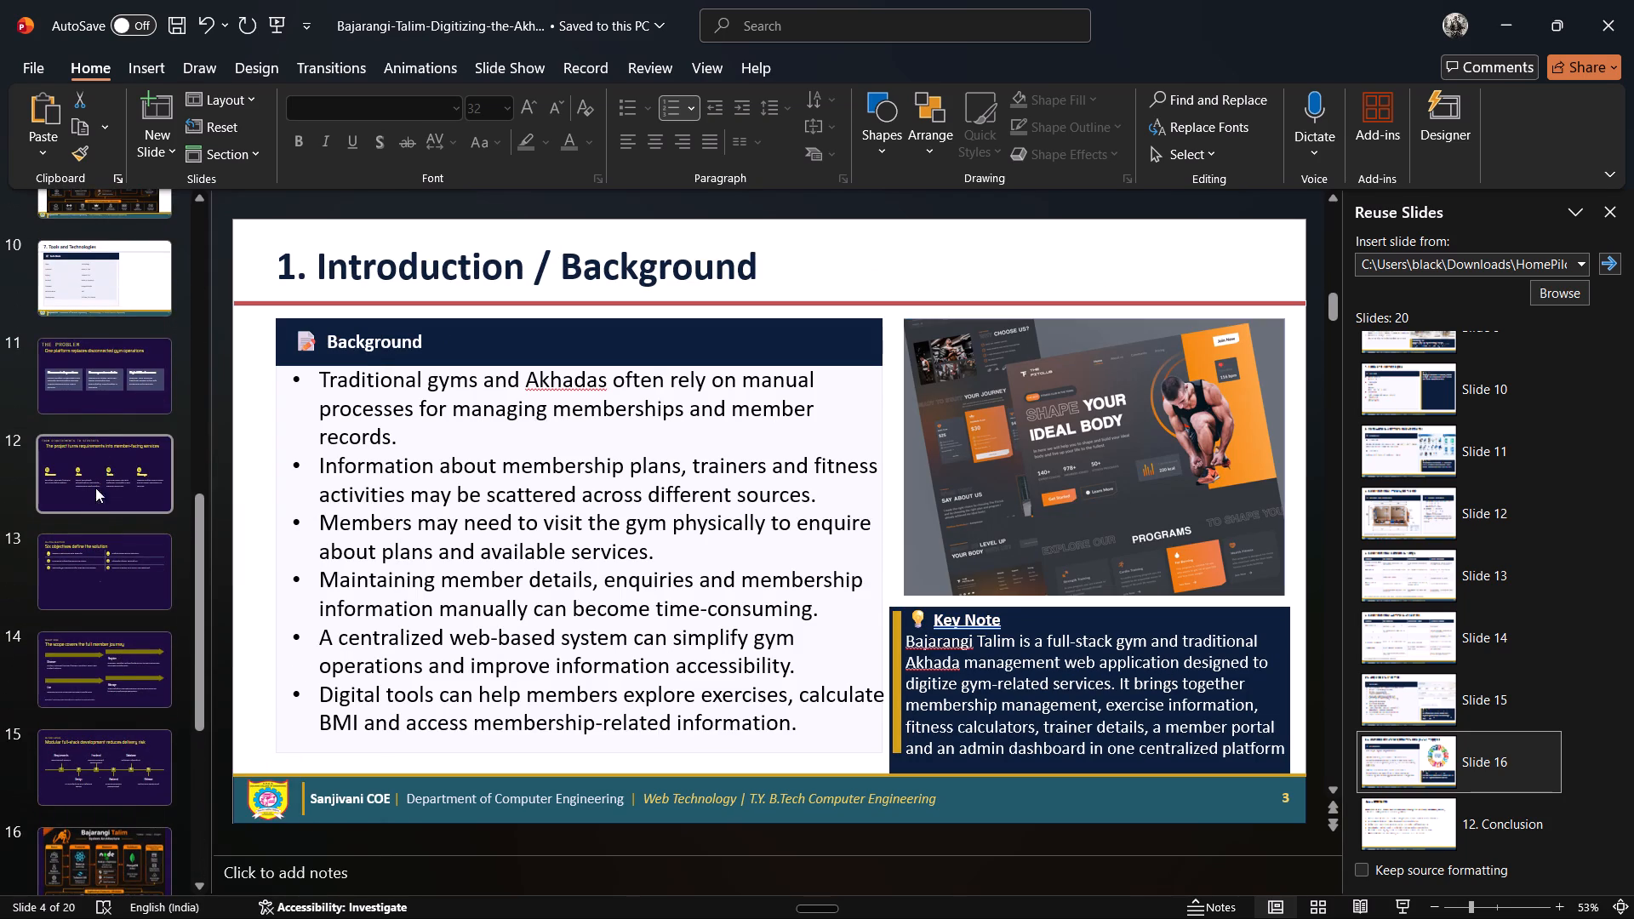
pyautogui.click(100, 386)
pyautogui.press('Delete')
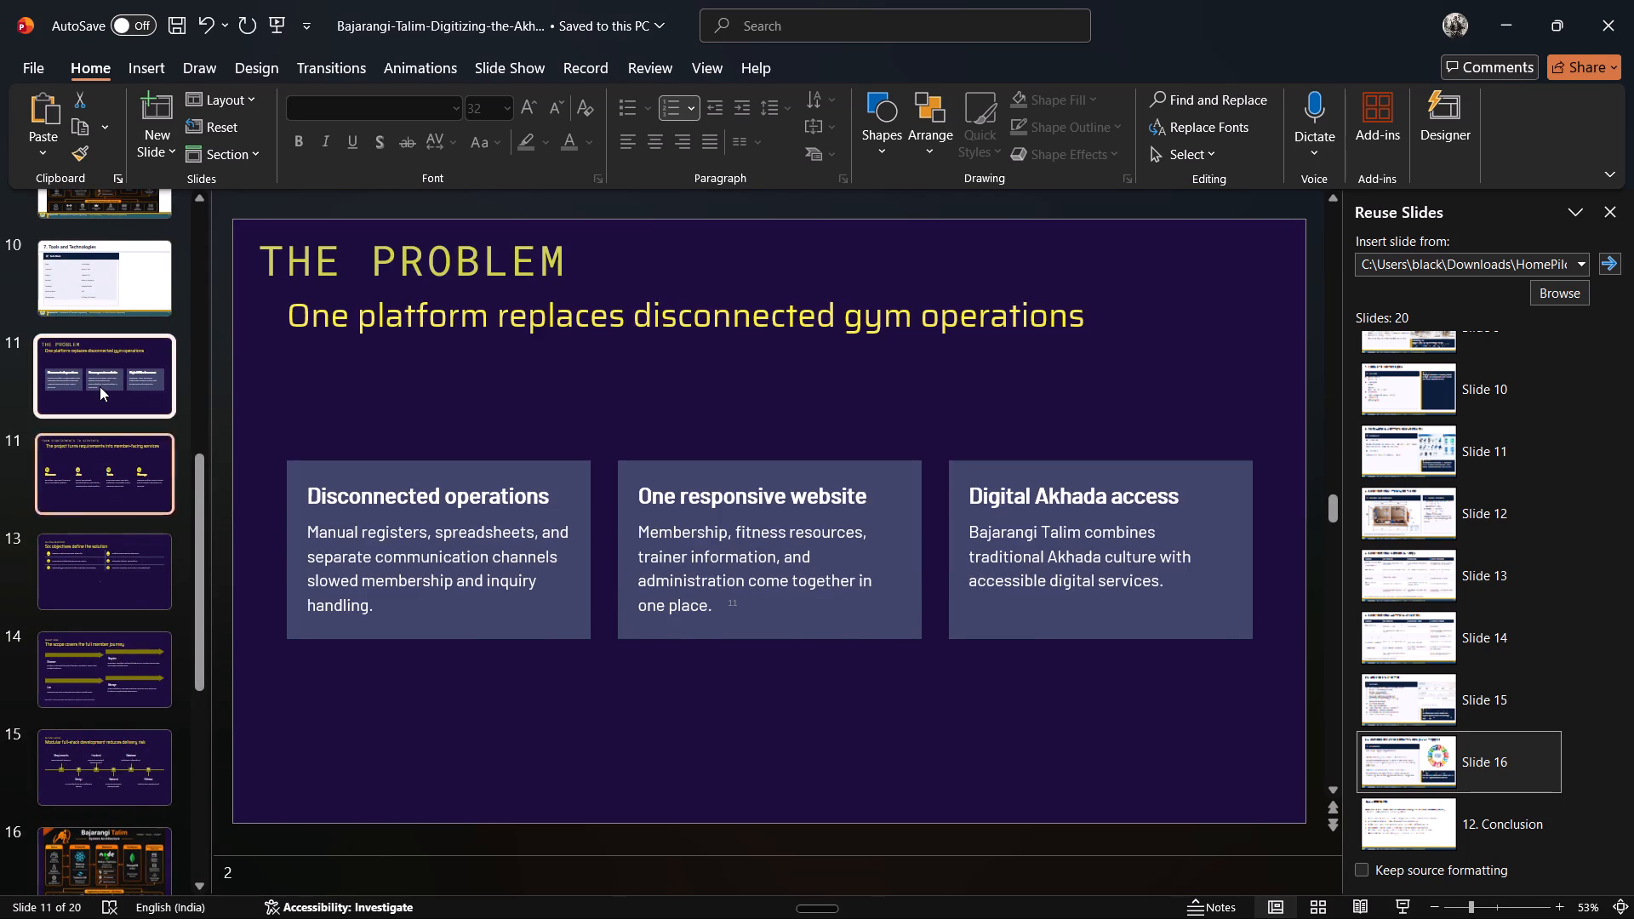
pyautogui.press('Down')
pyautogui.press('Delete')
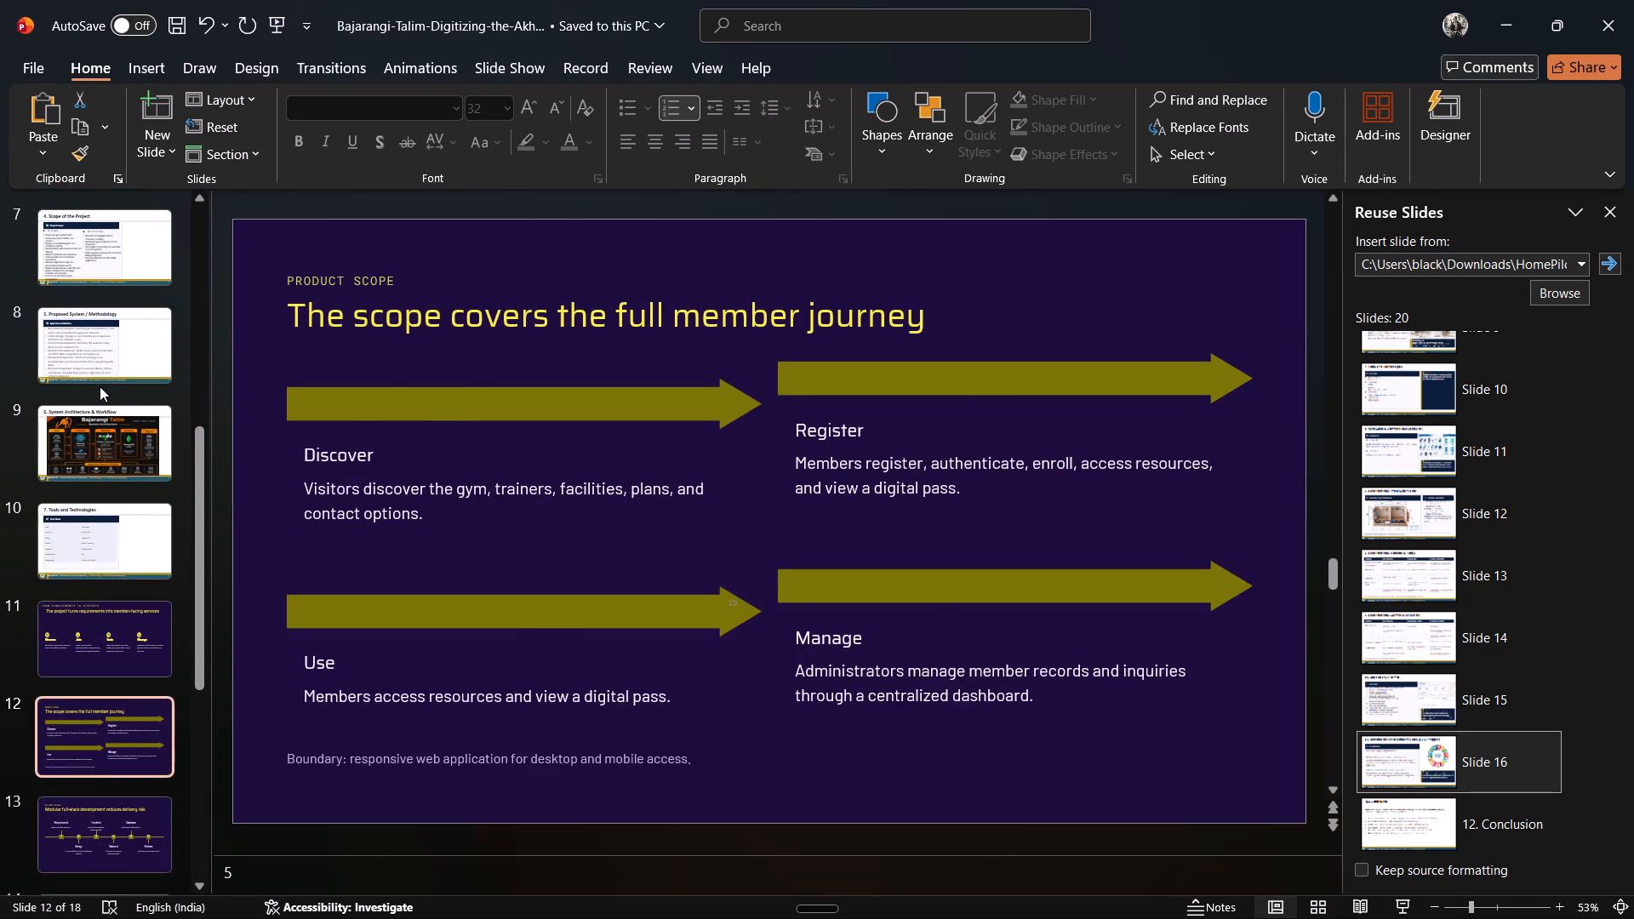
pyautogui.press('Down')
pyautogui.press('Delete')
pyautogui.press('Delete')
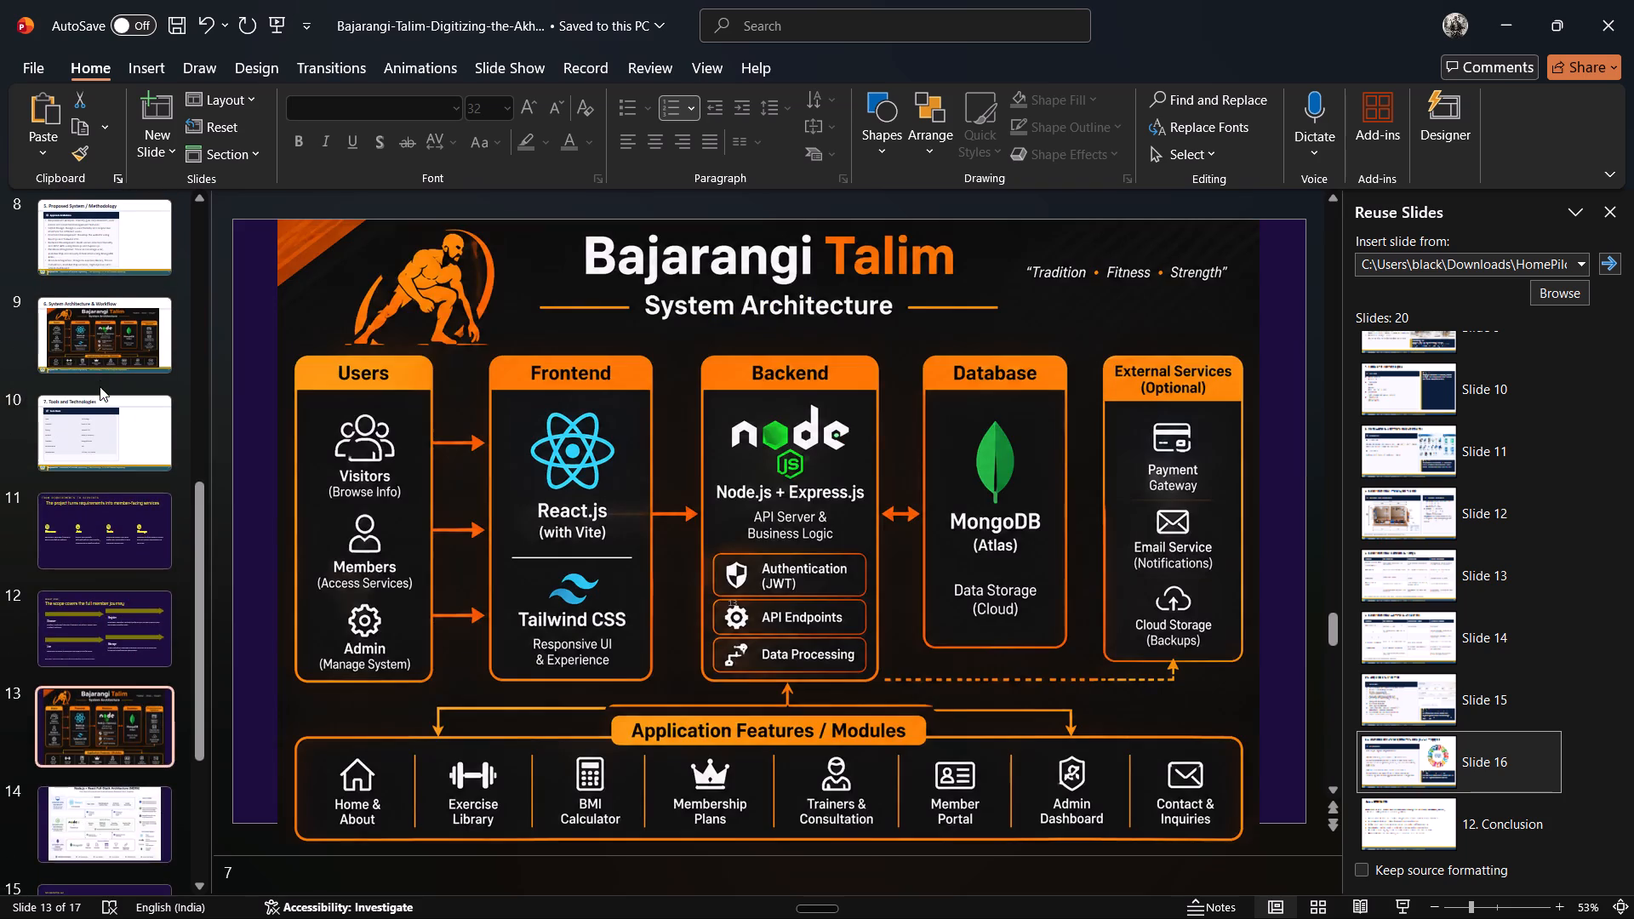
pyautogui.press('Delete')
pyautogui.press('Delete')
pyautogui.press('Delete')
pyautogui.press('Delete')
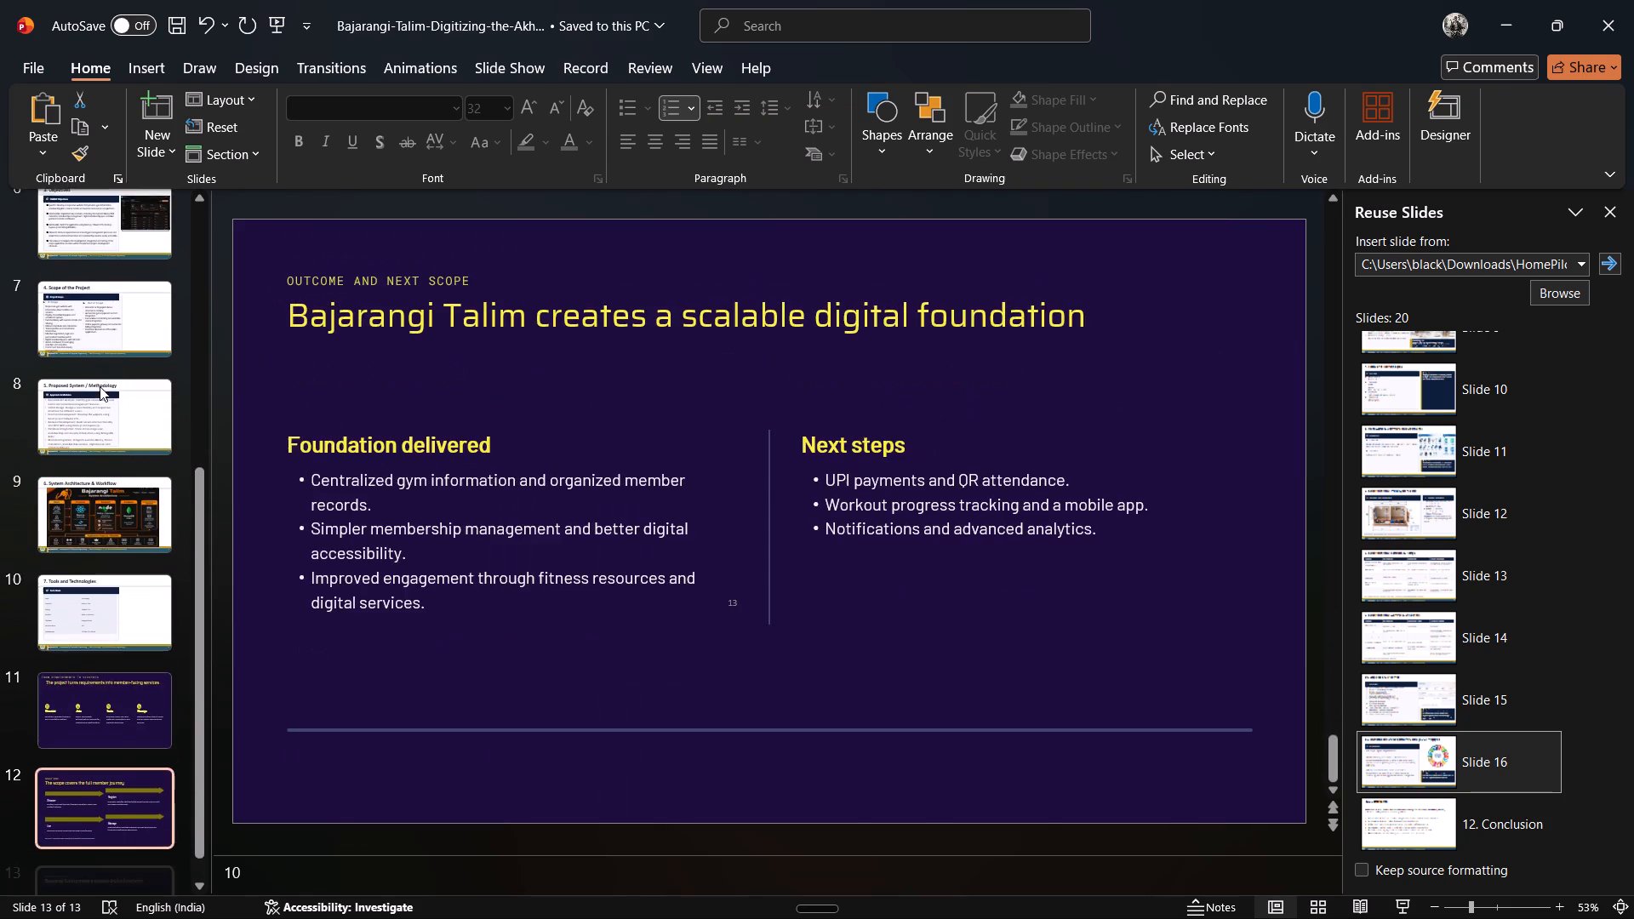
pyautogui.press('Delete')
pyautogui.press('Delete')
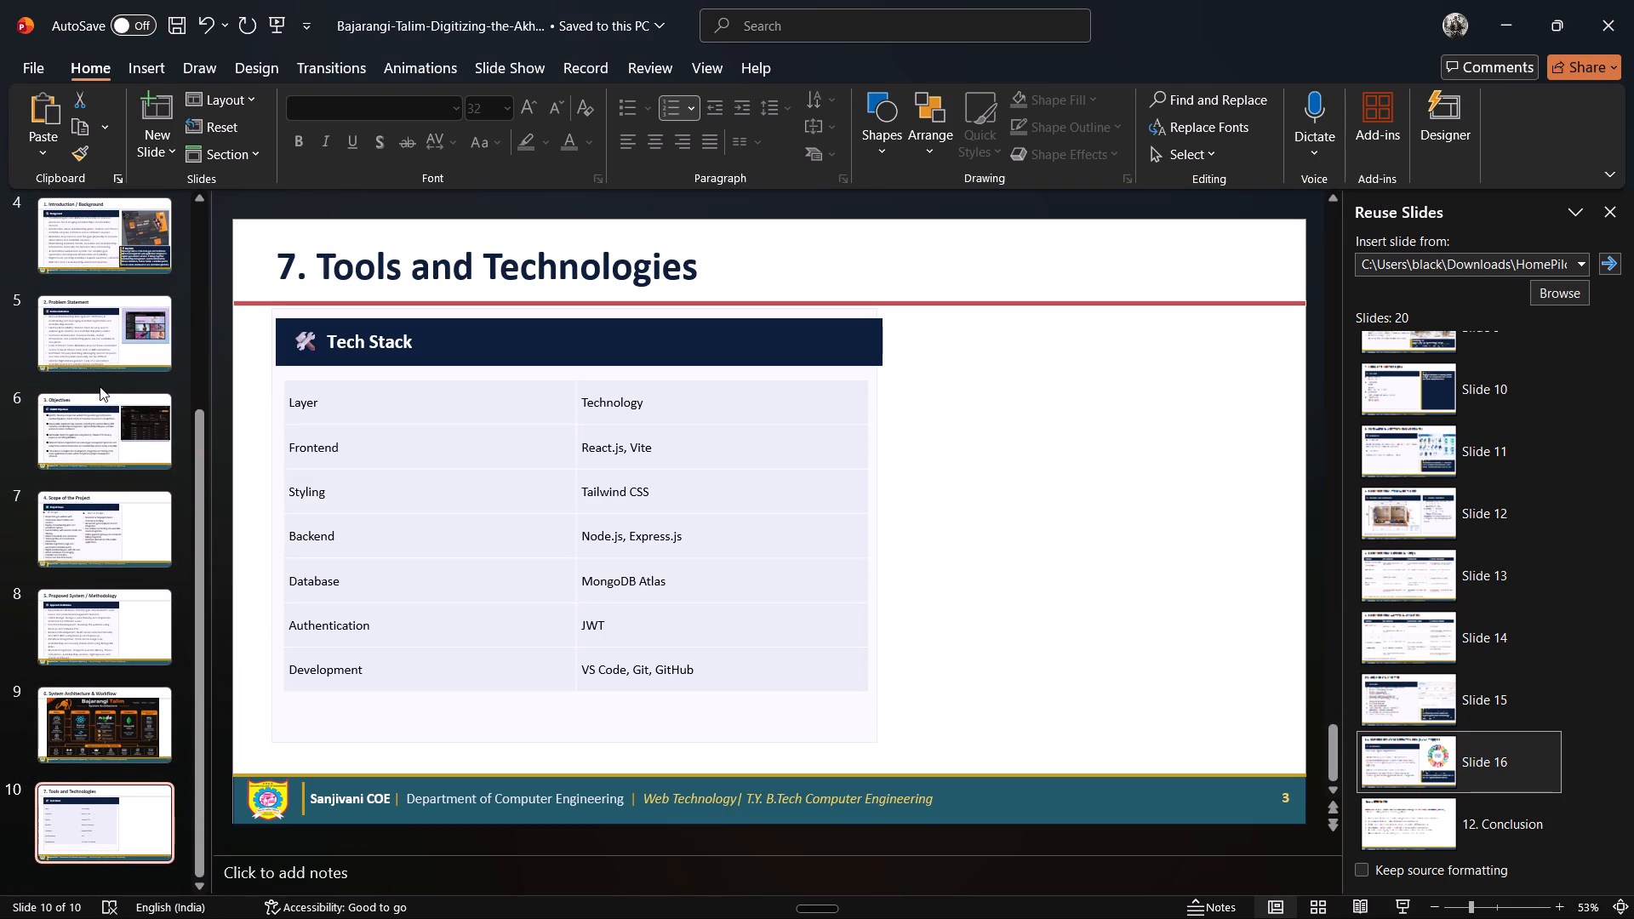
# Insert the reusable "12. Conclusion" and "10. Expected Outcomes" slides after slide 10, placing Expected Outcomes before Conclusion.
pyautogui.click(1448, 816)
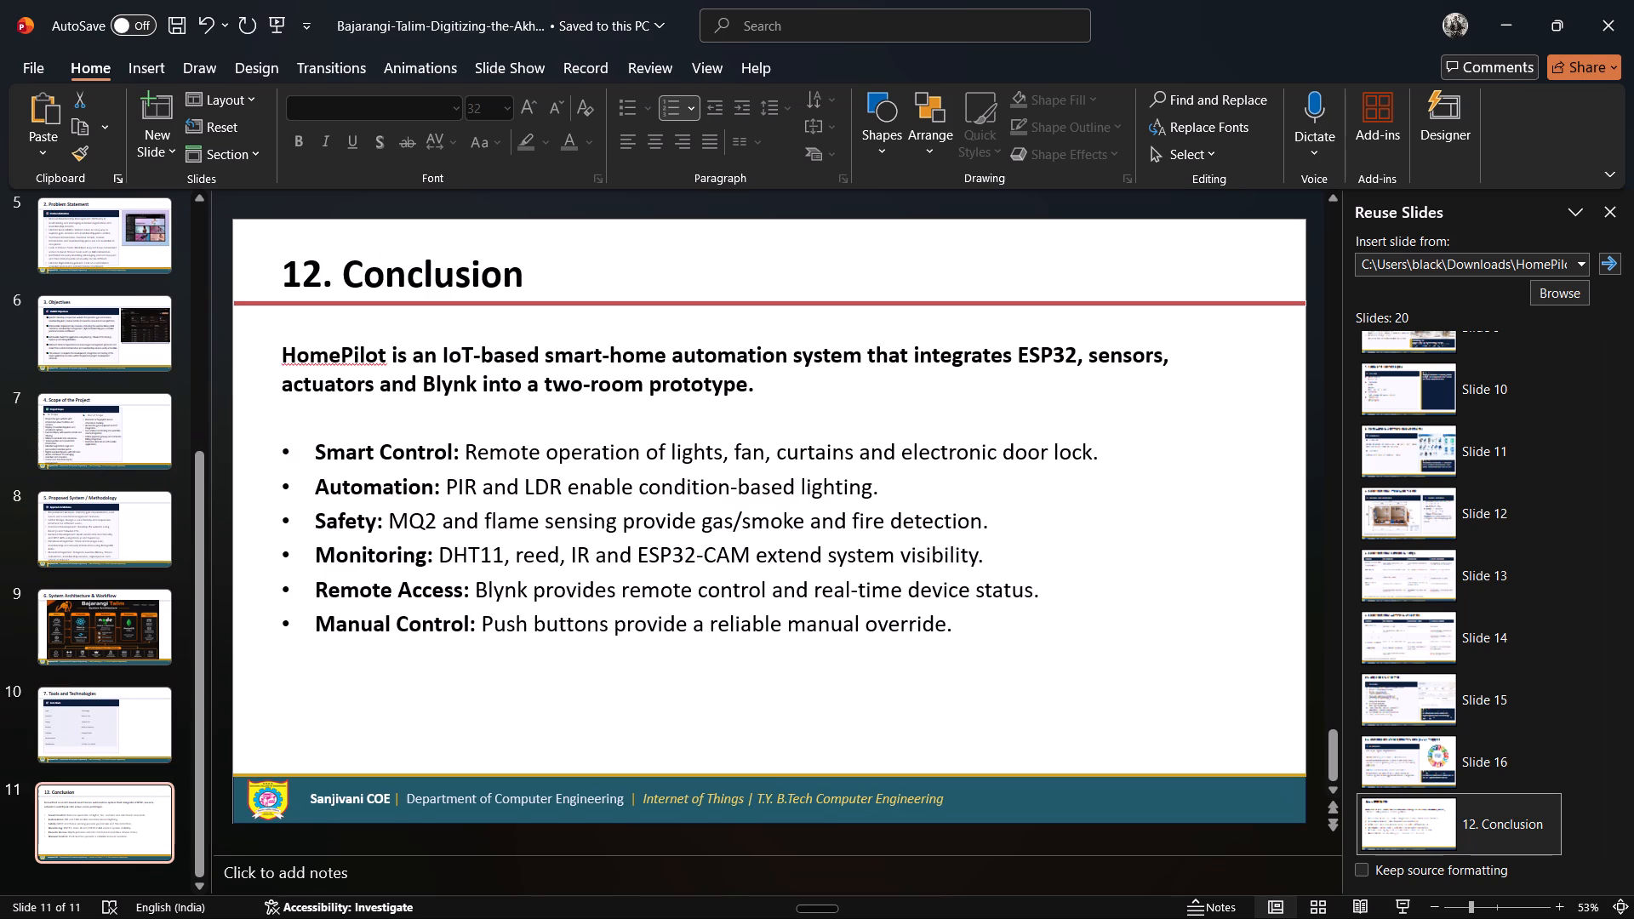
pyautogui.click(1393, 692)
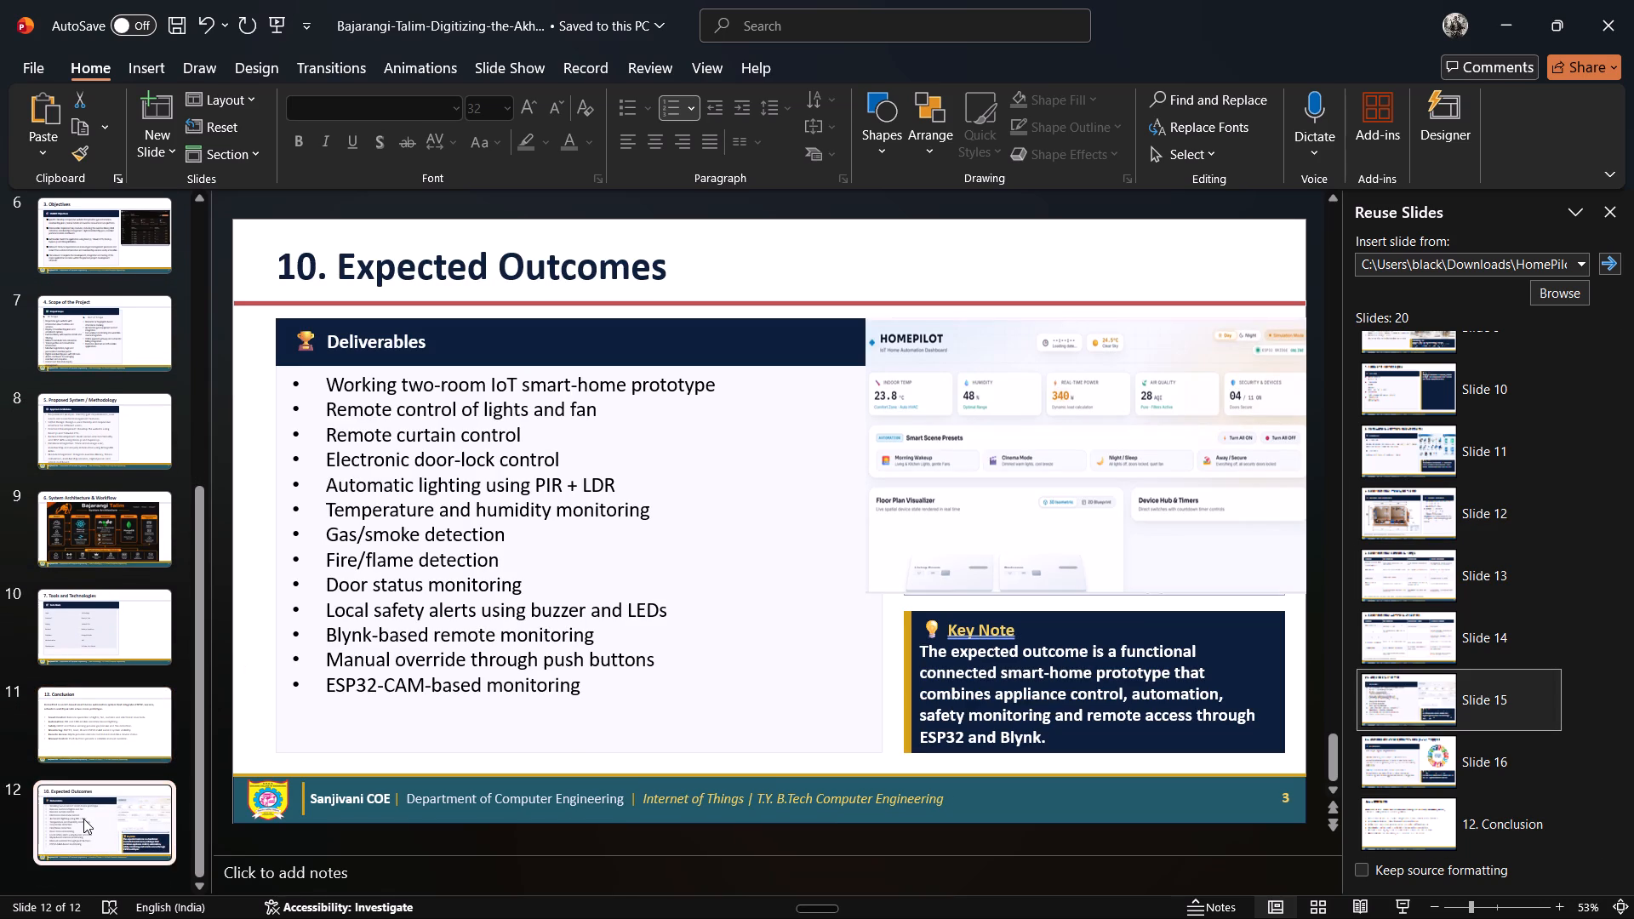
pyautogui.moveTo(83, 819); pyautogui.dragTo(73, 600)
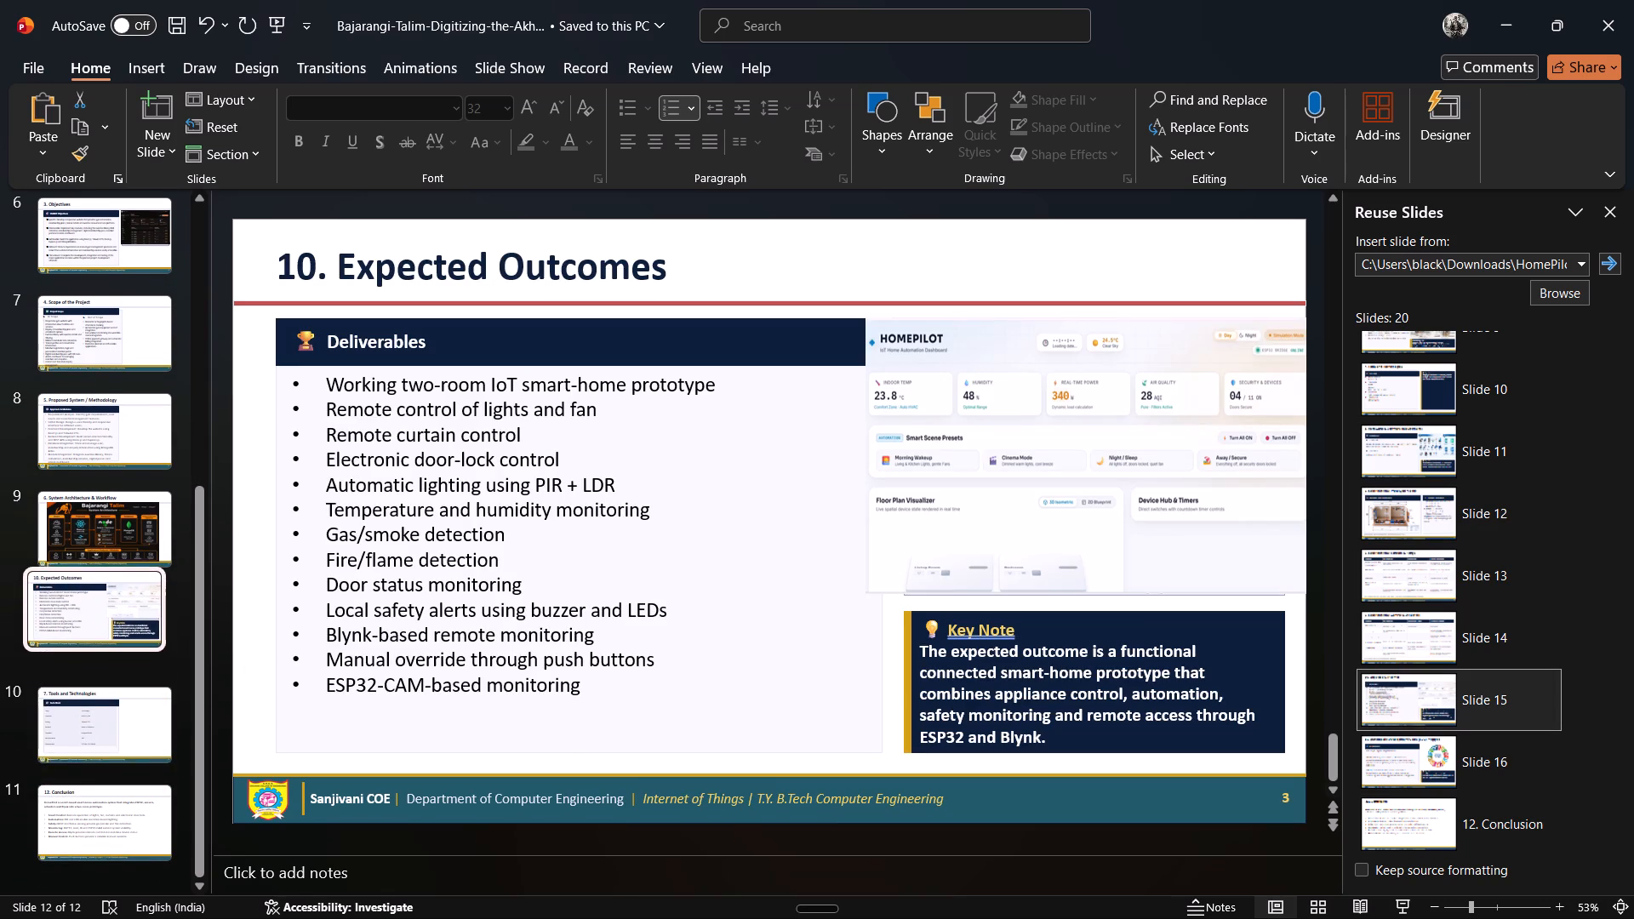
pyautogui.moveTo(73, 600); pyautogui.dragTo(71, 733)
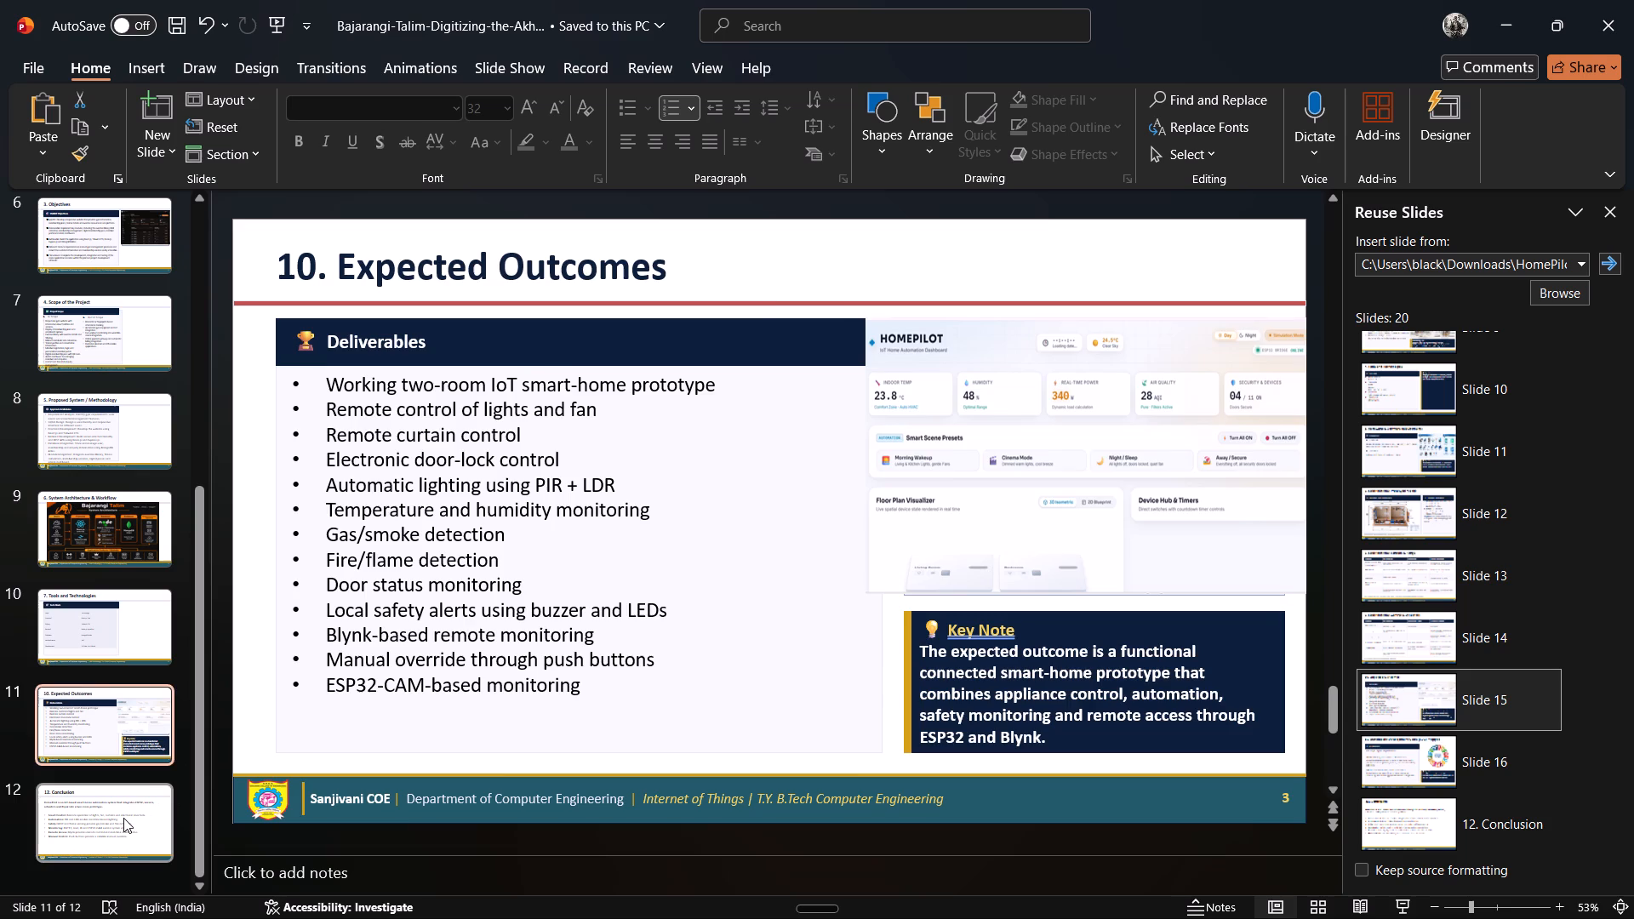
pyautogui.click(123, 818)
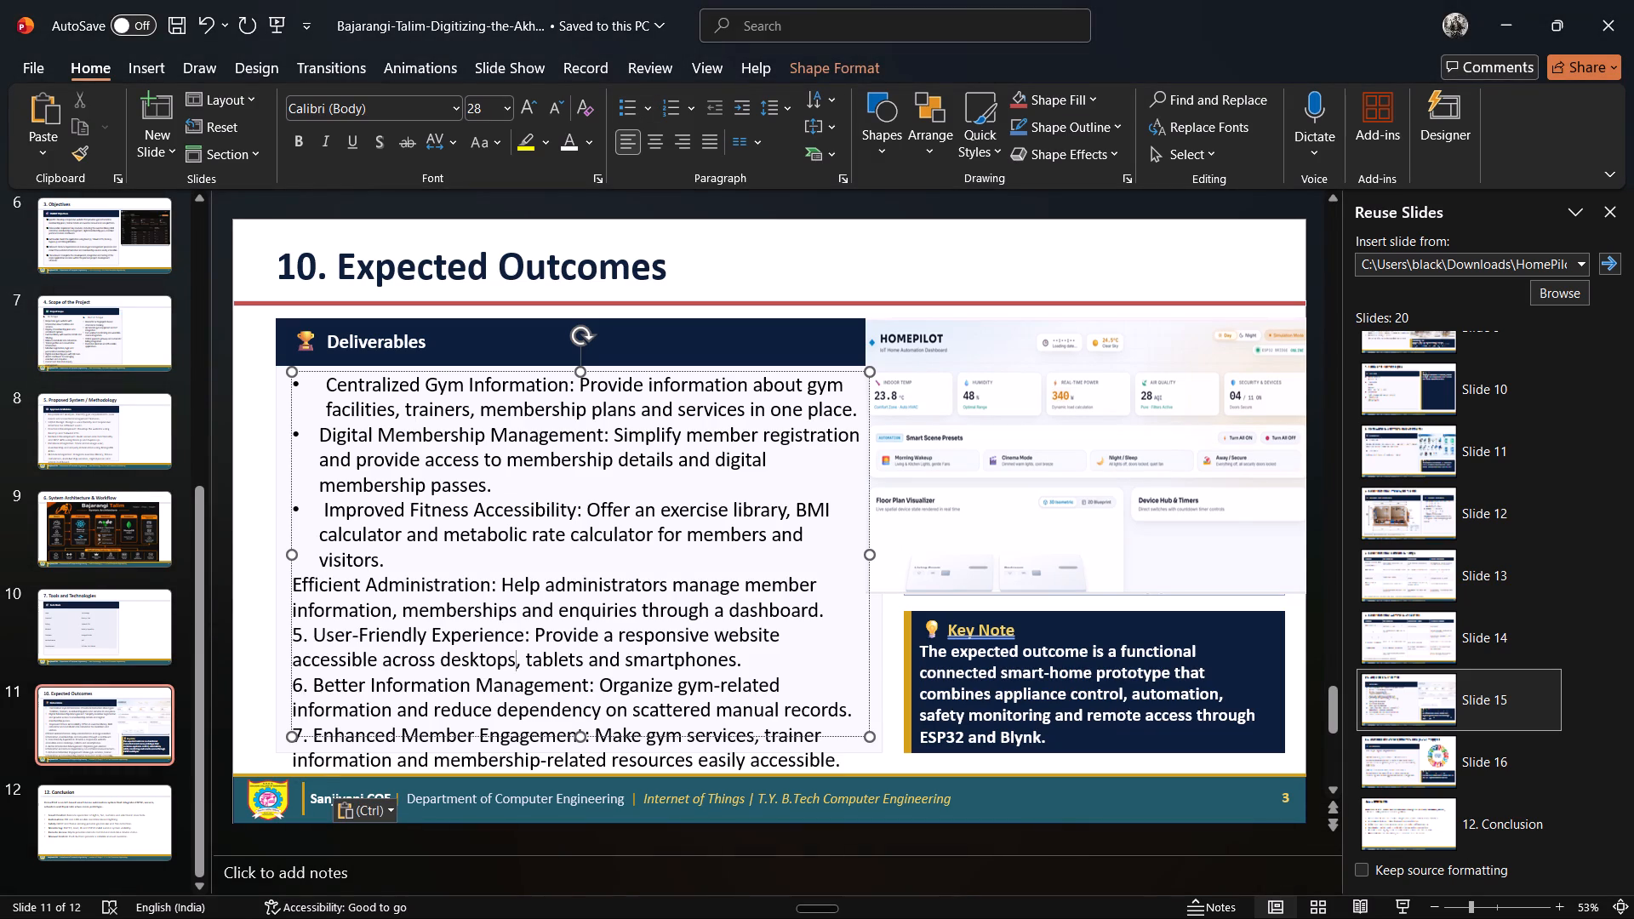
# Shift the outcomes text box up to the Deliverables header's edge and enlarge it so all seven outcomes fit above the footer.
pyautogui.moveTo(320, 374); pyautogui.dragTo(304, 369)
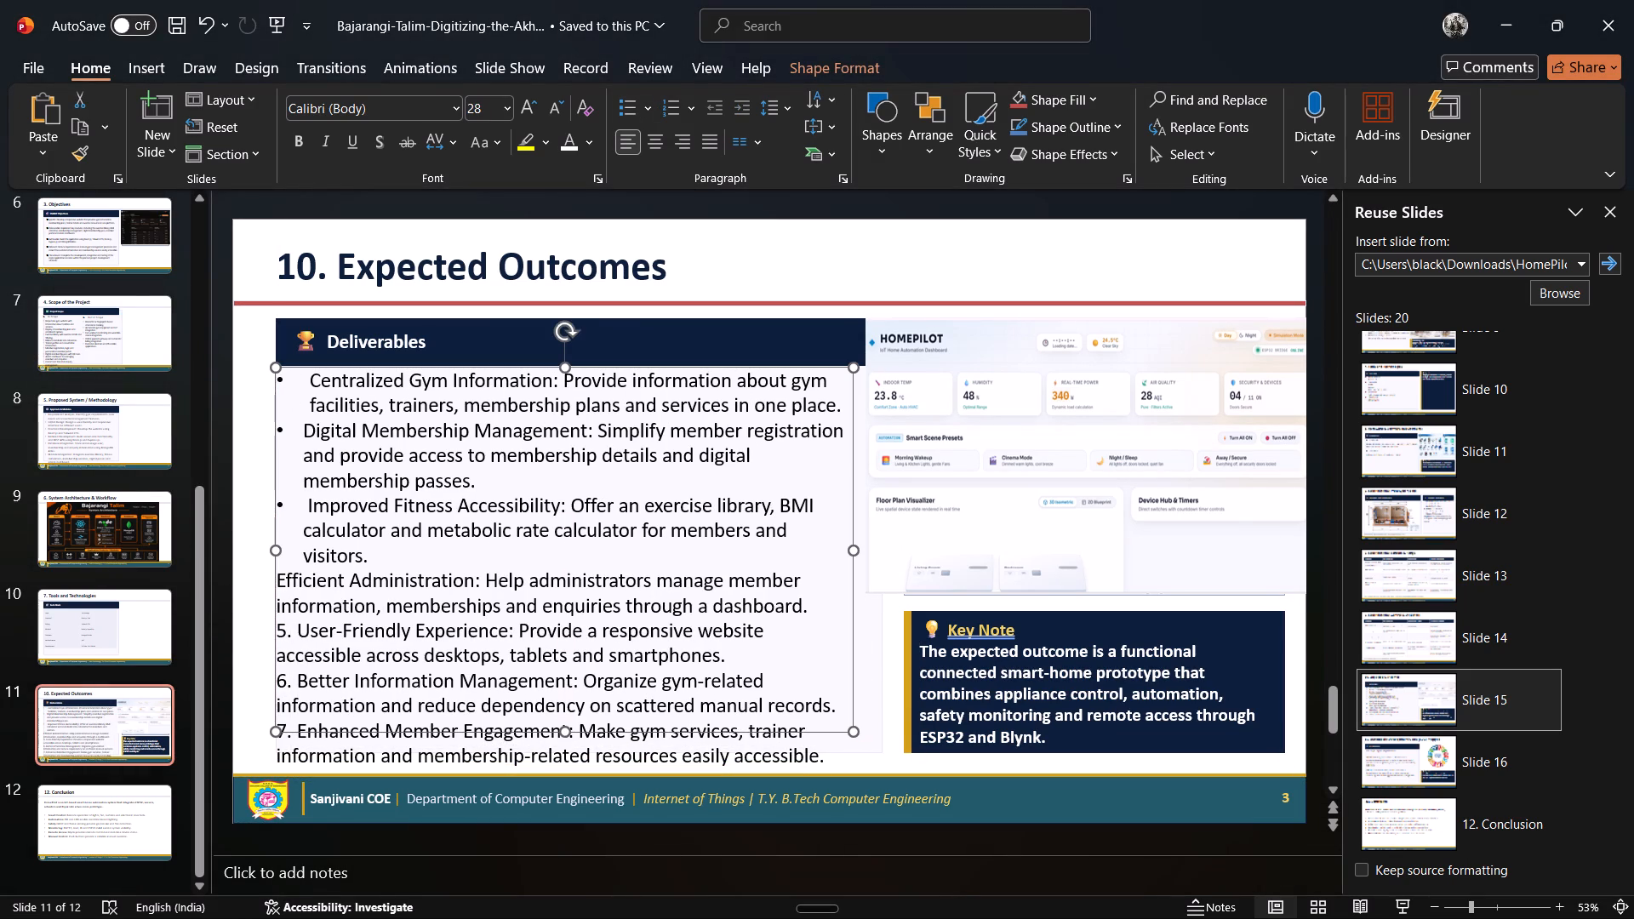
pyautogui.moveTo(852, 732); pyautogui.dragTo(875, 770)
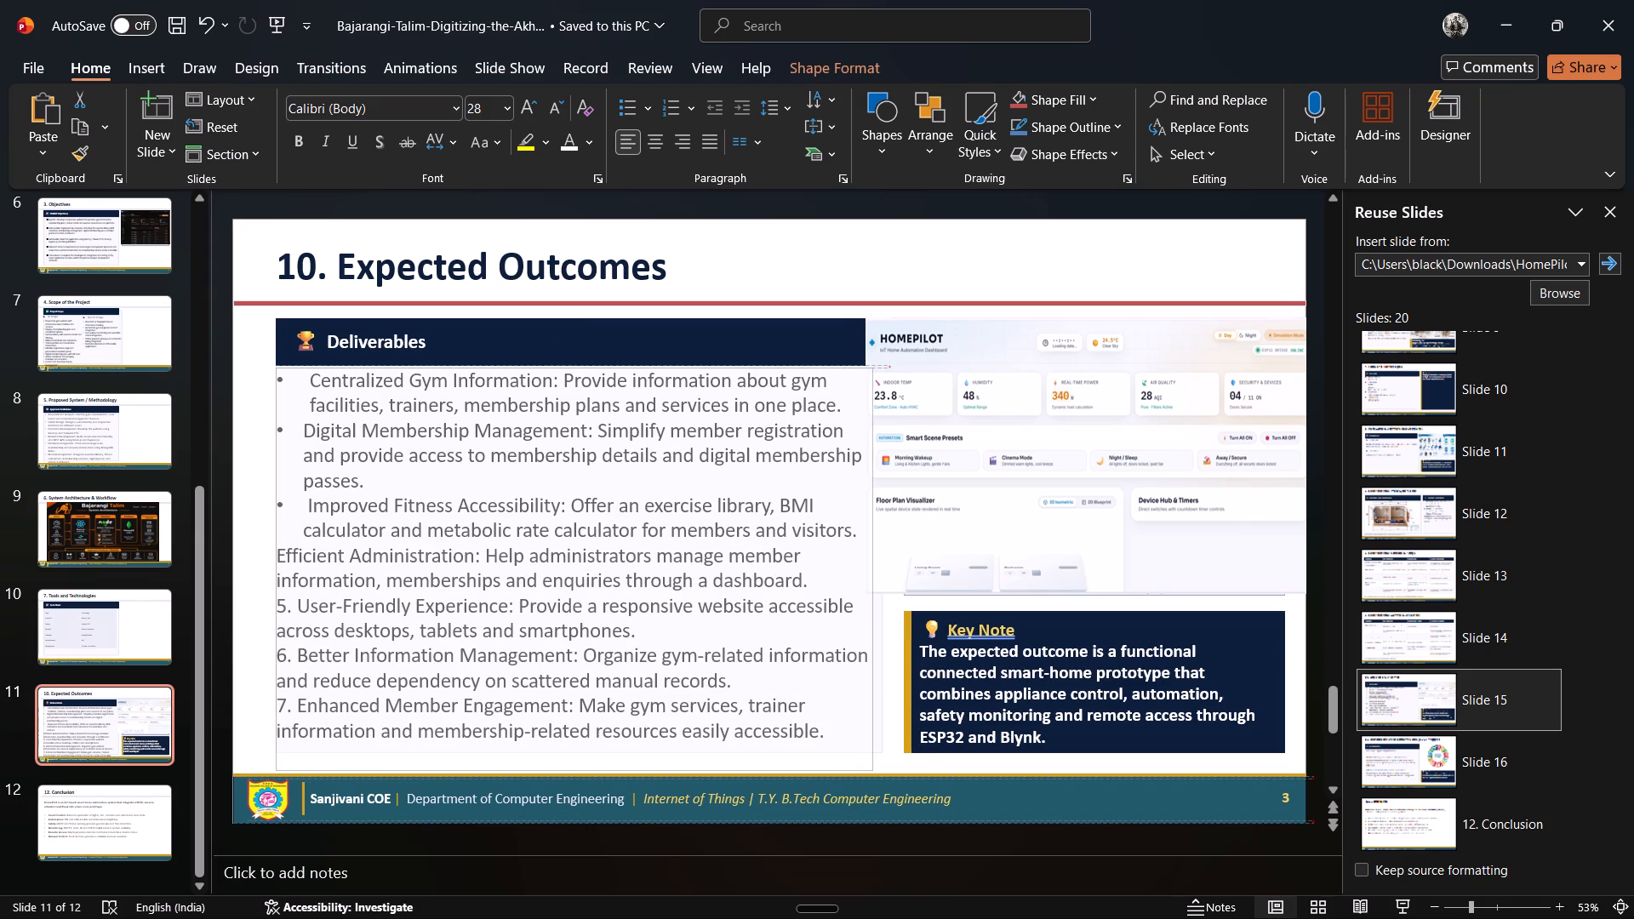
pyautogui.moveTo(875, 770); pyautogui.dragTo(876, 770)
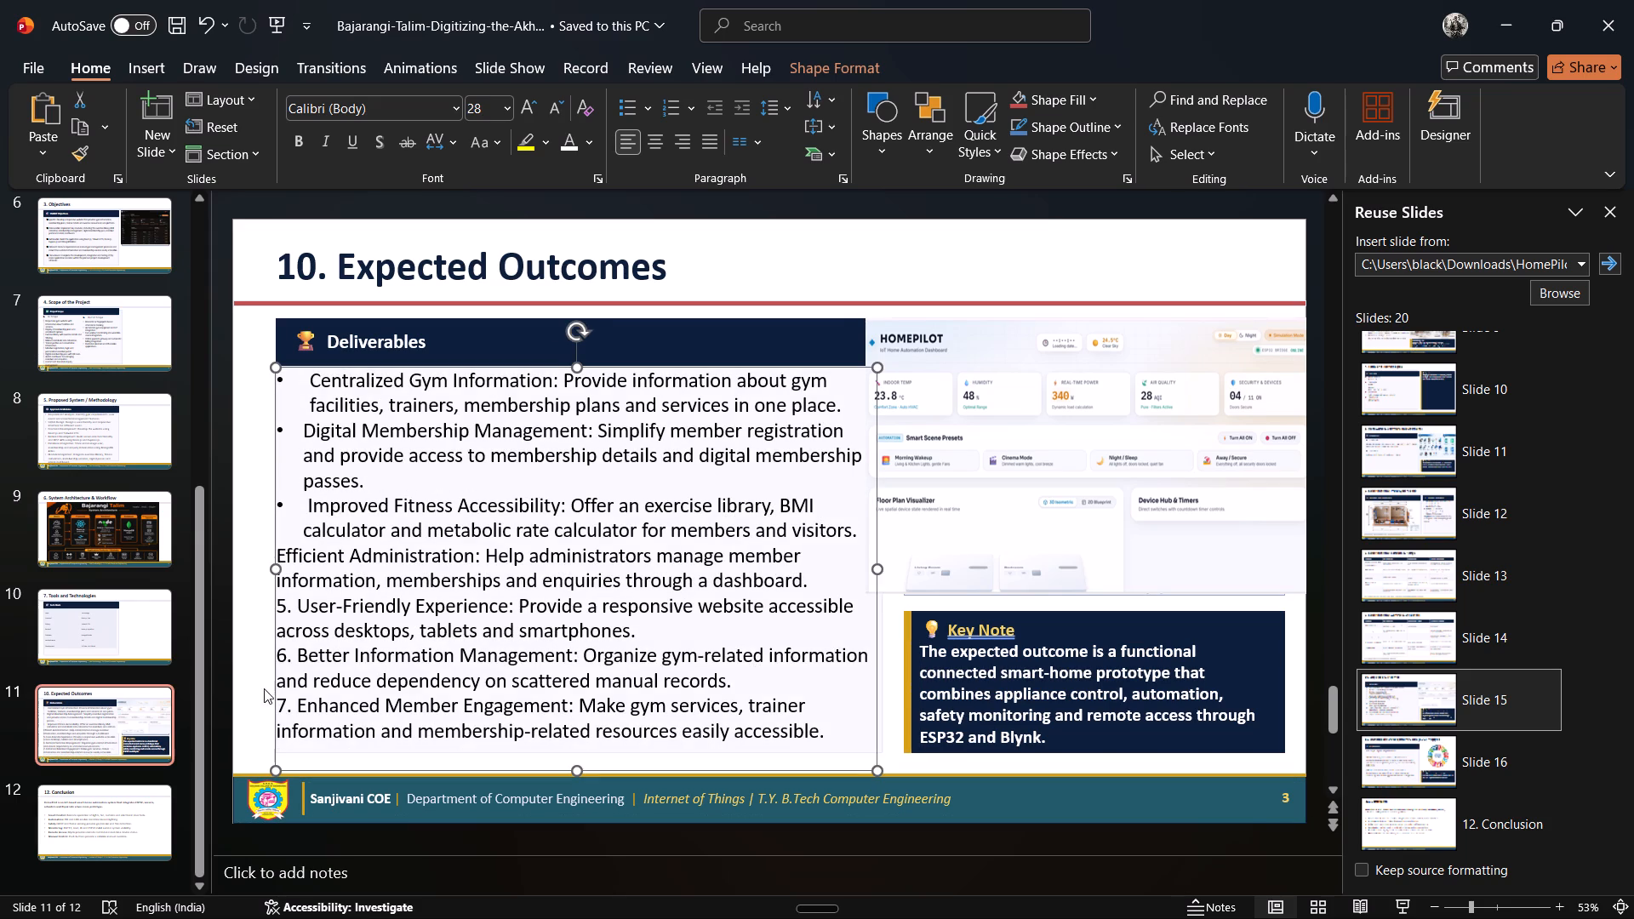
# Remove the "7.", "6." and "5." numbering before the Enhanced Member Engagement, Better Information Management and User-Friendly Experience outcomes.
pyautogui.moveTo(294, 704); pyautogui.dragTo(290, 704)
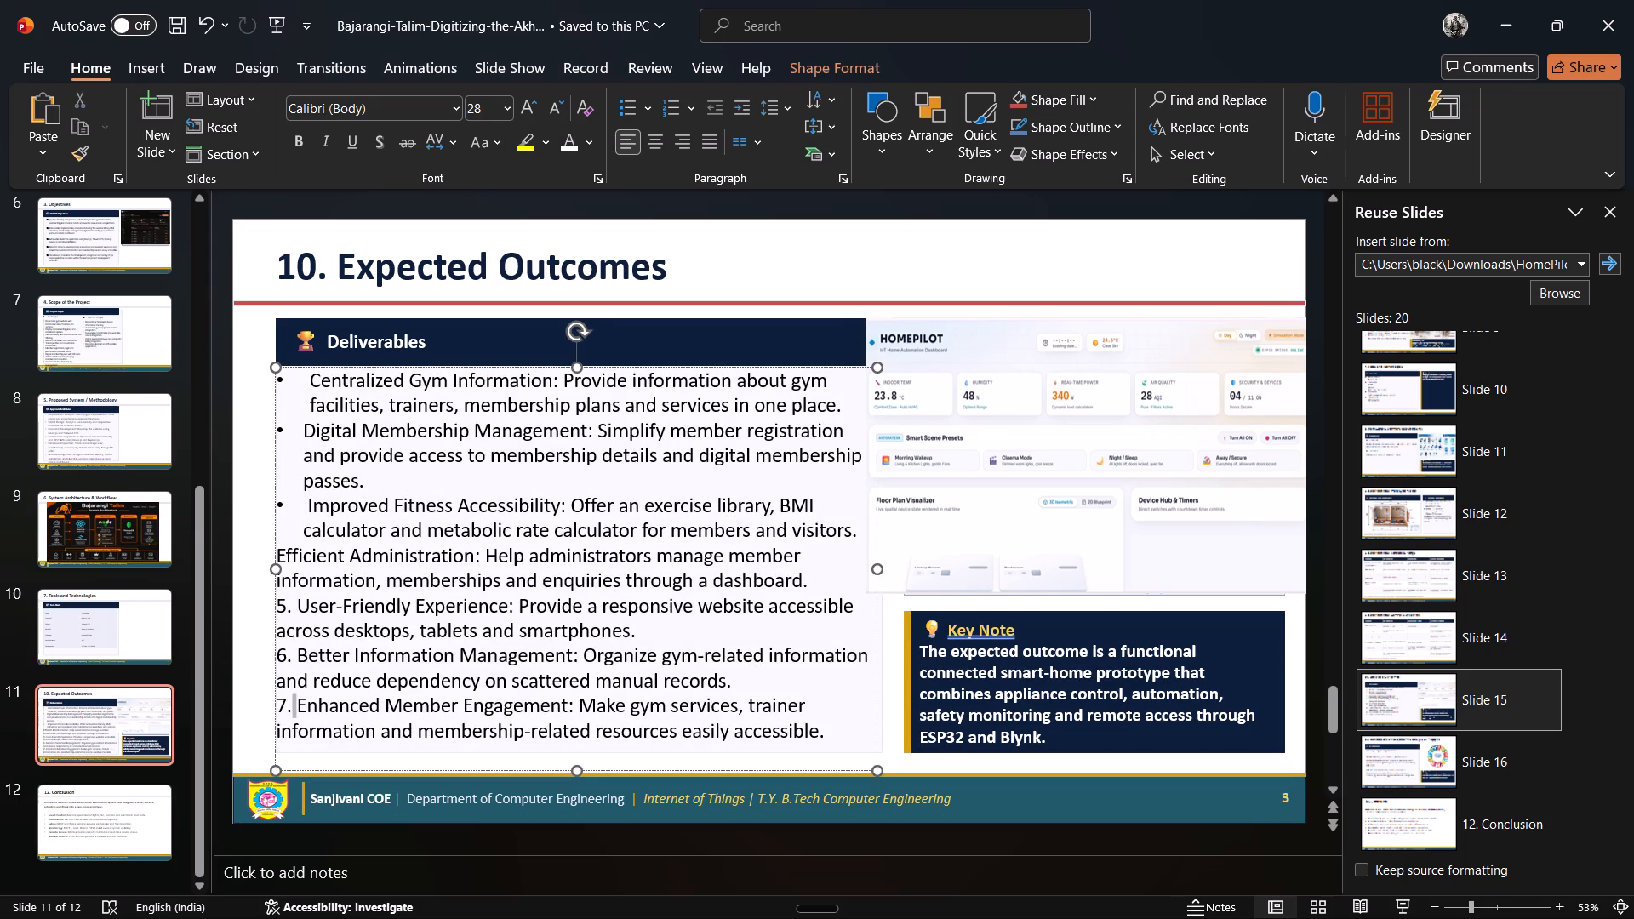
pyautogui.moveTo(290, 704); pyautogui.dragTo(277, 701)
pyautogui.press('BackSpace')
pyautogui.press('Up')
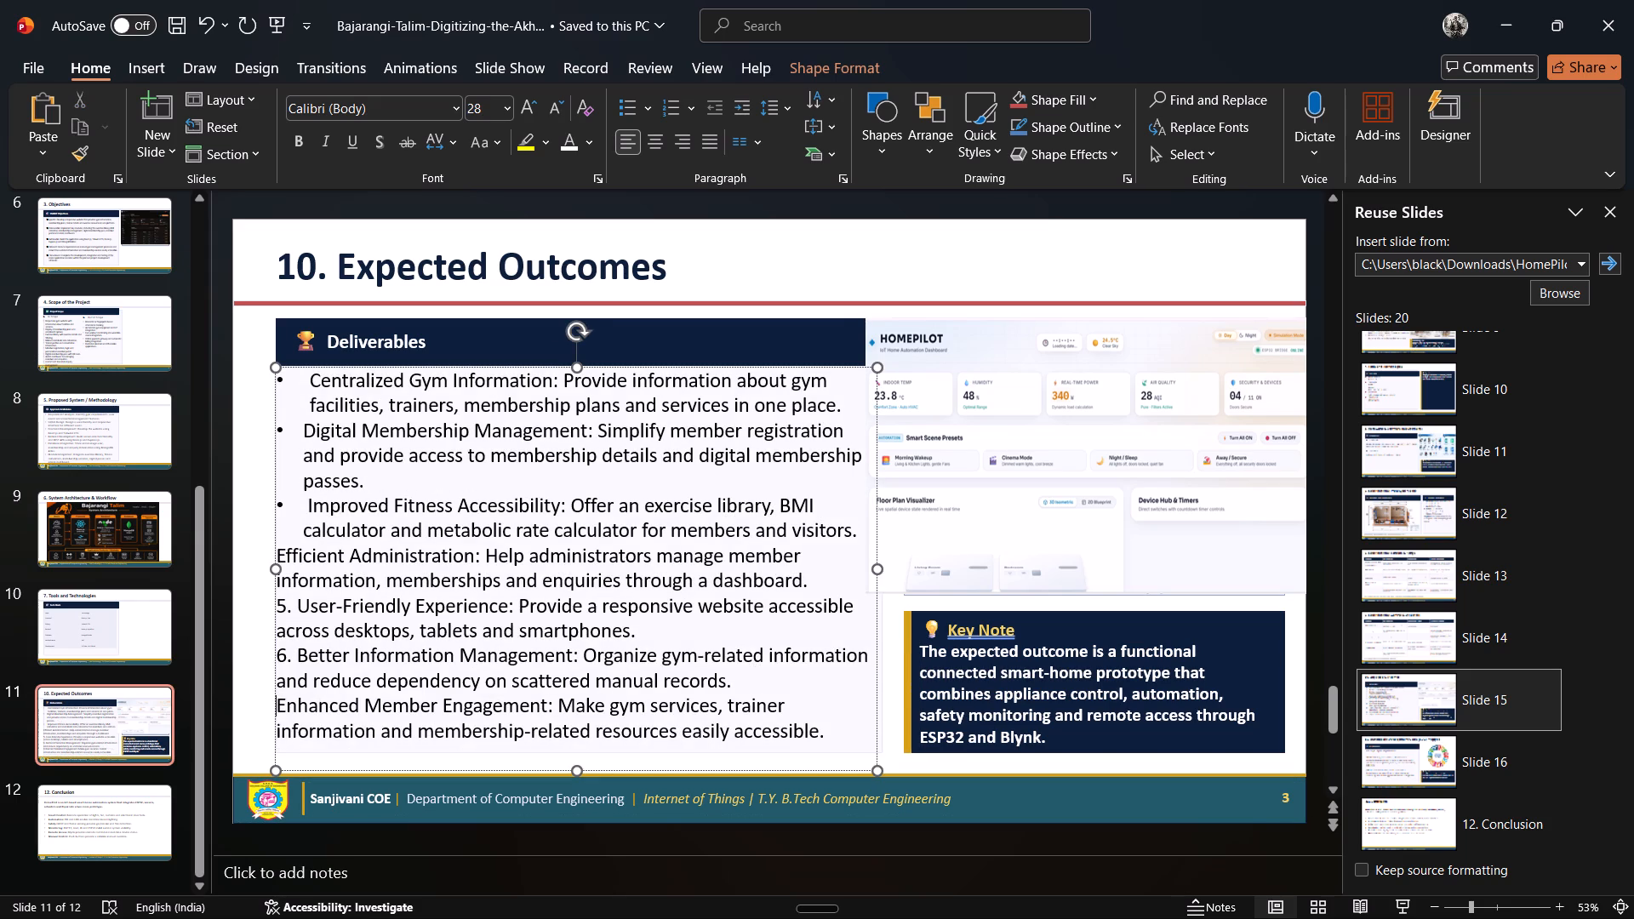
pyautogui.press('Up')
pyautogui.press('Up')
pyautogui.press('Down')
pyautogui.press('Right')
pyautogui.press('Right')
pyautogui.press('BackSpace')
pyautogui.press('BackSpace')
pyautogui.press('Up')
pyautogui.press('Up')
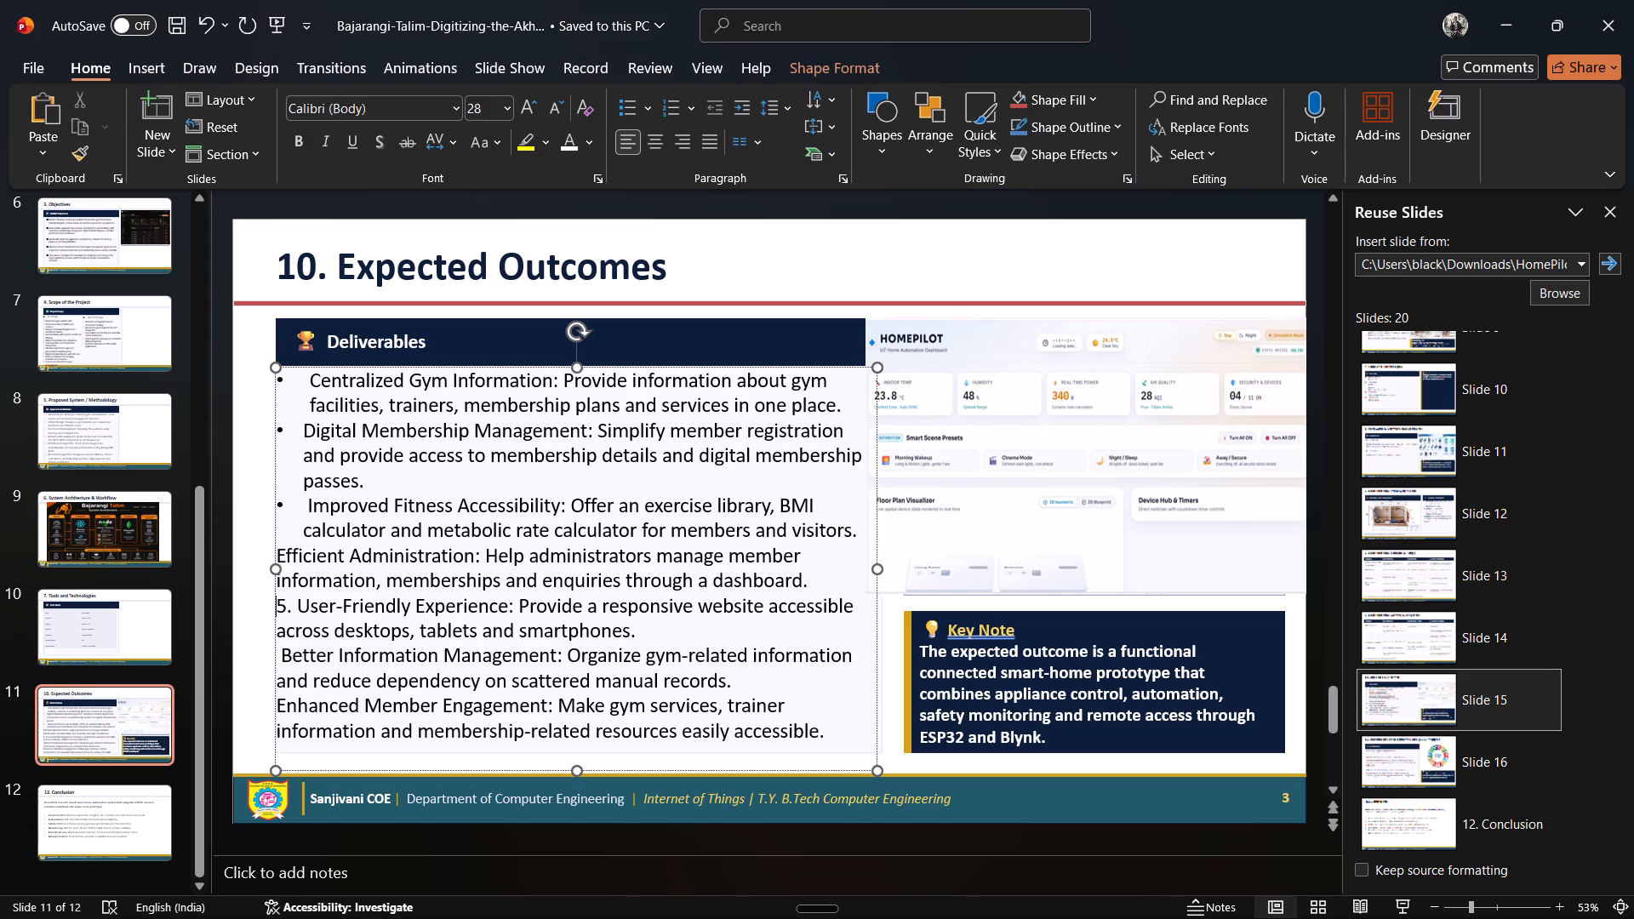
pyautogui.press('Right')
pyautogui.press('Right')
pyautogui.press('BackSpace')
pyautogui.press('BackSpace')
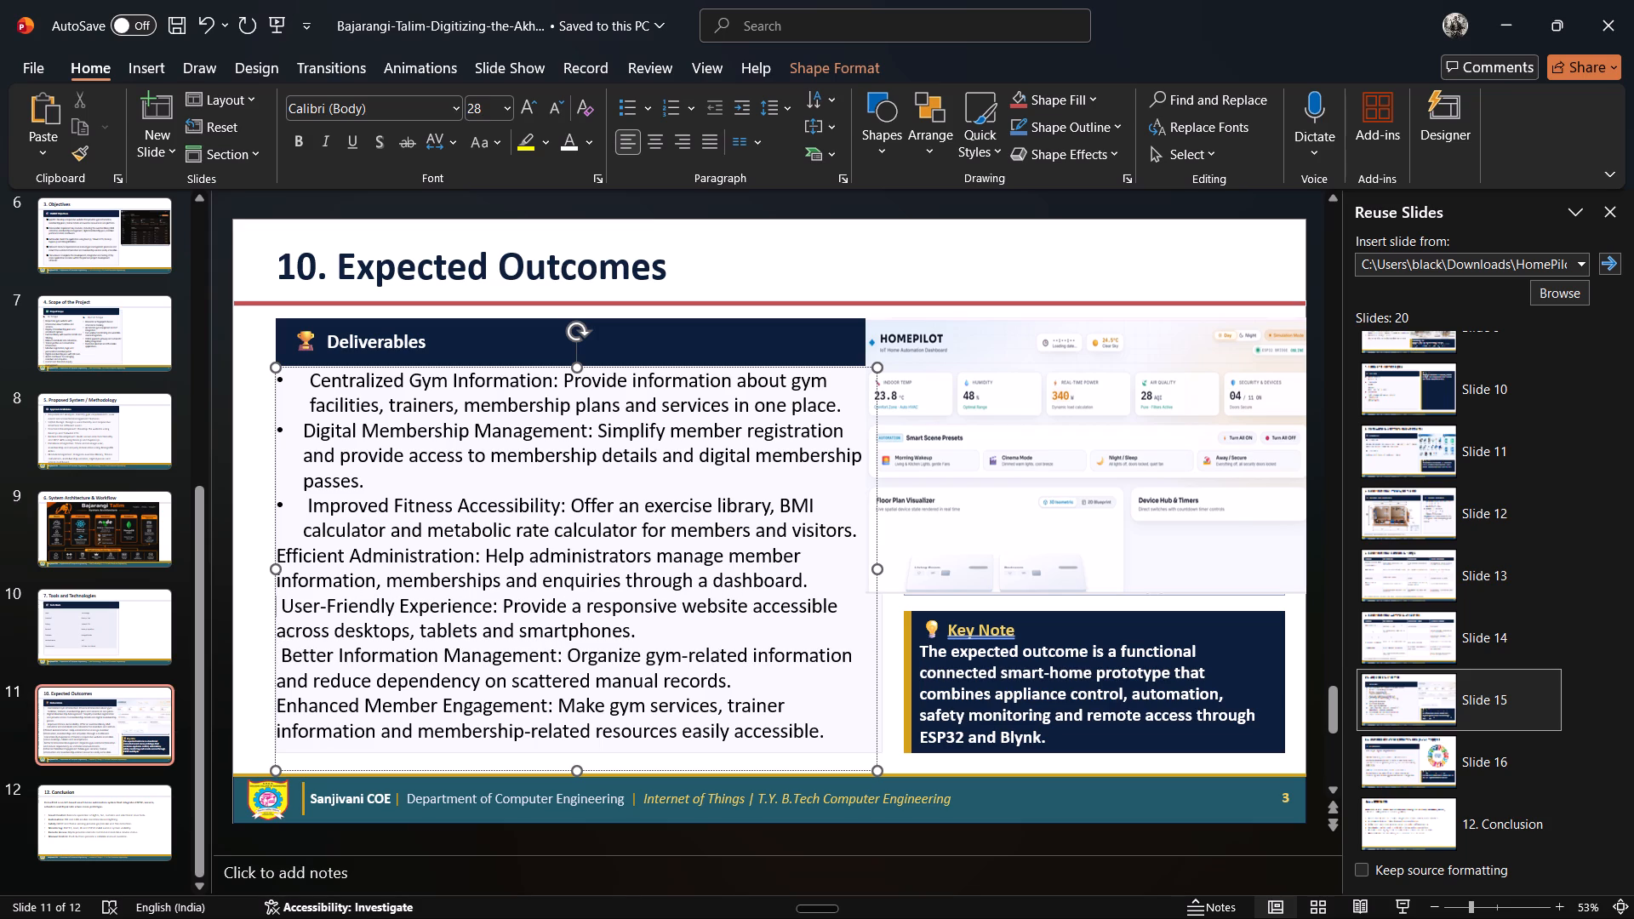
# Format the four outcomes from "Efficient Administration" to "Enhanced Member Engagement" as bullets.
pyautogui.moveTo(830, 733); pyautogui.dragTo(735, 696)
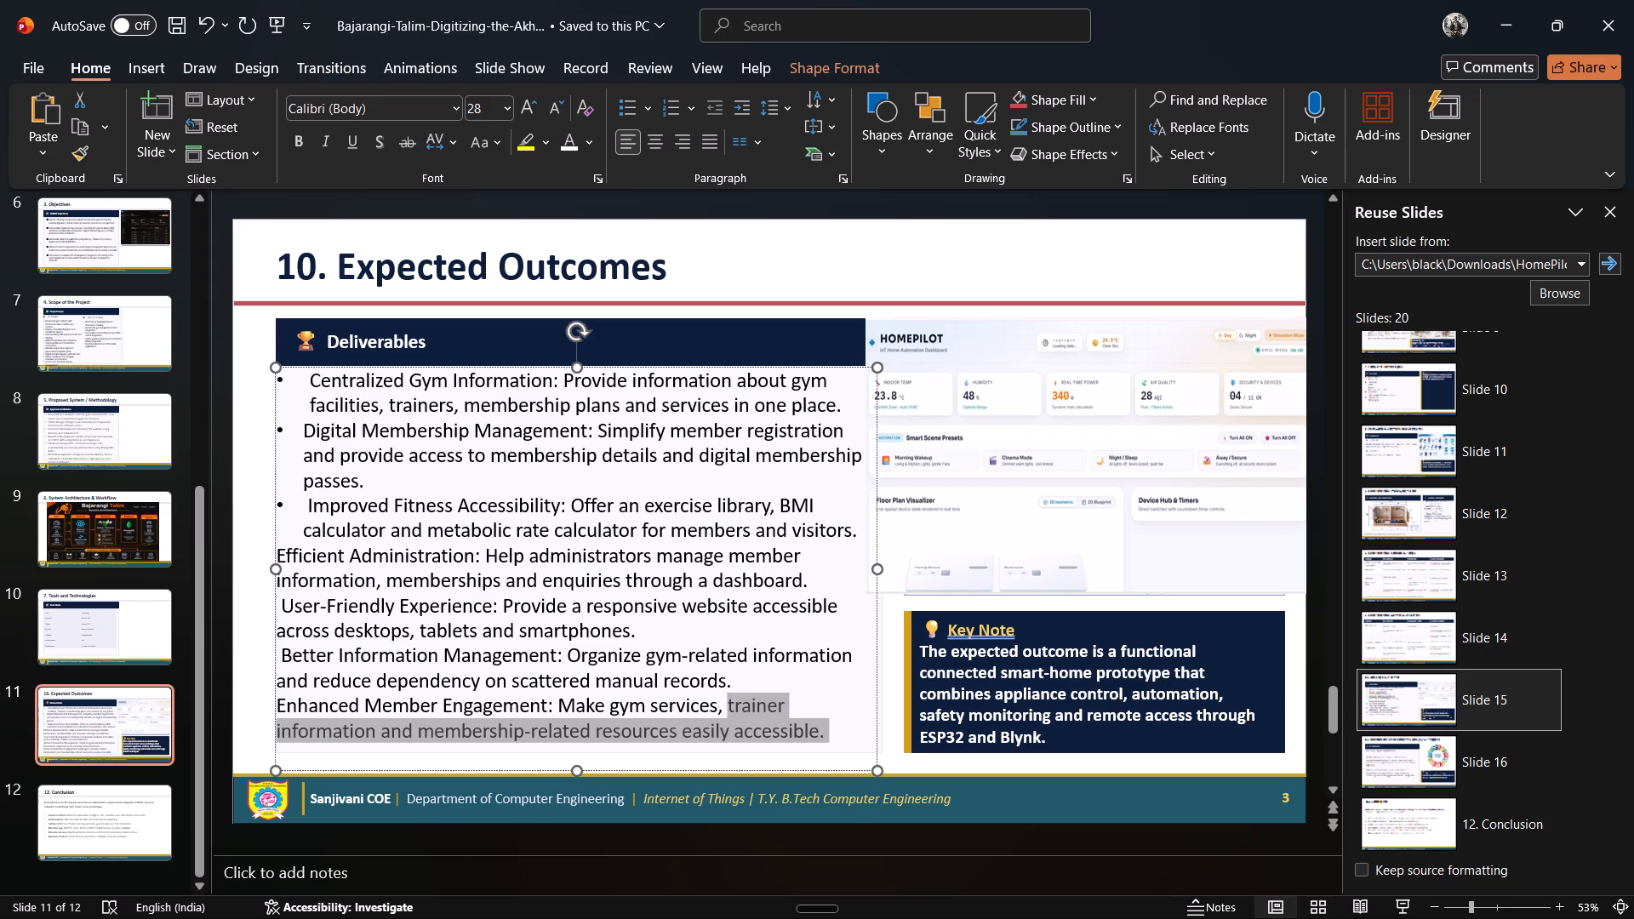
pyautogui.moveTo(735, 696); pyautogui.dragTo(282, 559)
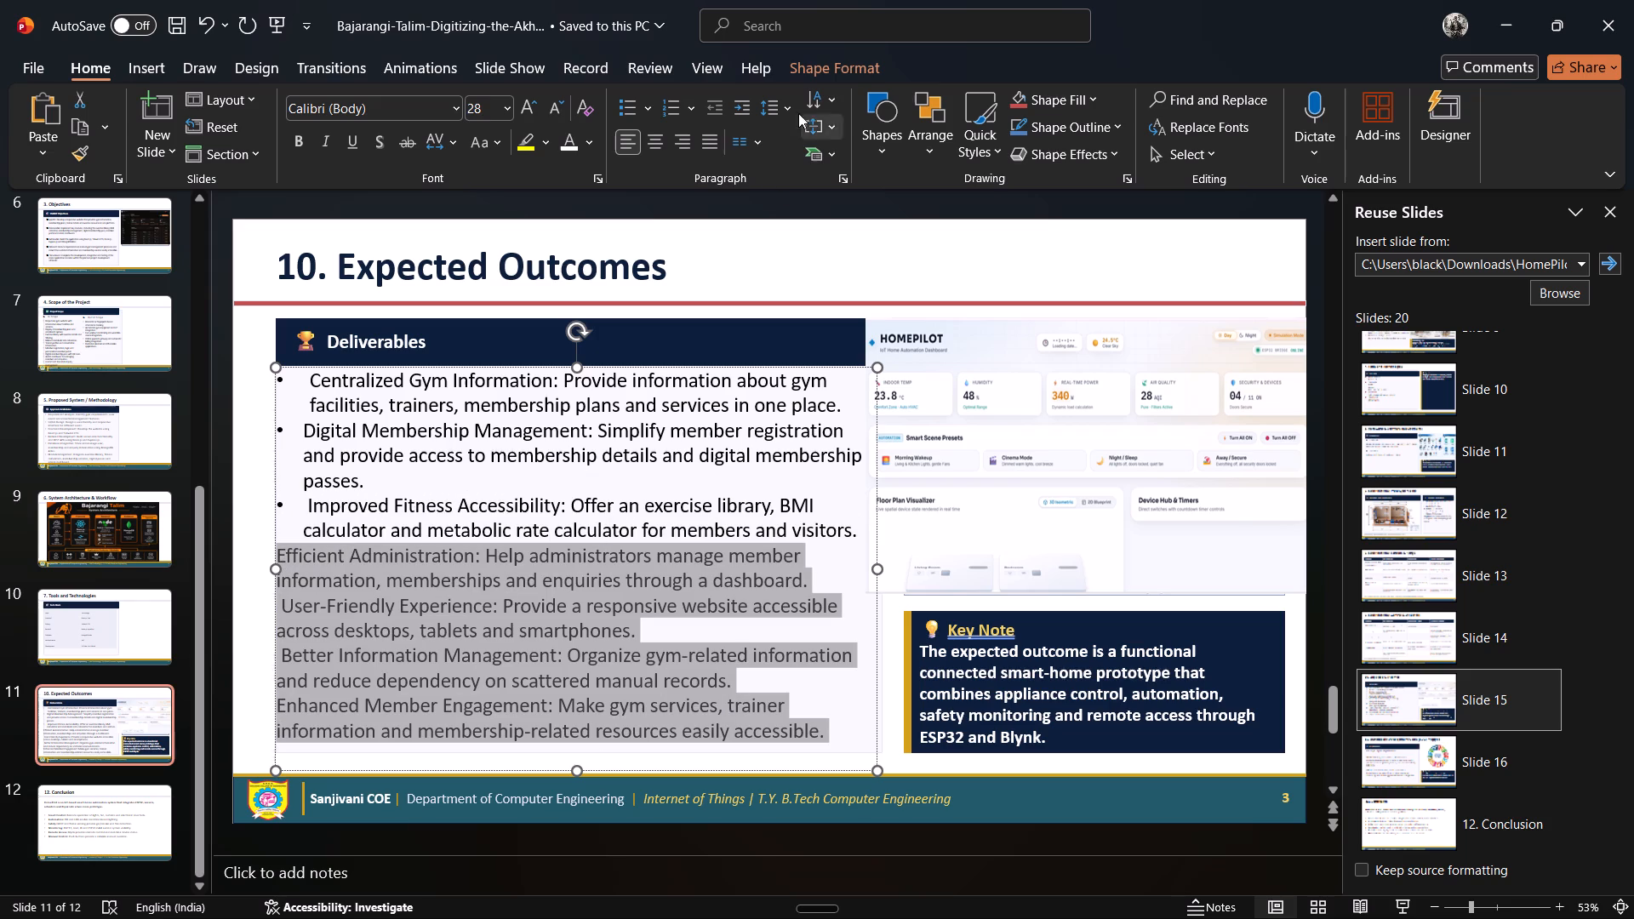
pyautogui.click(626, 116)
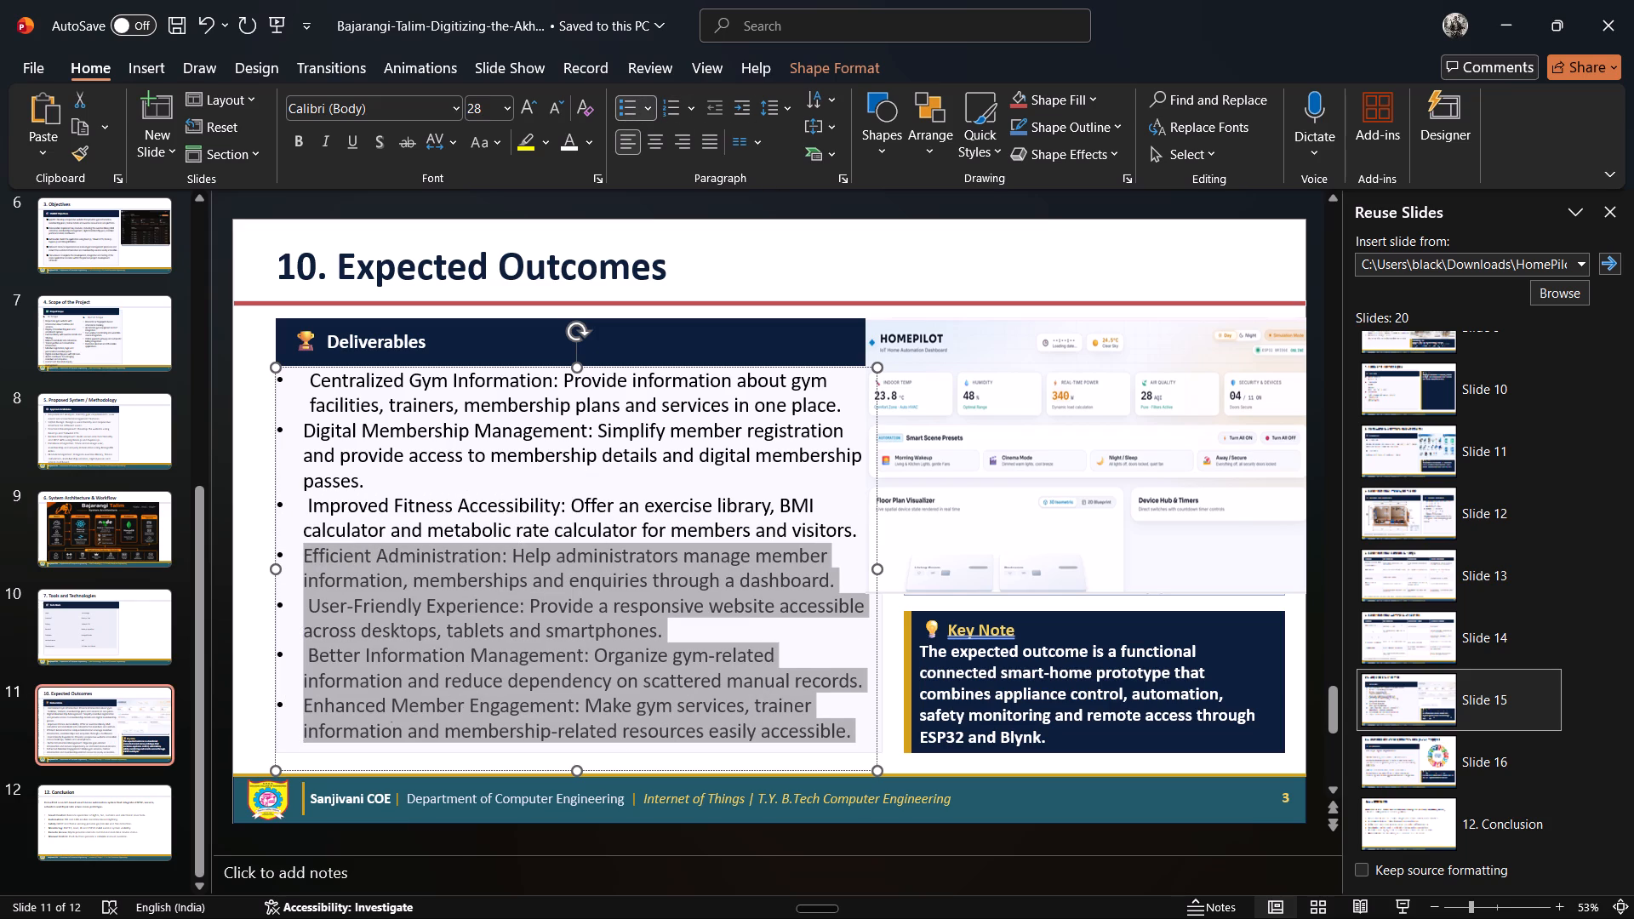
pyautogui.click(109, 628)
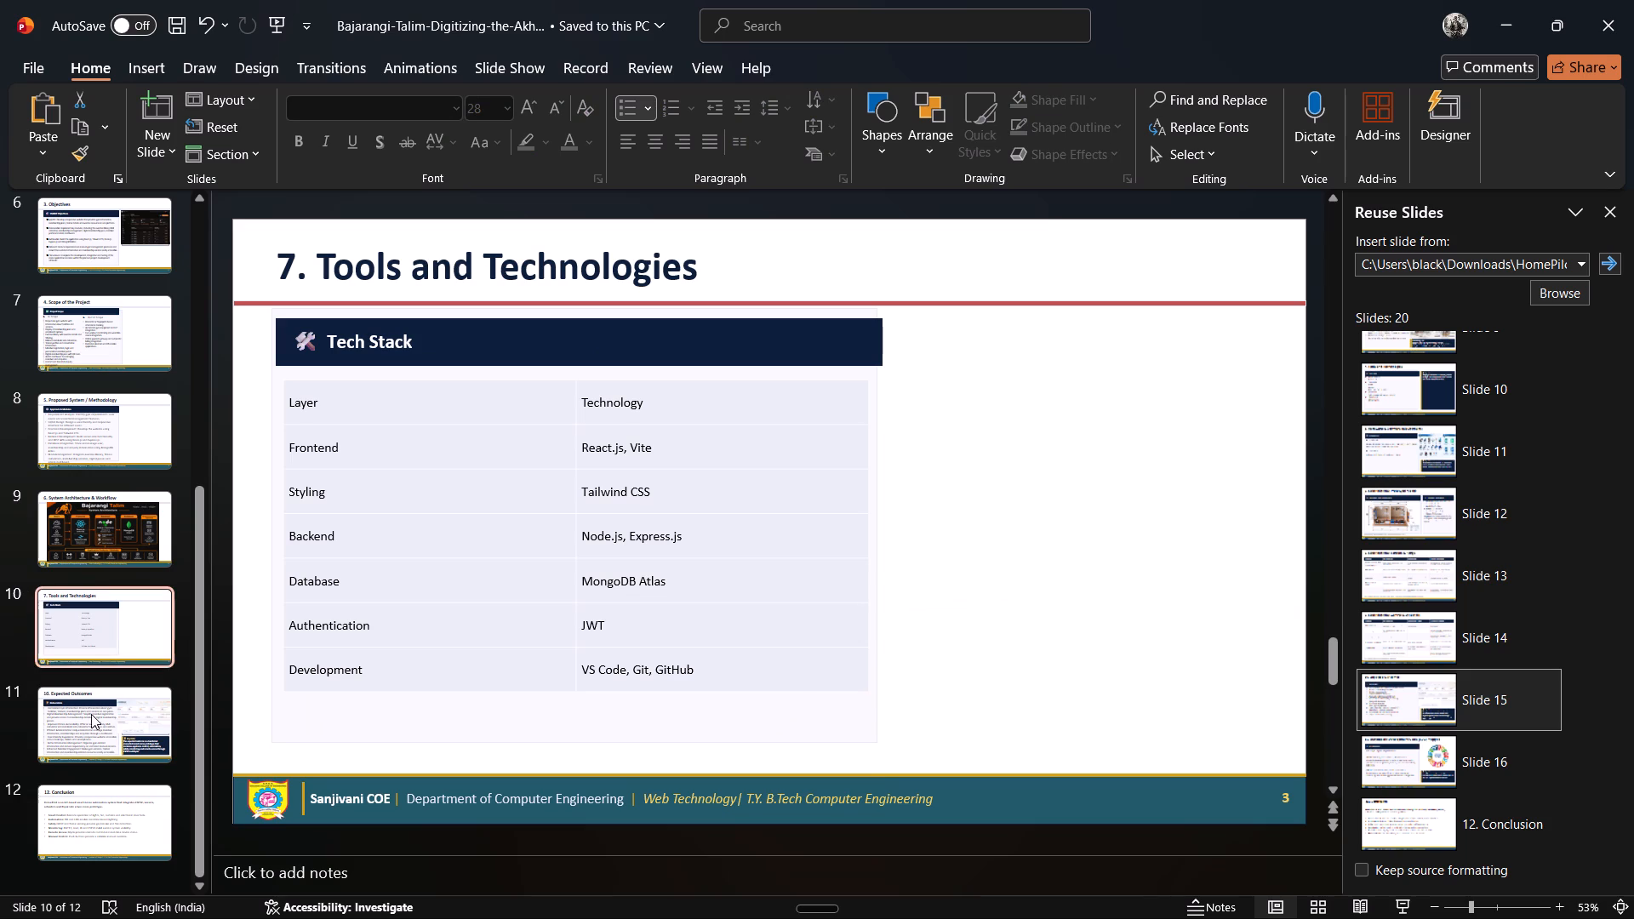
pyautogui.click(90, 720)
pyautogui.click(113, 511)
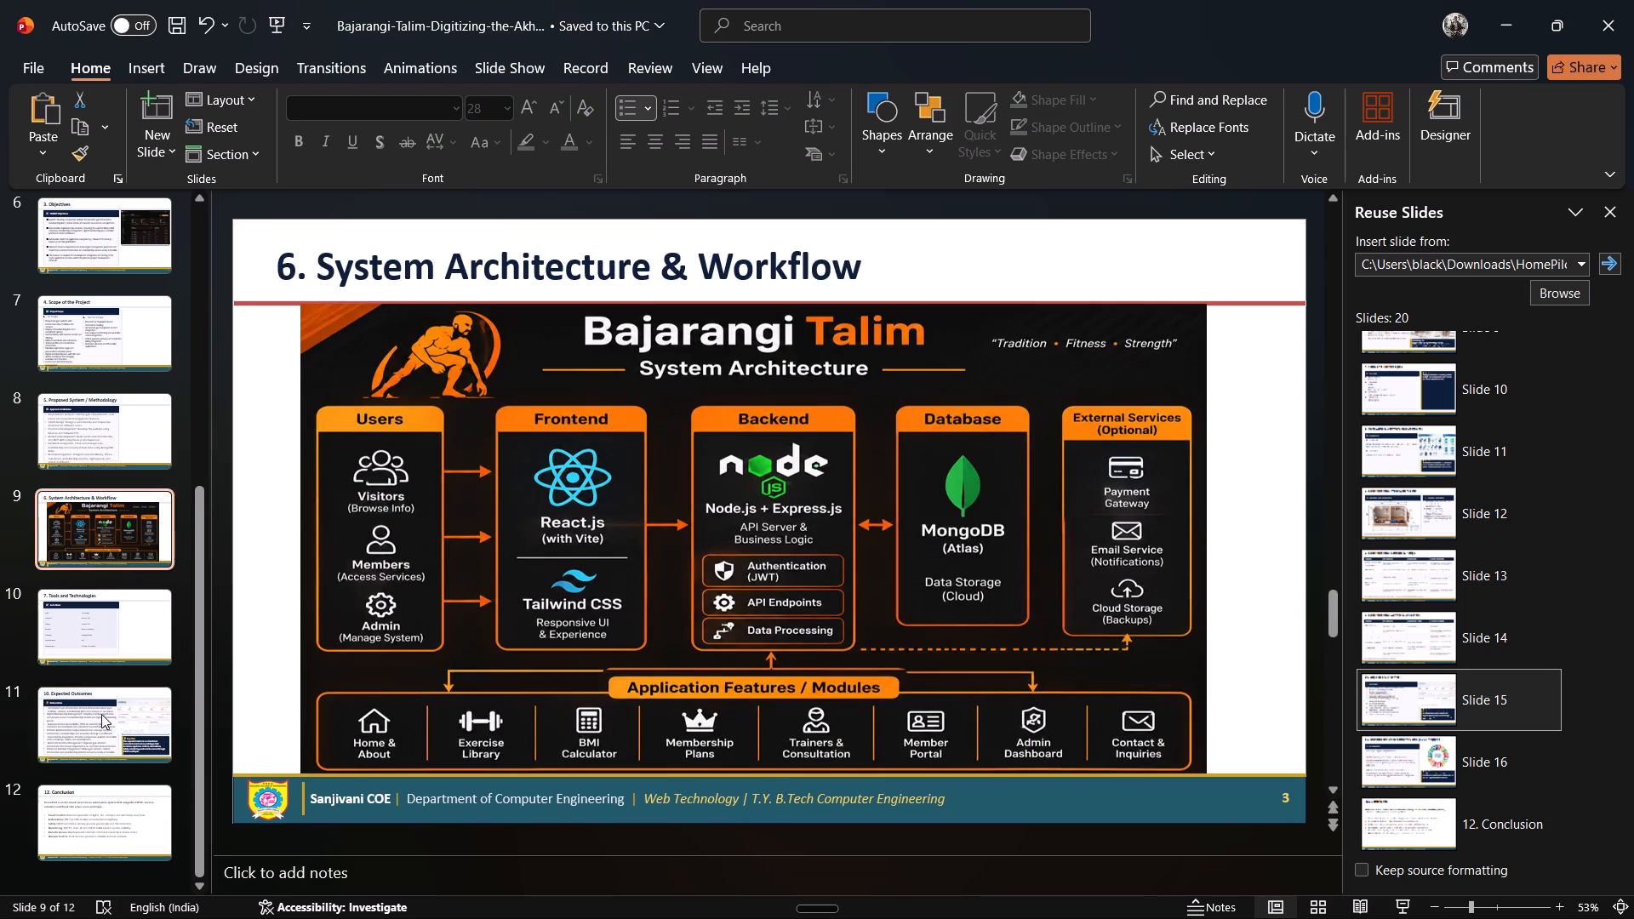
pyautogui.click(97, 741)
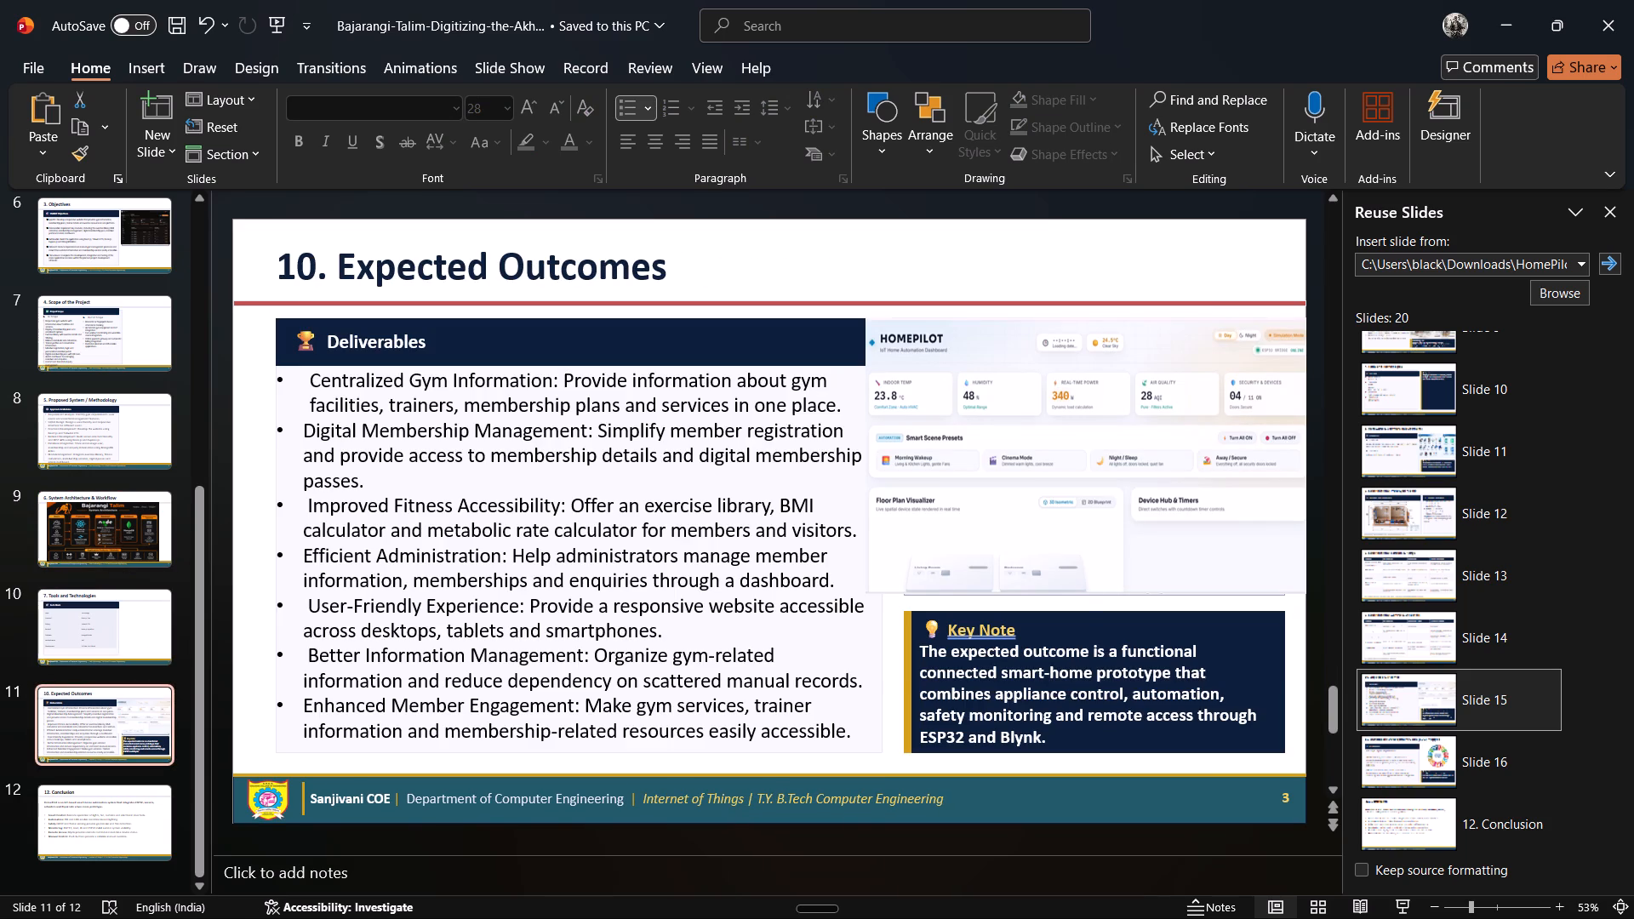
# Delete the Key Note box with its heading and gold accent bar, and the HomePilot dashboard picture from the Expected Outcomes slide.
pyautogui.click(1129, 616)
pyautogui.press('Delete')
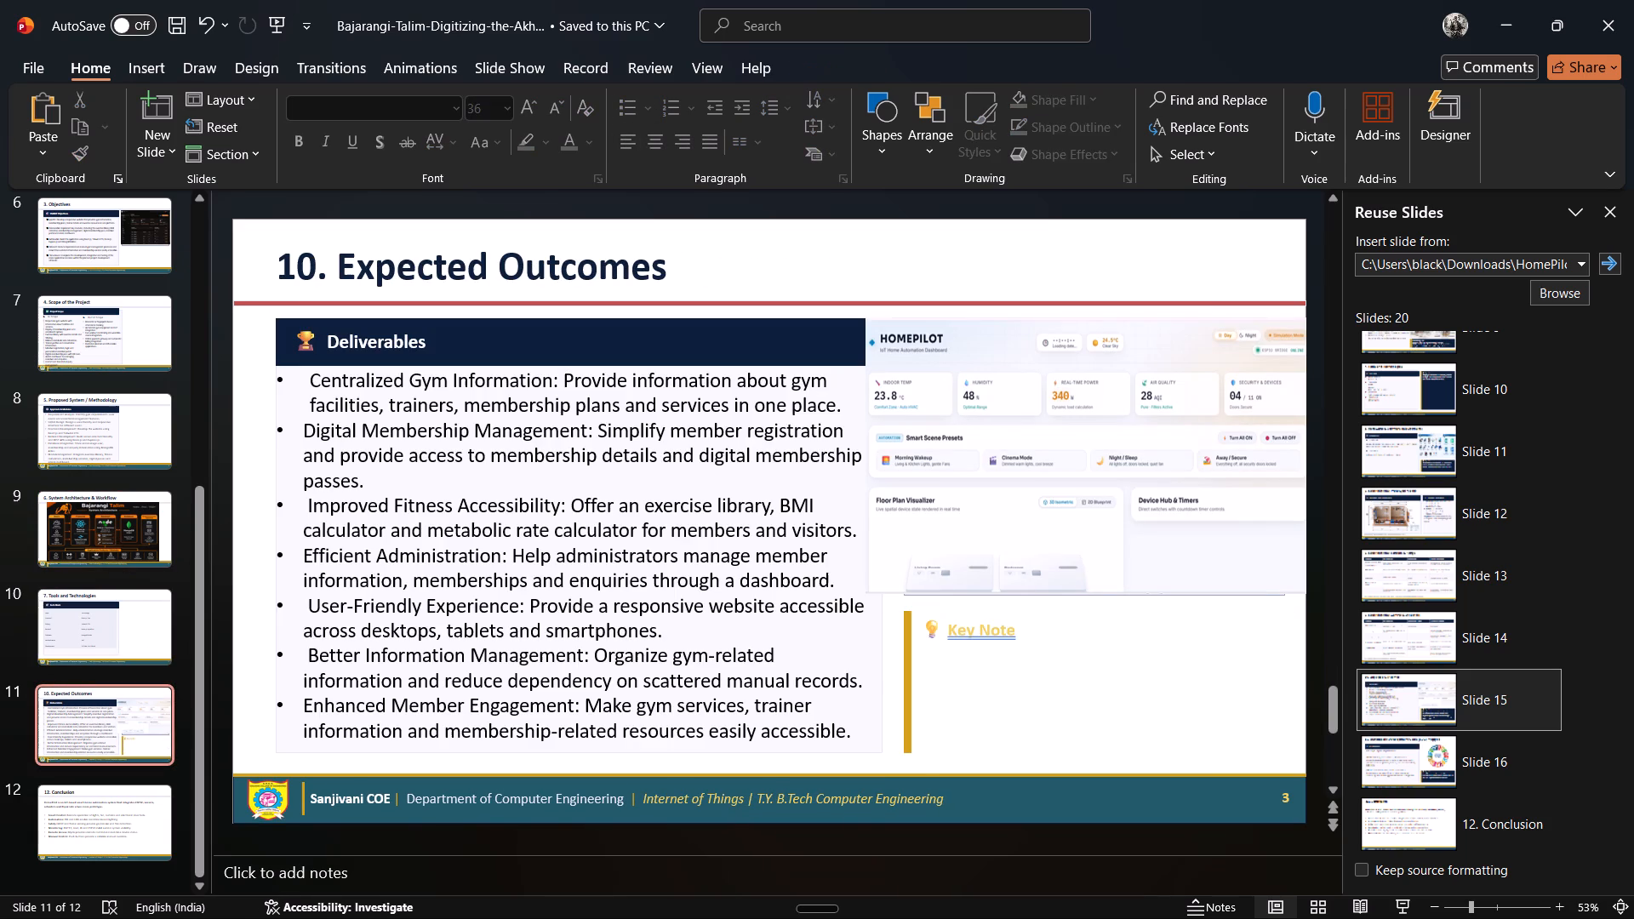
pyautogui.click(1031, 648)
pyautogui.click(1031, 620)
pyautogui.press('Delete')
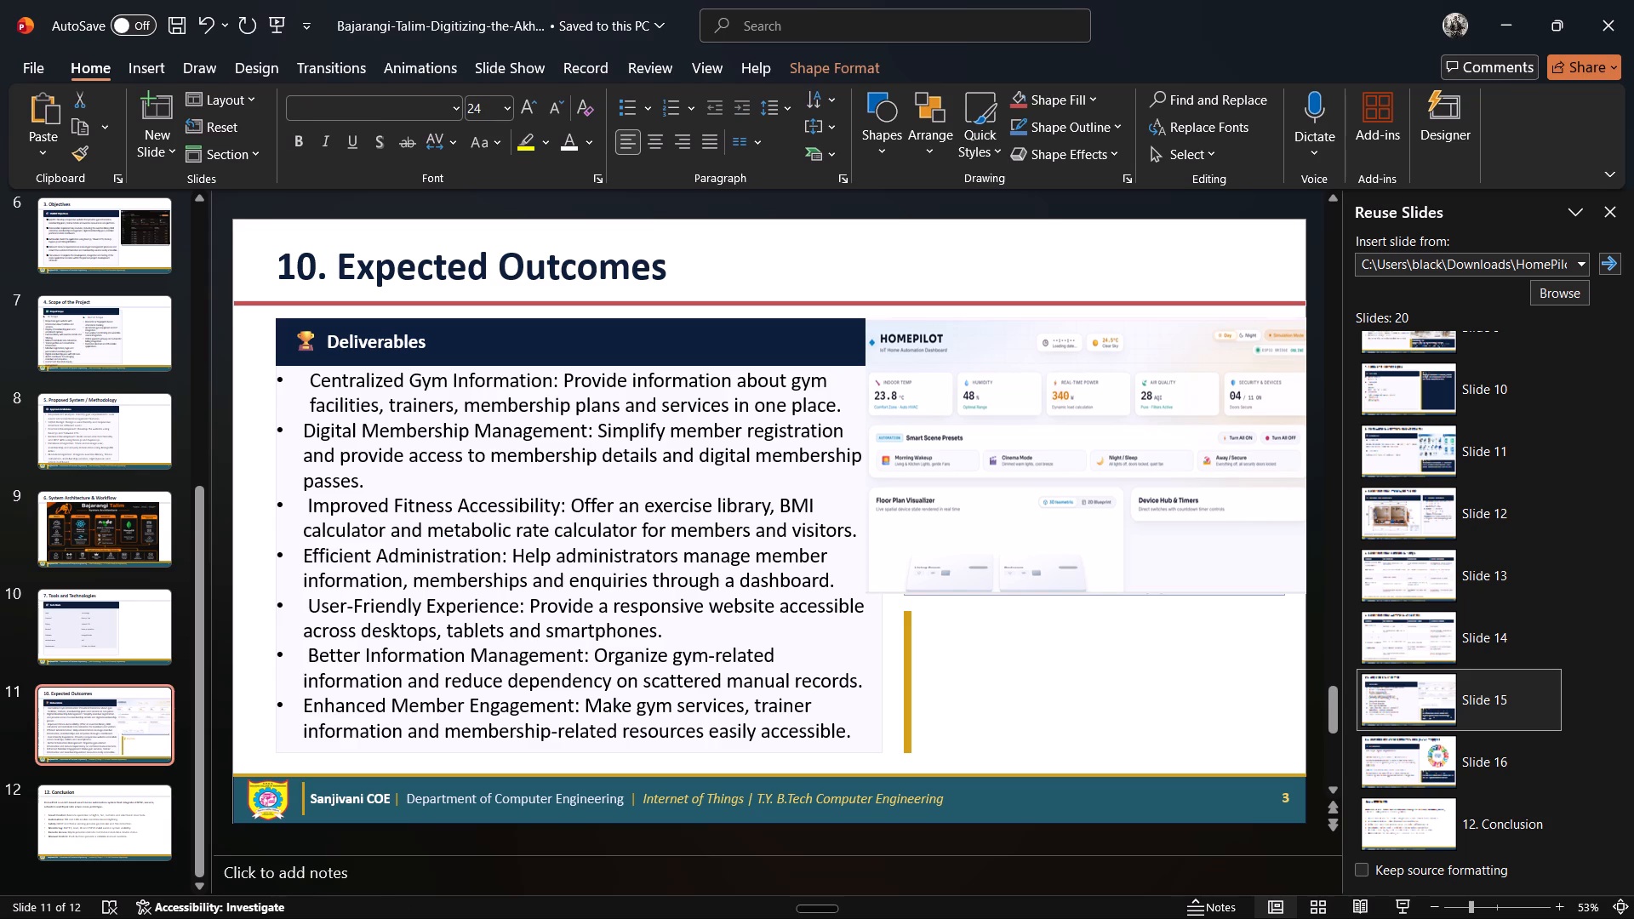
pyautogui.click(909, 675)
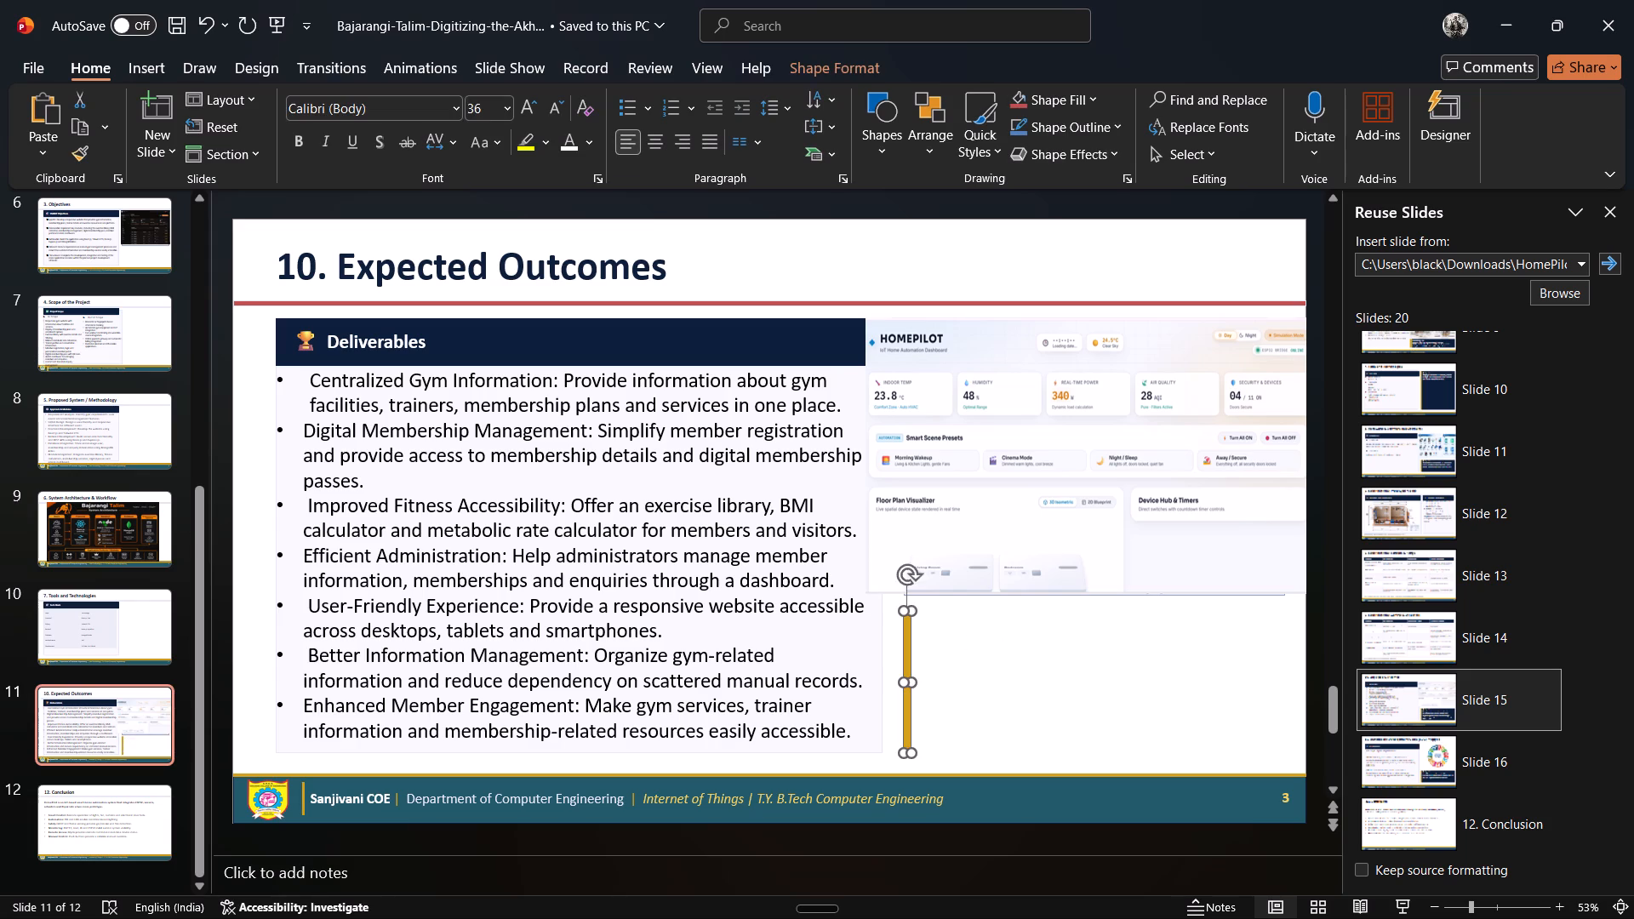
pyautogui.click(995, 489)
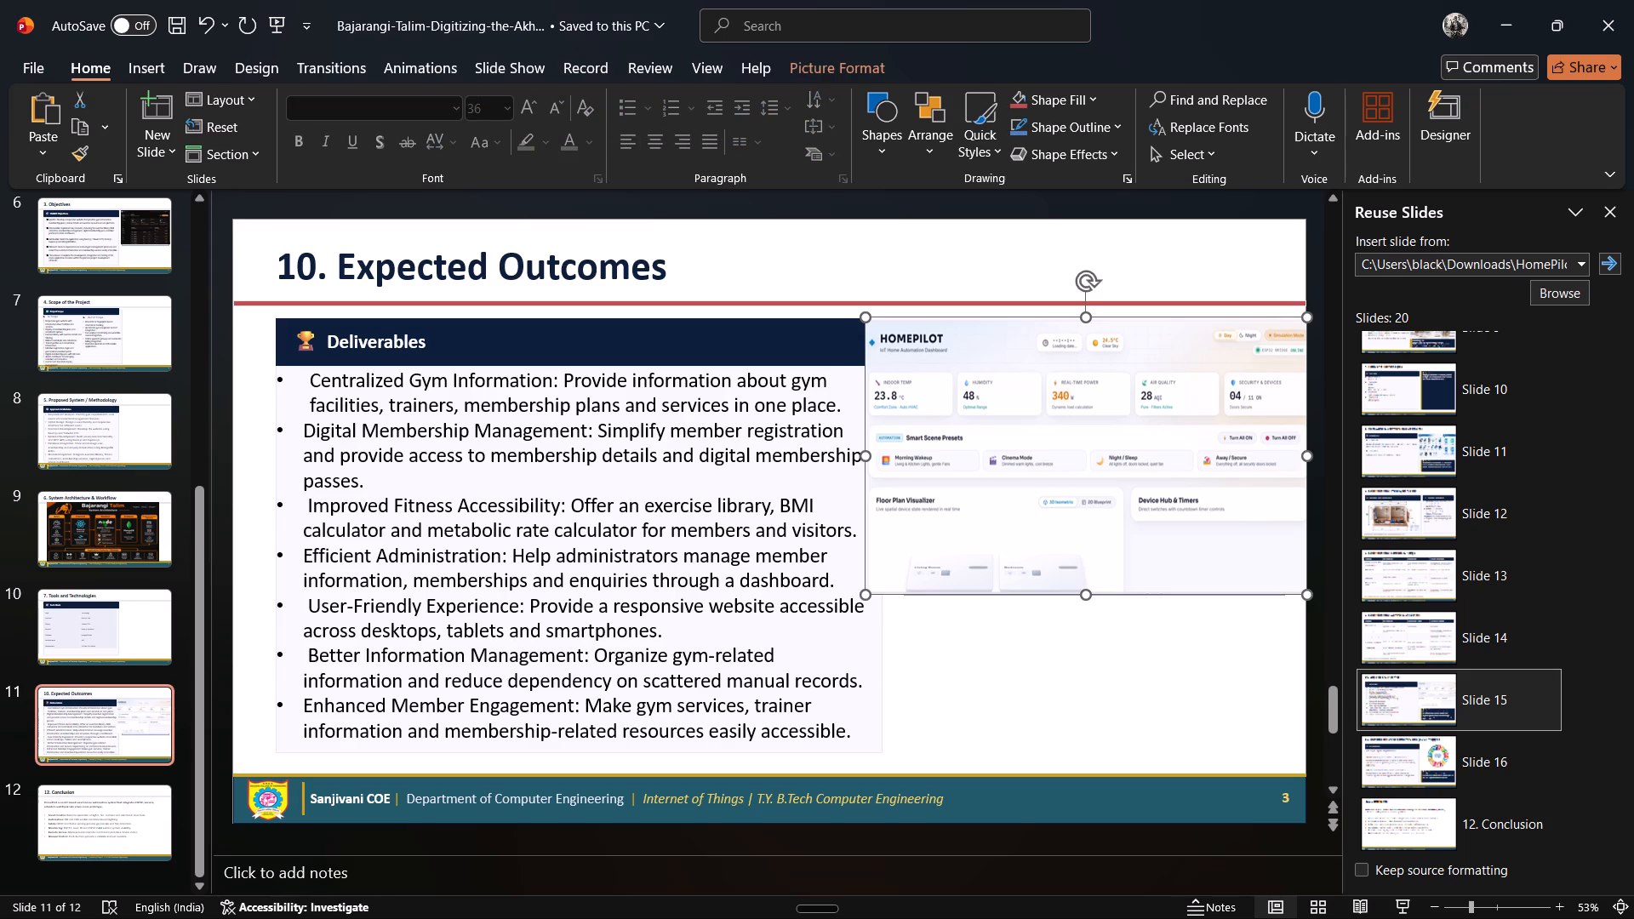
pyautogui.press('Delete')
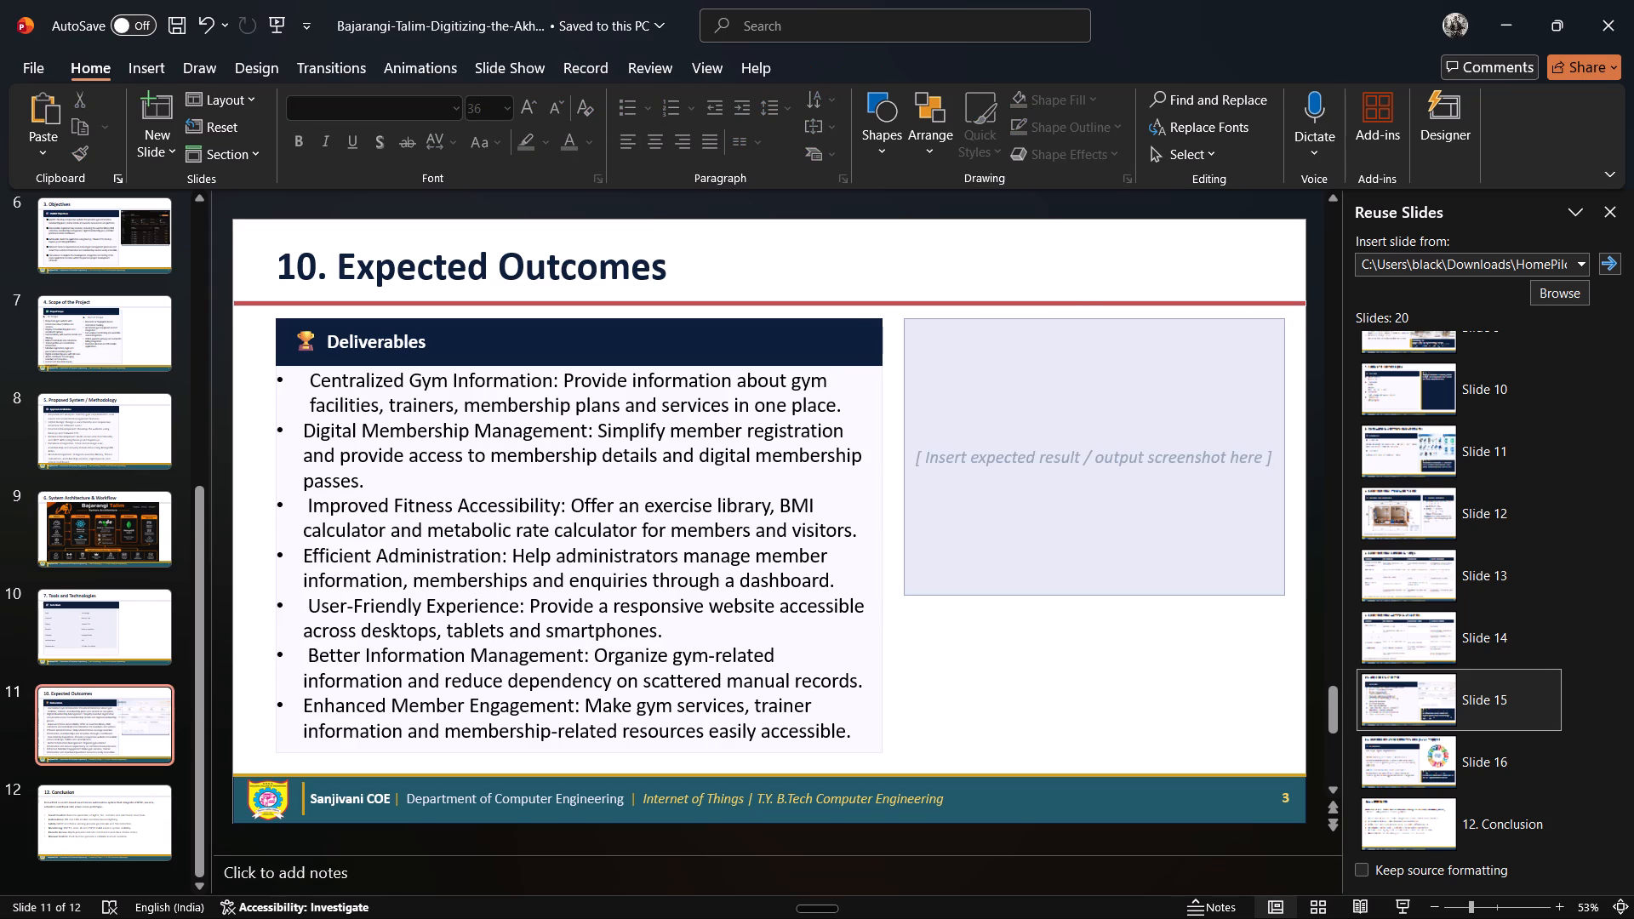
# Copy the FitFlow gym dashboard image from ChatGPT's Final Expected Result and paste it onto the Expected Outcomes slide in PowerPoint.
pyautogui.hotkey('alt', 'Tab')
pyautogui.scroll(-5, 901, 645)
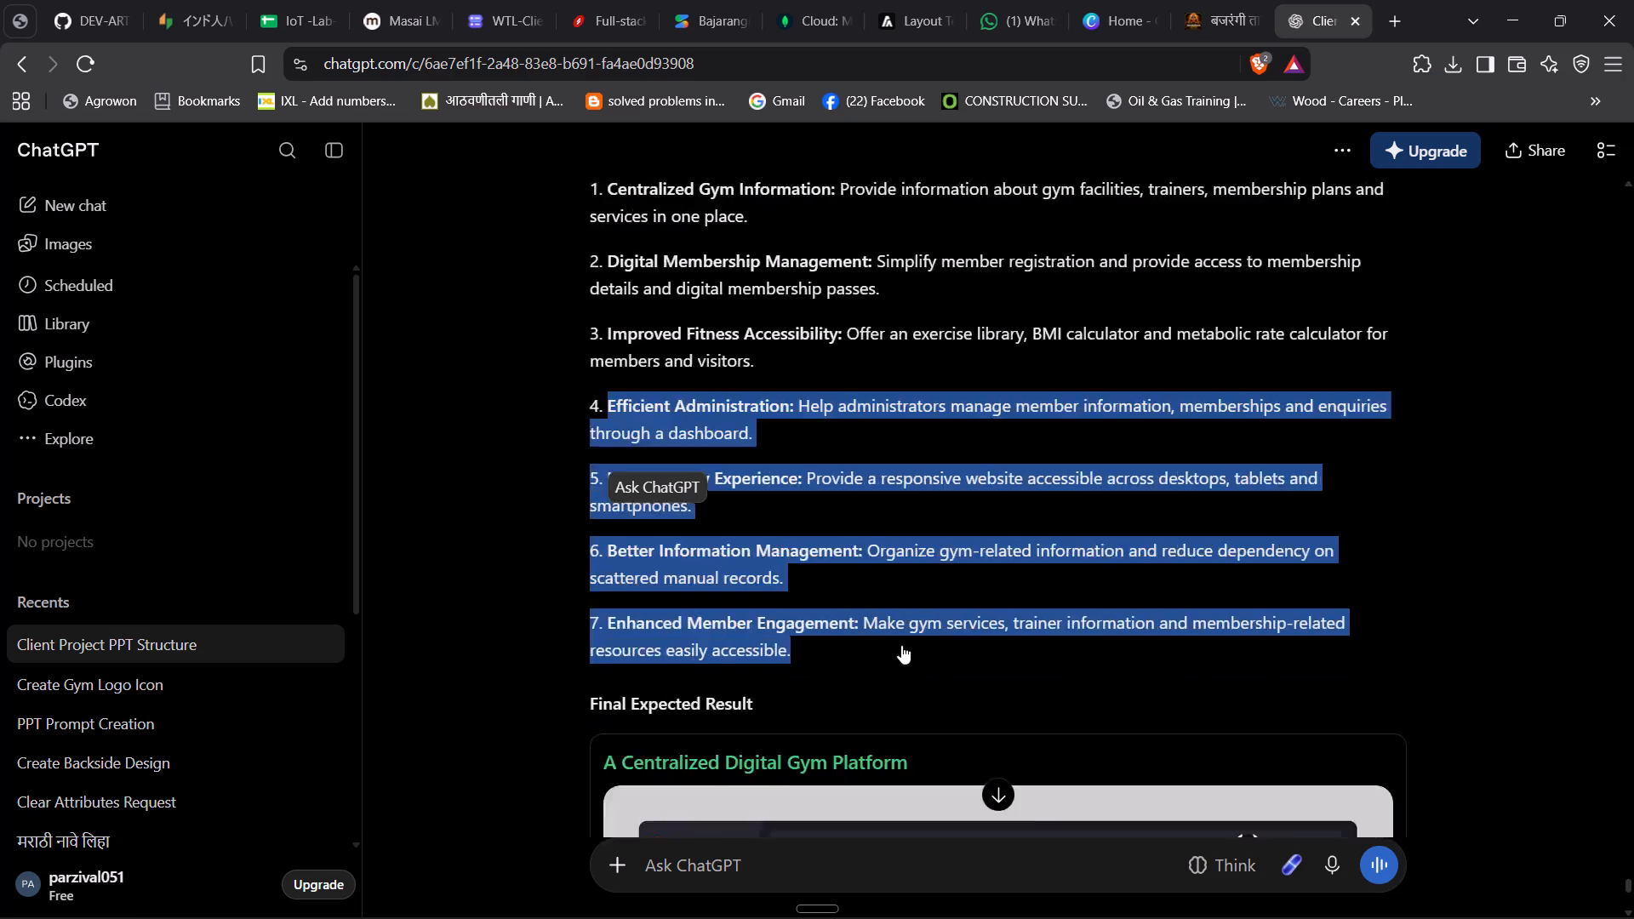
pyautogui.scroll(-3, 901, 645)
pyautogui.click(941, 462)
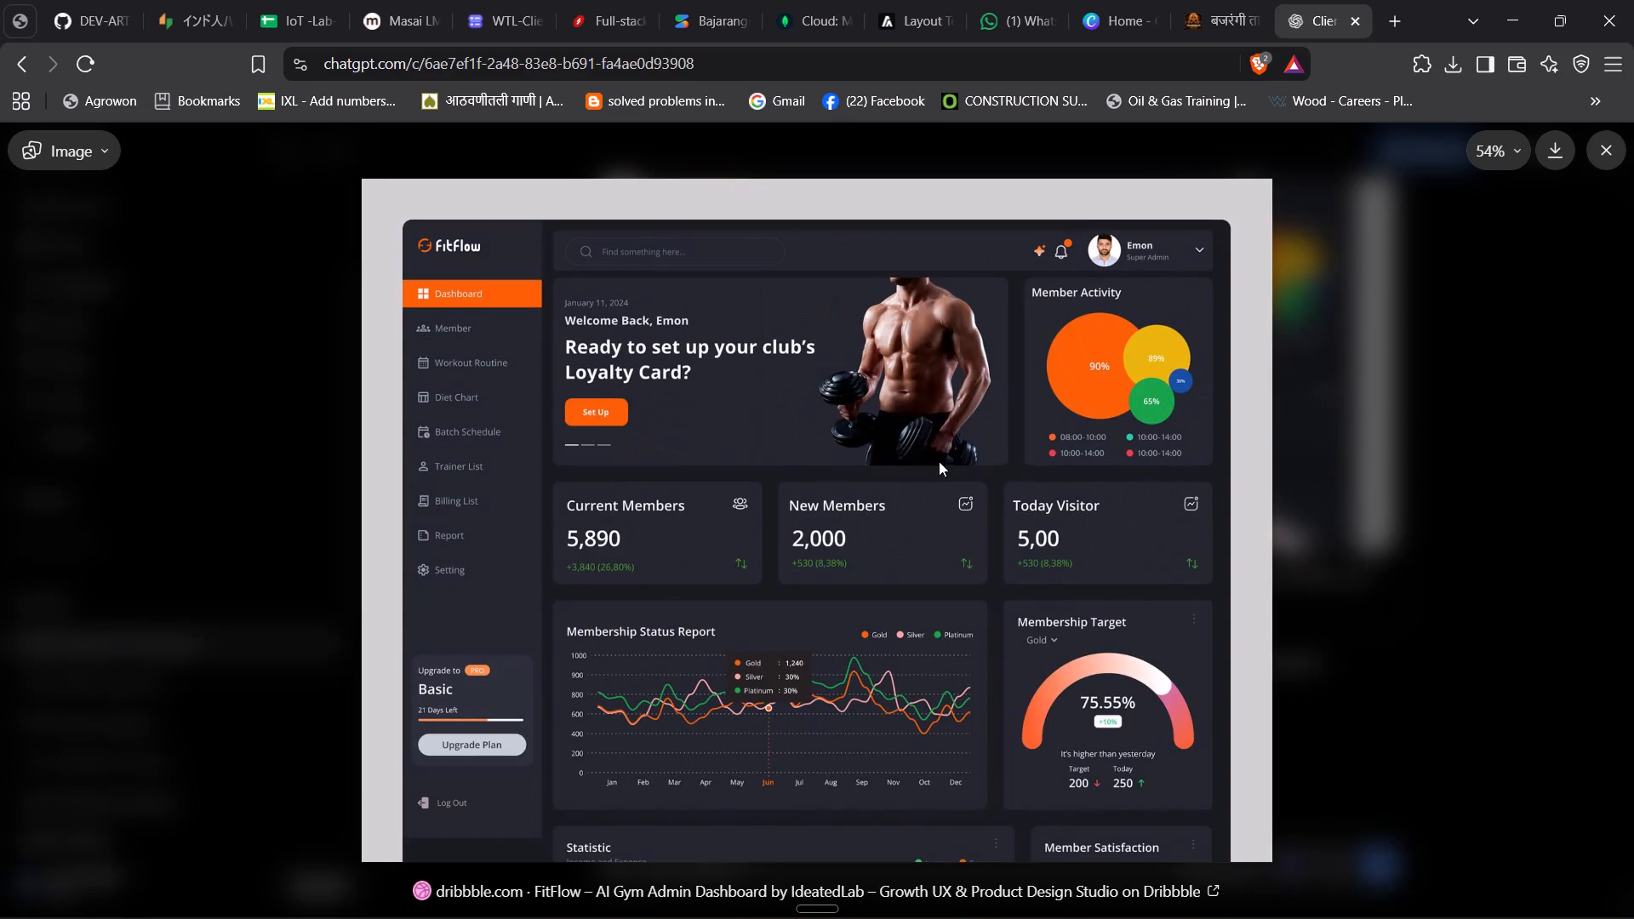
pyautogui.rightClick(814, 489)
pyautogui.click(885, 572)
pyautogui.hotkey('alt', 'Tab')
pyautogui.click(1137, 429)
pyautogui.rightClick(1137, 429)
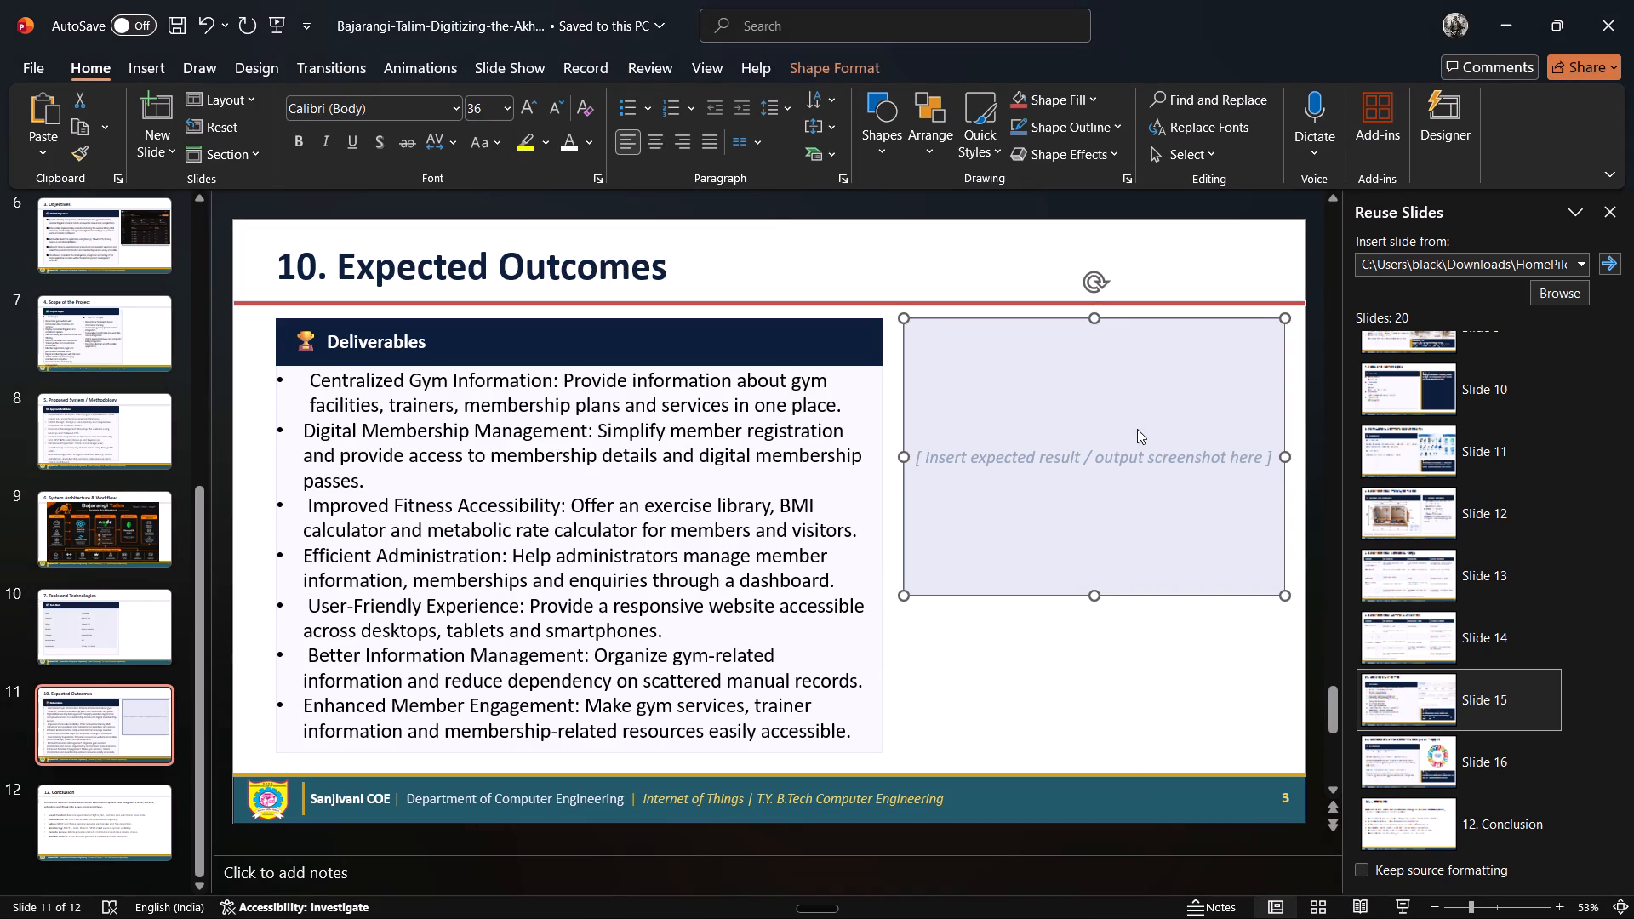
pyautogui.click(1088, 437)
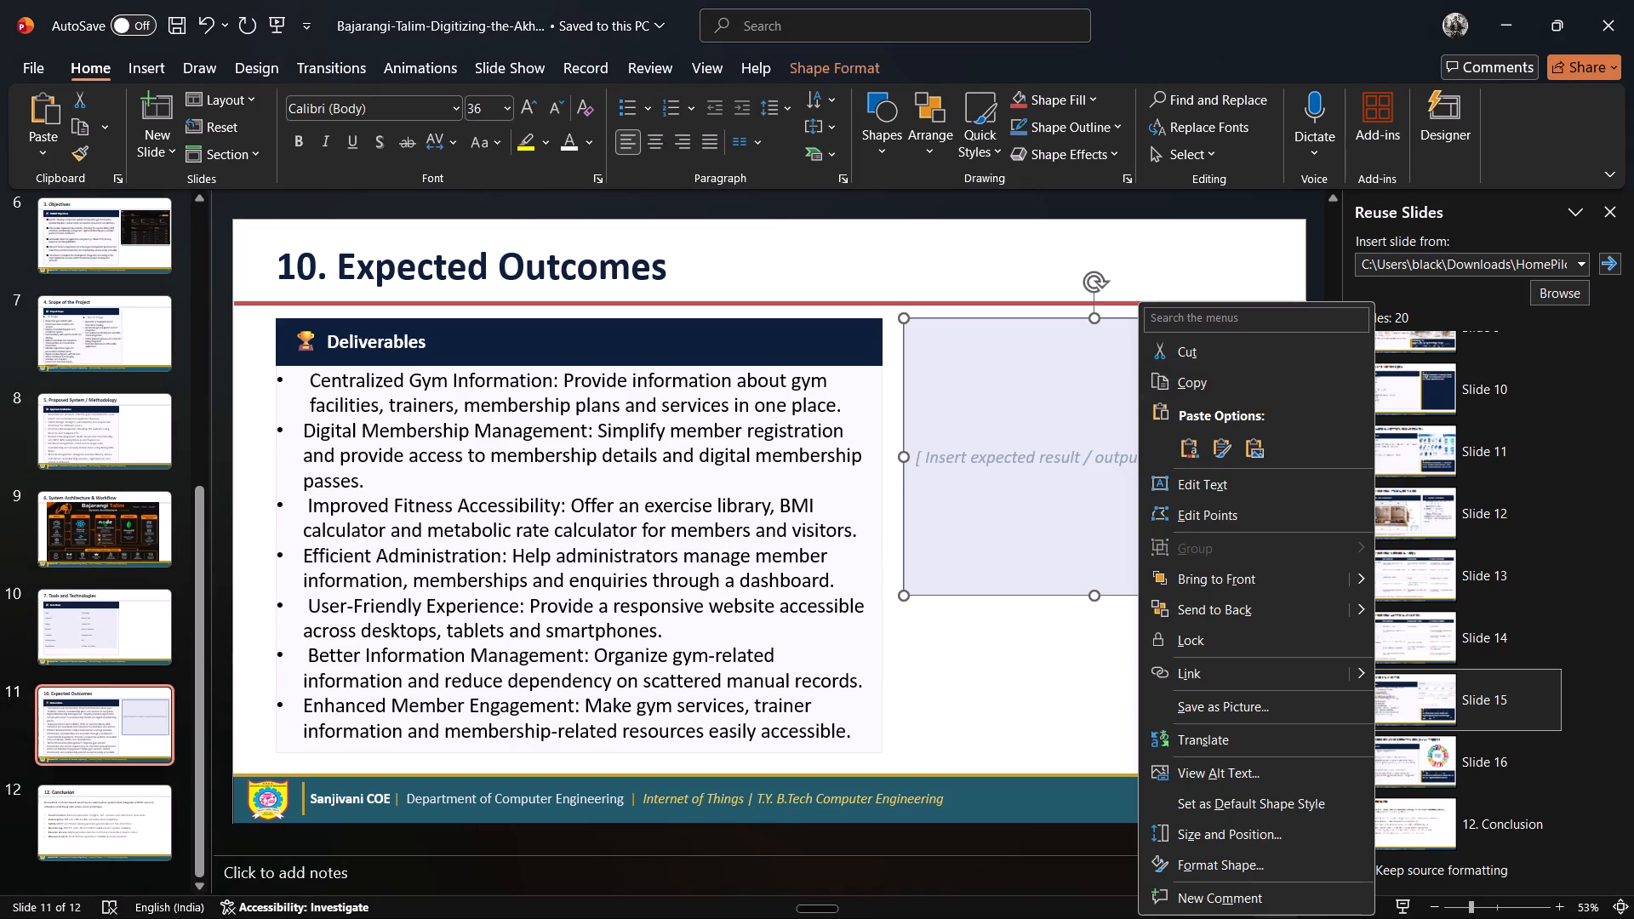
pyautogui.hotkey('ctrl', 'v')
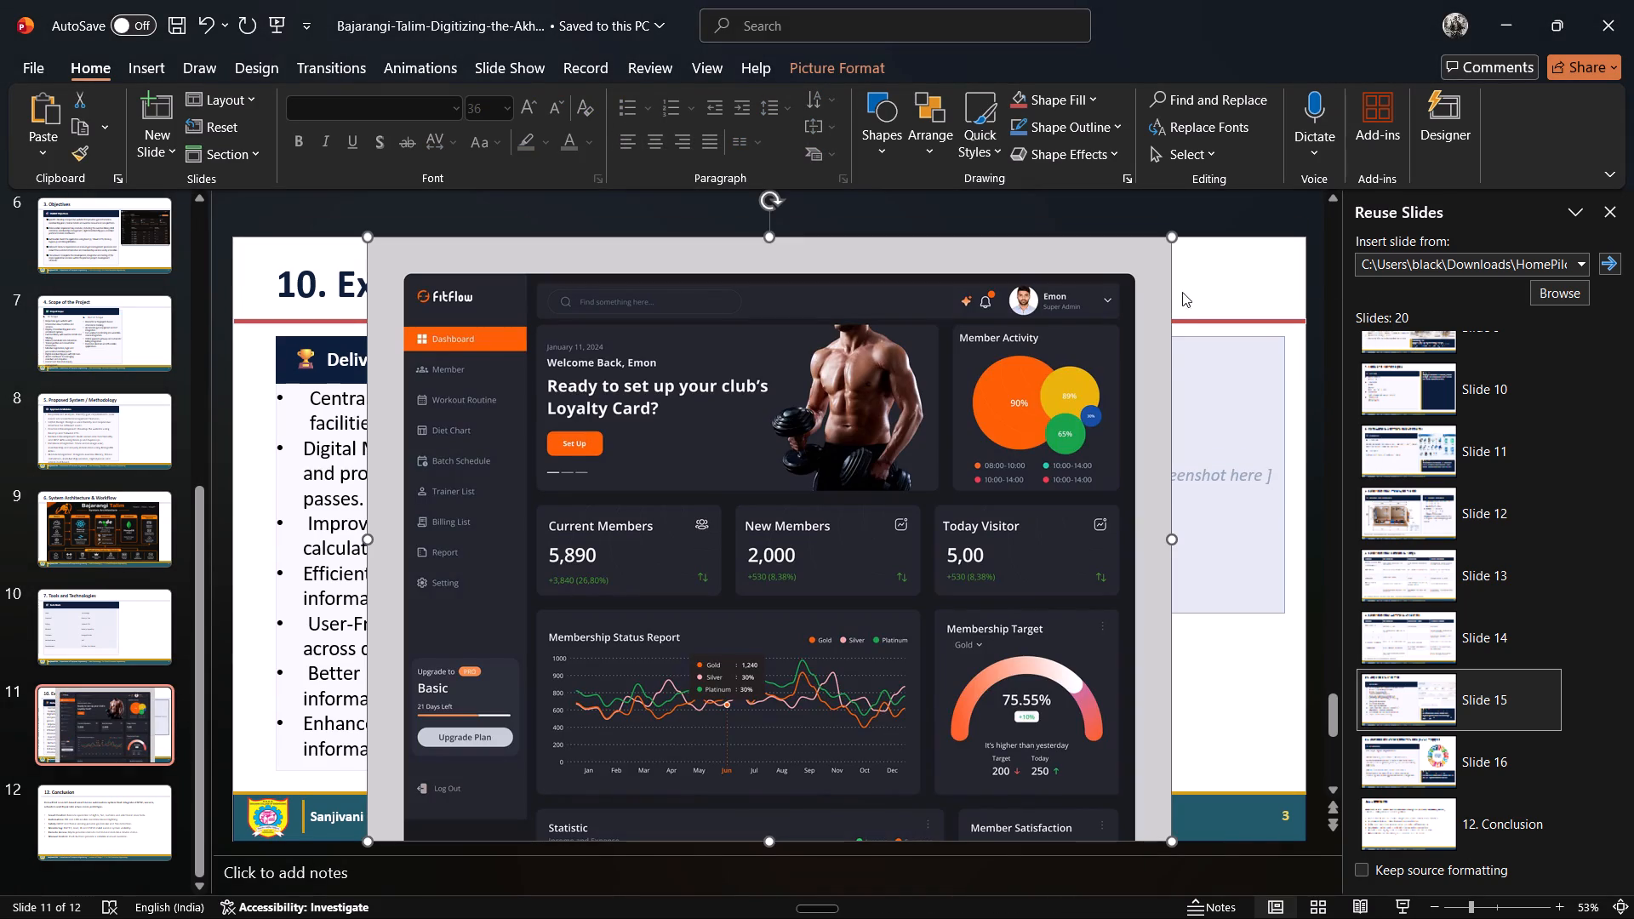
# Shrink the pasted FitFlow dashboard picture and place it over the output screenshot placeholder beside the Deliverables list.
pyautogui.moveTo(1169, 241); pyautogui.dragTo(978, 386)
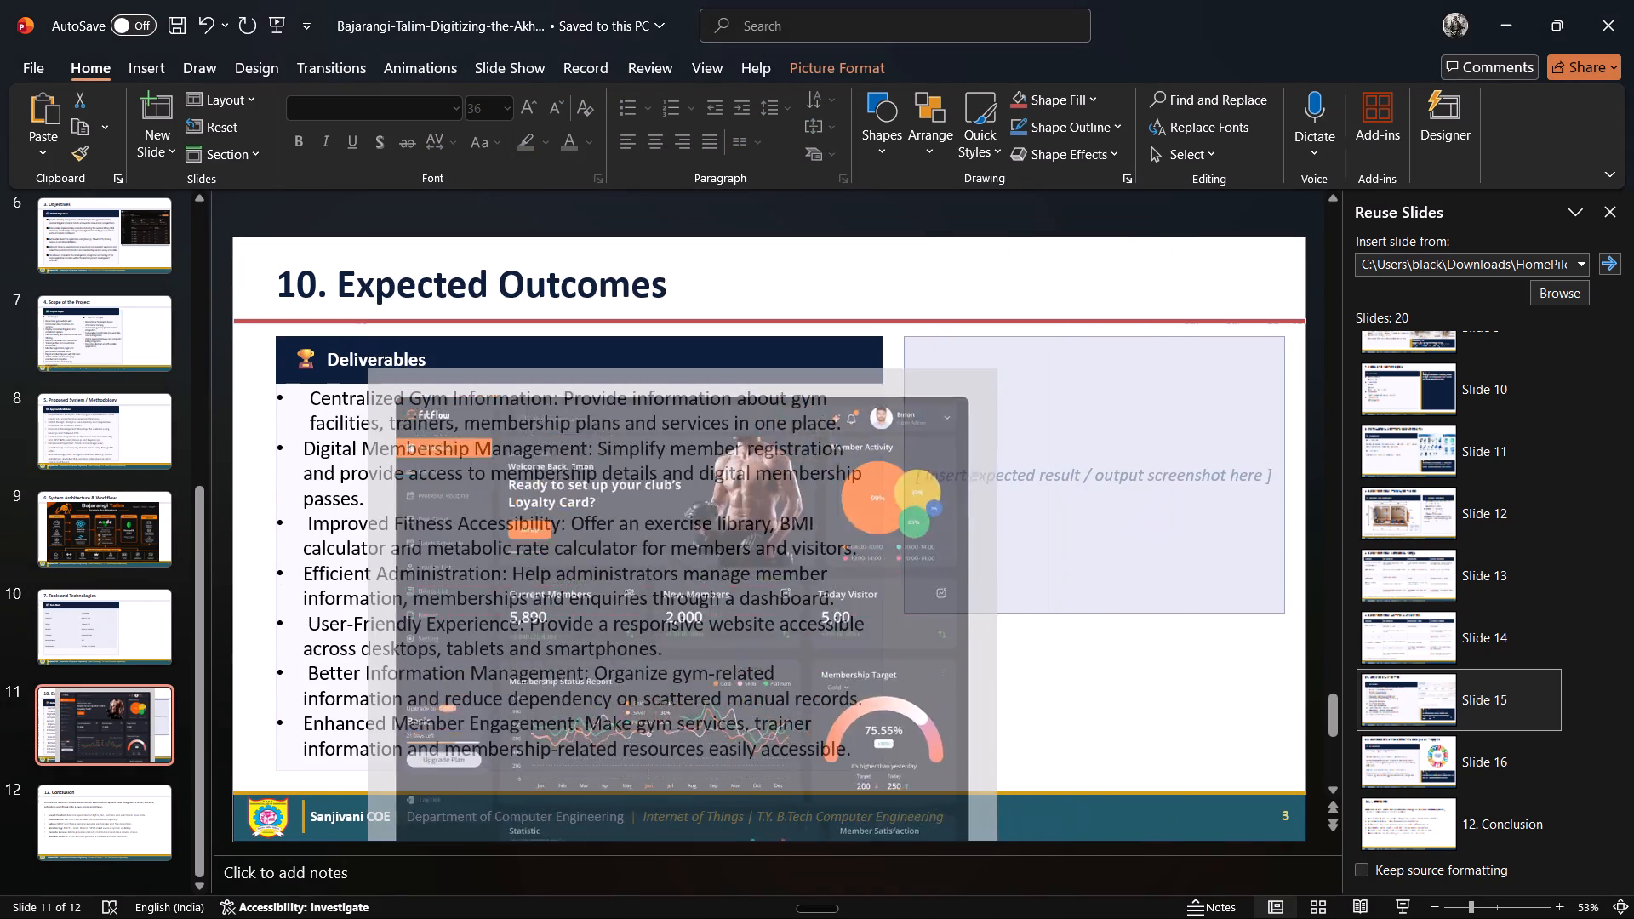
pyautogui.moveTo(978, 386); pyautogui.dragTo(850, 507)
pyautogui.moveTo(849, 460); pyautogui.dragTo(777, 511)
pyautogui.moveTo(534, 648); pyautogui.dragTo(1008, 448)
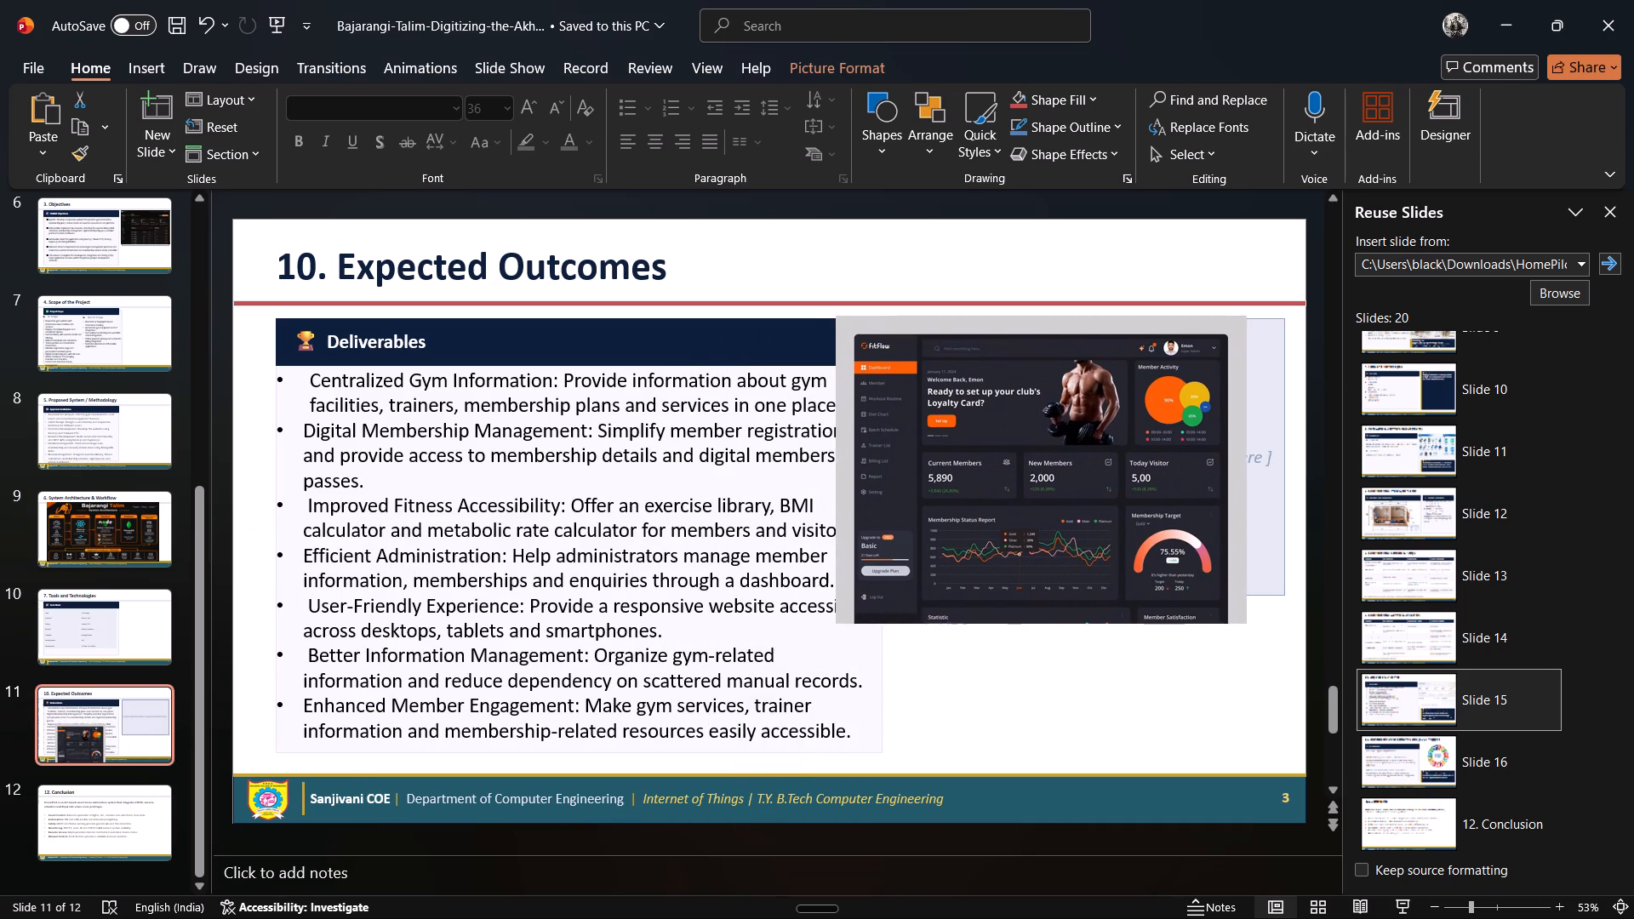
pyautogui.moveTo(1008, 448); pyautogui.dragTo(1053, 446)
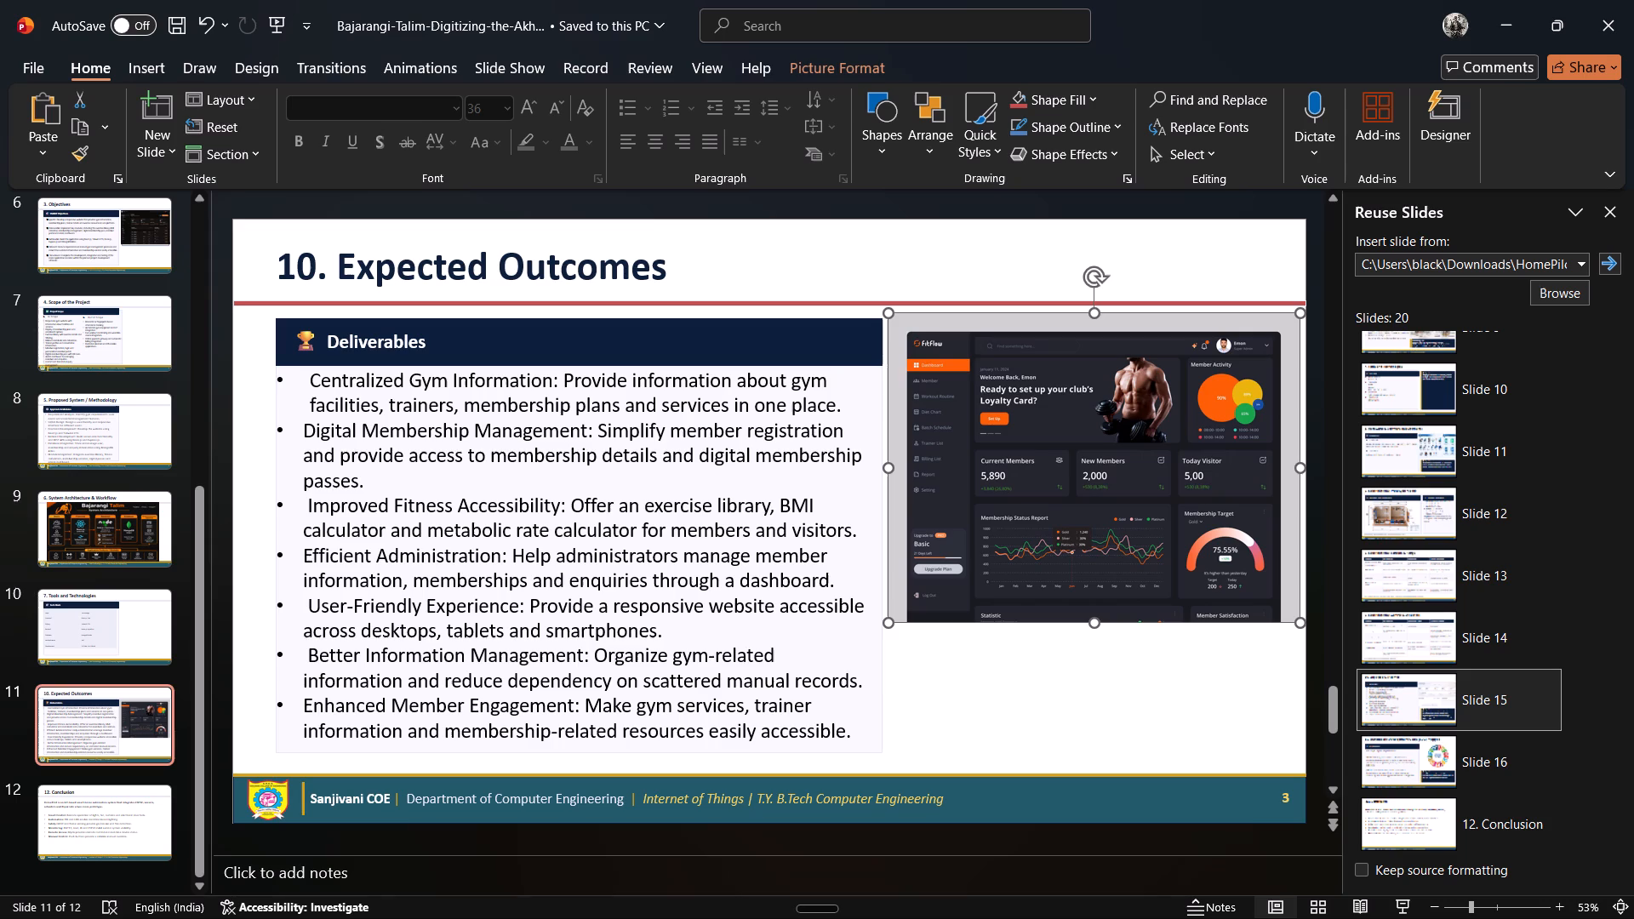
pyautogui.click(883, 710)
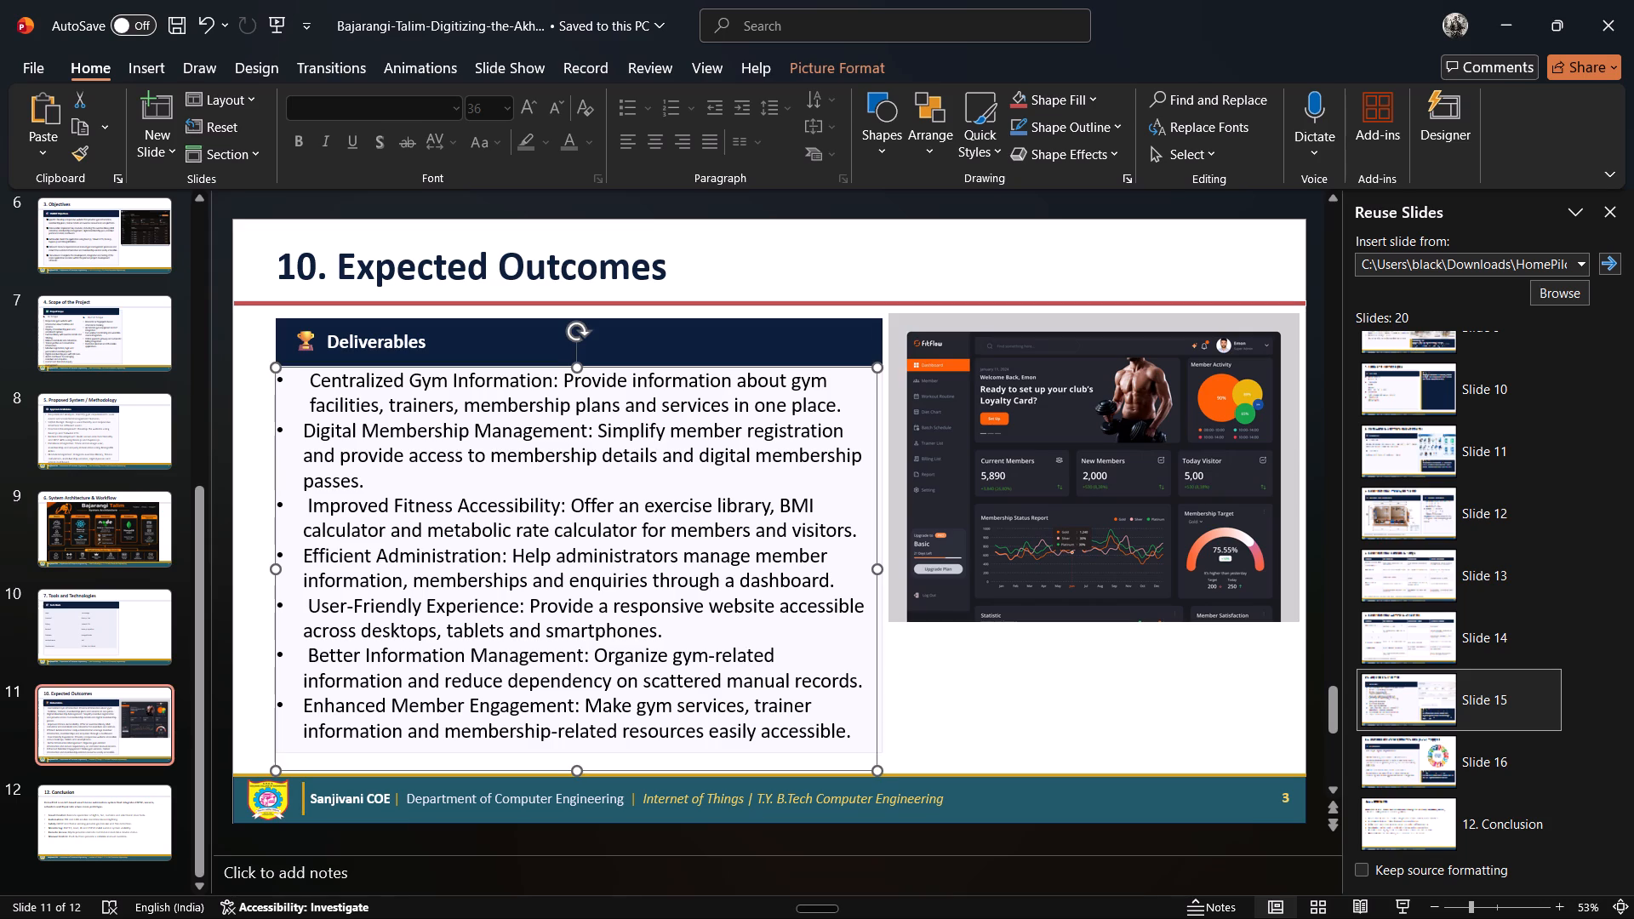
pyautogui.click(956, 698)
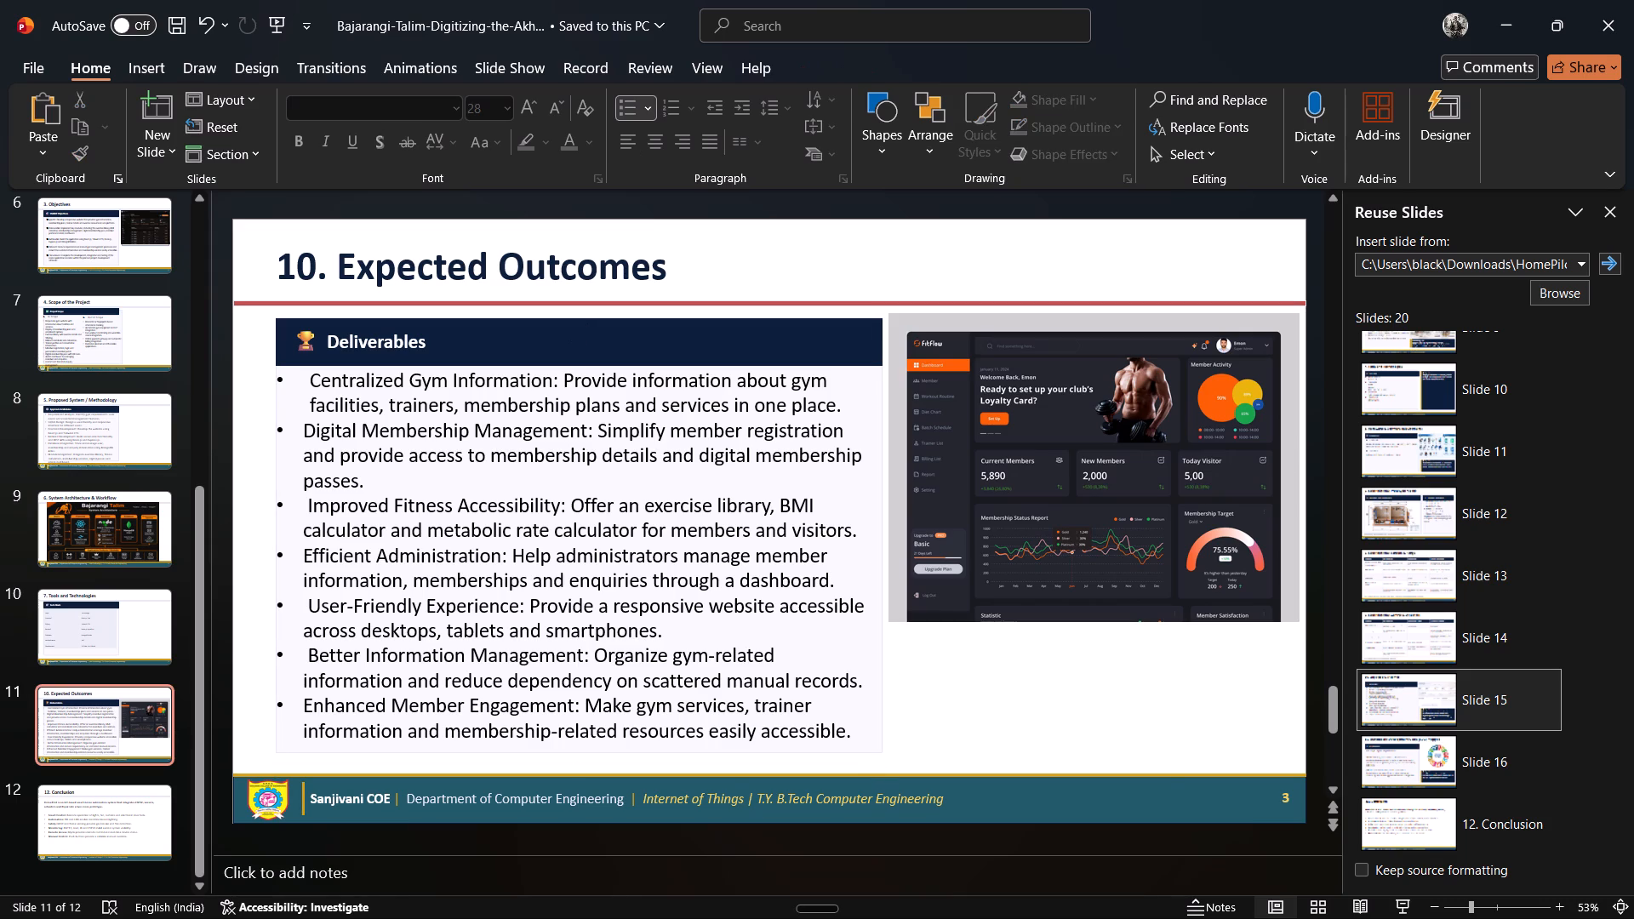
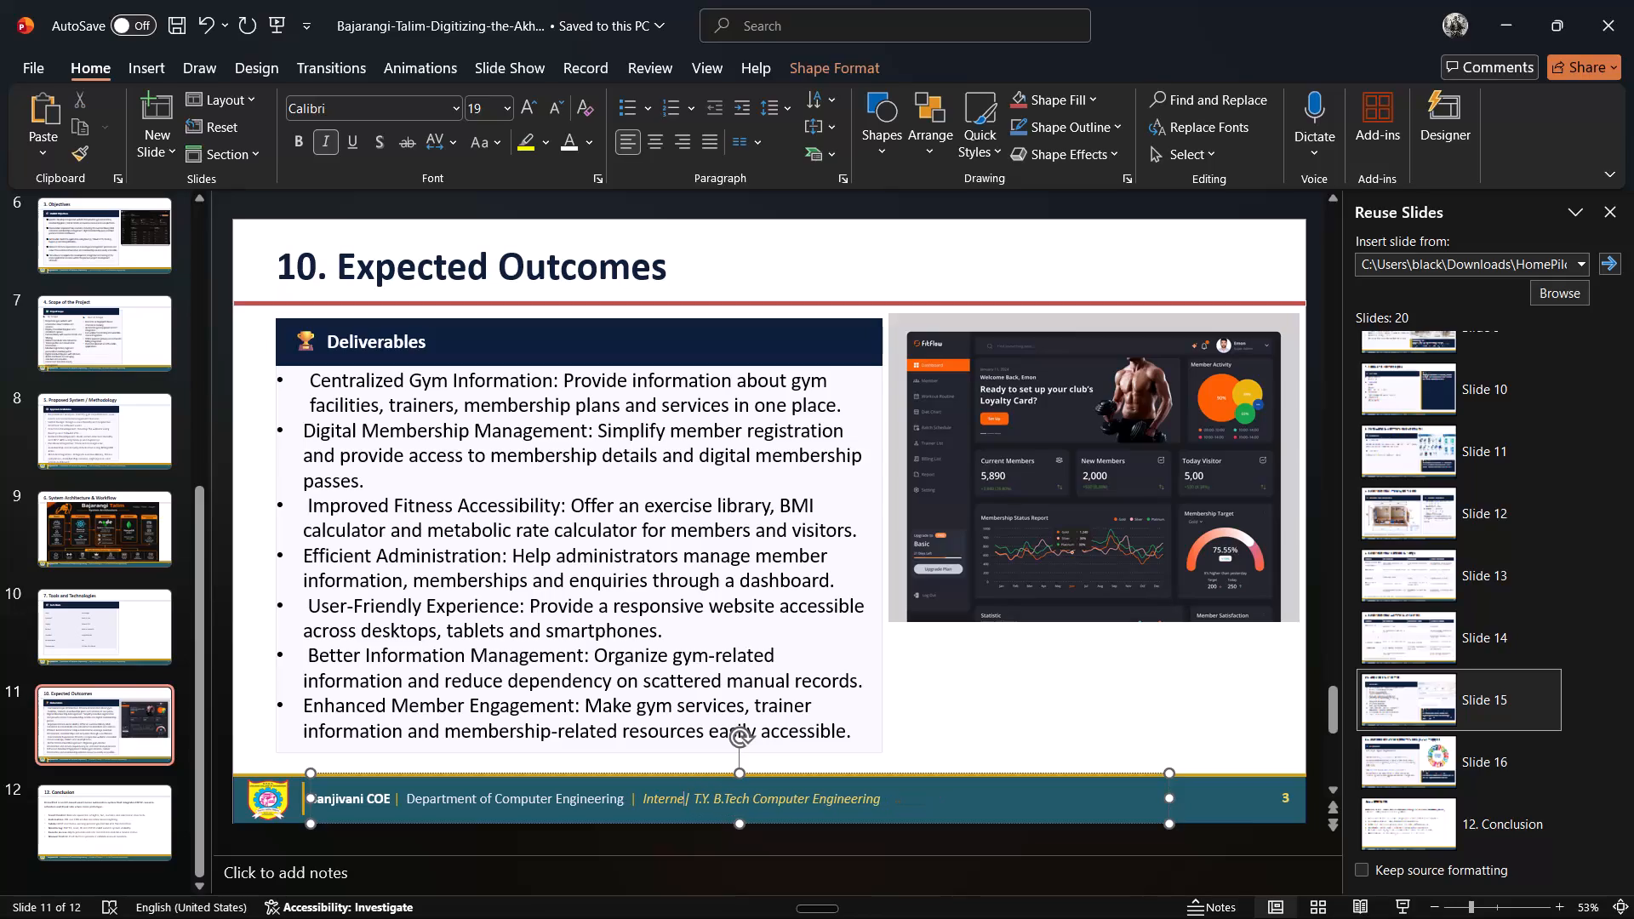
# Replace the course name in the footer of the Expected Outcomes slide with "Web Technology".
pyautogui.press('BackSpace')
pyautogui.press('BackSpace')
pyautogui.press('BackSpace')
pyautogui.press('BackSpace')
pyautogui.press('BackSpace')
pyautogui.press('BackSpace')
pyautogui.press('BackSpace')
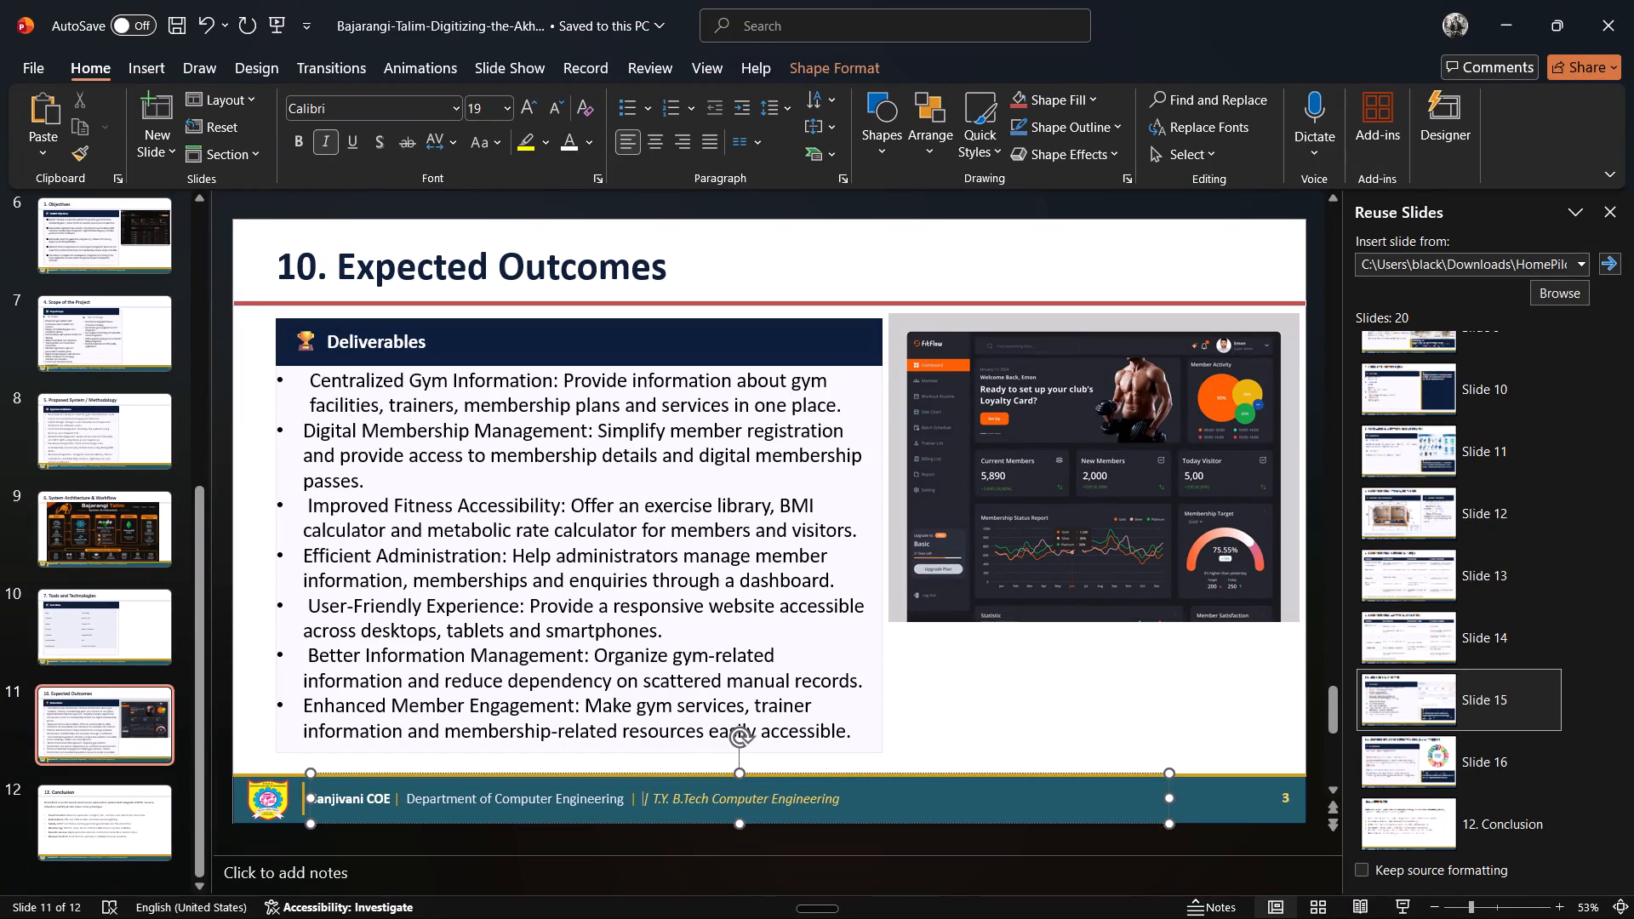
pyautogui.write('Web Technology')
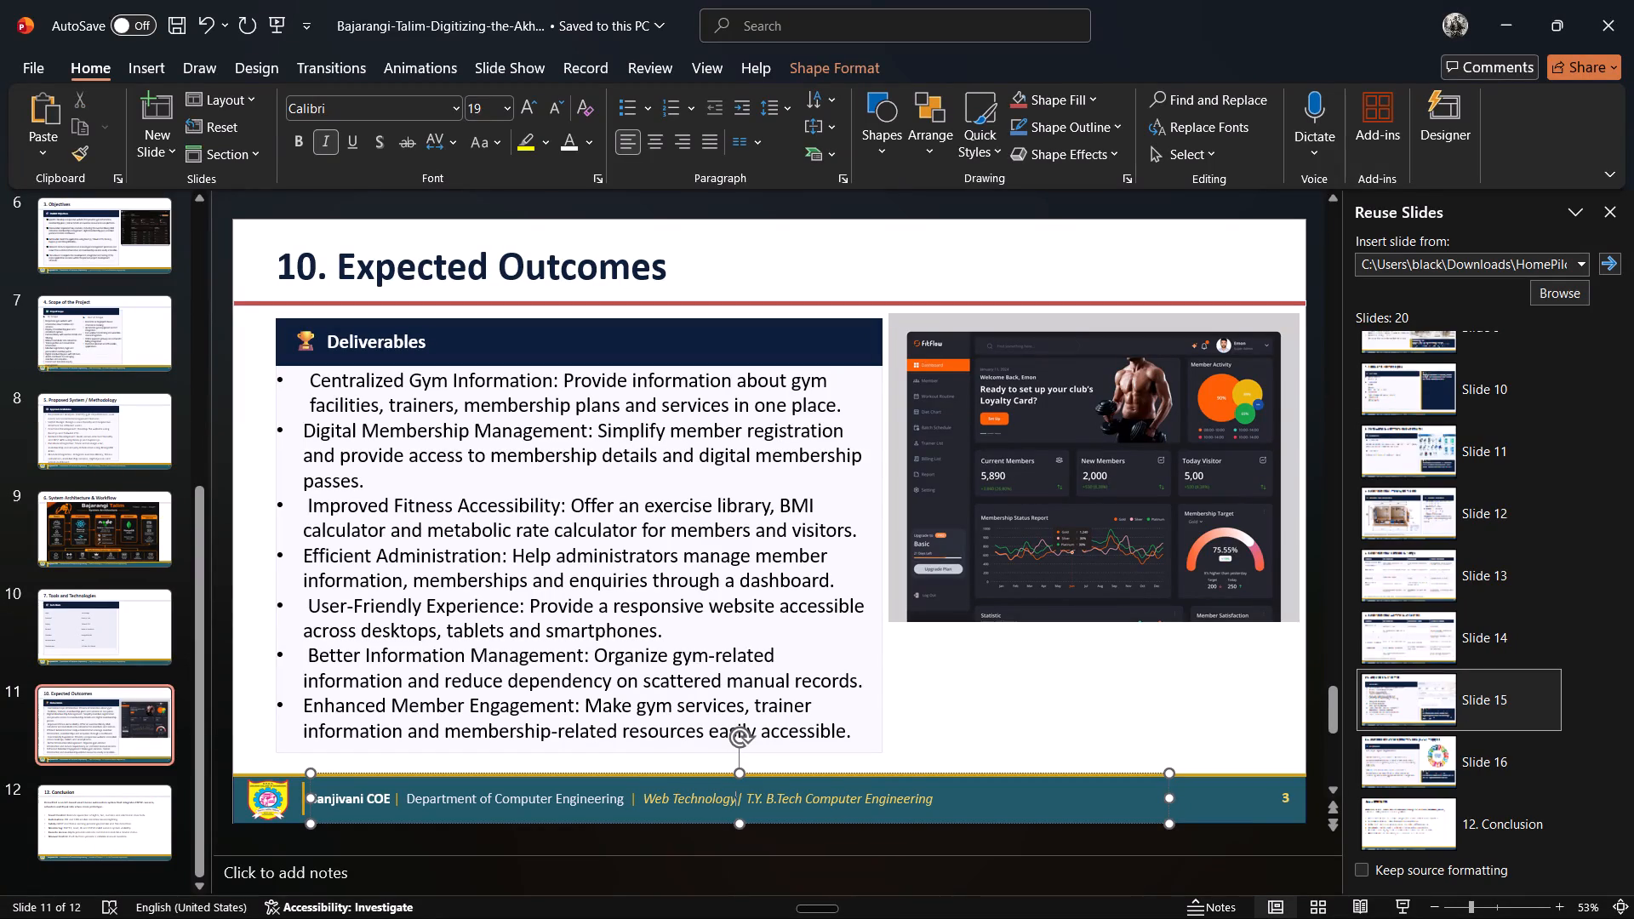
# Replace "Internet of Things" in the Conclusion slide's footer with "Web Technology".
pyautogui.click(84, 811)
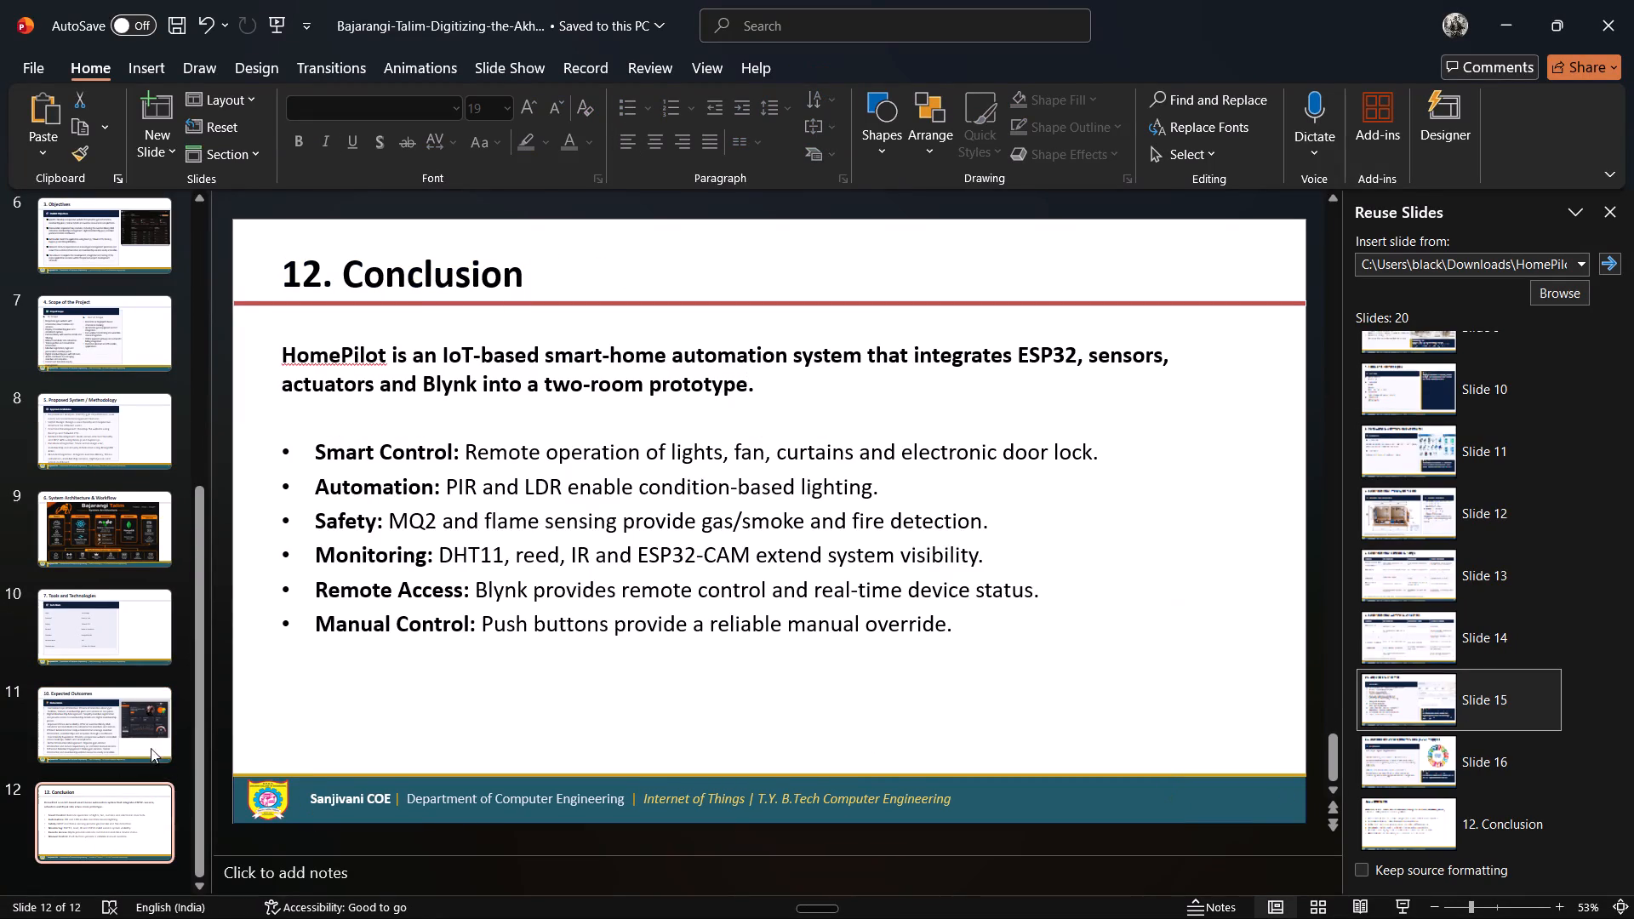
pyautogui.moveTo(743, 798); pyautogui.dragTo(684, 803)
pyautogui.press('\\')
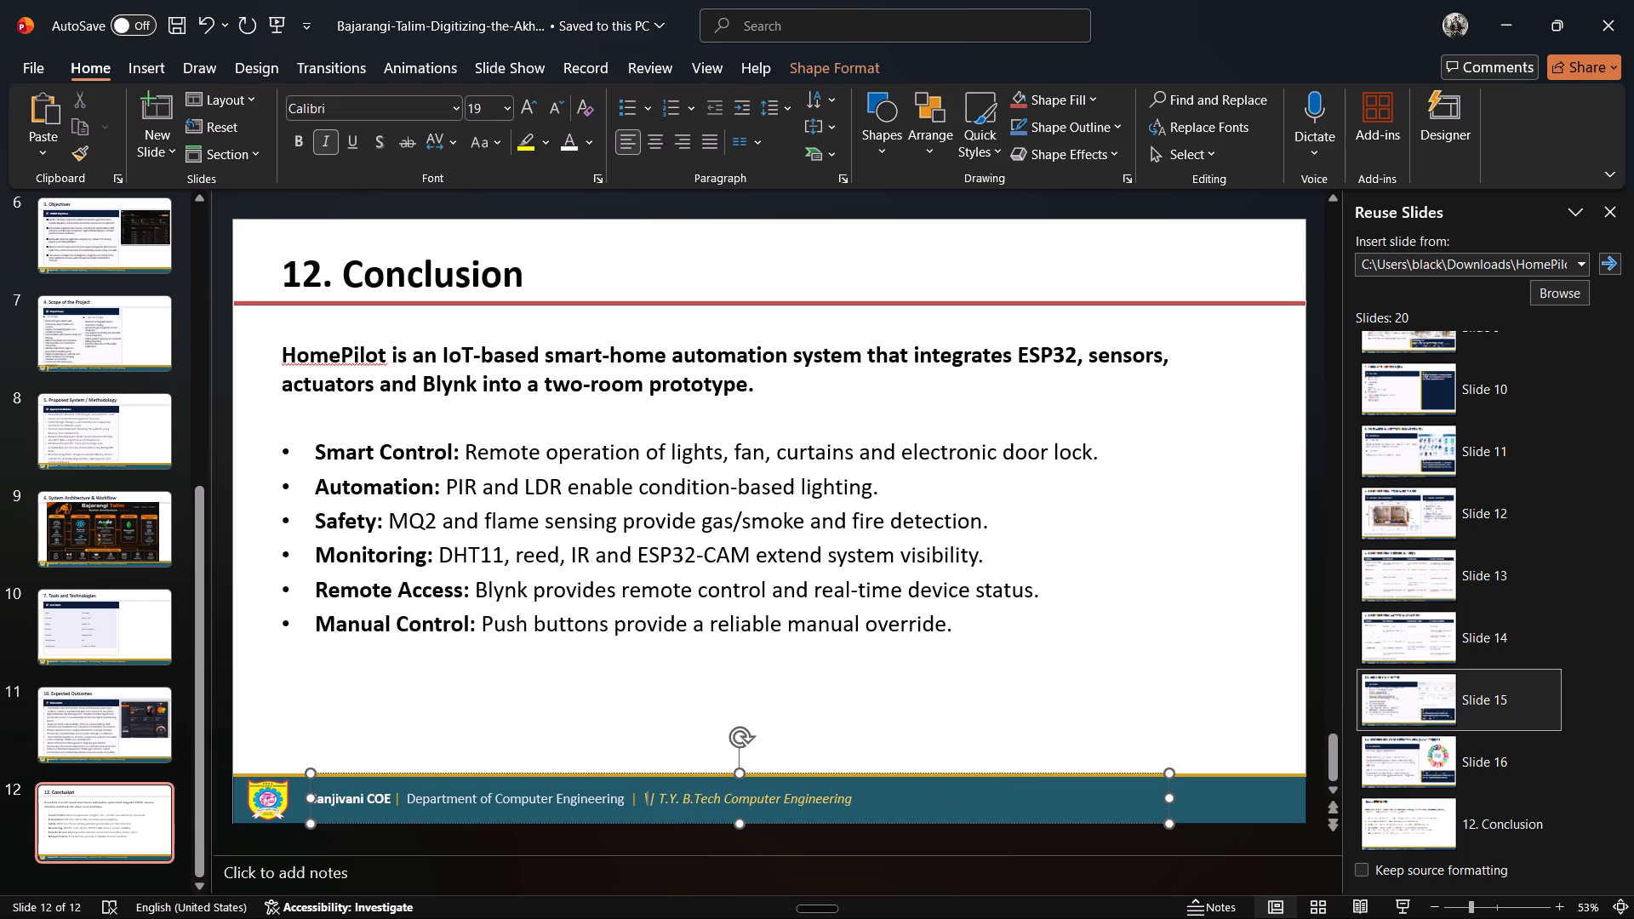
pyautogui.press('BackSpace')
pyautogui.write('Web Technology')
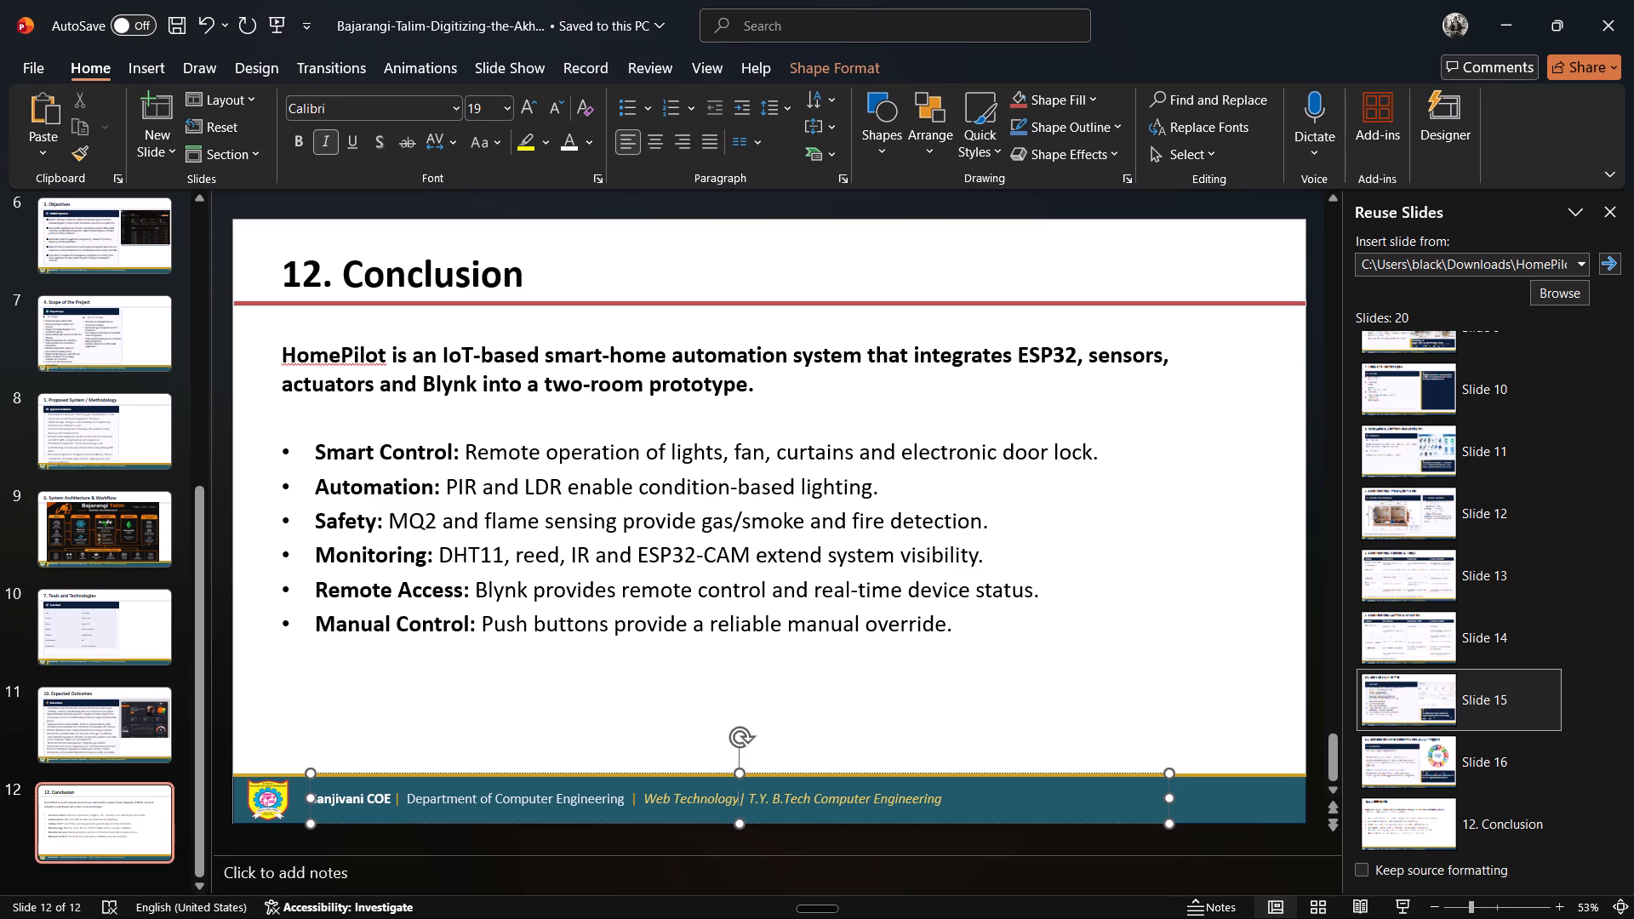
pyautogui.scroll(-1, 110, 769)
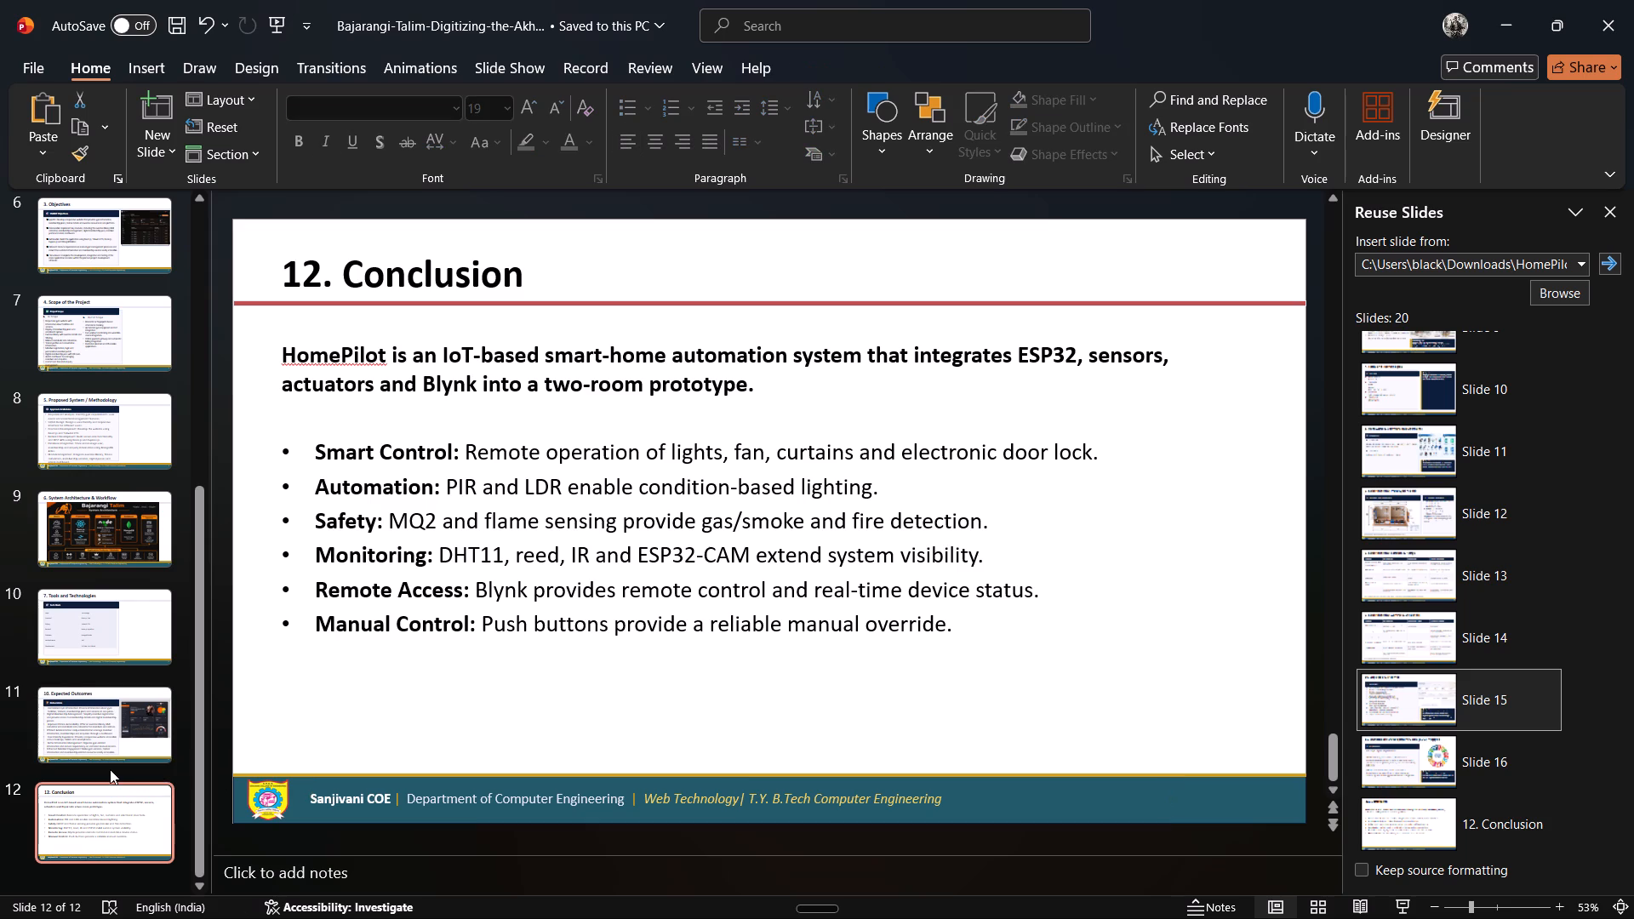
pyautogui.scroll(-1, 110, 769)
pyautogui.click(92, 704)
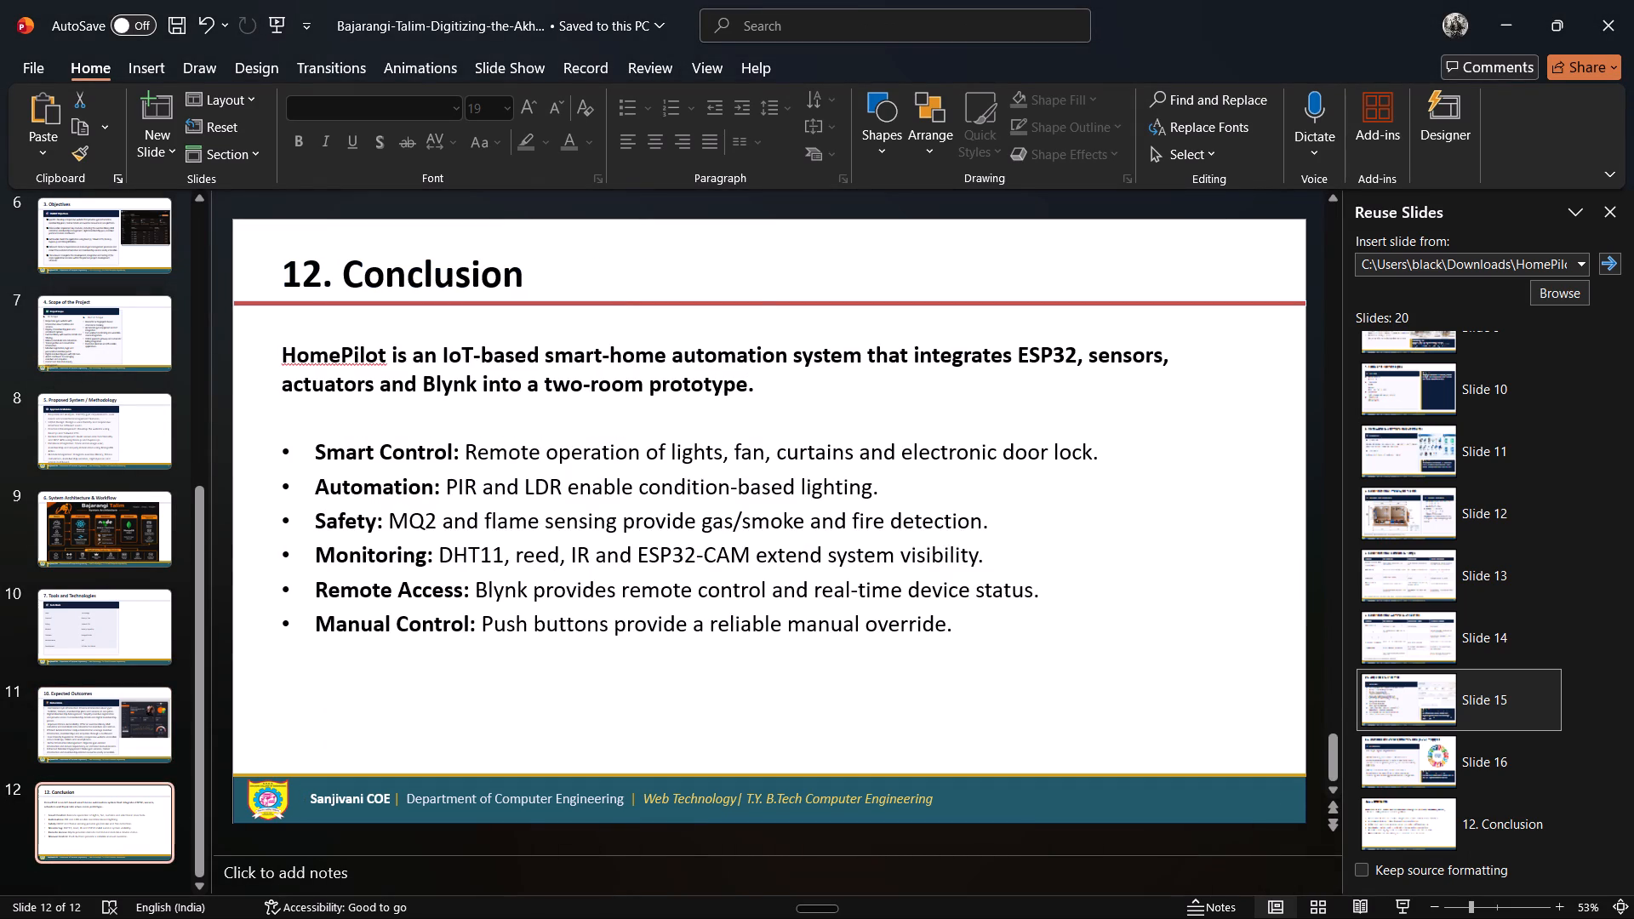
pyautogui.click(952, 636)
pyautogui.moveTo(952, 636); pyautogui.dragTo(247, 351)
pyautogui.hotkey('ctrl', 'v')
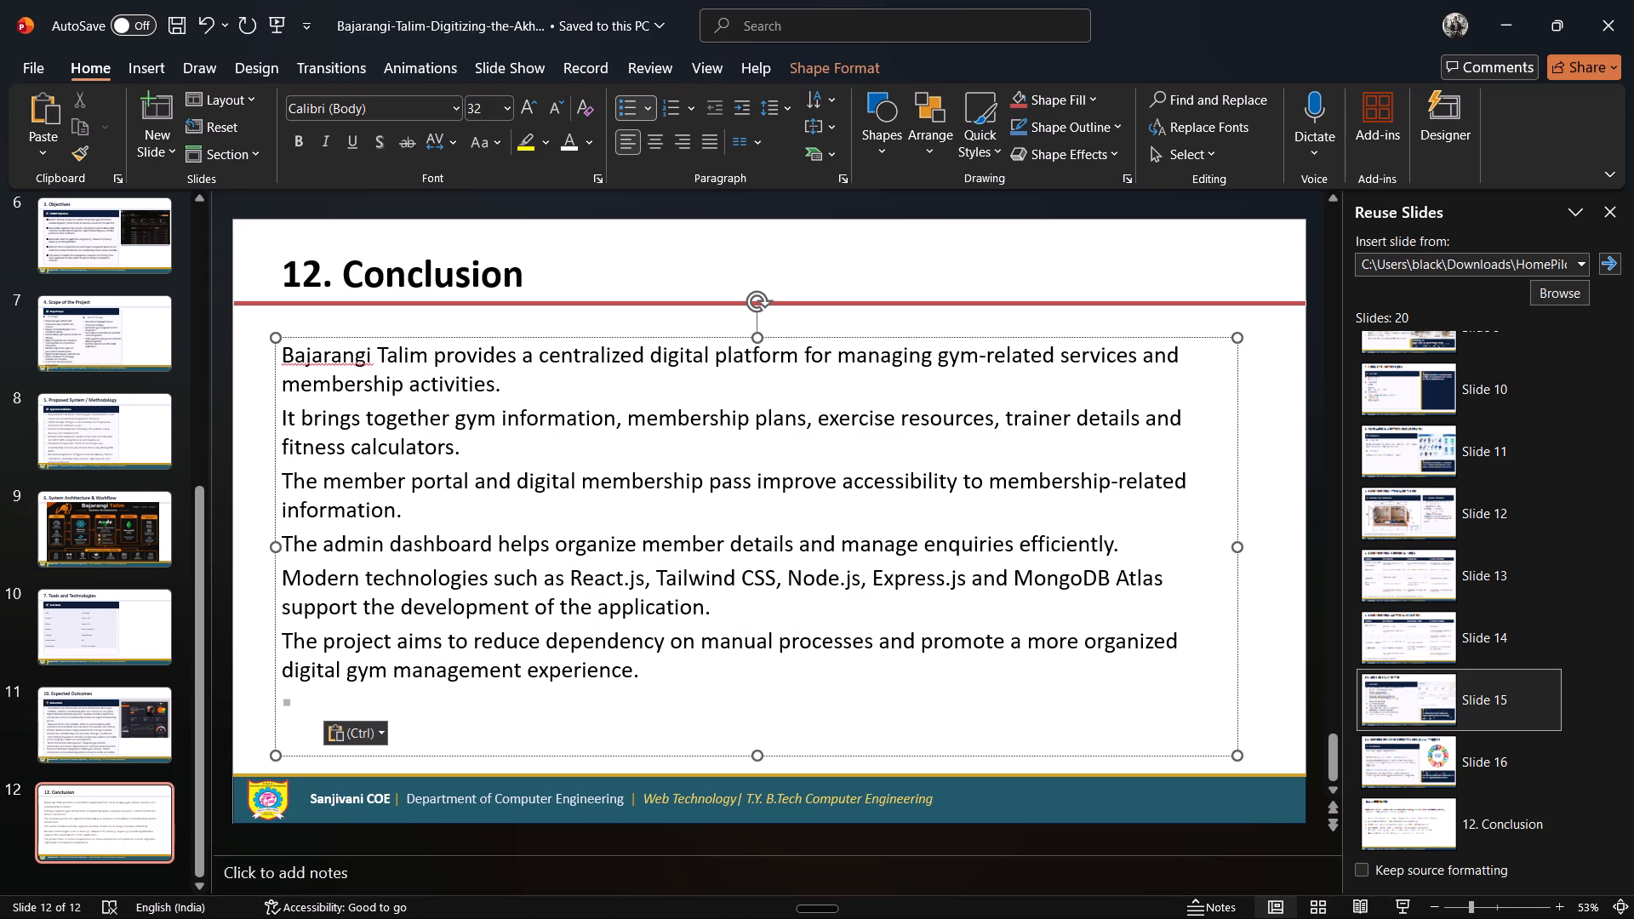
# Make the opening sentence about the centralized digital platform bold on the Conclusion slide.
pyautogui.moveTo(511, 387); pyautogui.dragTo(287, 360)
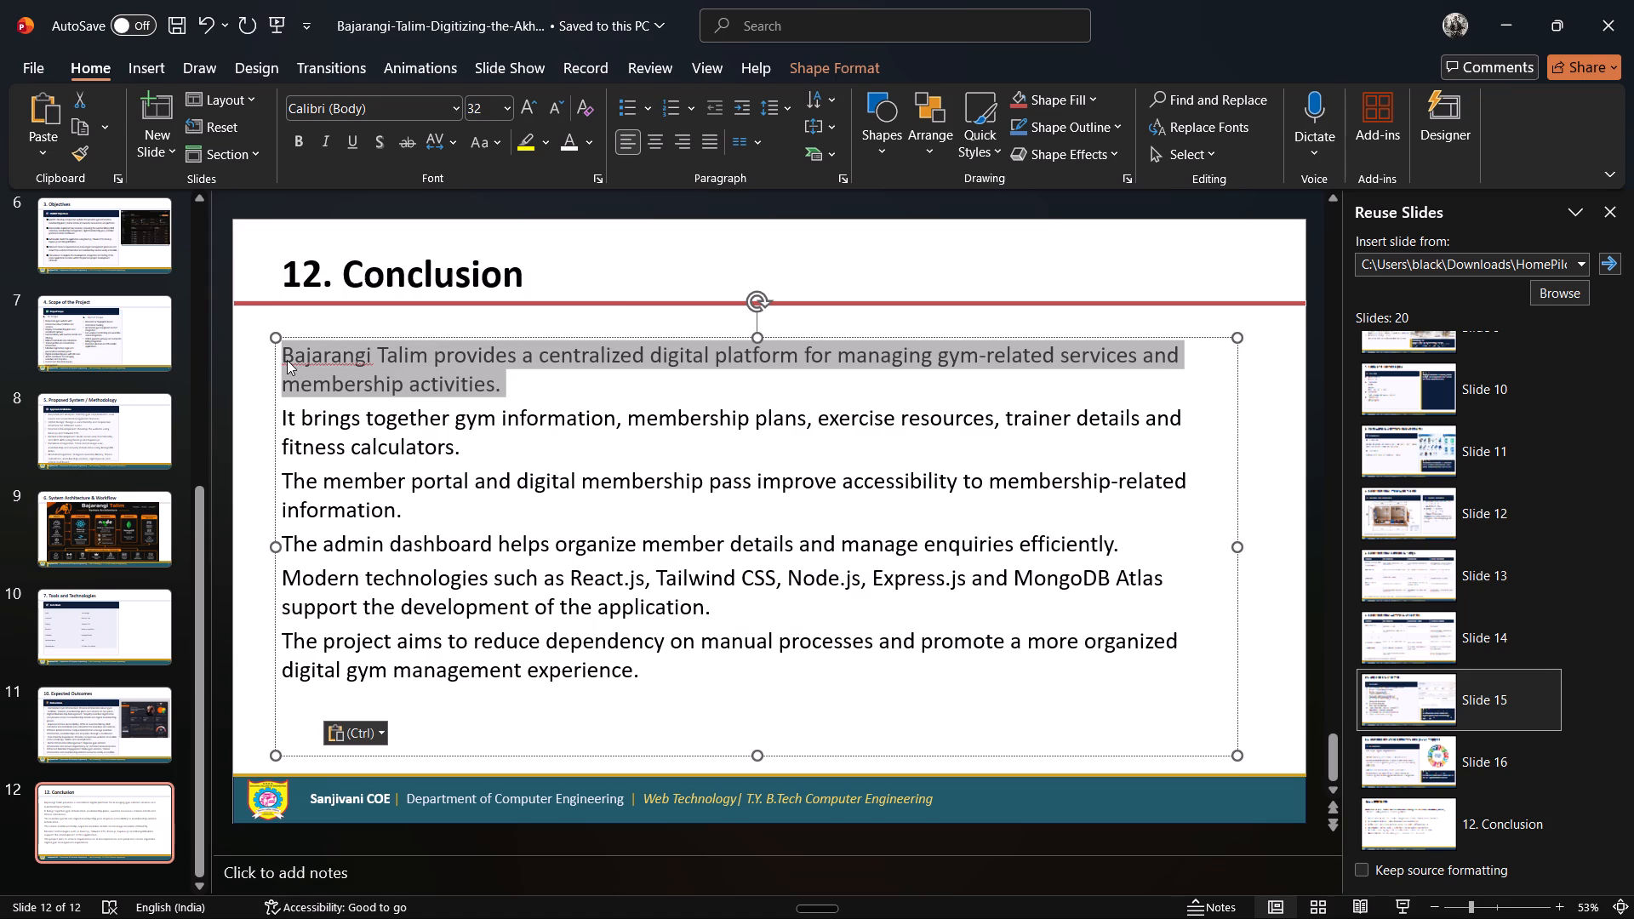
pyautogui.hotkey('ctrl', 'b')
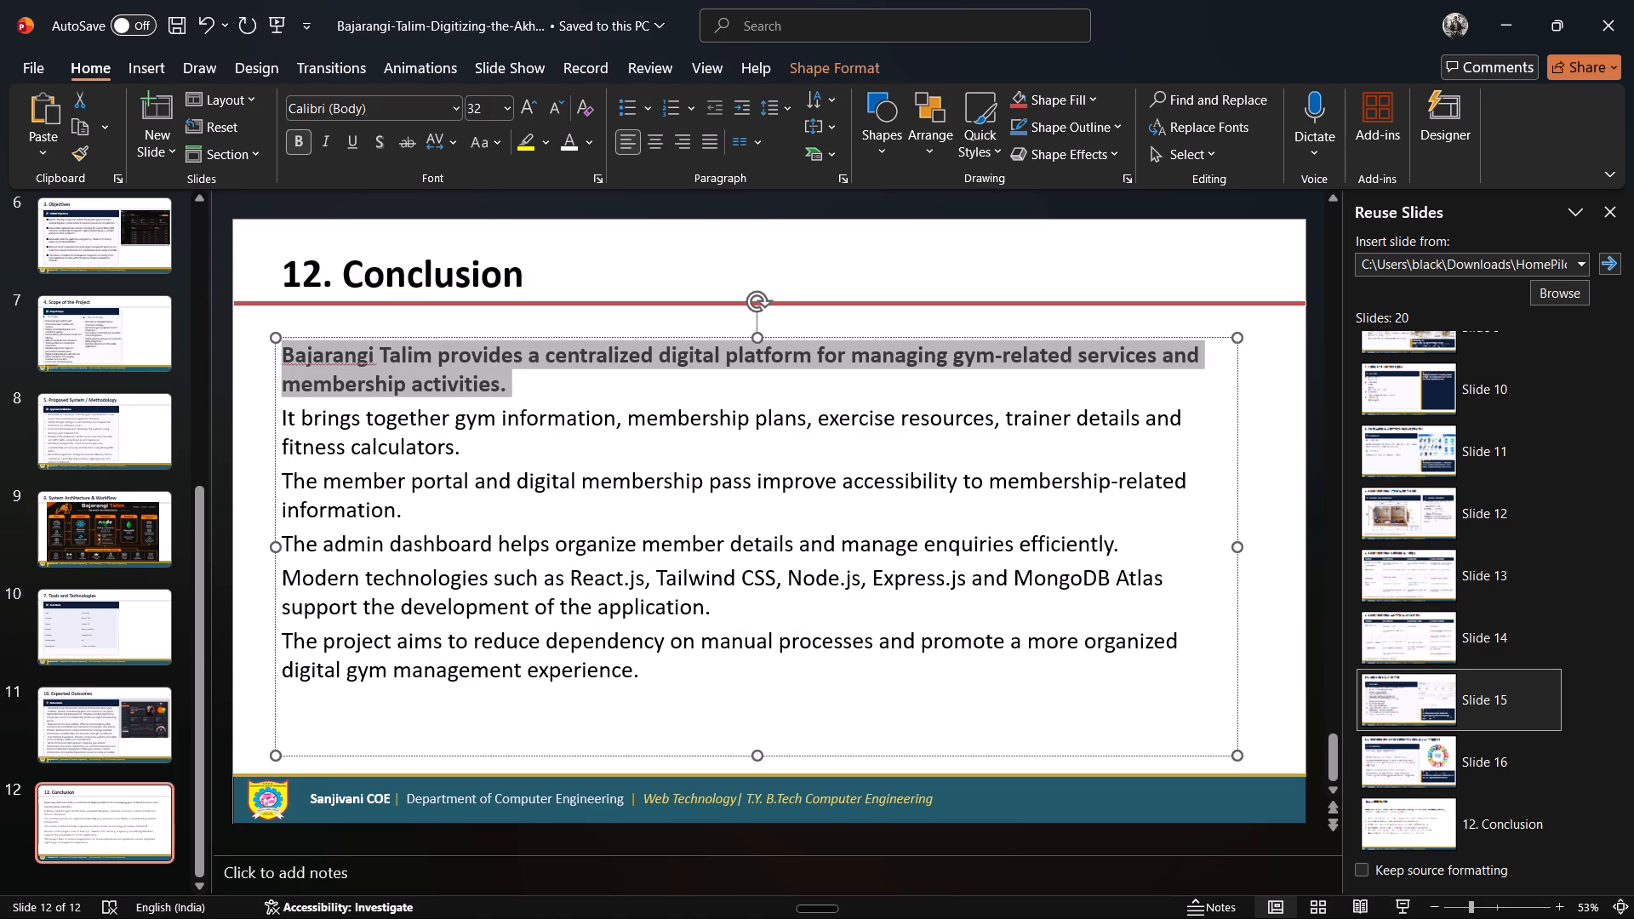
# Apply hollow square bullets to the five paragraphs below the bold sentence on the Conclusion slide.
pyautogui.moveTo(643, 674); pyautogui.dragTo(283, 426)
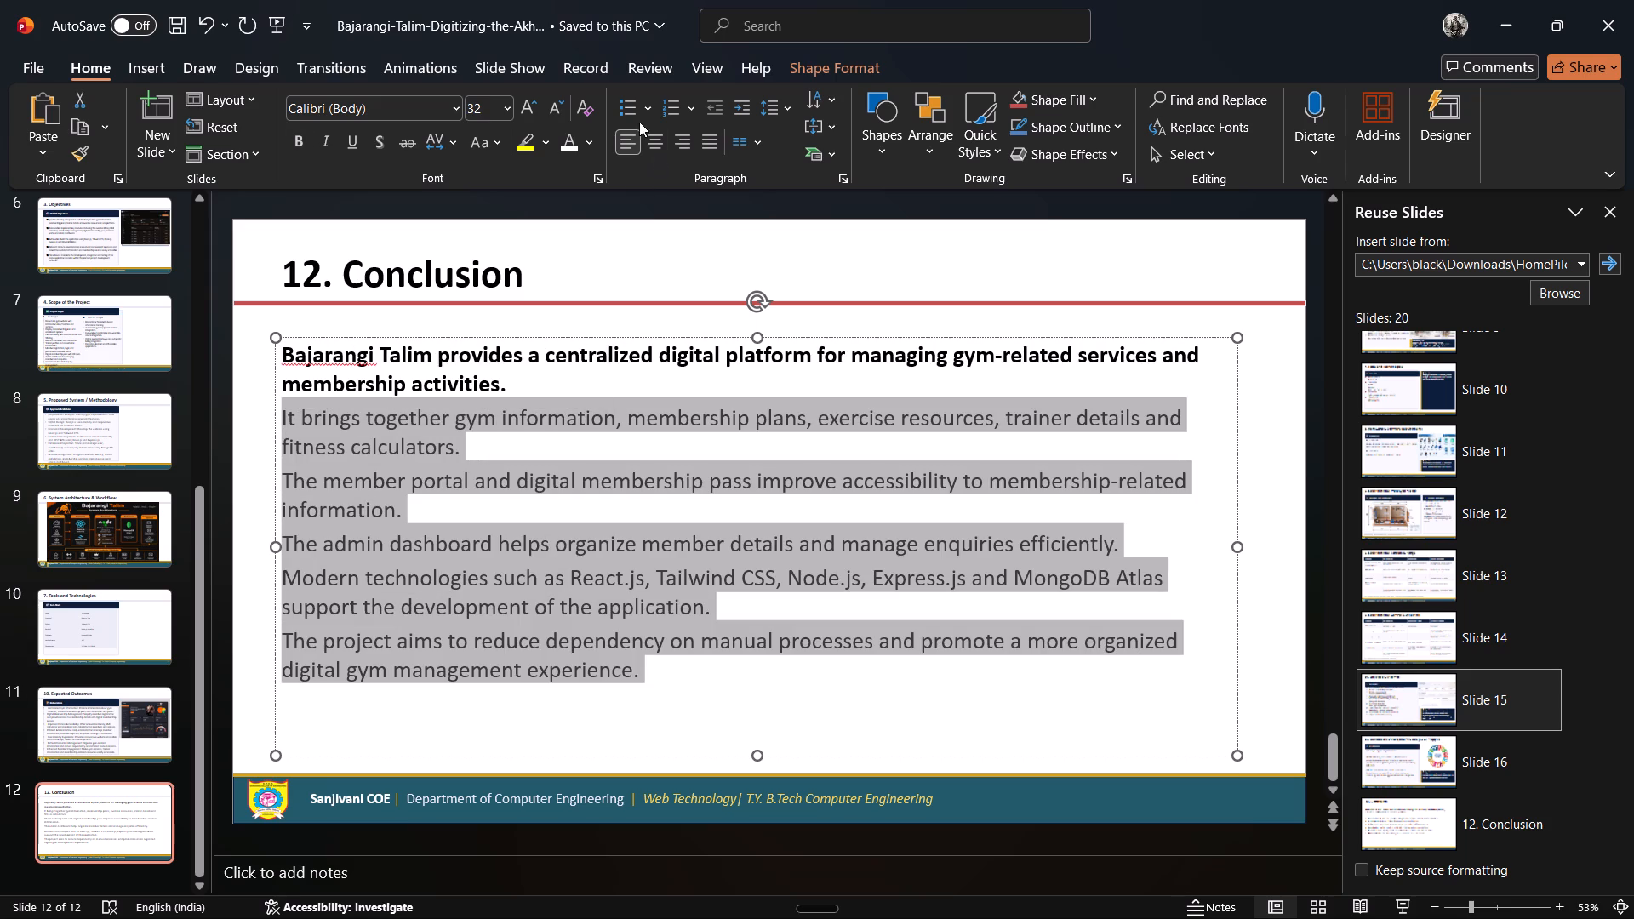
pyautogui.click(622, 107)
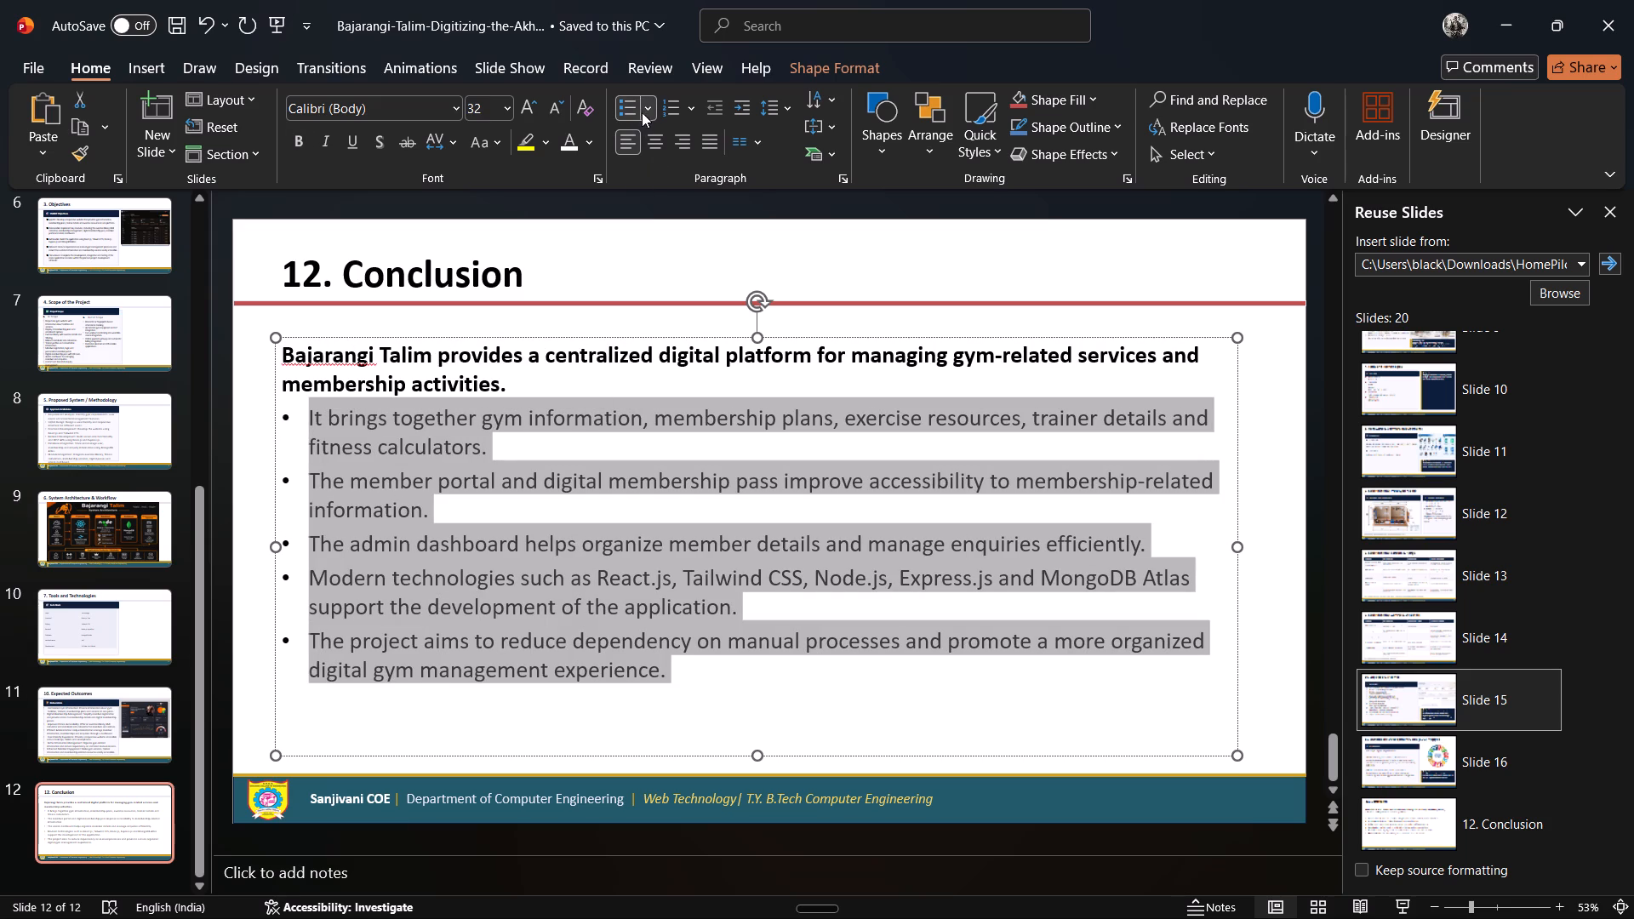
pyautogui.click(643, 112)
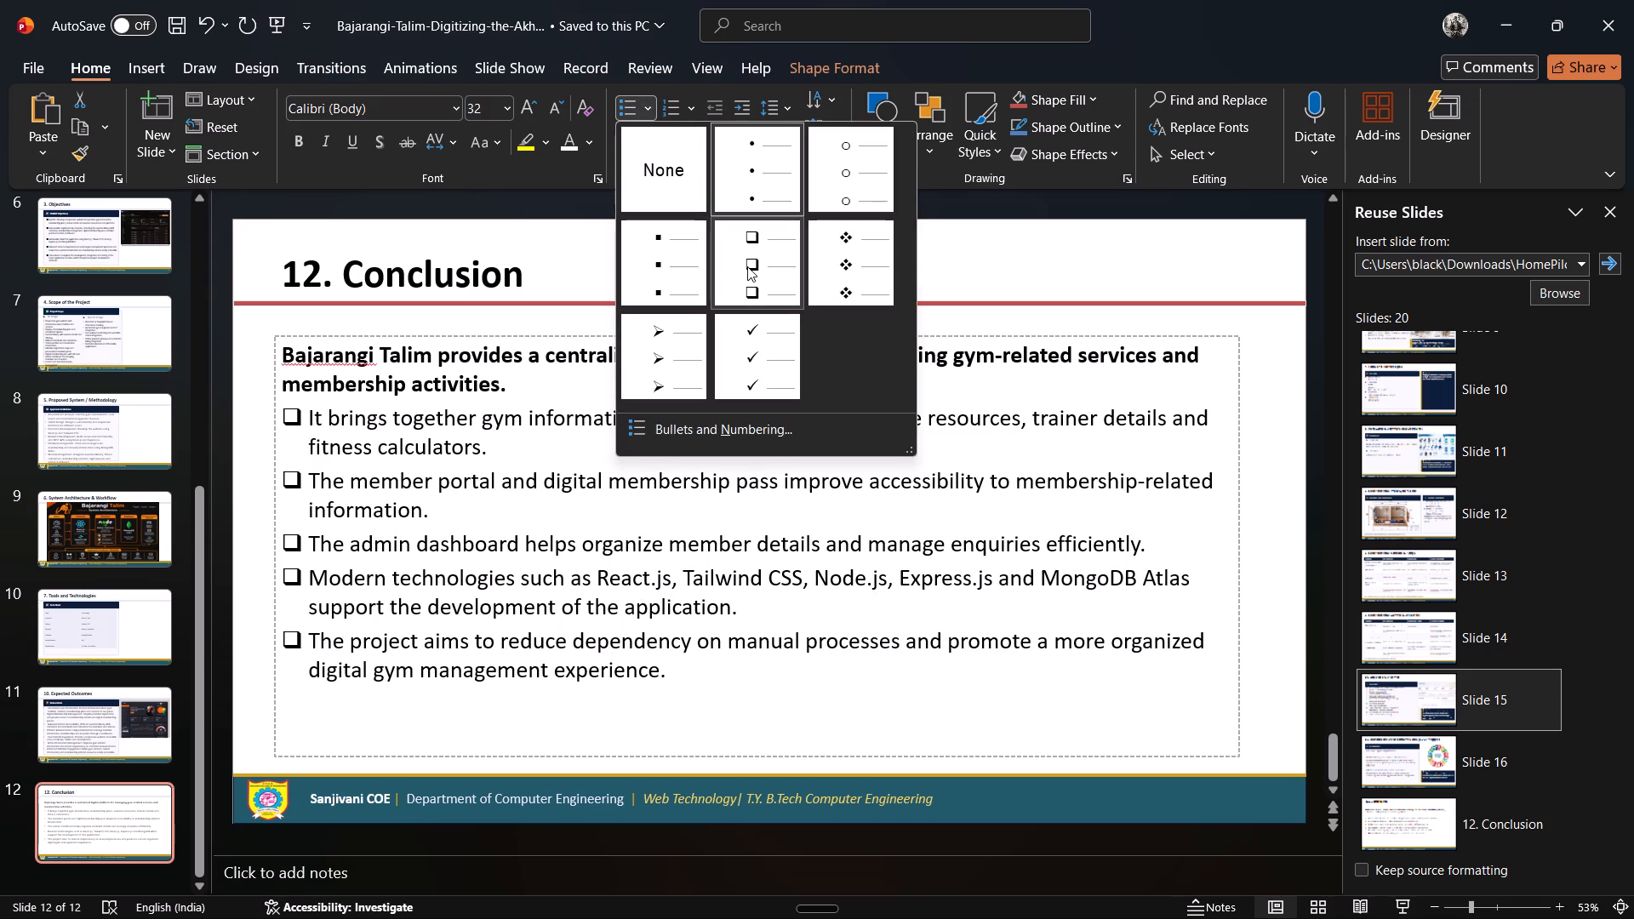
pyautogui.click(747, 266)
# Insert a blank line between the bold opening sentence and the bulleted list.
pyautogui.click(534, 380)
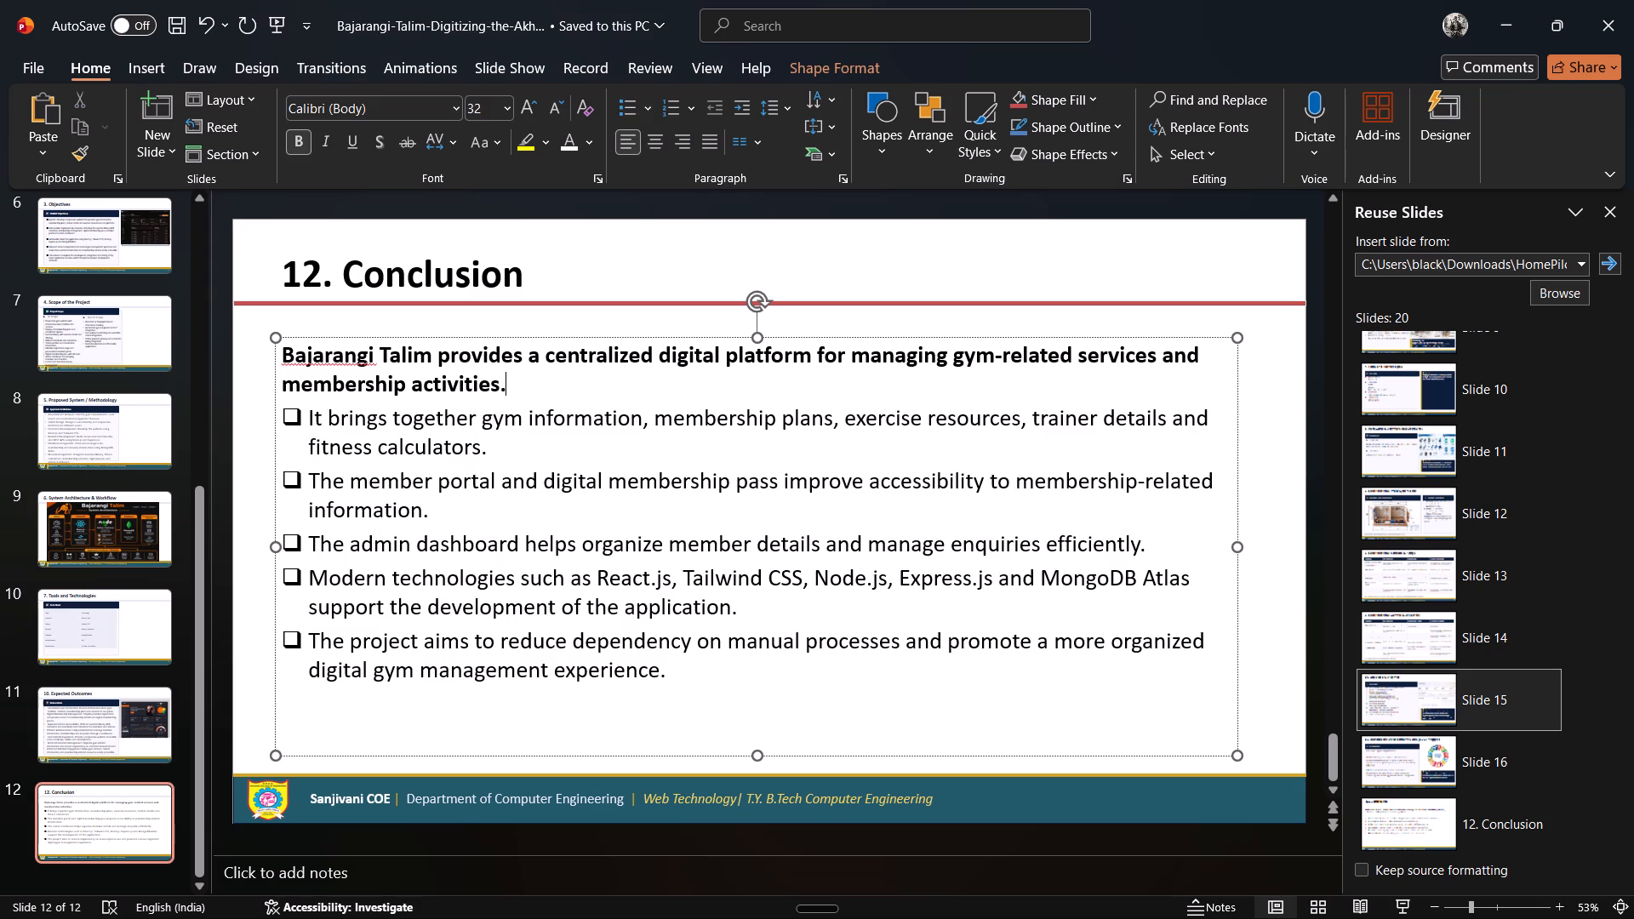
pyautogui.press('Return')
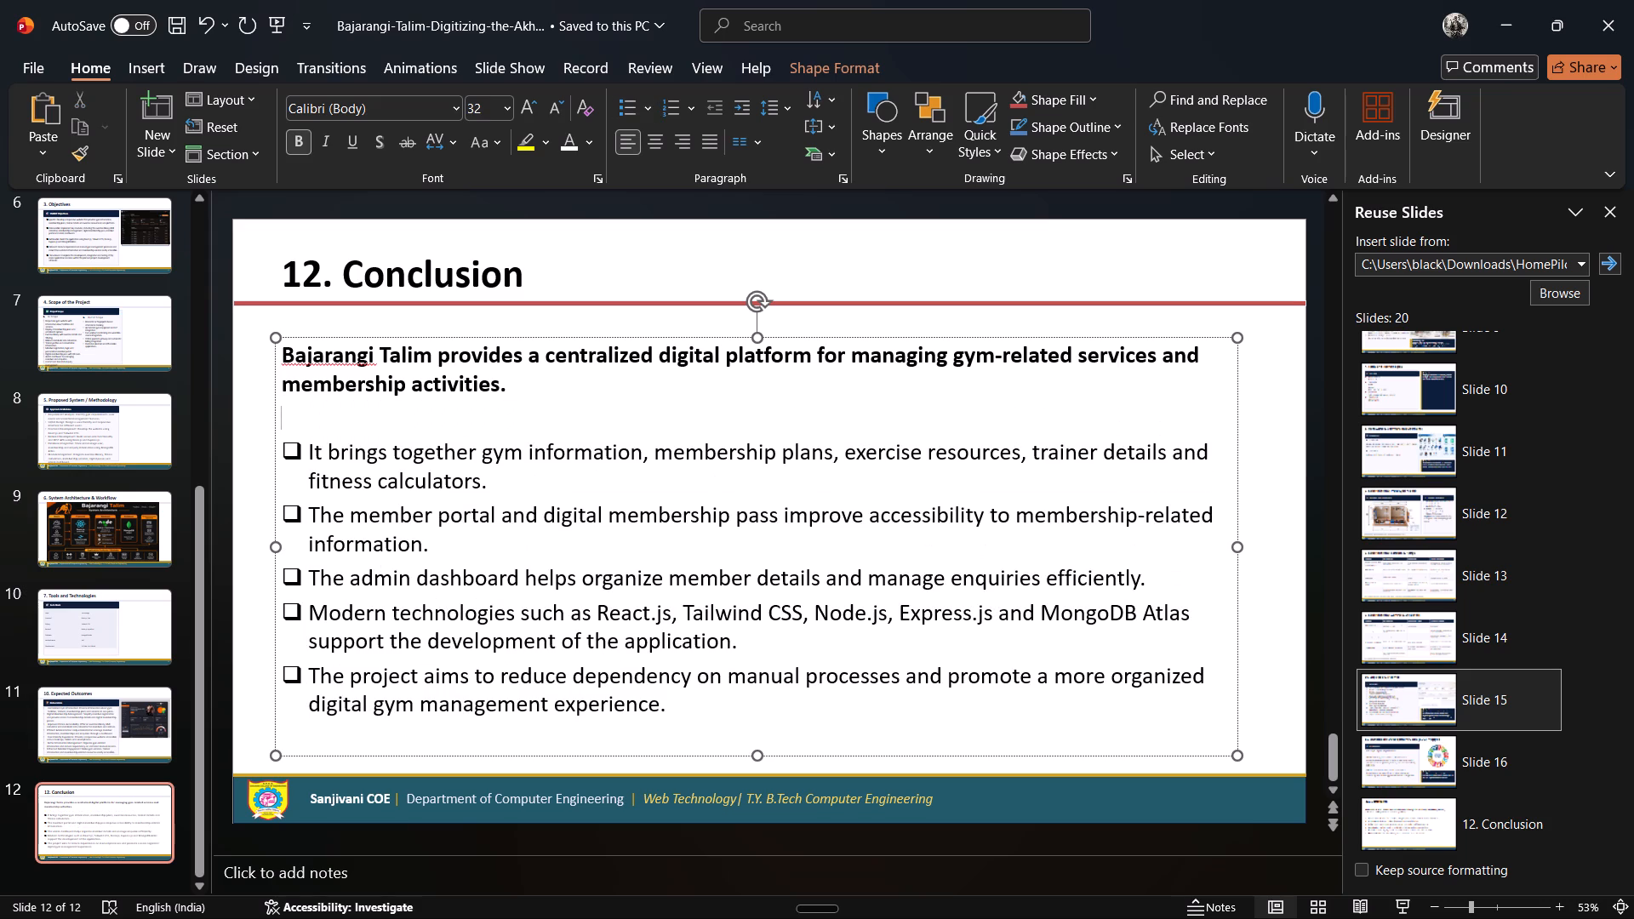
# Review the slides from Expected Outcomes back to Team Details, checking their content and footers.
pyautogui.click(94, 728)
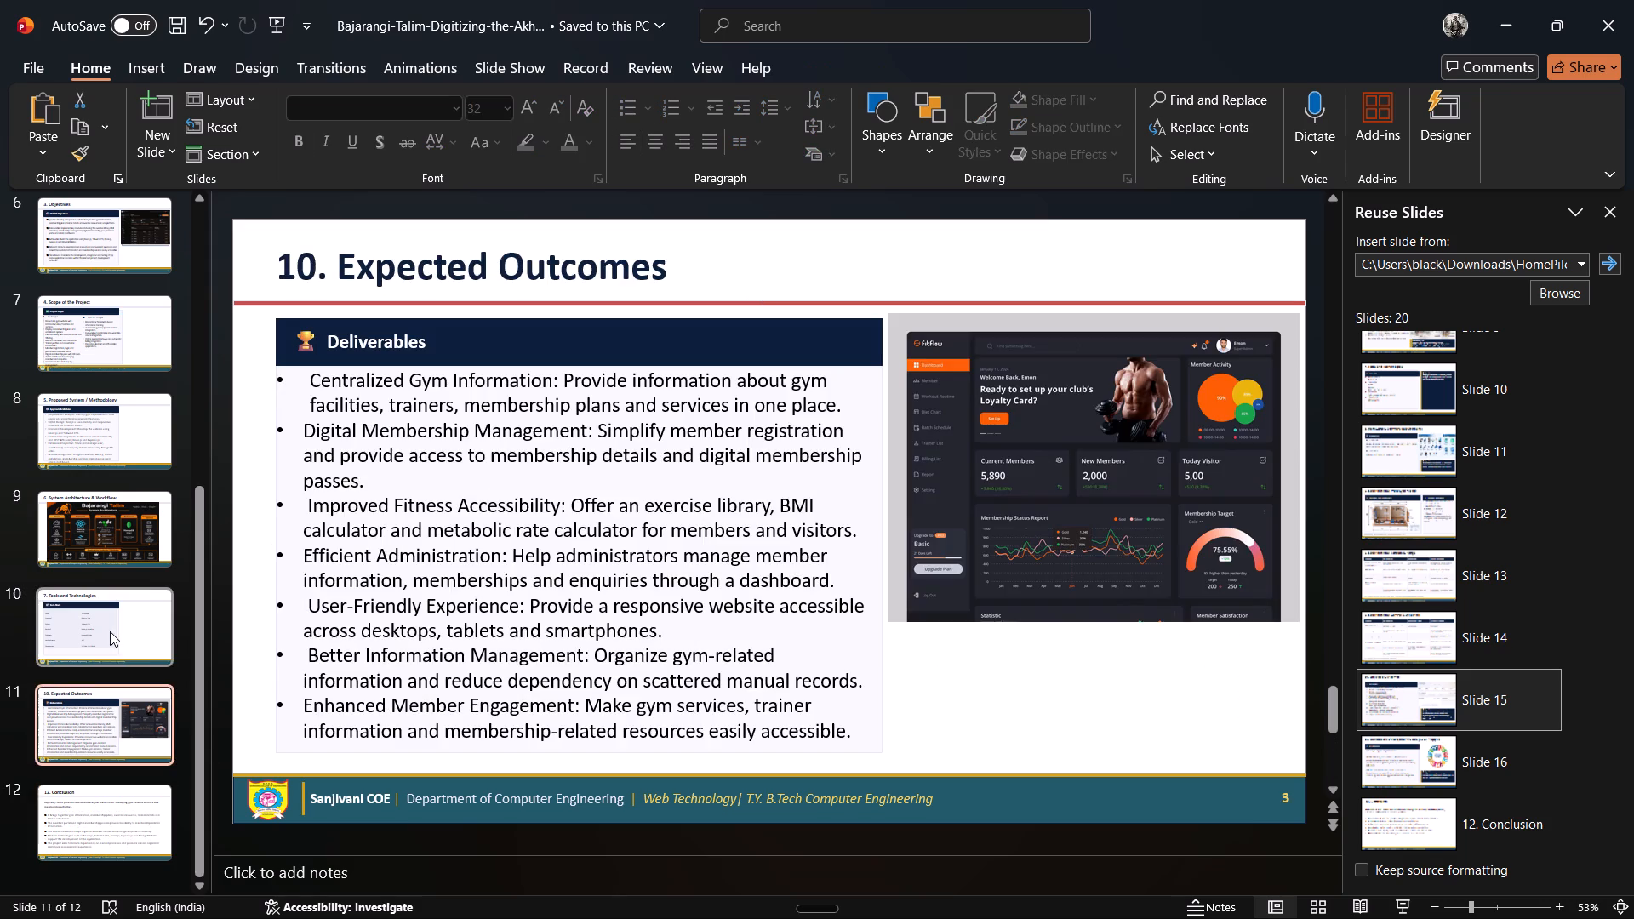
pyautogui.click(110, 631)
pyautogui.click(120, 540)
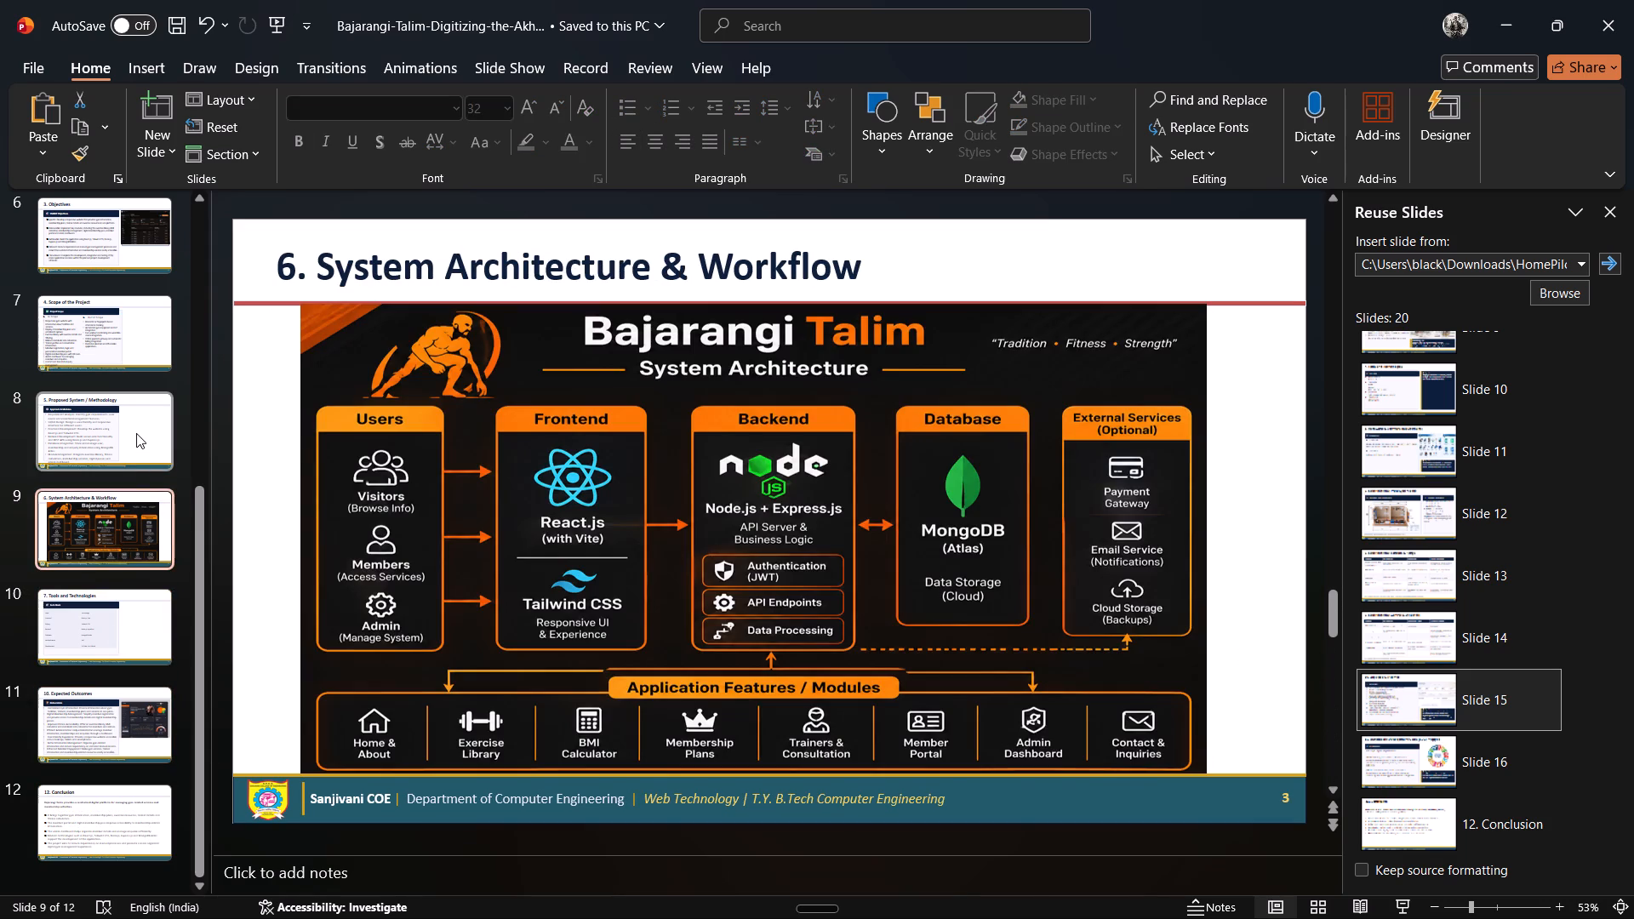
pyautogui.click(136, 433)
pyautogui.click(154, 326)
pyautogui.scroll(2, 154, 326)
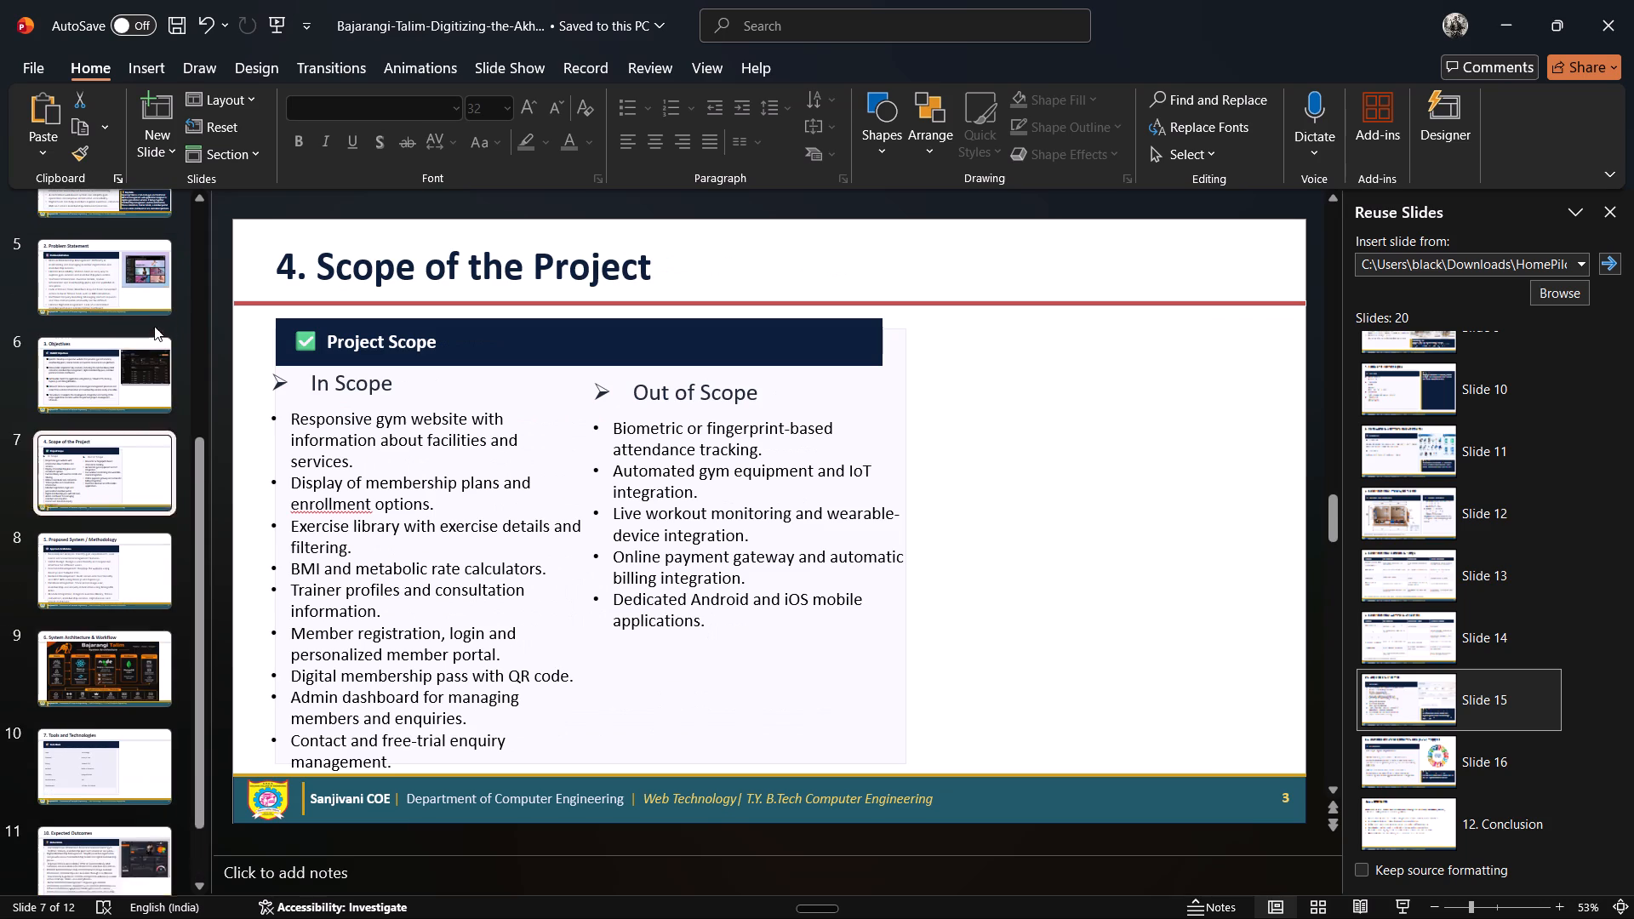
pyautogui.click(123, 391)
pyautogui.click(123, 313)
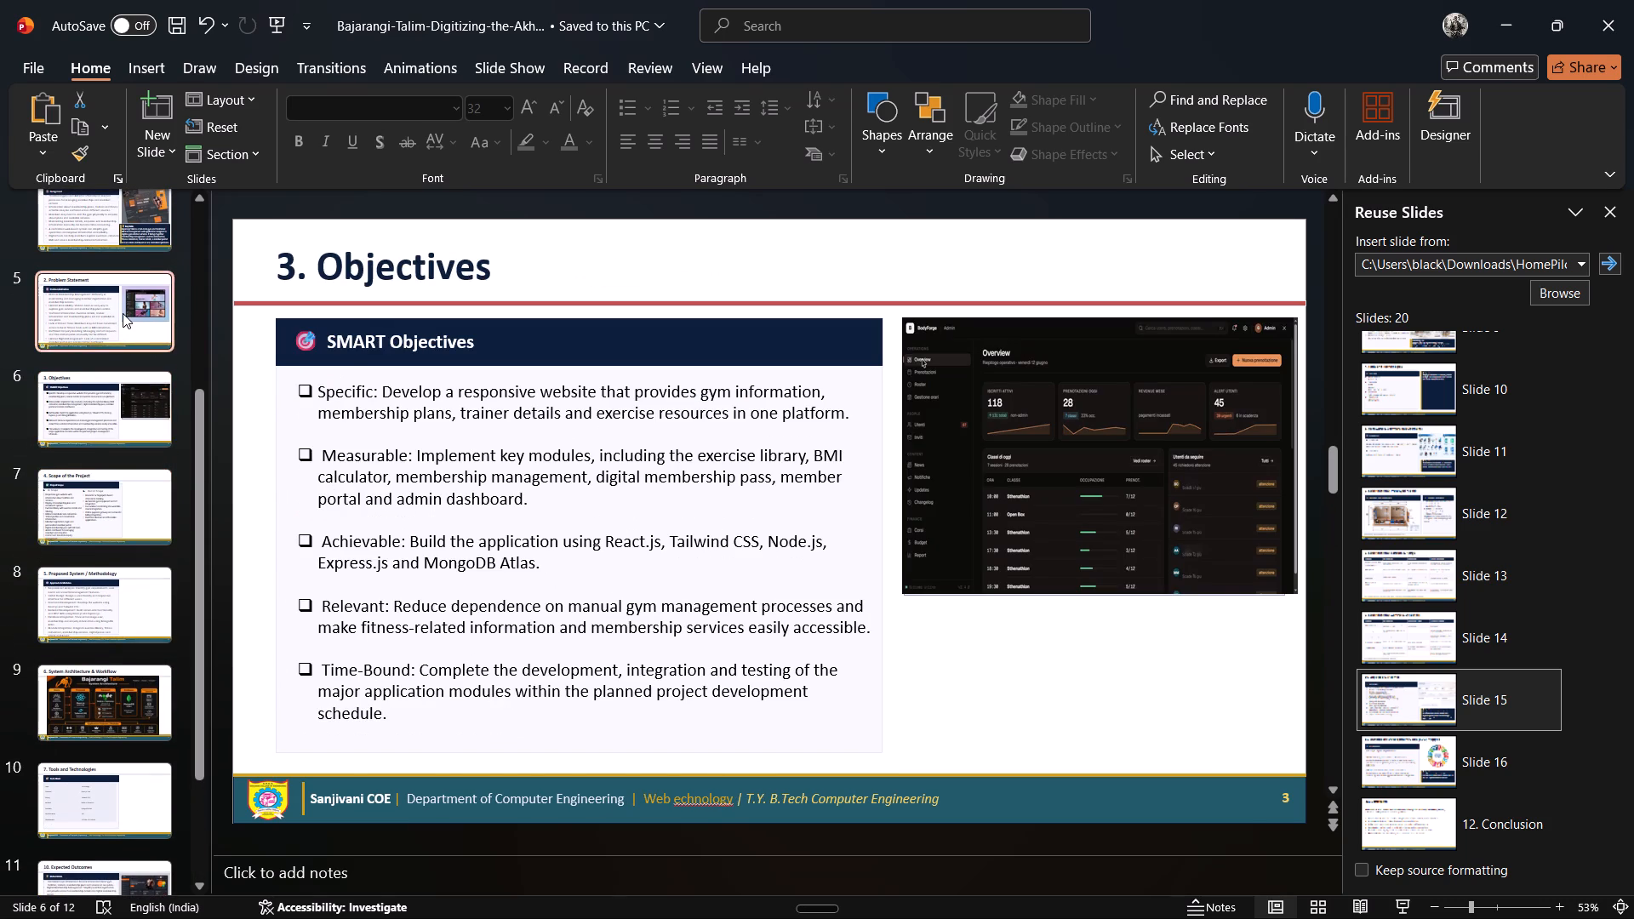
pyautogui.scroll(1, 123, 313)
pyautogui.click(59, 459)
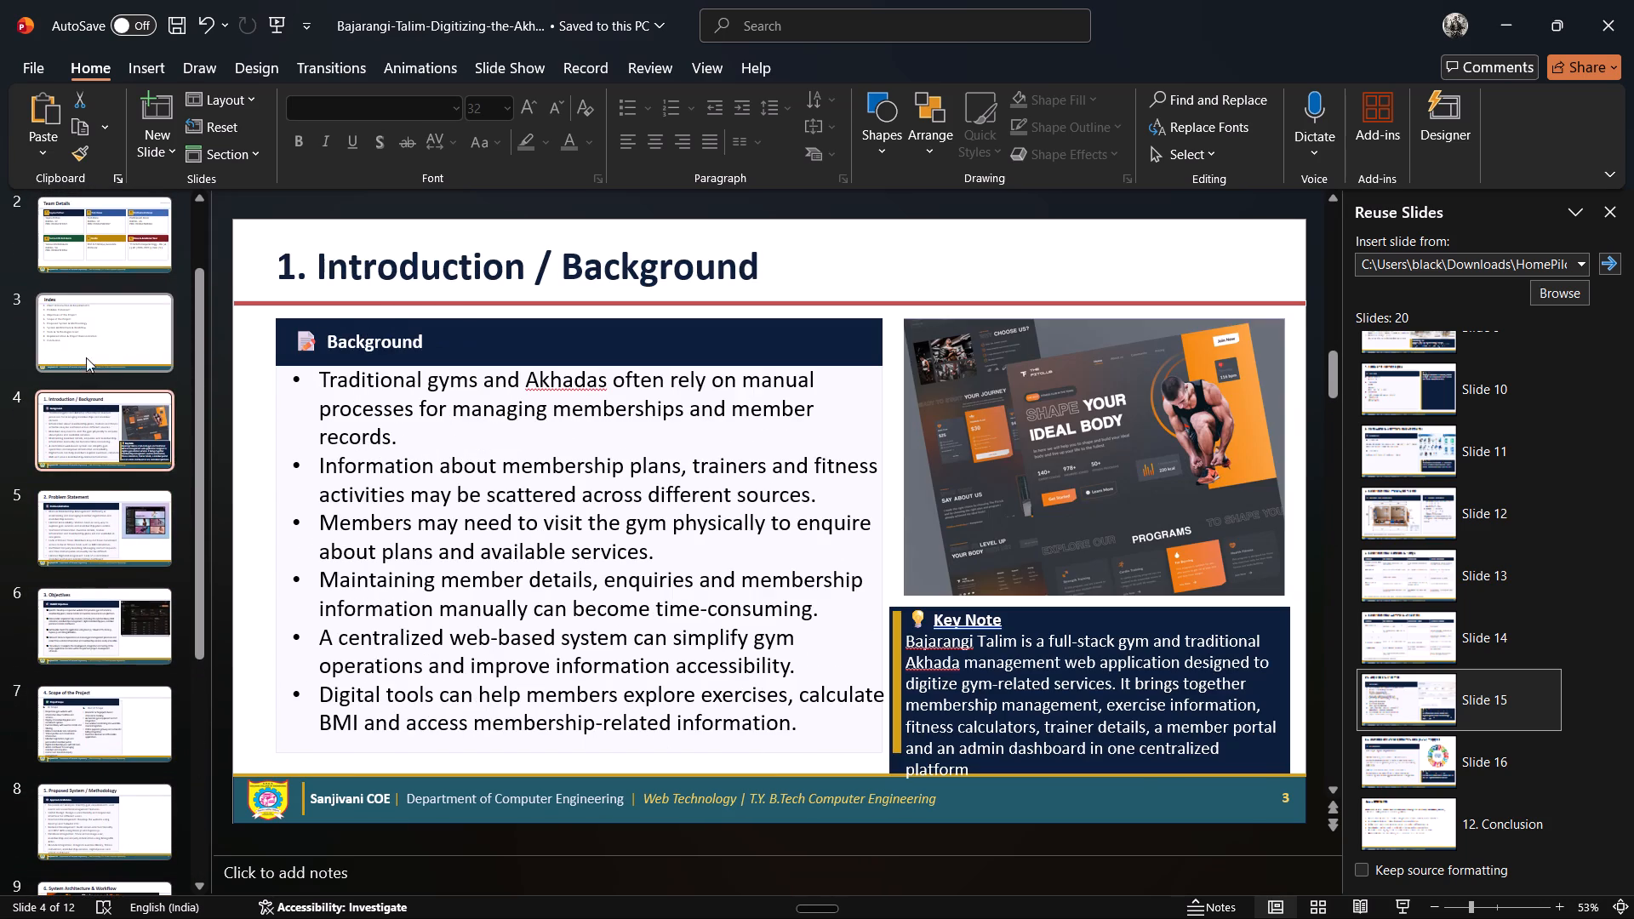
pyautogui.click(94, 332)
pyautogui.click(114, 238)
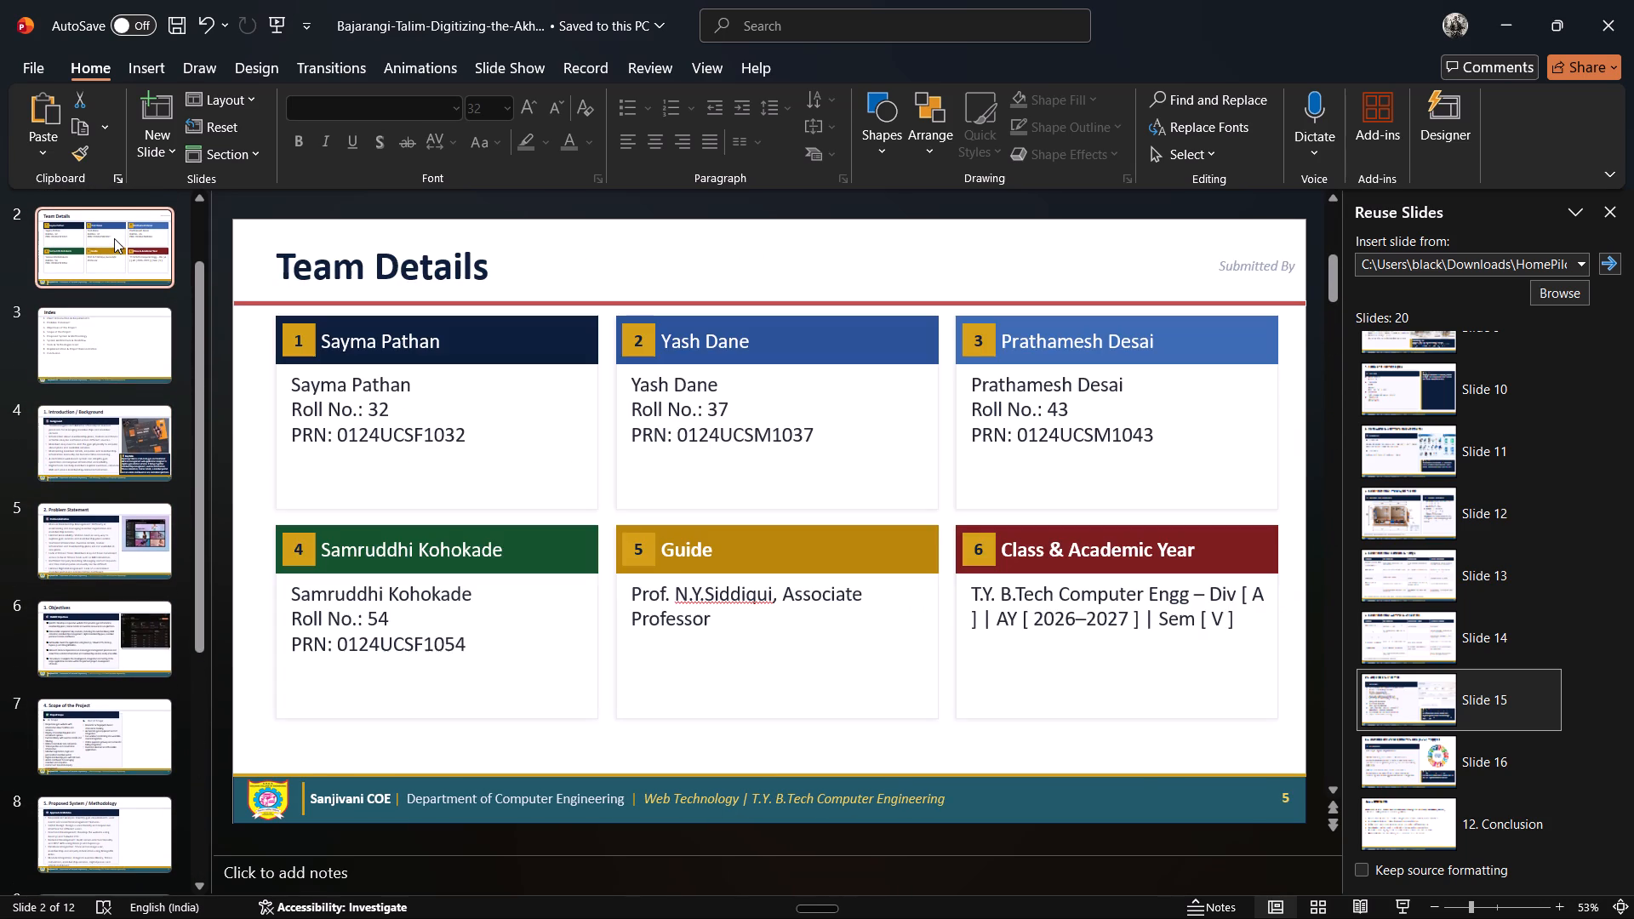
# Move the numbered list on the Index slide slightly down, away from the red line under the title.
pyautogui.click(101, 334)
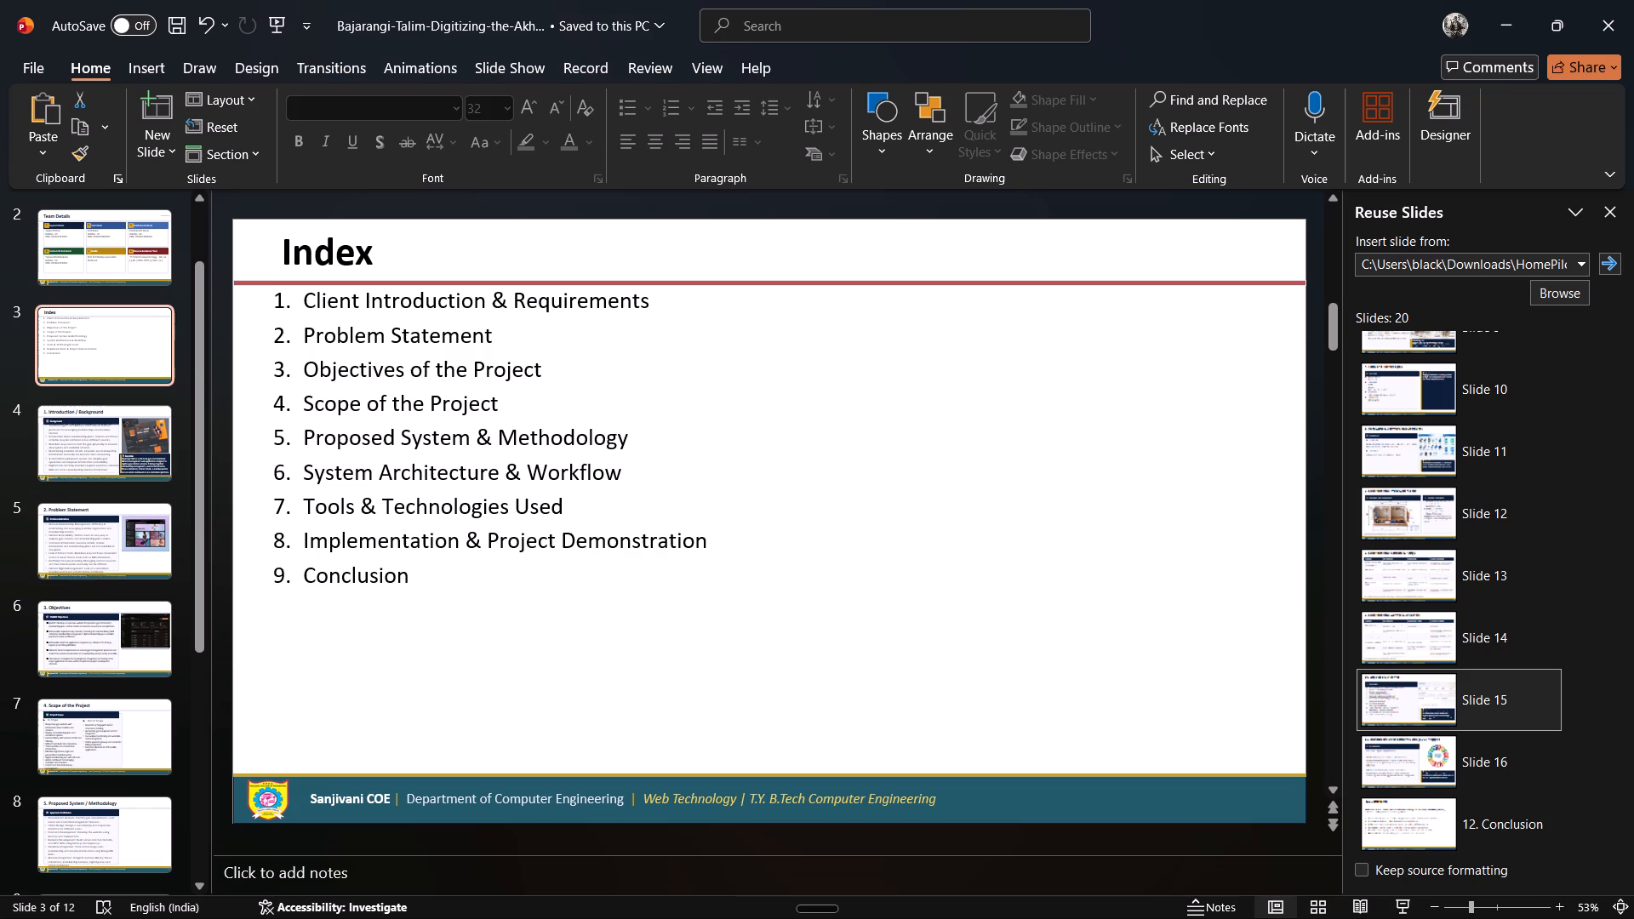
pyautogui.click(651, 349)
pyautogui.moveTo(714, 283); pyautogui.dragTo(706, 309)
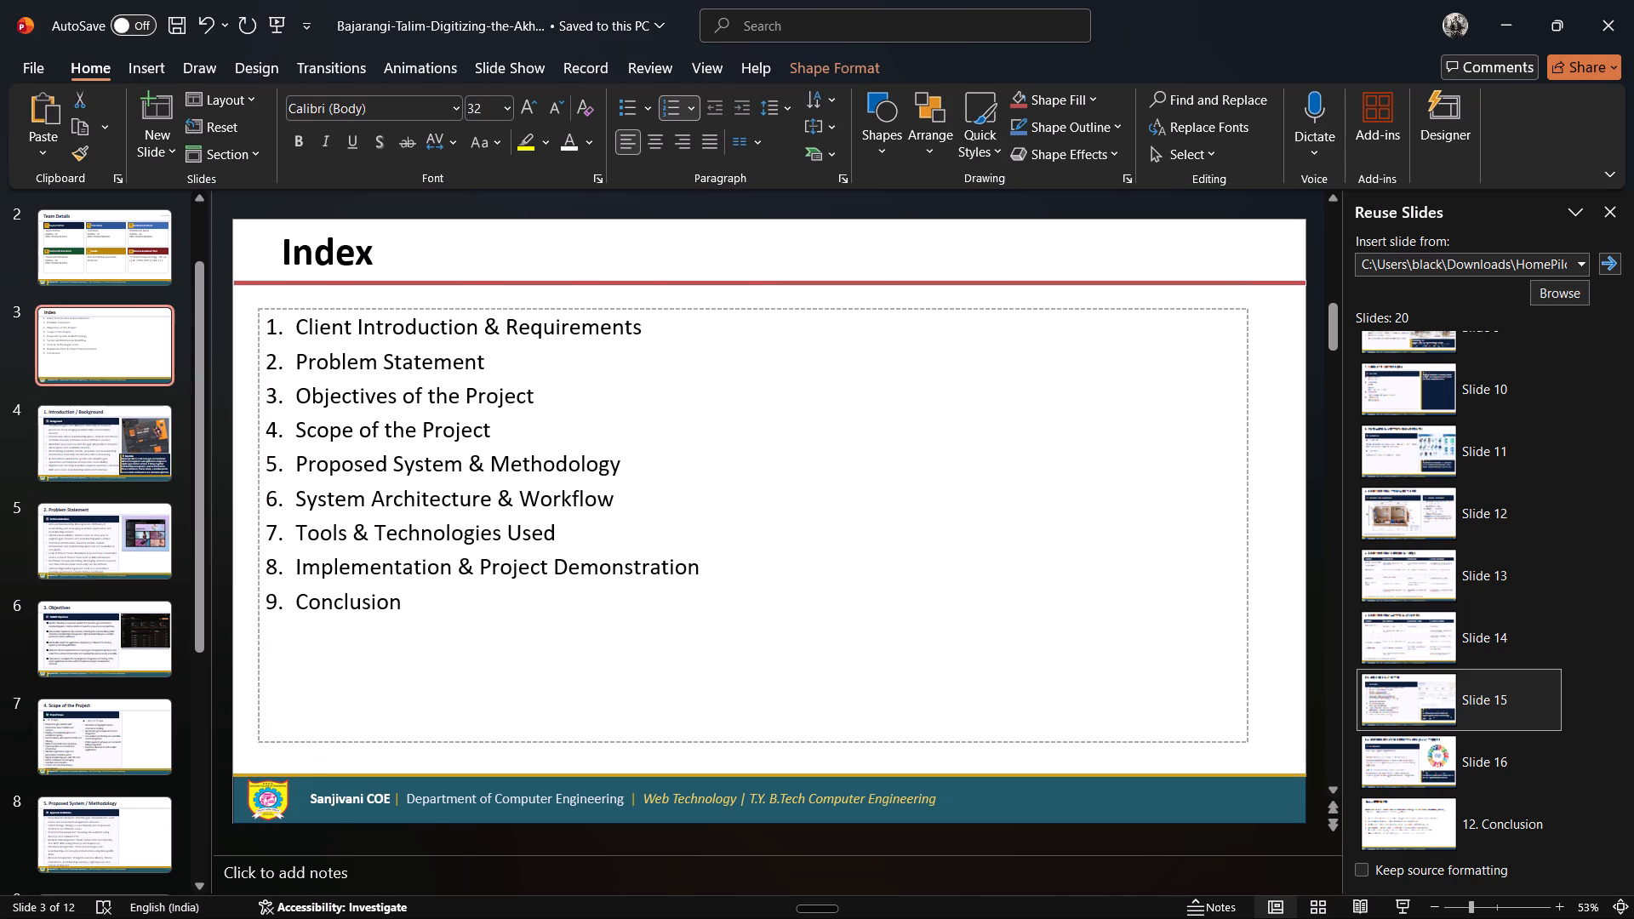
pyautogui.moveTo(706, 309); pyautogui.dragTo(706, 313)
# On the Team Details slide, replace the heading of card 1 with the first project member's name.
pyautogui.click(66, 247)
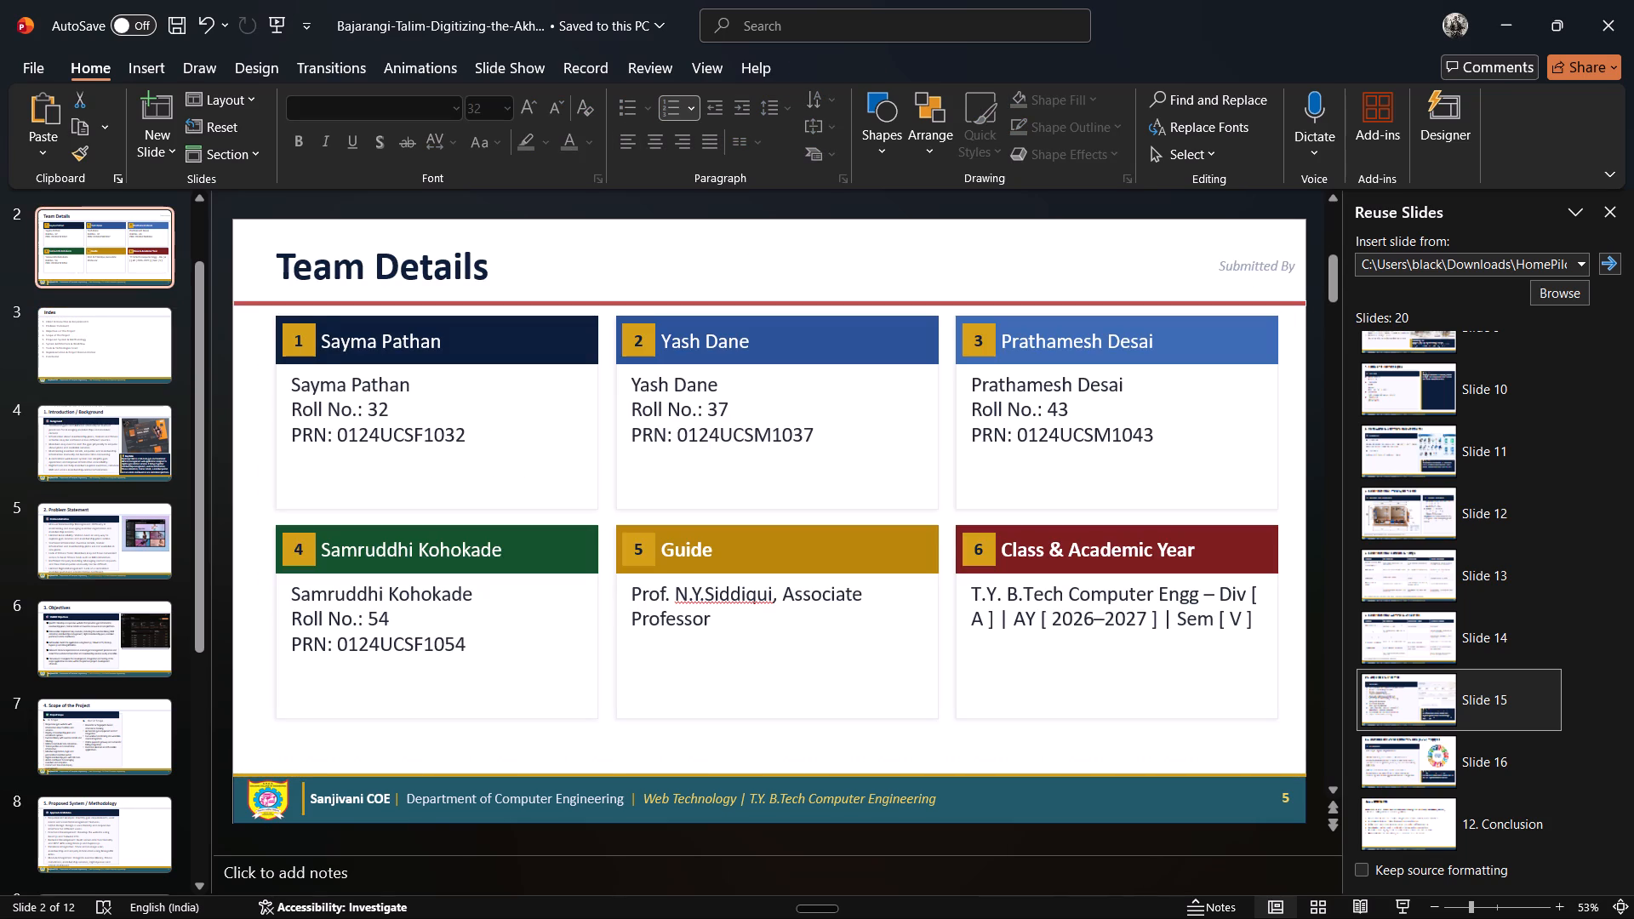
pyautogui.click(436, 344)
pyautogui.press('BackSpace')
pyautogui.press('BackSpace')
pyautogui.press('BackSpace')
pyautogui.press('BackSpace')
pyautogui.press('BackSpace')
pyautogui.press('BackSpace')
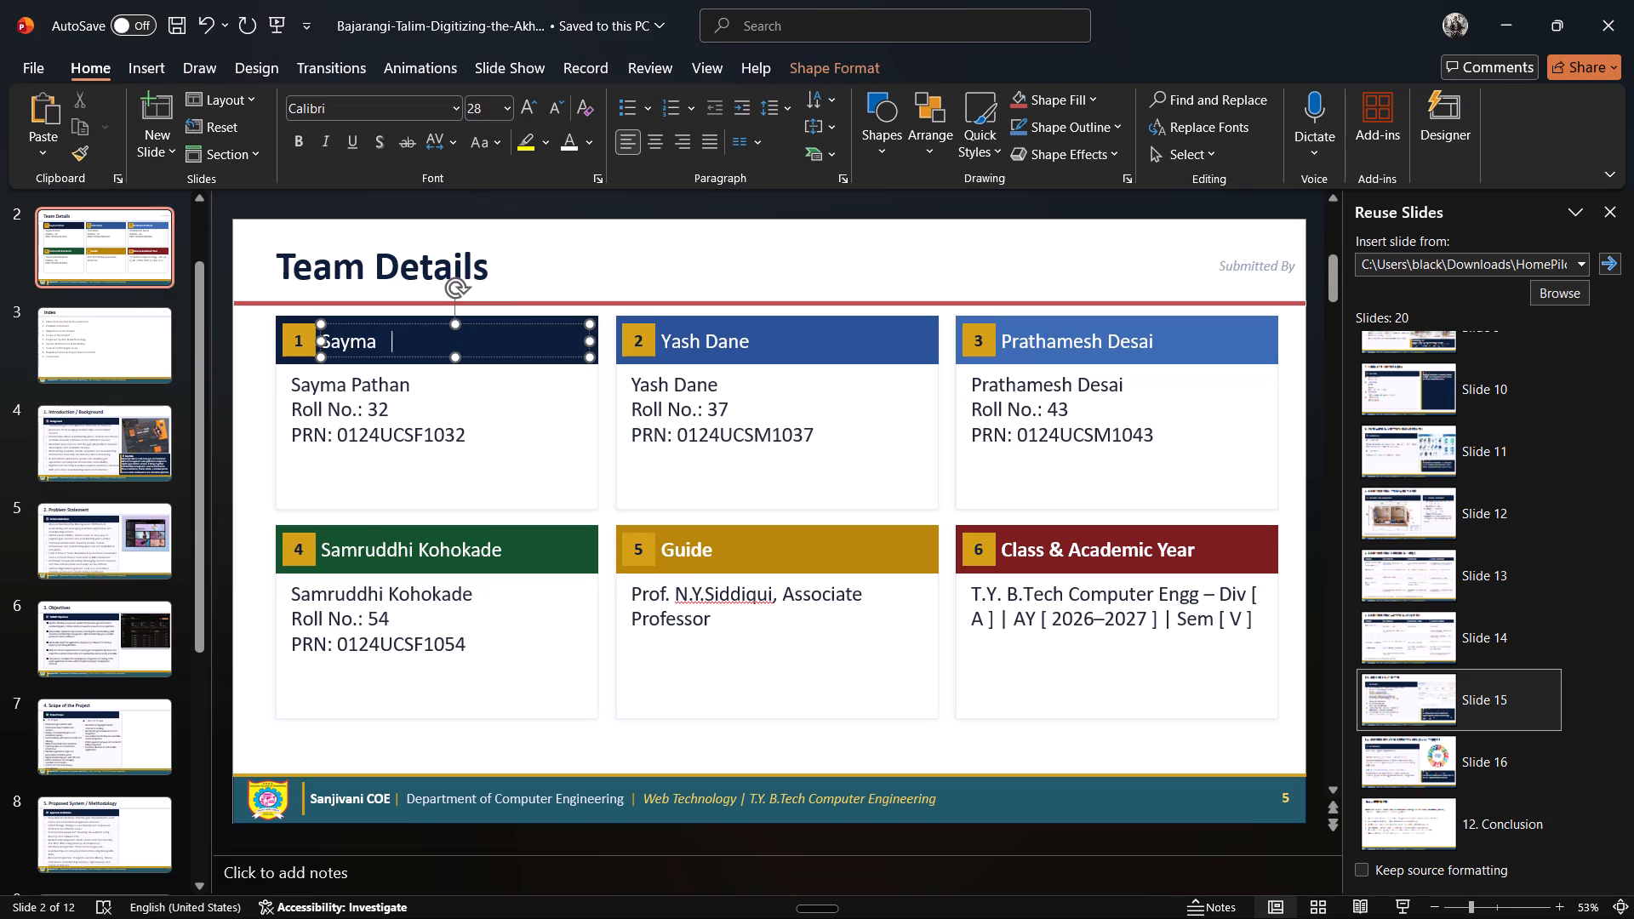
pyautogui.press('BackSpace')
pyautogui.press('BackSpace')
pyautogui.press('BackSpace')
pyautogui.press('BackSpace')
pyautogui.press('BackSpace')
pyautogui.press('BackSpace')
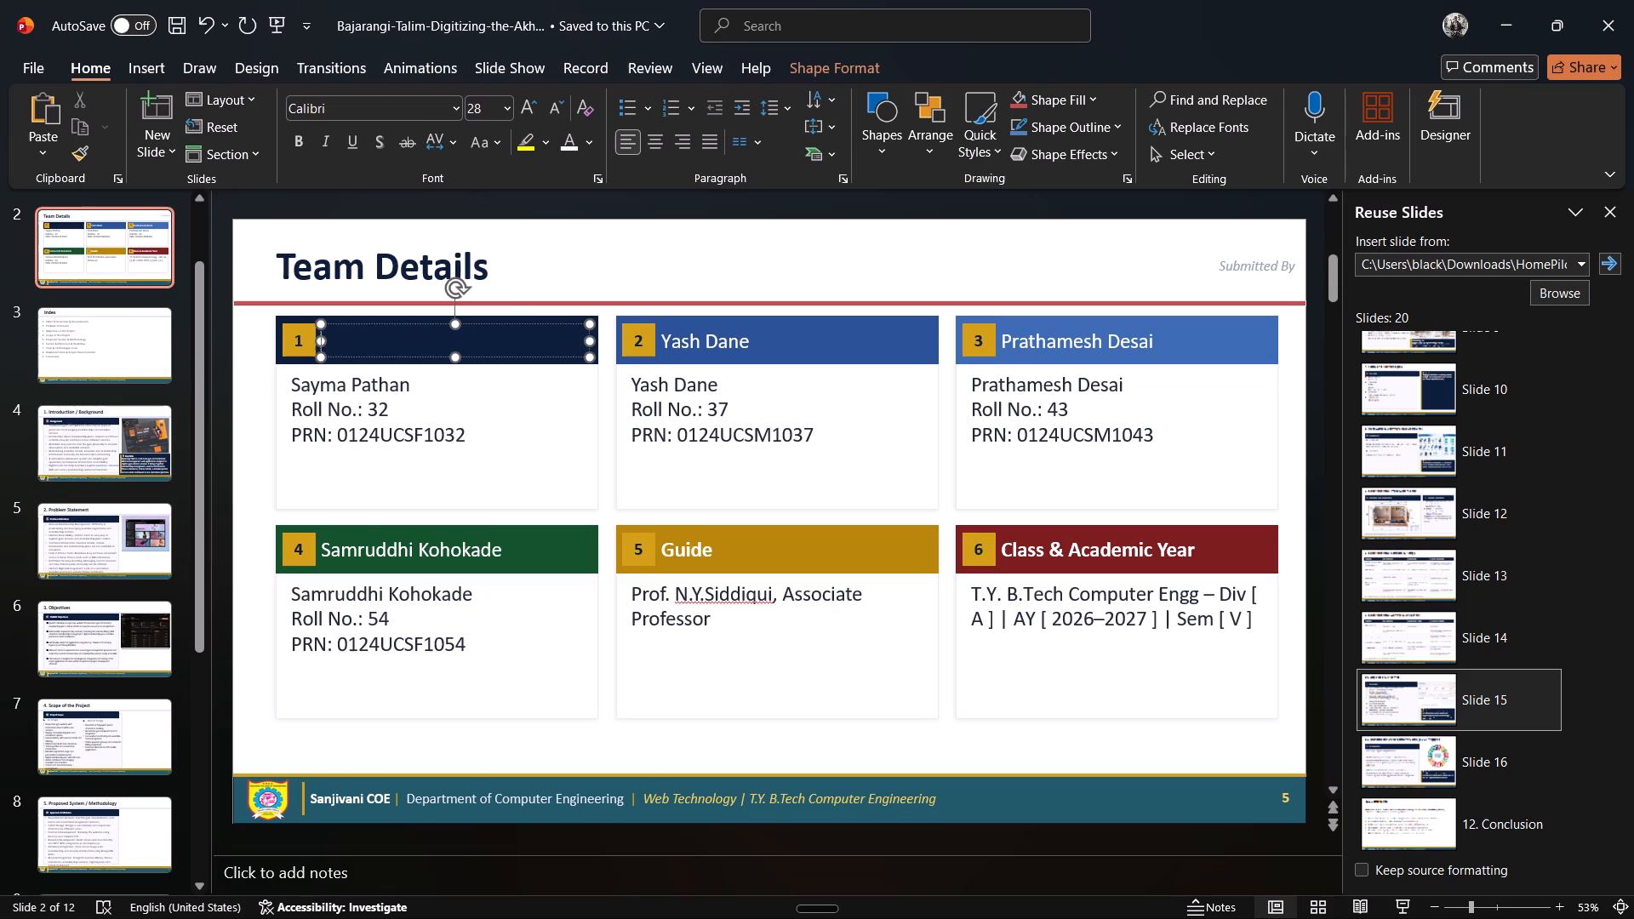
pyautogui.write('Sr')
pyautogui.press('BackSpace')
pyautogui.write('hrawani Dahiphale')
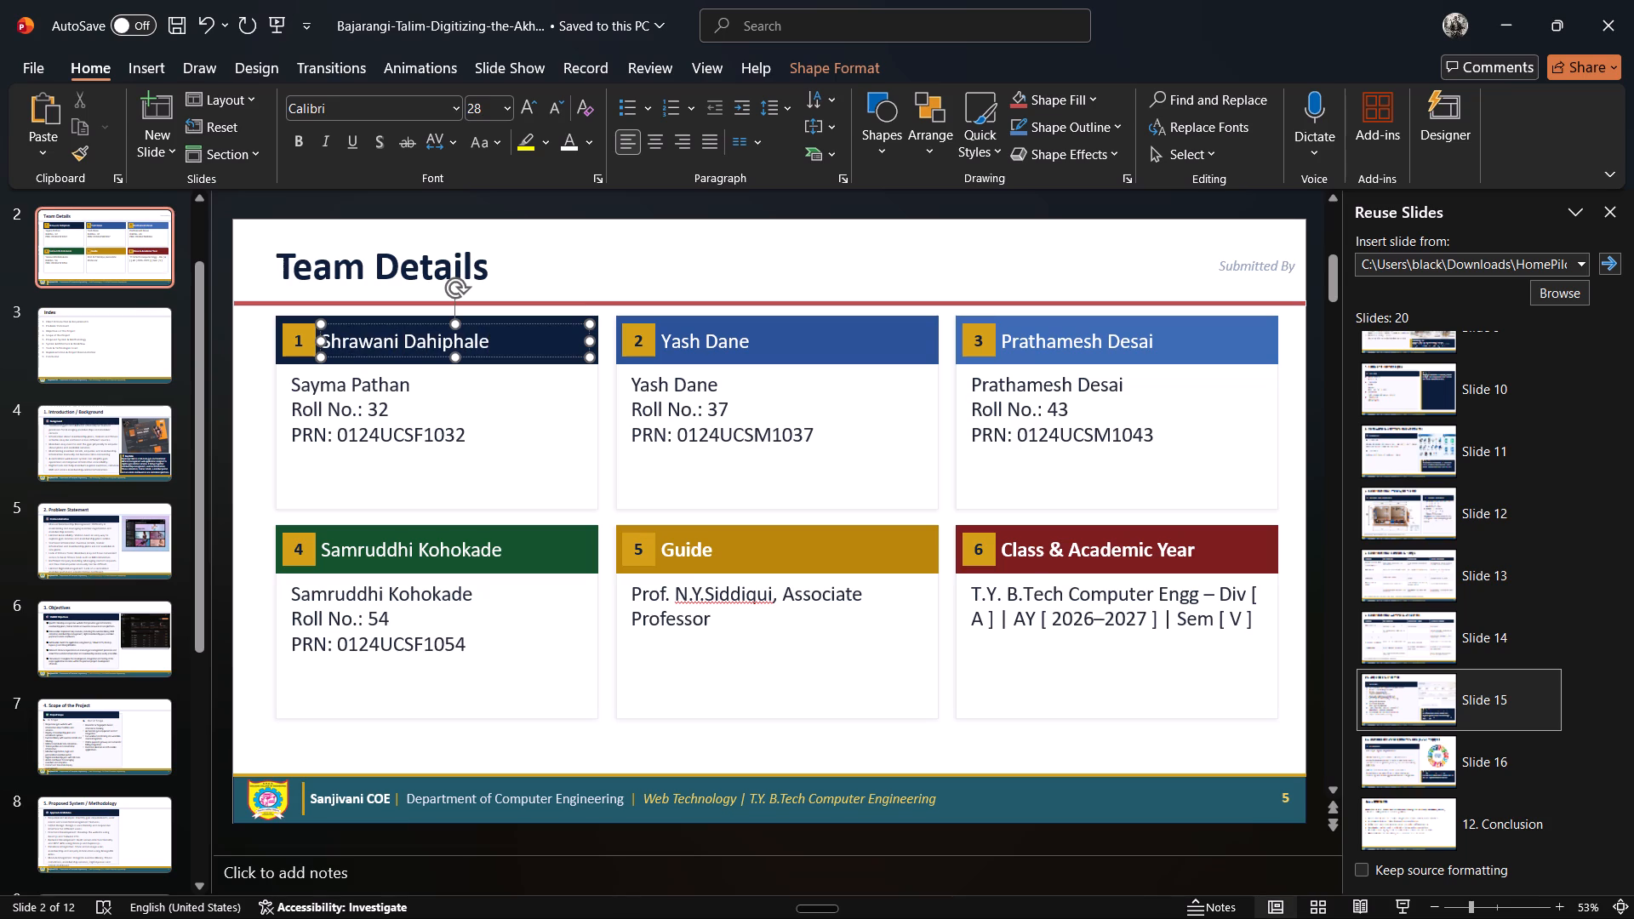
# Replace the heading of team card 2 with the second project member's name.
pyautogui.click(747, 345)
pyautogui.press('BackSpace')
pyautogui.press('BackSpace')
pyautogui.press('BackSpace')
pyautogui.press('BackSpace')
pyautogui.press('BackSpace')
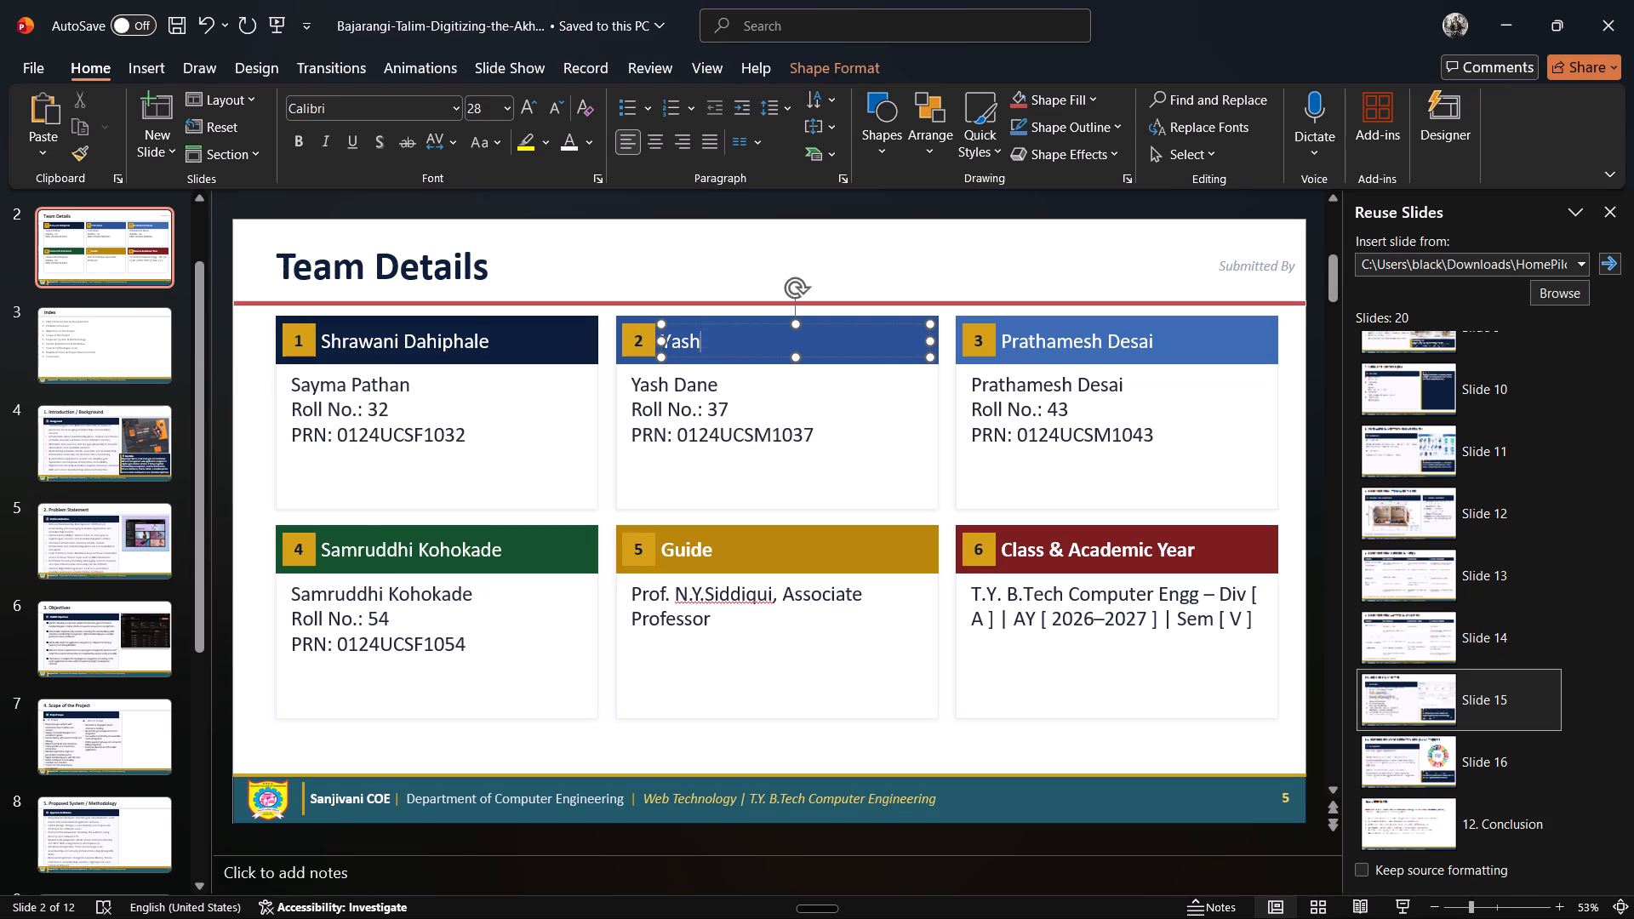
pyautogui.press('BackSpace')
pyautogui.press('BackSpace')
pyautogui.press('BackSpace')
pyautogui.press('BackSpace')
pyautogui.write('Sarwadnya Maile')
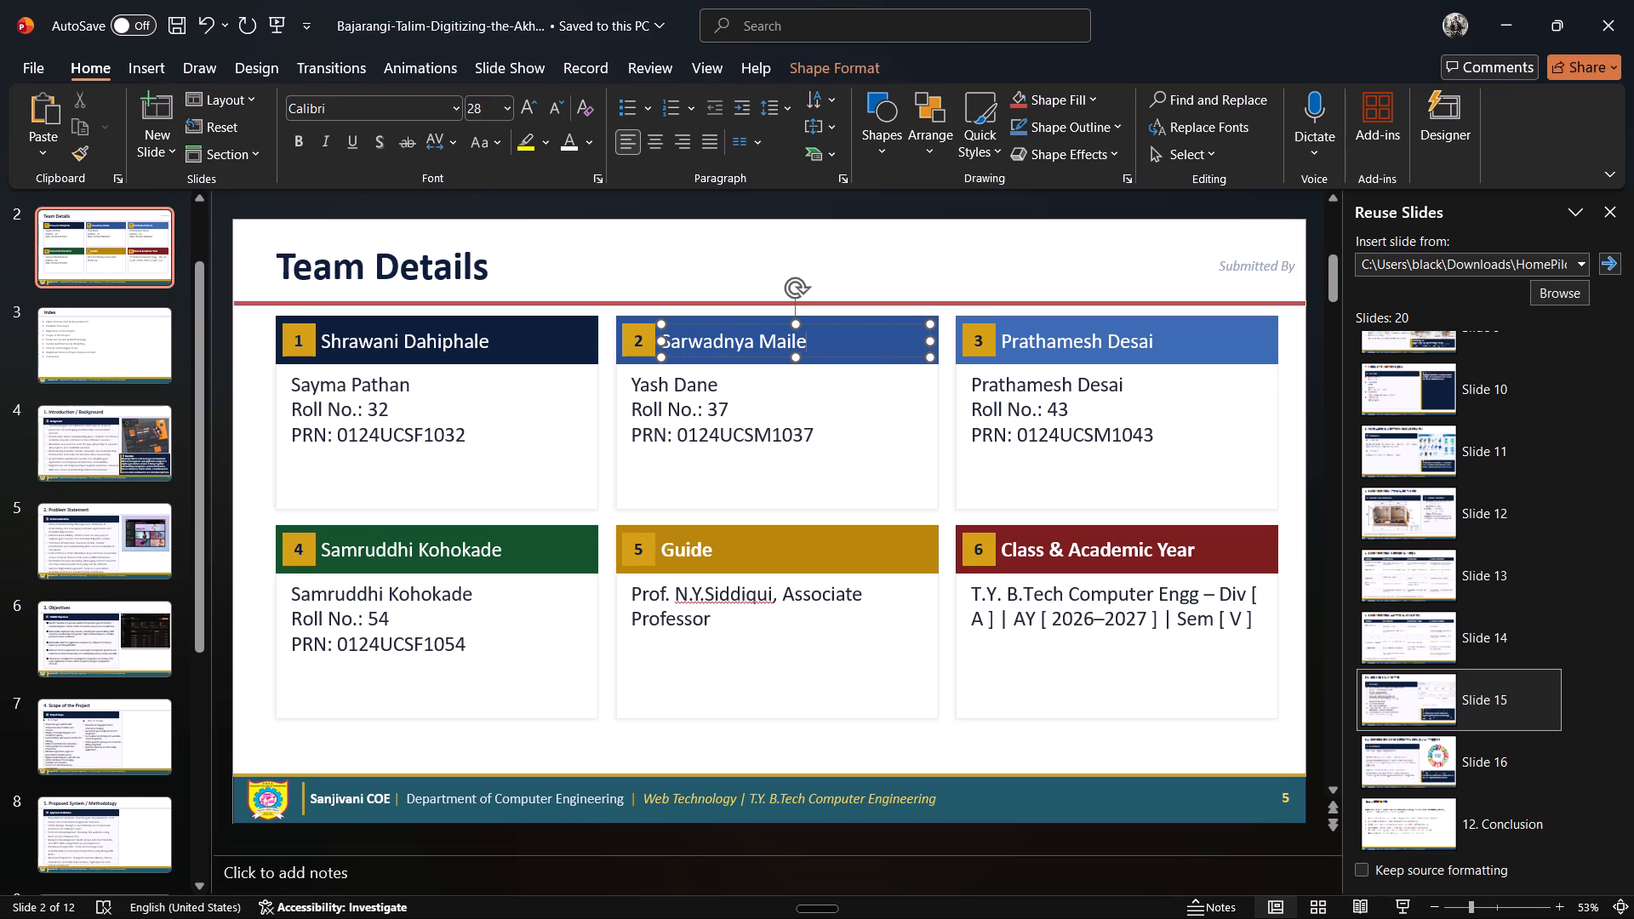
# Replace the heading of team card 3 with the third project member's name.
pyautogui.click(1146, 337)
pyautogui.press('Right')
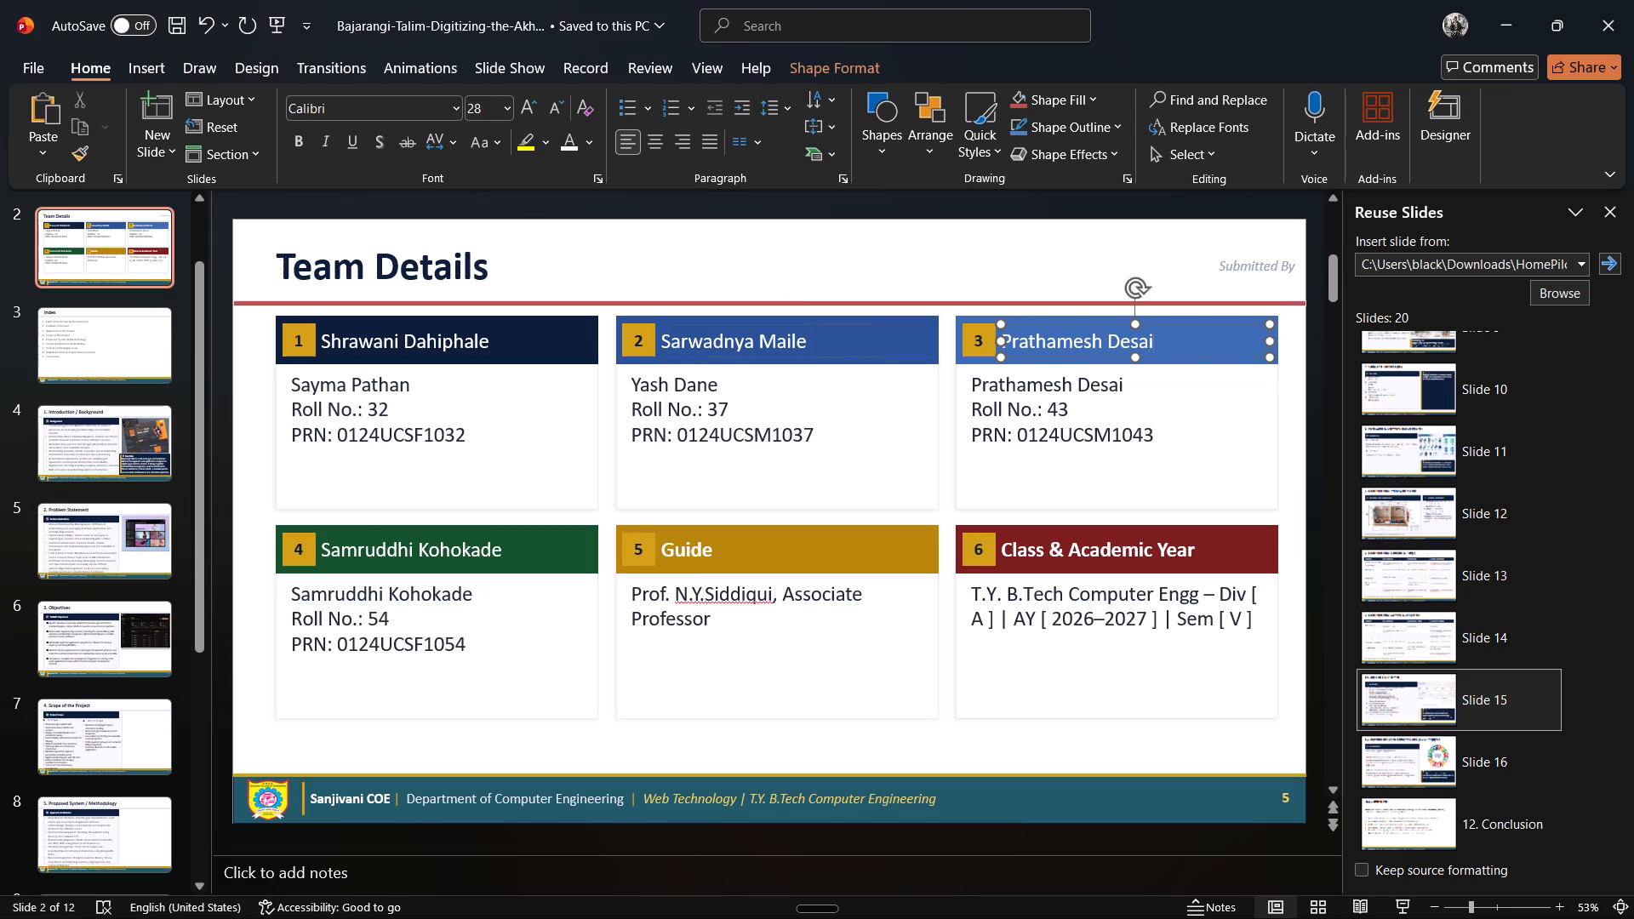
pyautogui.press('BackSpace')
pyautogui.press('BackSpace')
pyautogui.press('BackSpace')
pyautogui.press('BackSpace')
pyautogui.press('BackSpace')
pyautogui.press('BackSpace')
pyautogui.press('BackSpace')
pyautogui.press('BackSpace')
pyautogui.press('BackSpace')
pyautogui.press('BackSpace')
pyautogui.press('BackSpace')
pyautogui.press('BackSpace')
pyautogui.press('BackSpace')
pyautogui.press('BackSpace')
pyautogui.press('BackSpace')
pyautogui.press('BackSpace')
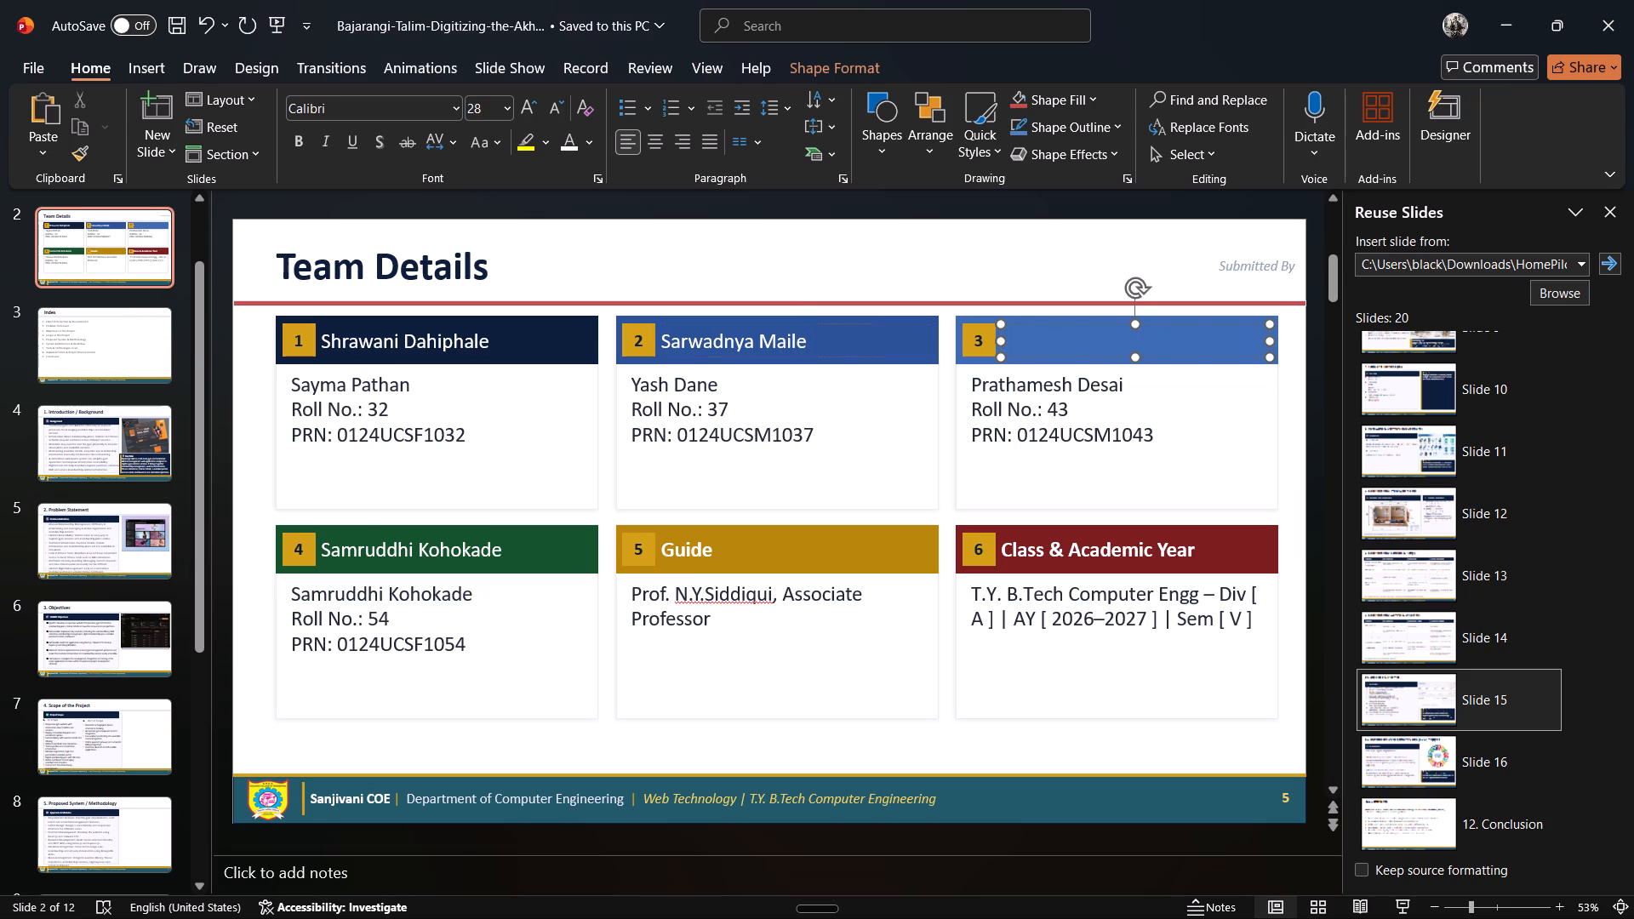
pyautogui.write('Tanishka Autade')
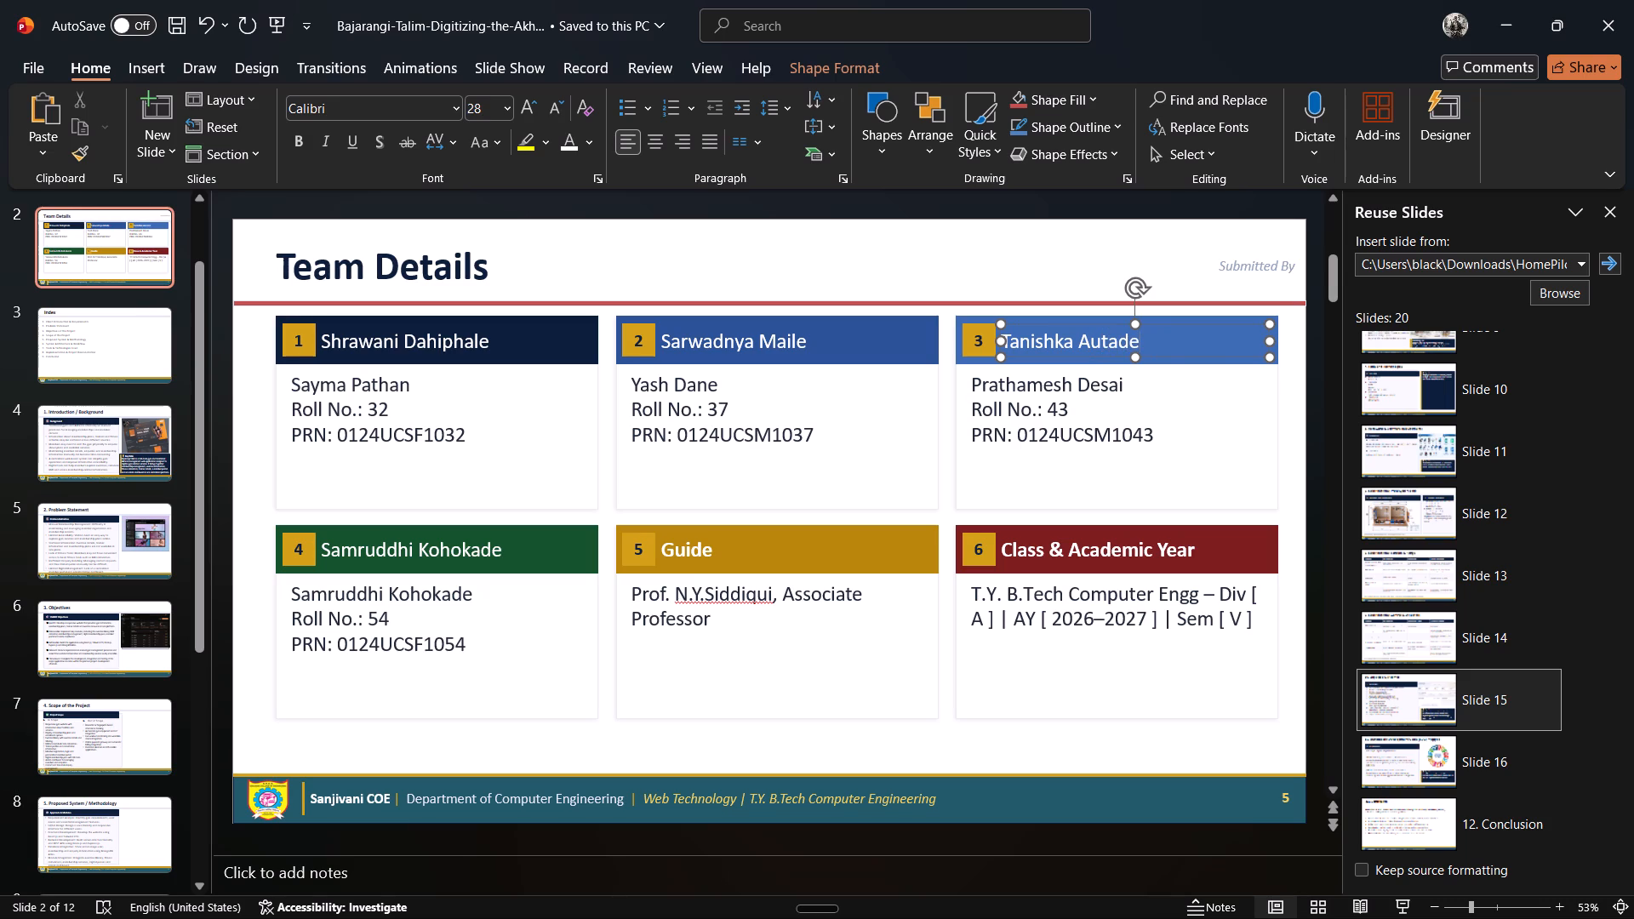
# Replace the heading of team card 4 with the fourth project member's name.
pyautogui.click(494, 548)
pyautogui.press('Right')
pyautogui.press('BackSpace')
pyautogui.press('BackSpace')
pyautogui.press('BackSpace')
pyautogui.press('BackSpace')
pyautogui.press('BackSpace')
pyautogui.press('BackSpace')
pyautogui.press('BackSpace')
pyautogui.press('BackSpace')
pyautogui.press('BackSpace')
pyautogui.press('BackSpace')
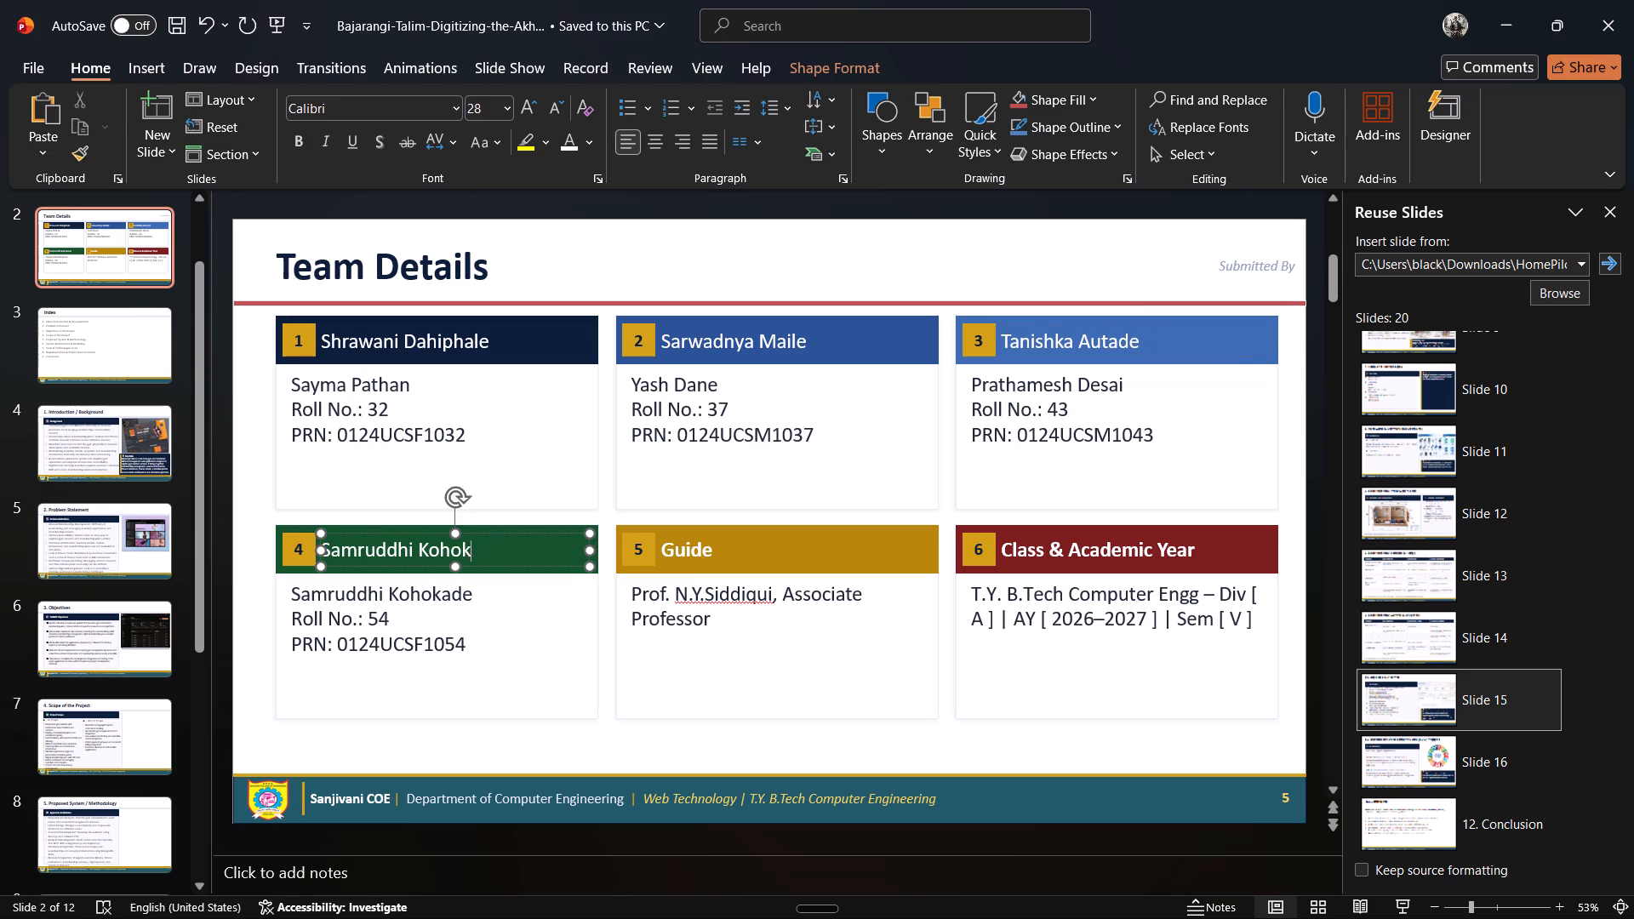
pyautogui.press('BackSpace')
pyautogui.press('BackSpace')
pyautogui.press('BackSpace')
pyautogui.press('BackSpace')
pyautogui.press('BackSpace')
pyautogui.press('BackSpace')
pyautogui.press('BackSpace')
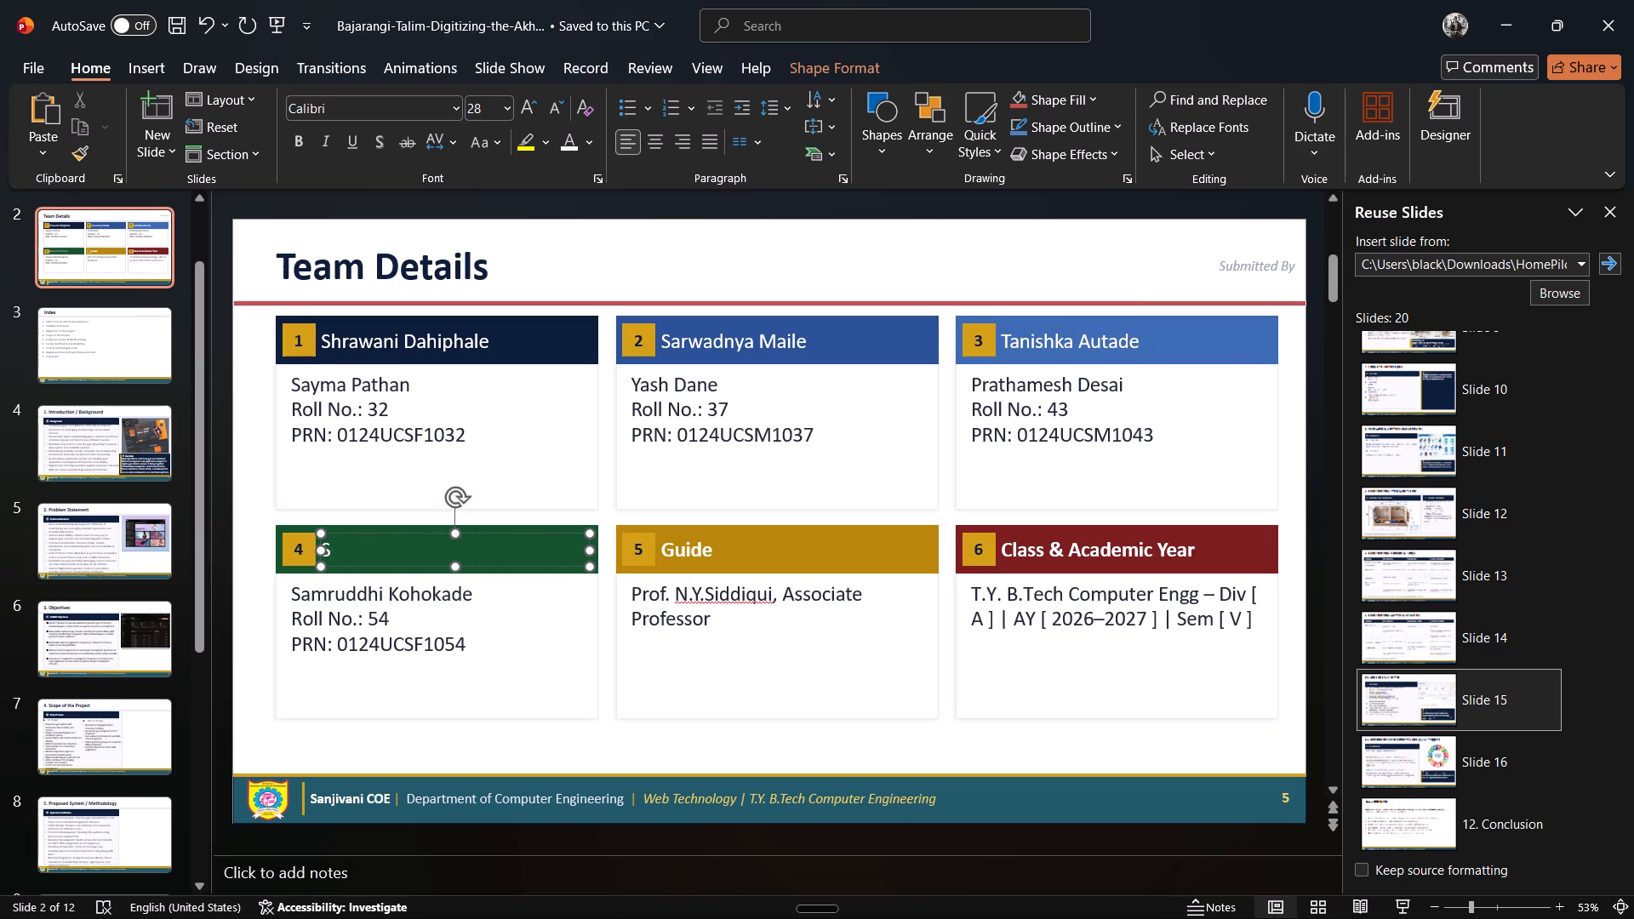
pyautogui.press('BackSpace')
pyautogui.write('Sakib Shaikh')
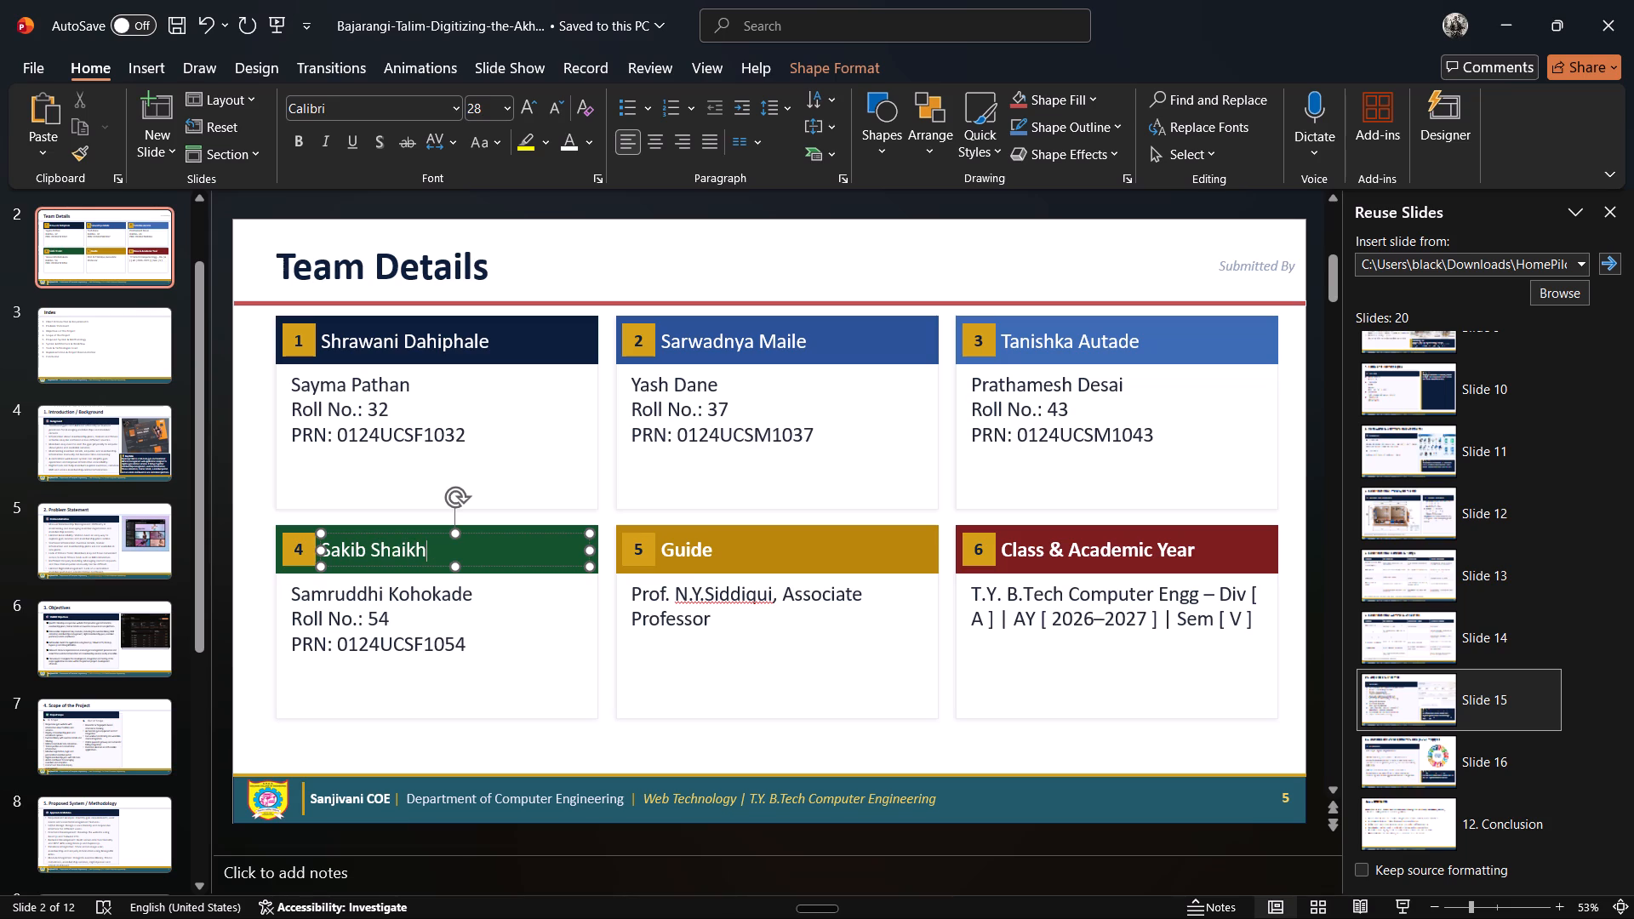
# Replace the professor's name in the Guide card with the new guide's name, keeping the Prof. and Associate Professor titles.
pyautogui.click(769, 594)
pyautogui.press('Right')
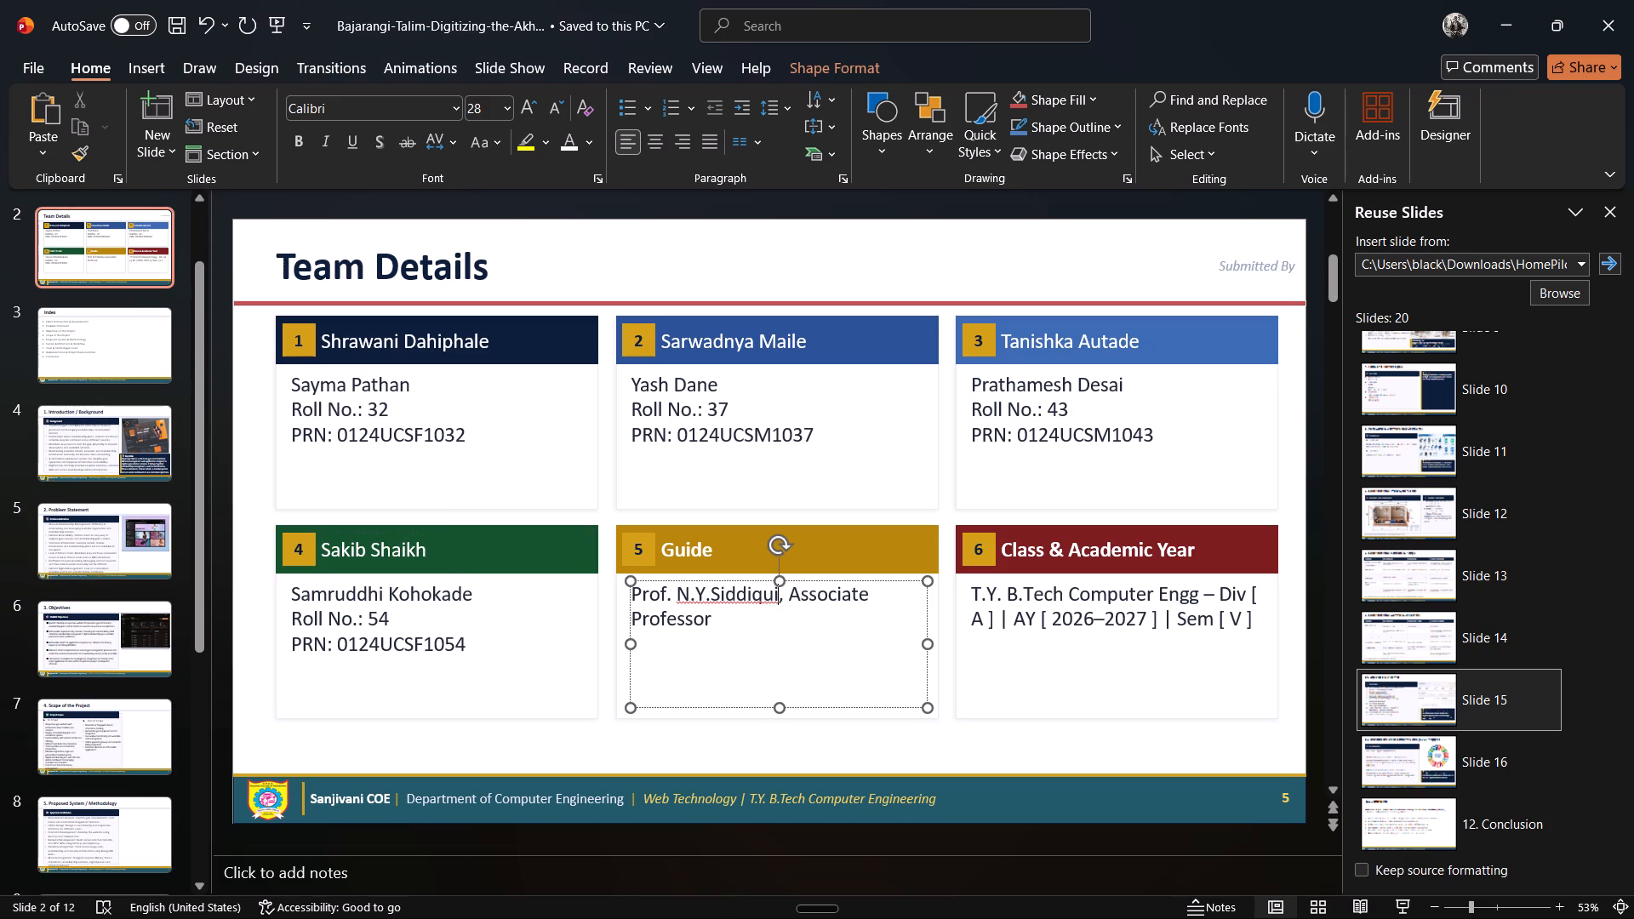
pyautogui.press('BackSpace')
pyautogui.press('BackSpace')
pyautogui.press('BackSpace')
pyautogui.press('BackSpace')
pyautogui.press('BackSpace')
pyautogui.press('BackSpace')
pyautogui.press('BackSpace')
pyautogui.press('BackSpace')
pyautogui.press('BackSpace')
pyautogui.press('BackSpace')
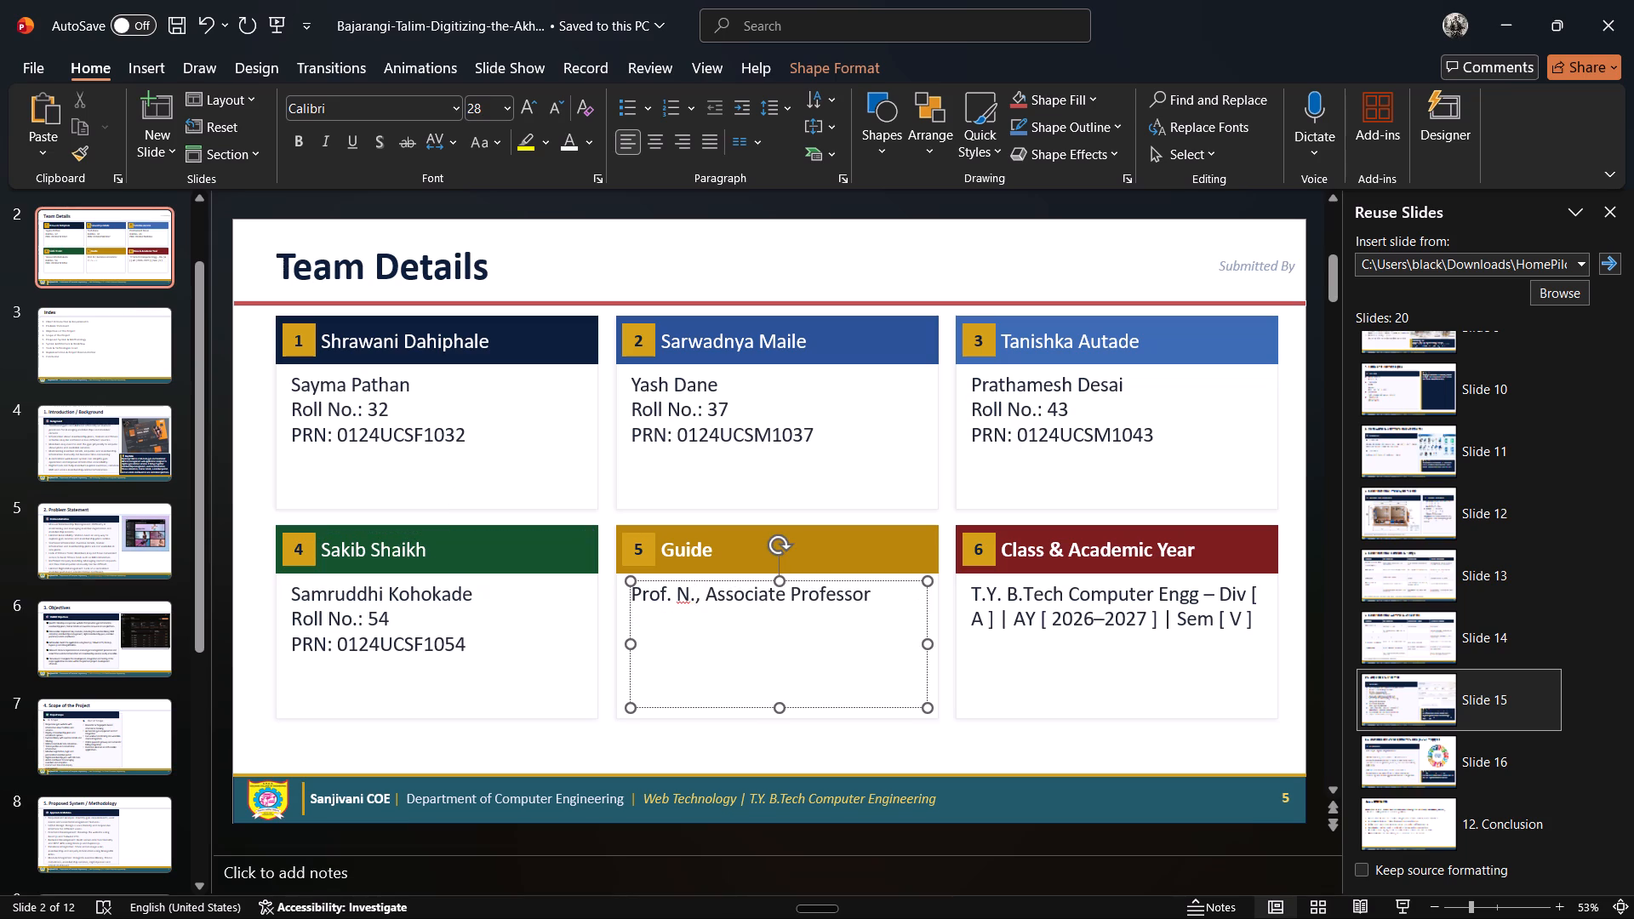
pyautogui.press('BackSpace')
pyautogui.press('BackSpace')
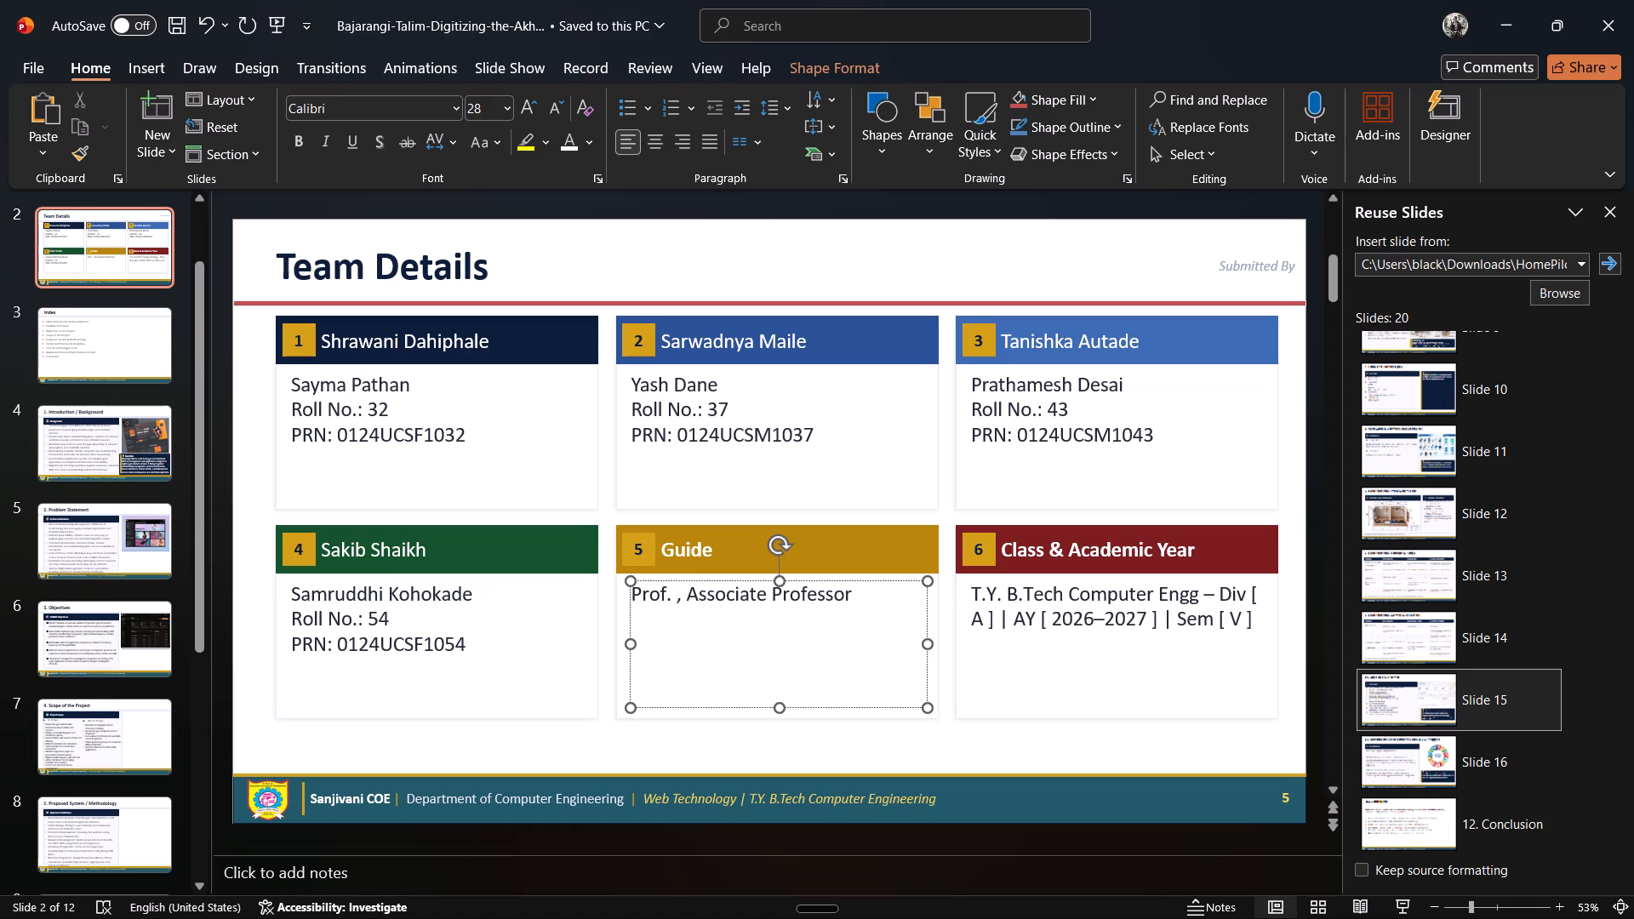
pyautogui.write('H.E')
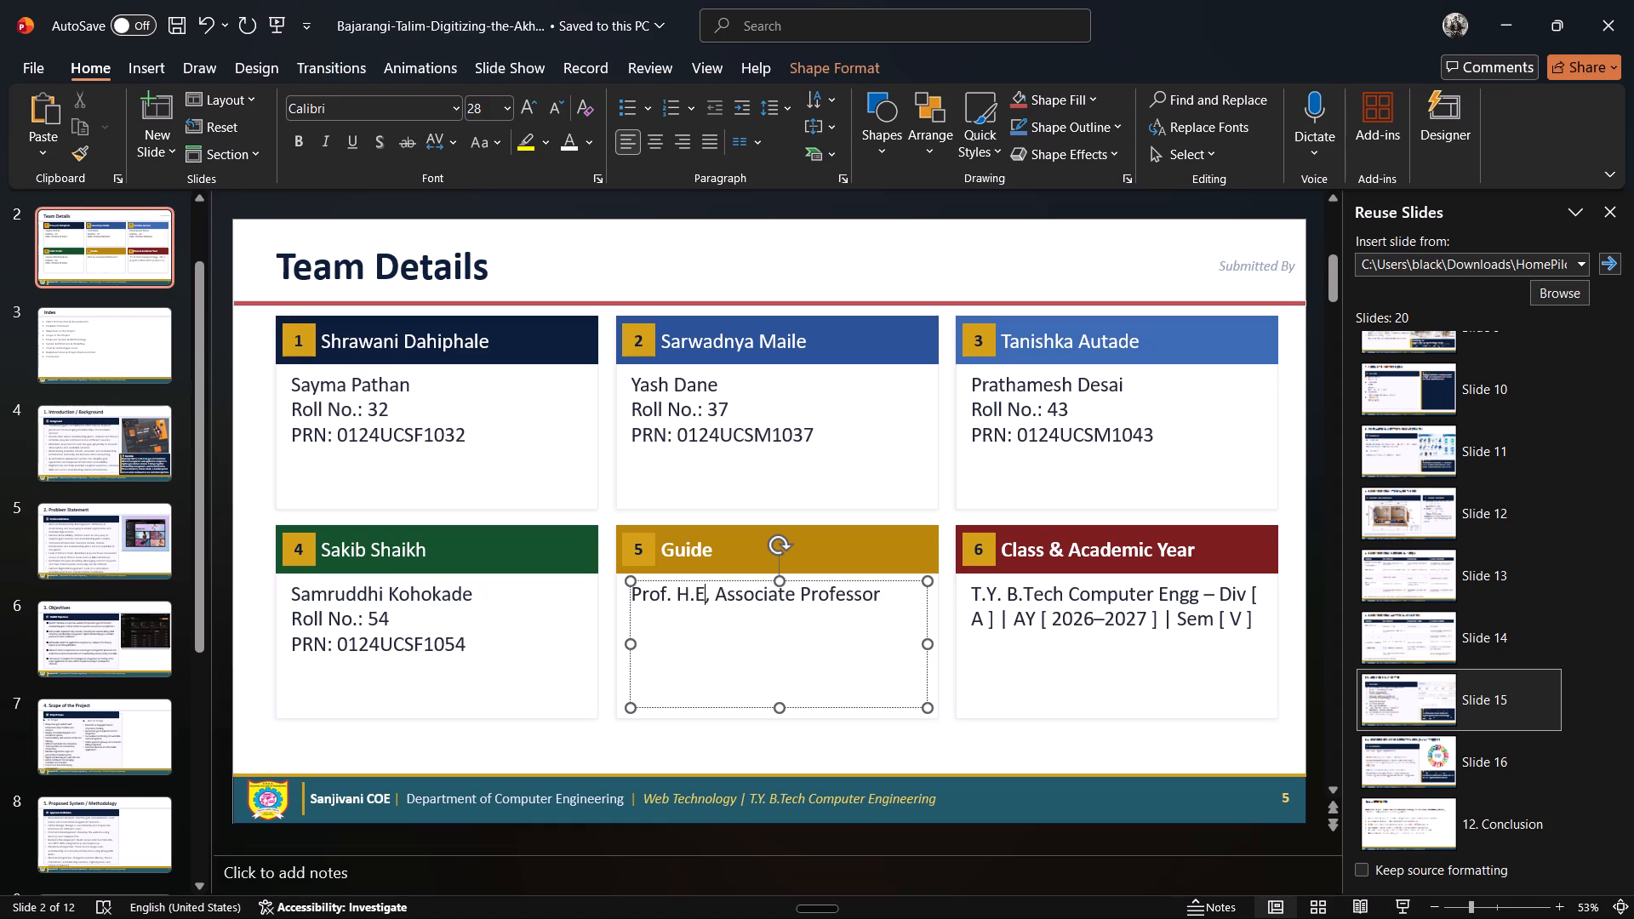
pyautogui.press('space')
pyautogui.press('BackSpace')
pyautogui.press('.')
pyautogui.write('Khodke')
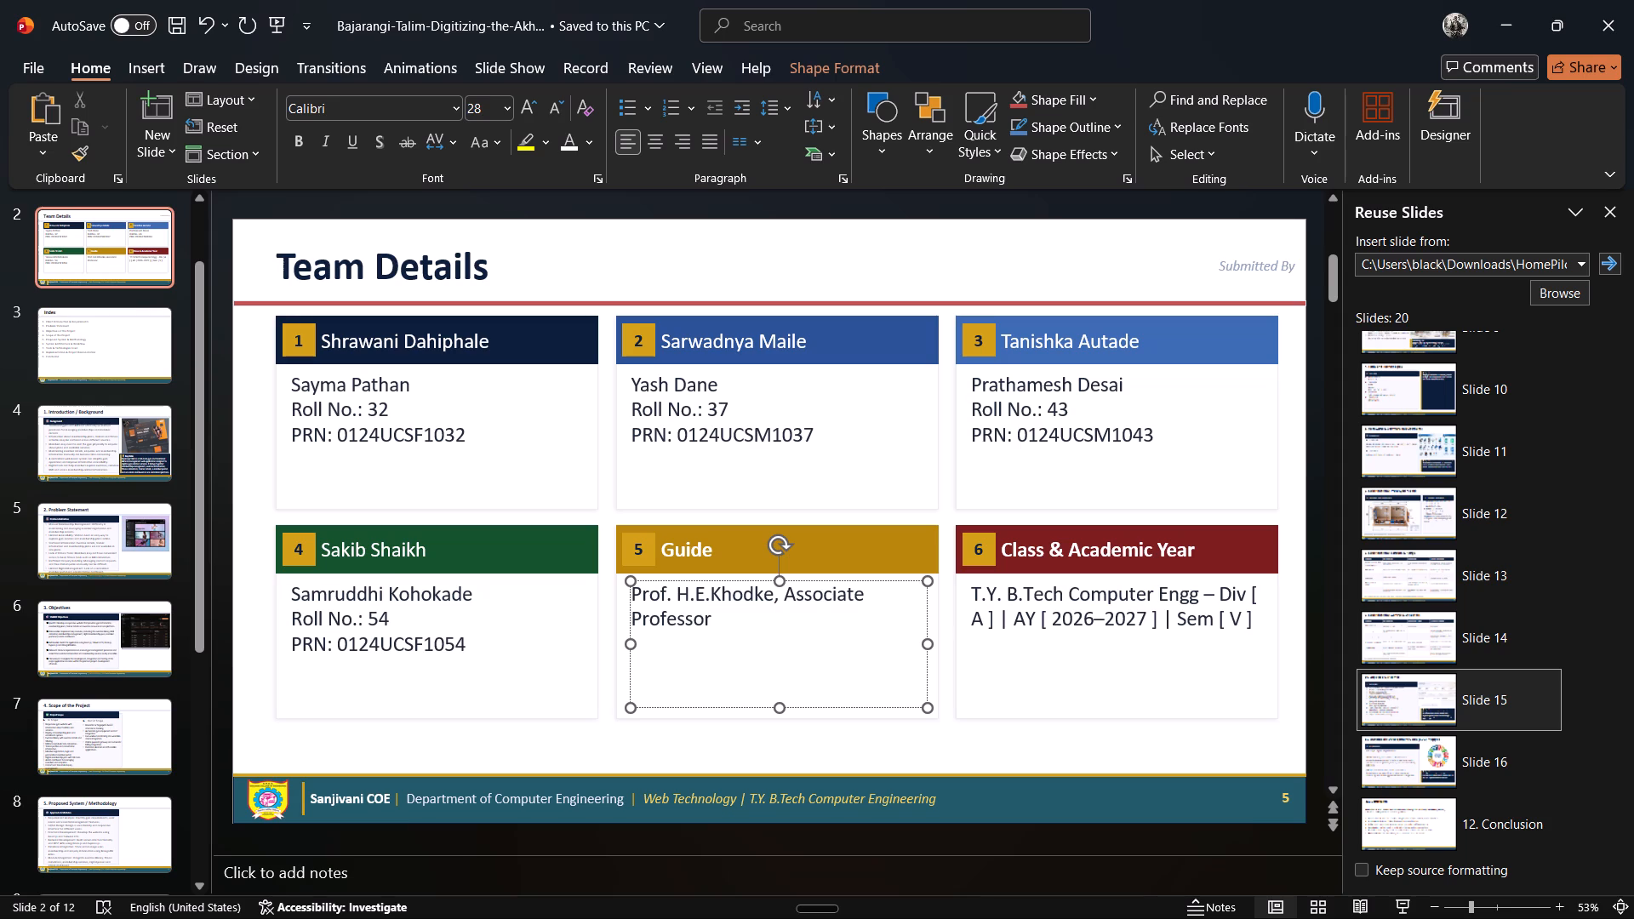
# Update the PRN and roll number in team card 4 to the fourth member's own numbers.
pyautogui.click(418, 647)
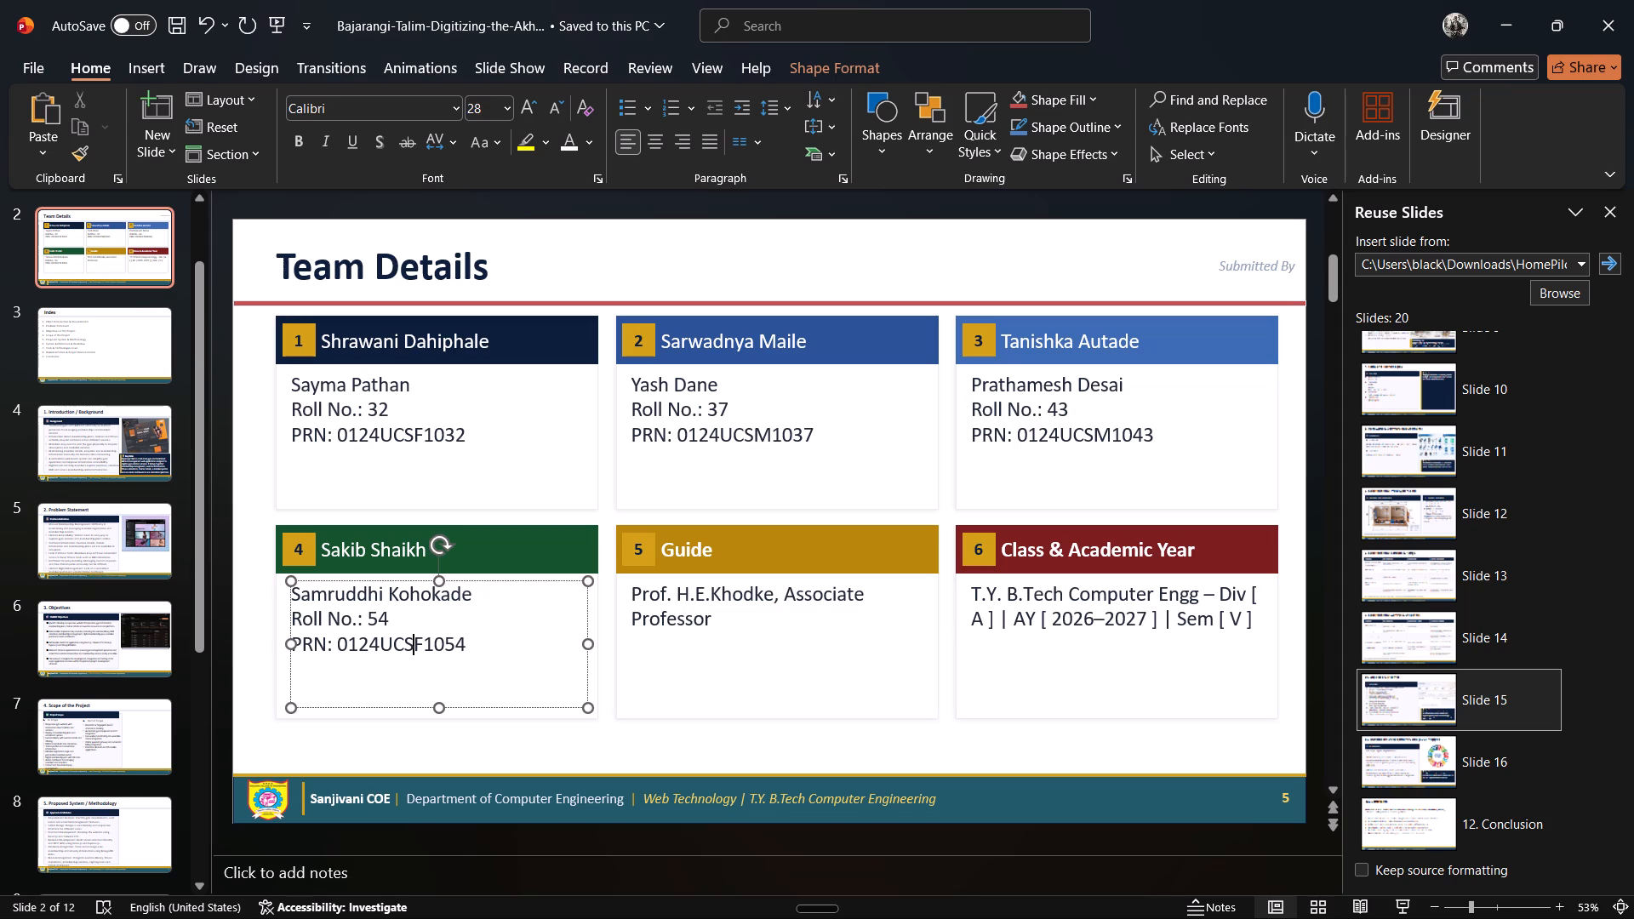
pyautogui.press('Right')
pyautogui.press('BackSpace')
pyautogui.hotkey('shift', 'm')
pyautogui.press('Right')
pyautogui.press('Right')
pyautogui.press('Right')
pyautogui.press('Right')
pyautogui.press('BackSpace')
pyautogui.press('BackSpace')
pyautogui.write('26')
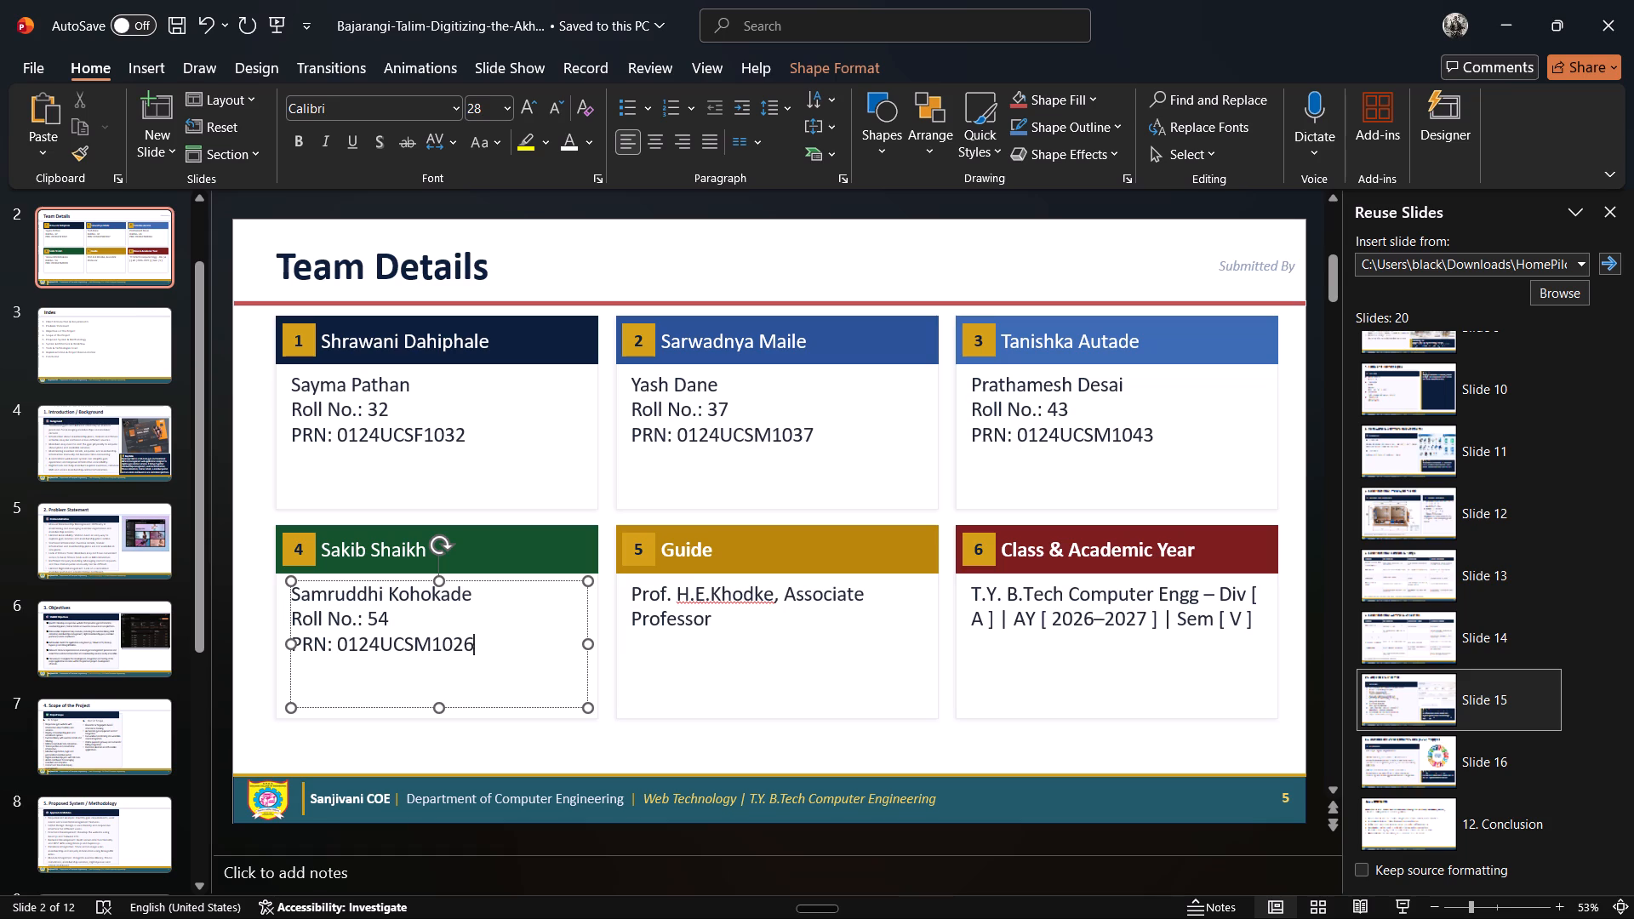
pyautogui.click(400, 615)
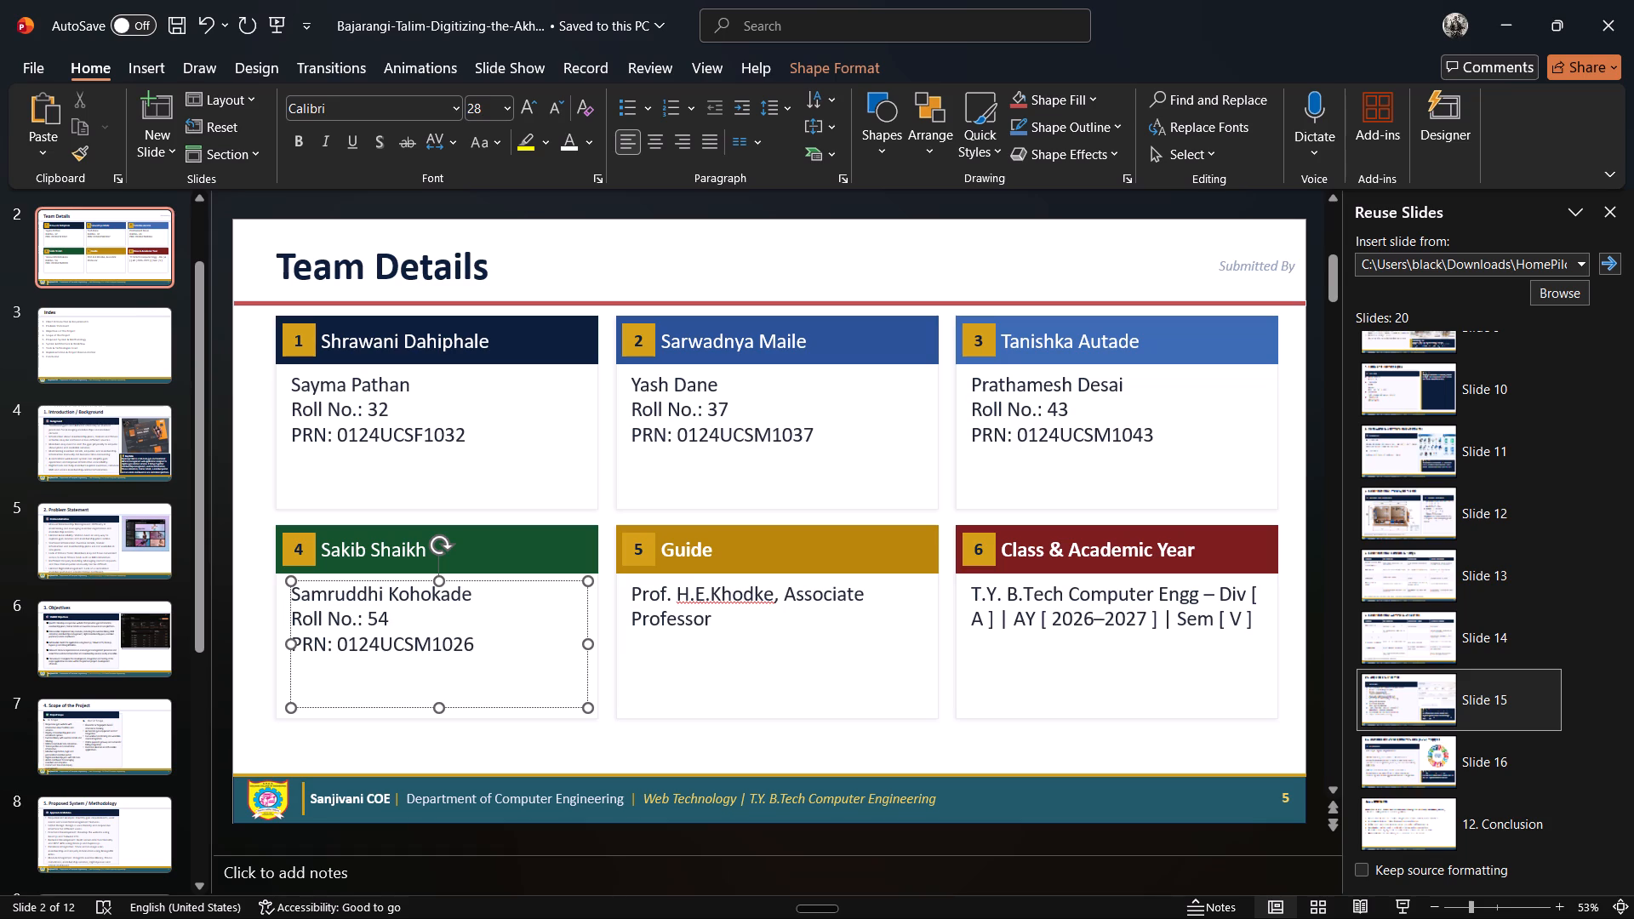
pyautogui.press('BackSpace')
pyautogui.press('BackSpace')
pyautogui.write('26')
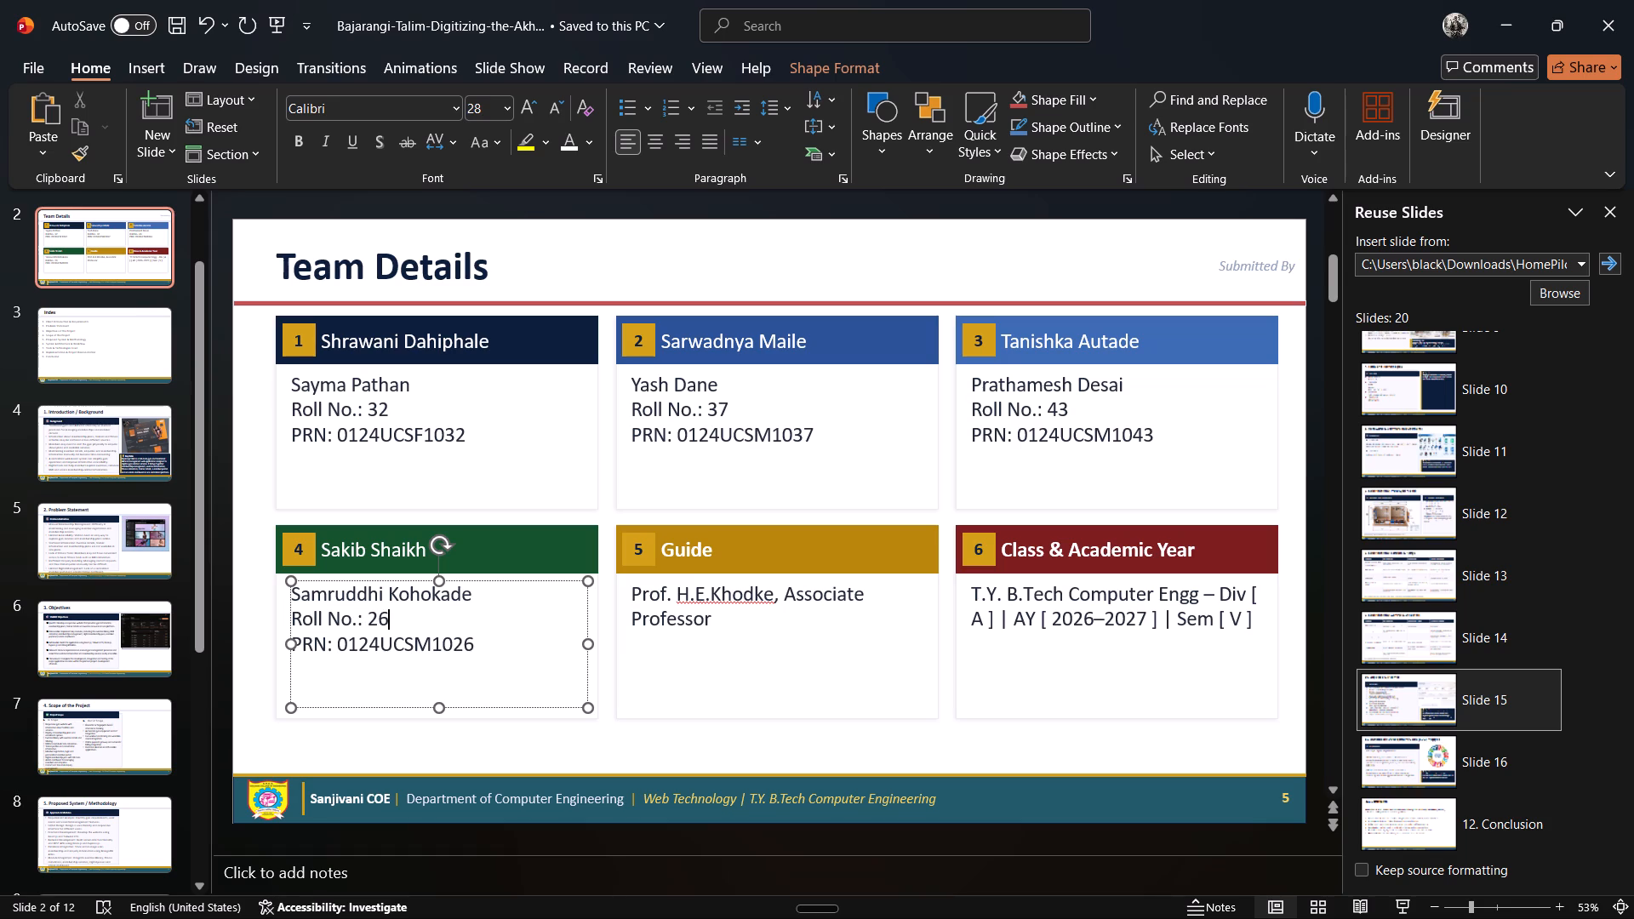
# Update the roll number and PRN in team card 3 to the third member's own numbers.
pyautogui.click(1068, 407)
pyautogui.press('BackSpace')
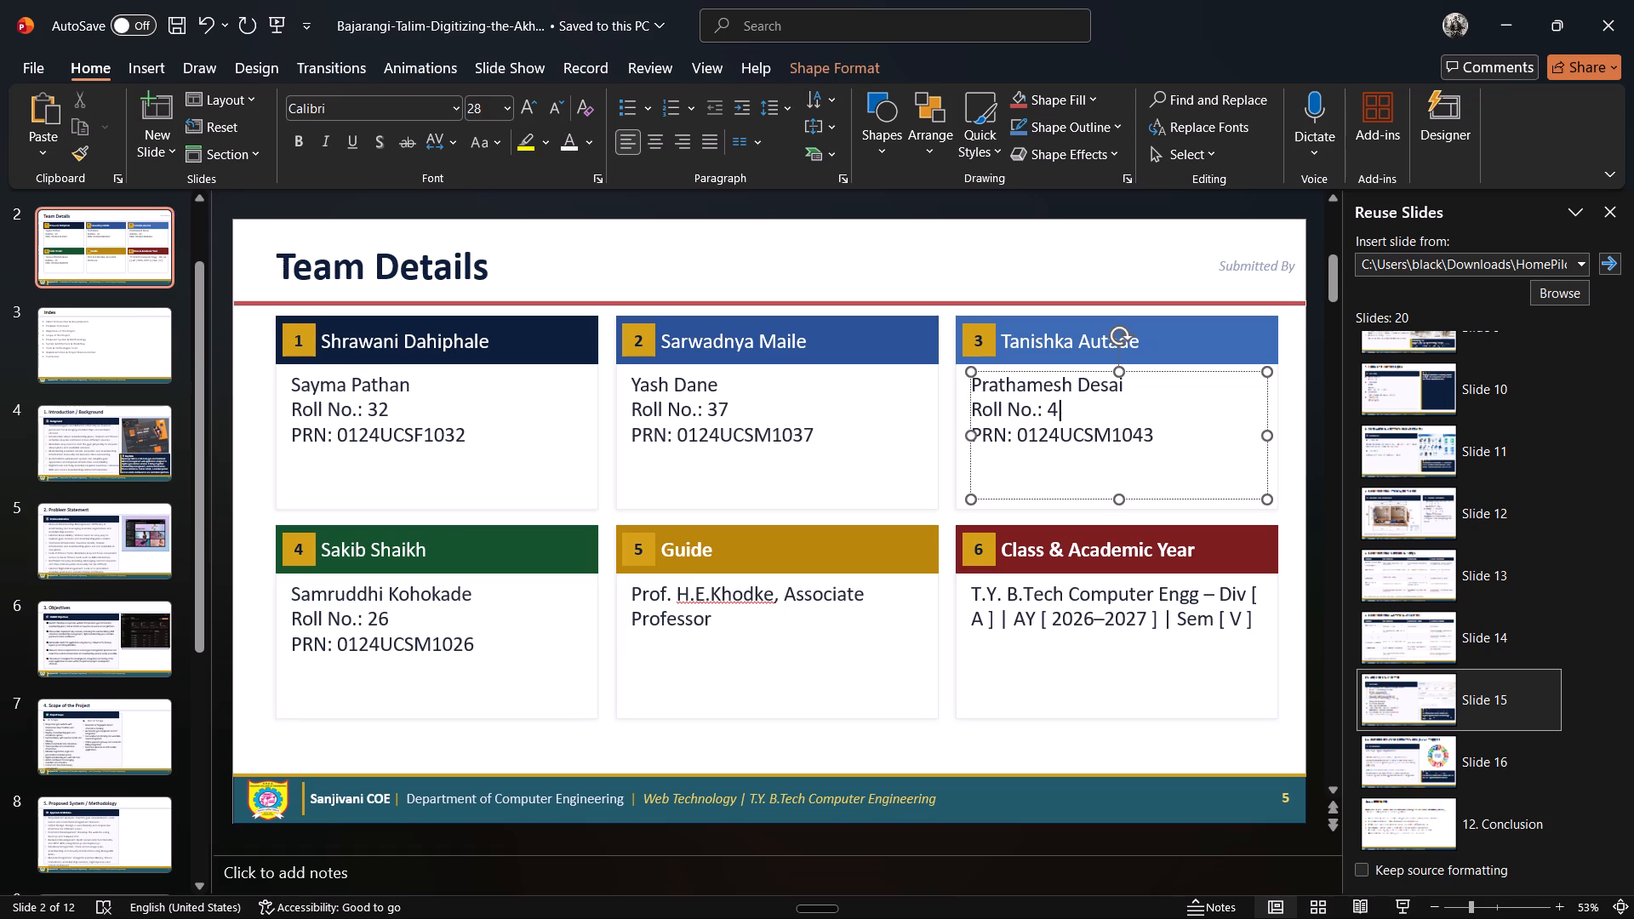
pyautogui.press('BackSpace')
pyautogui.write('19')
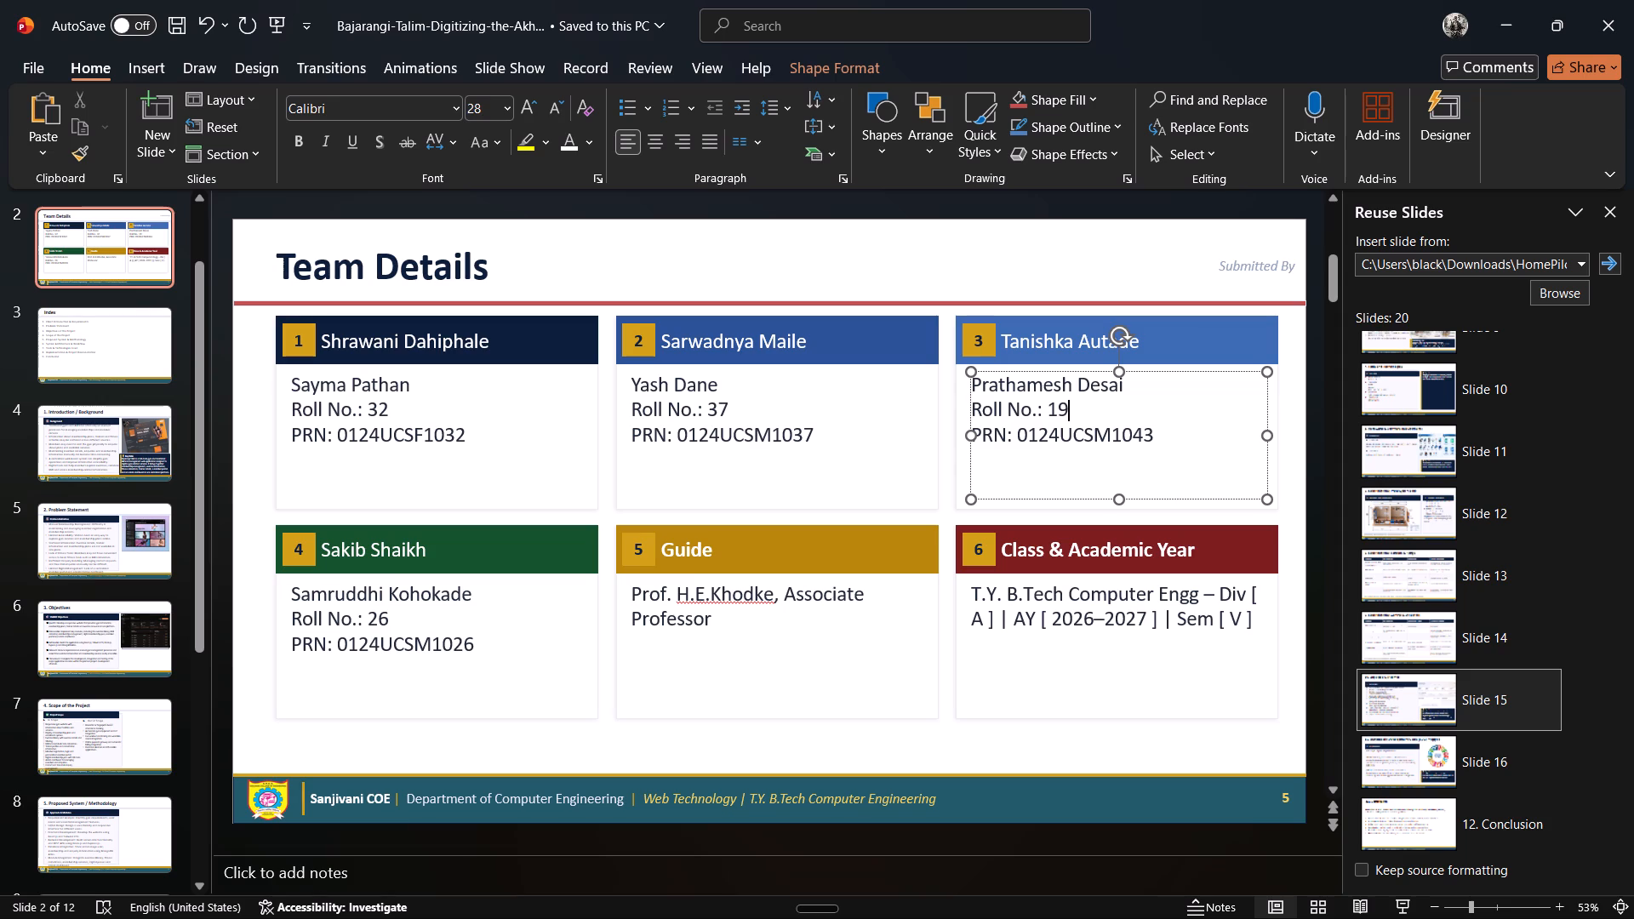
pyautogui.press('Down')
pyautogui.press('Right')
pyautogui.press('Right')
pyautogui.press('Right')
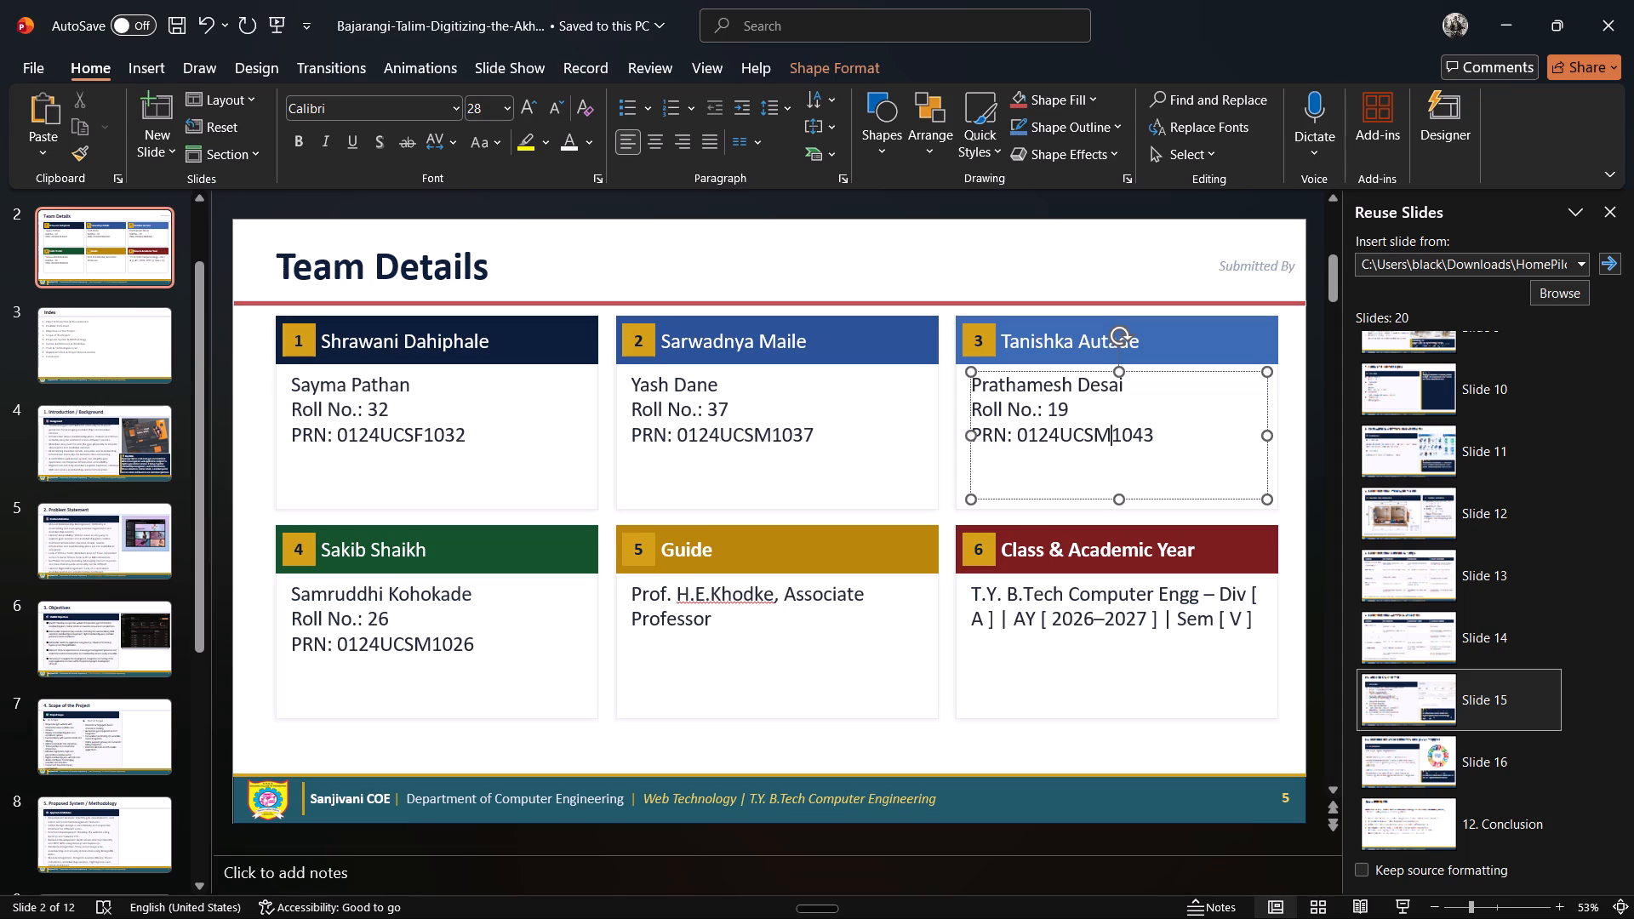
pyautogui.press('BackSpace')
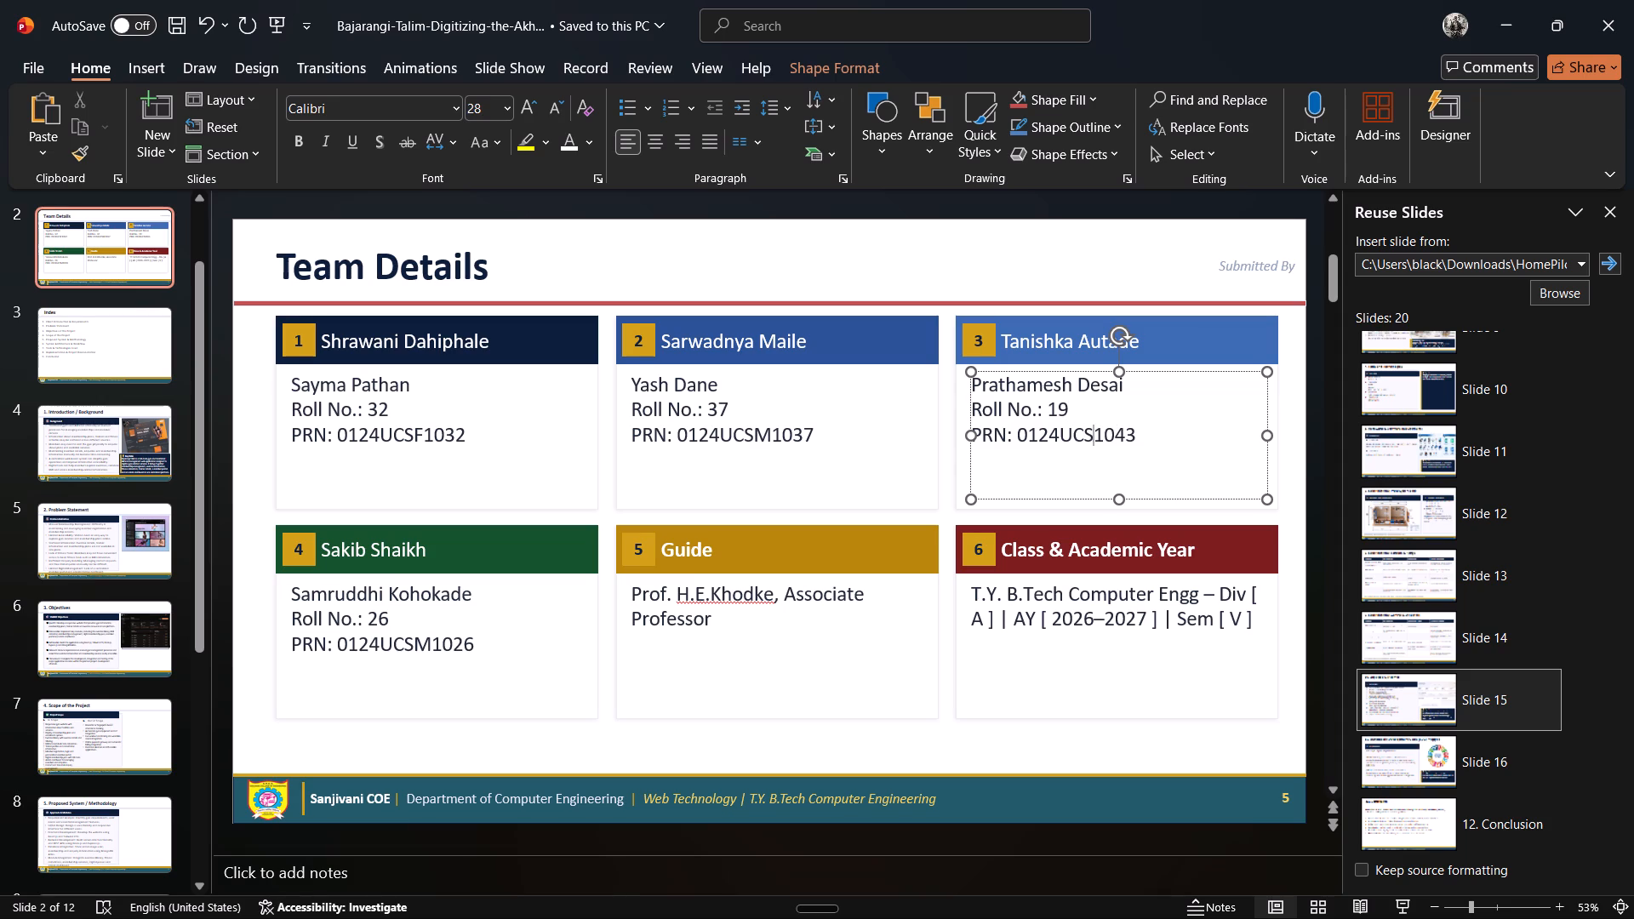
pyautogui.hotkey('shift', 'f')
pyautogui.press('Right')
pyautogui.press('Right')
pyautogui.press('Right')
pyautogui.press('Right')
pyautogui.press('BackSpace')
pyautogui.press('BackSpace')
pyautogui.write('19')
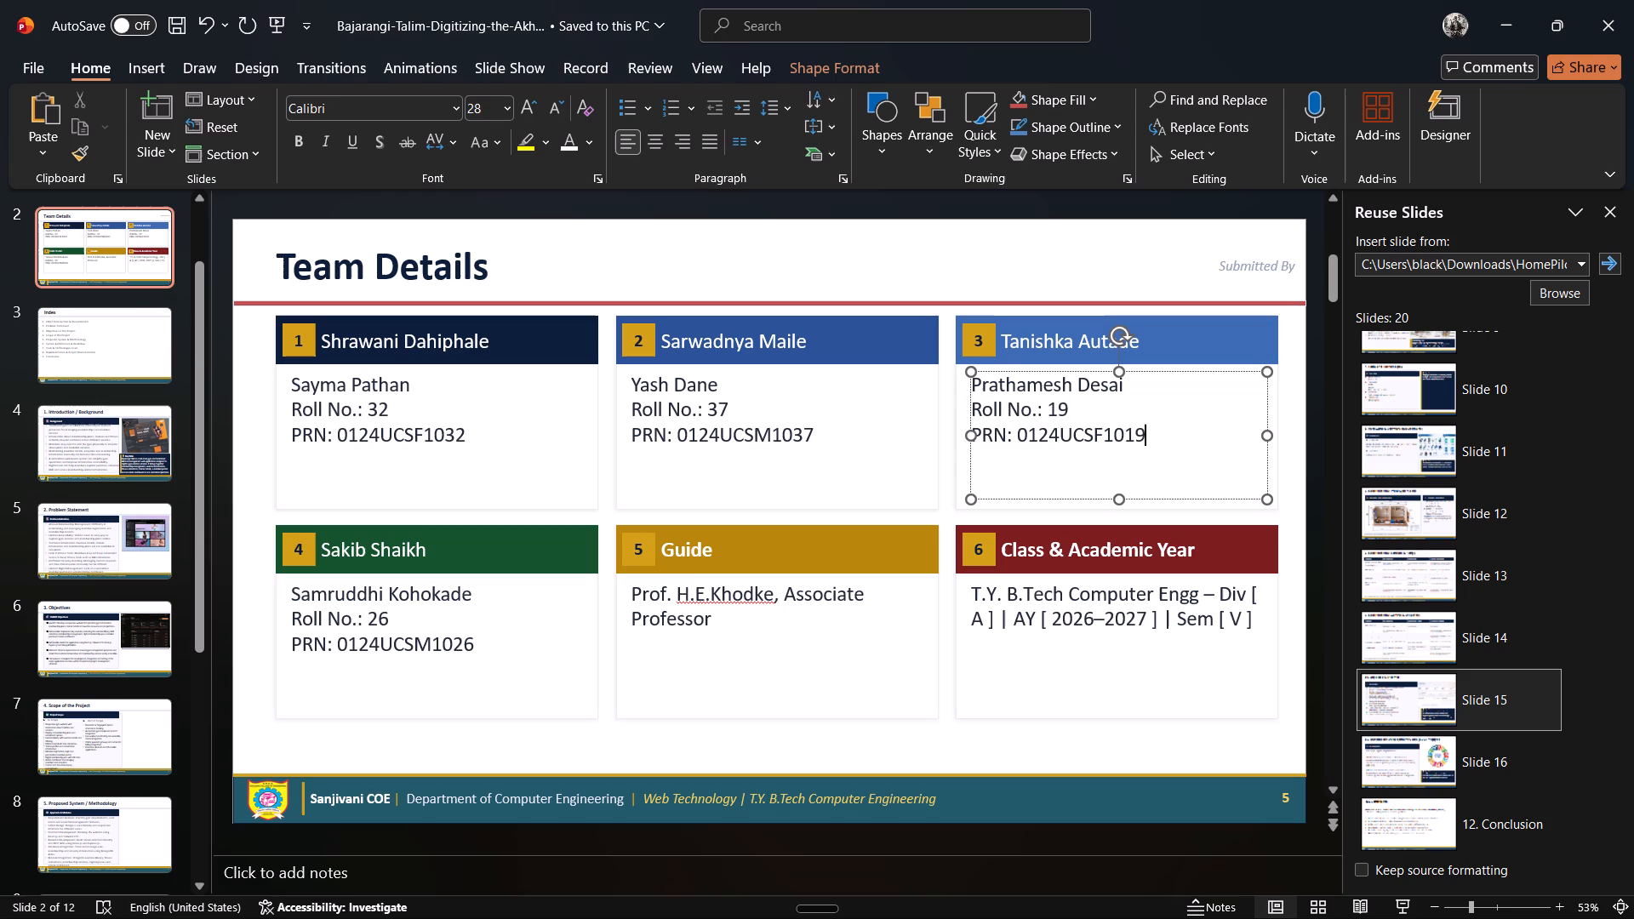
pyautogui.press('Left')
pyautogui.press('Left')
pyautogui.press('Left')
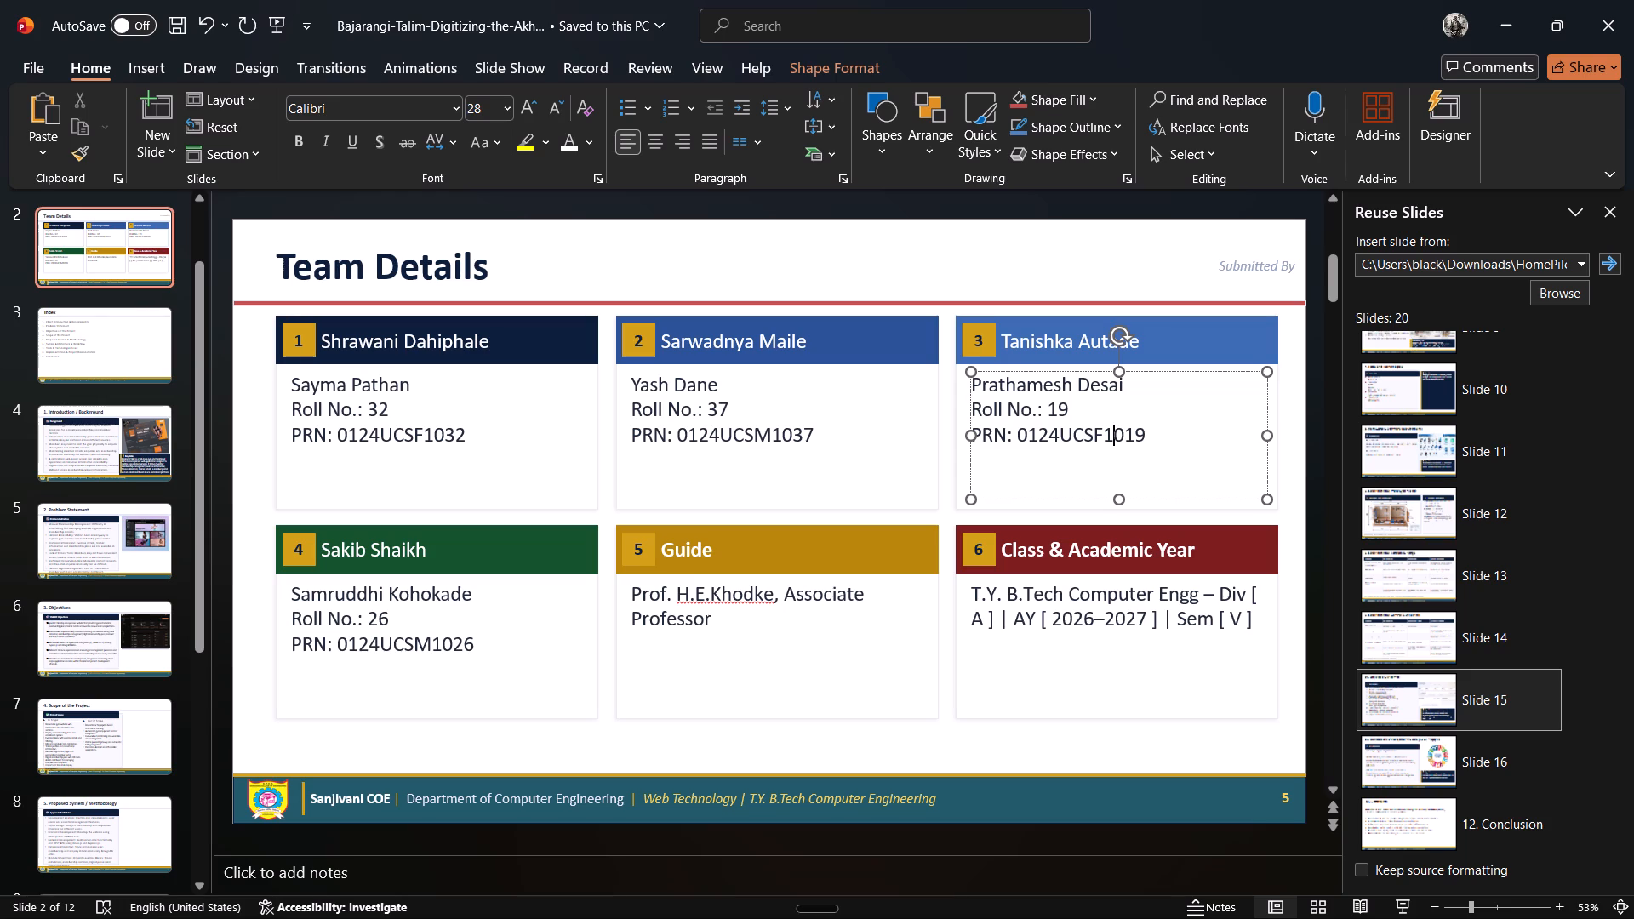
# Update the roll number and PRN in team card 2 to the second member's own numbers.
pyautogui.click(734, 404)
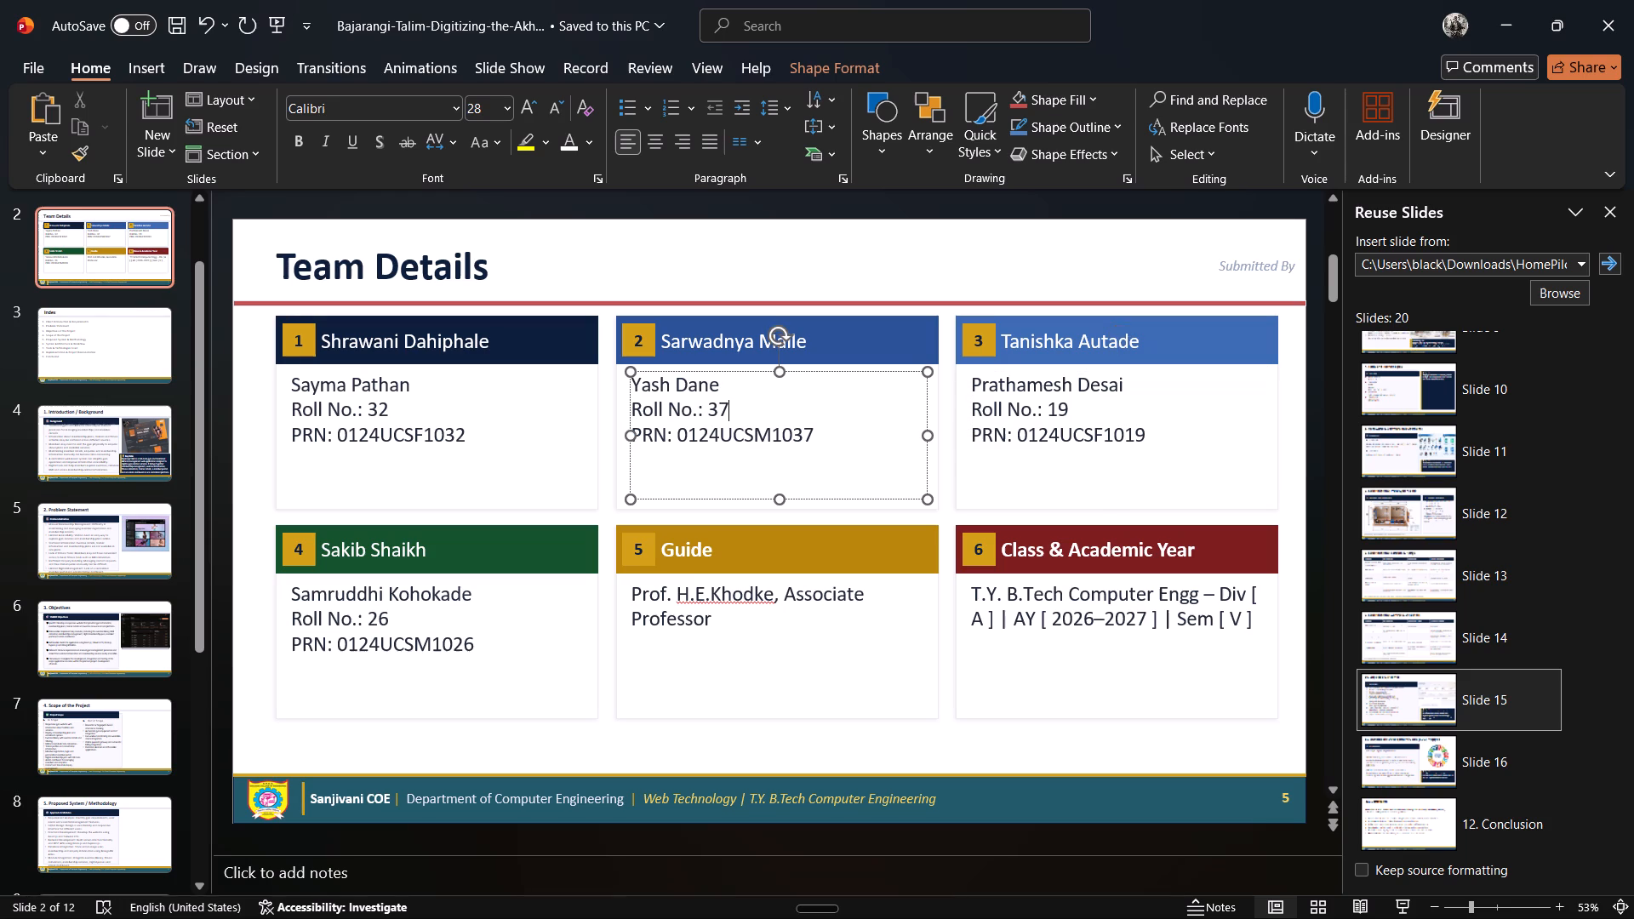
pyautogui.press('BackSpace')
pyautogui.press('BackSpace')
pyautogui.press('BackSpace')
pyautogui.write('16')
pyautogui.click(826, 437)
pyautogui.click(814, 432)
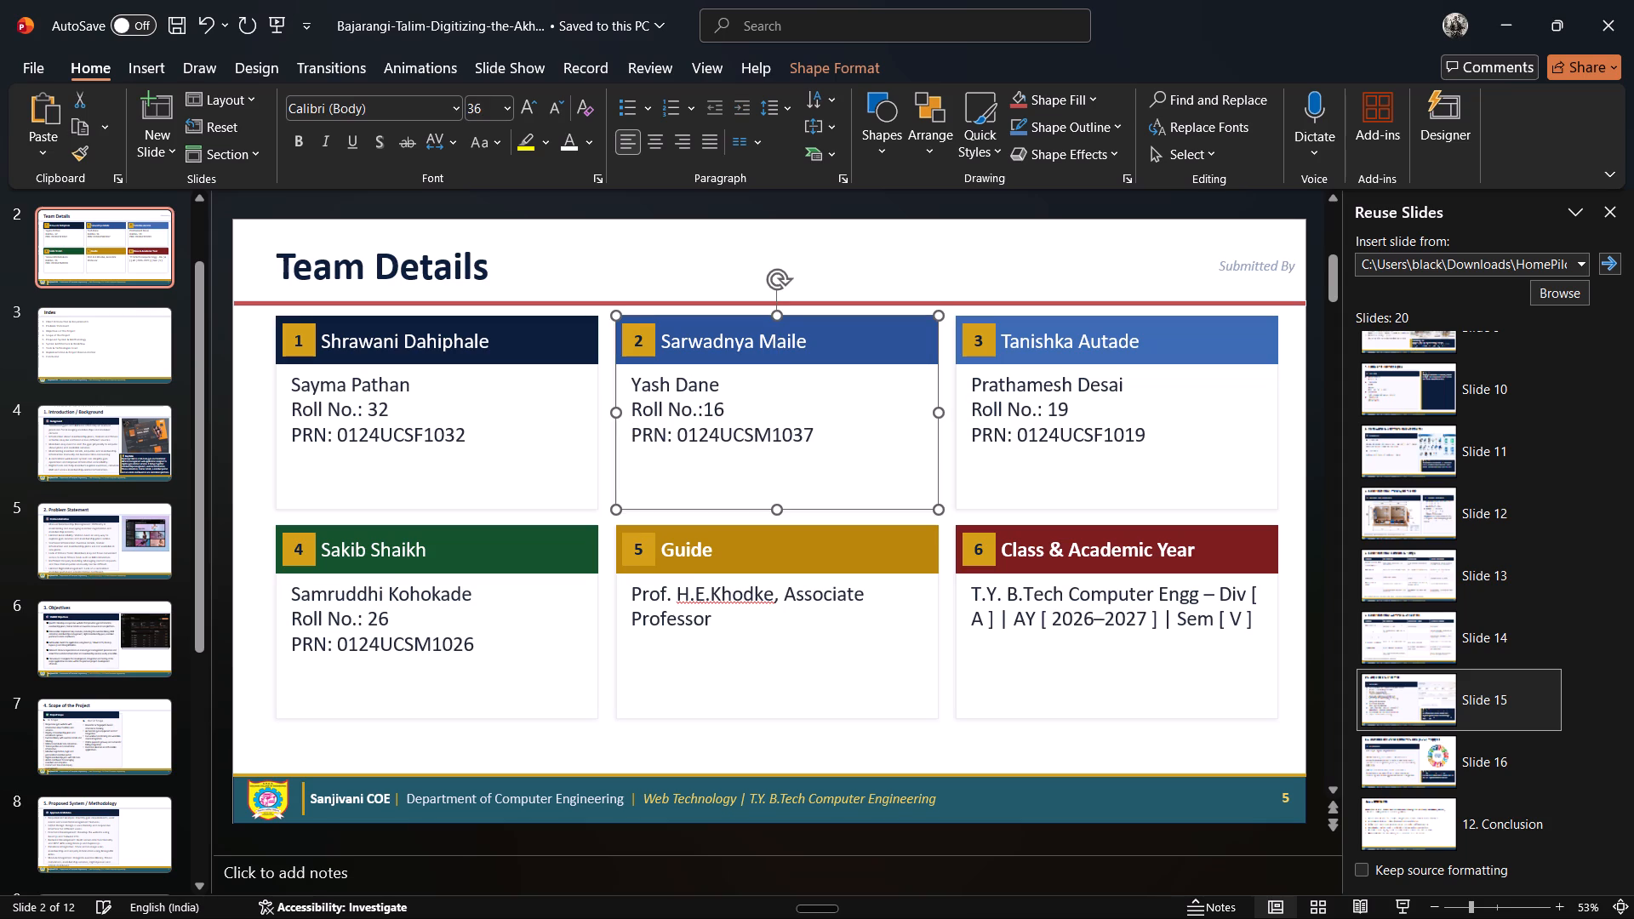
pyautogui.click(814, 432)
pyautogui.press('BackSpace')
pyautogui.press('BackSpace')
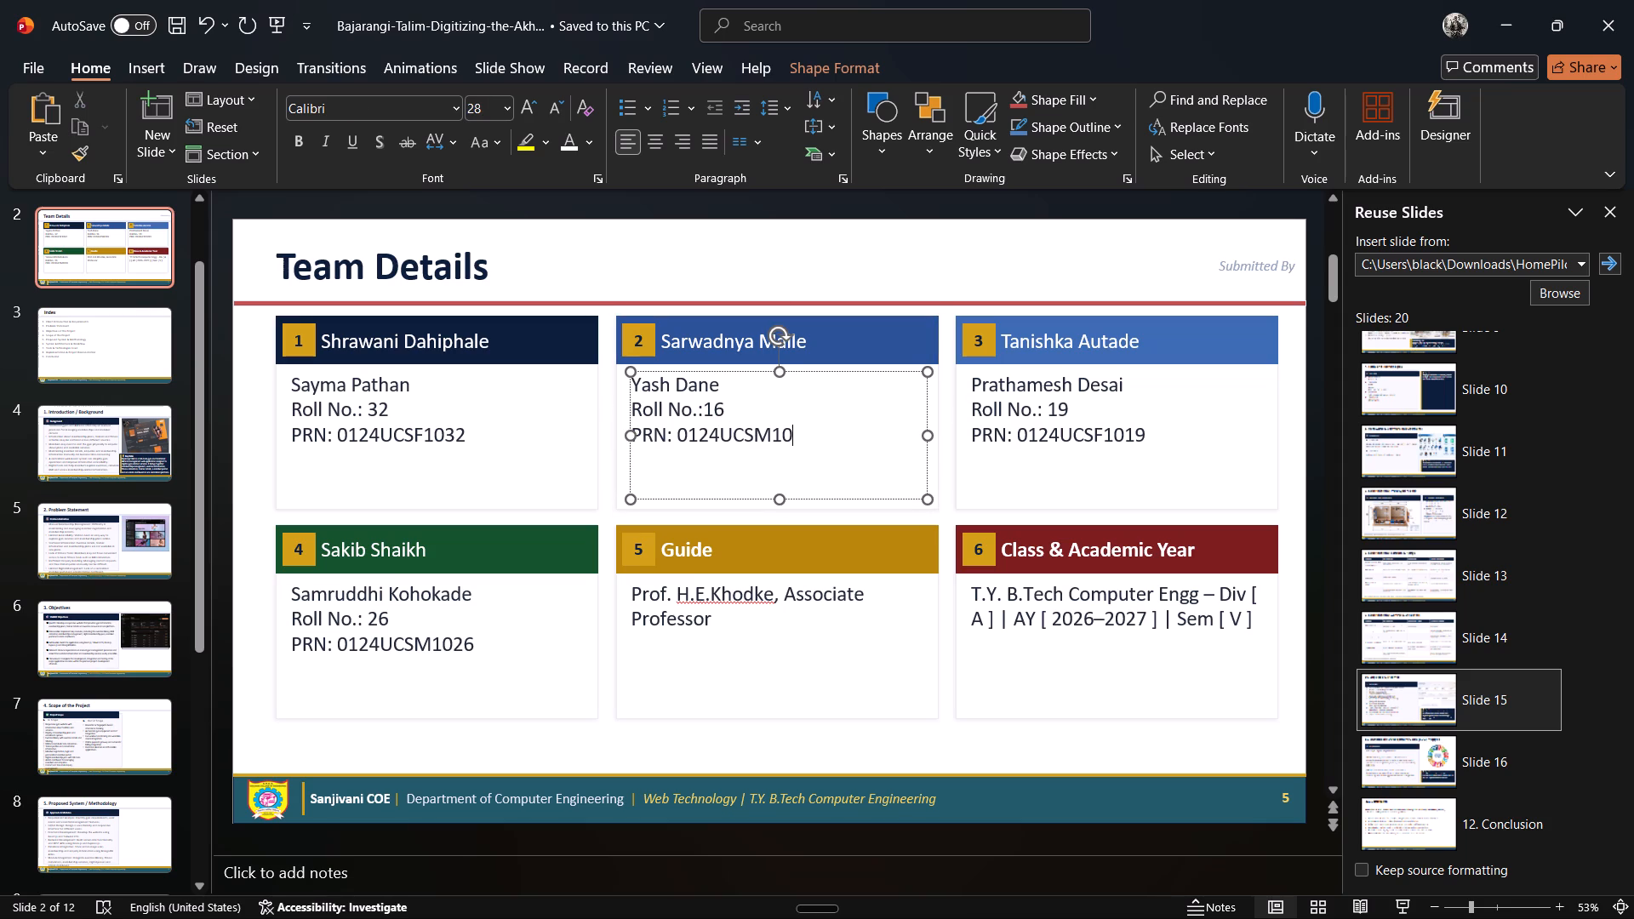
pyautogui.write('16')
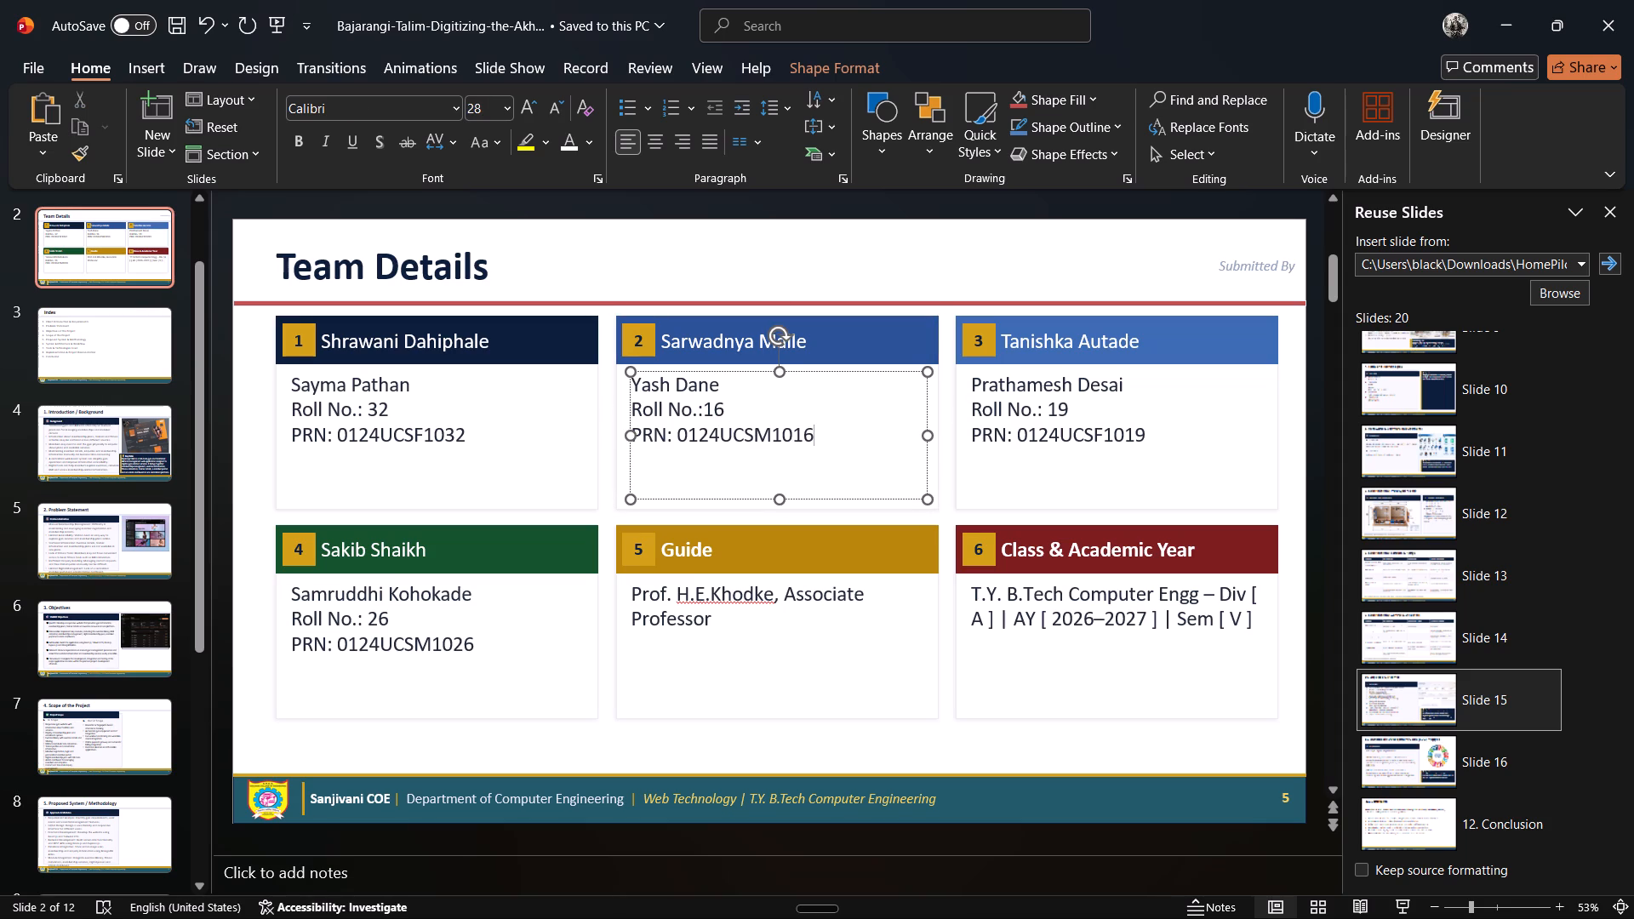
# Update the PRN and roll number in team card 1 to the first member's own numbers.
pyautogui.click(461, 427)
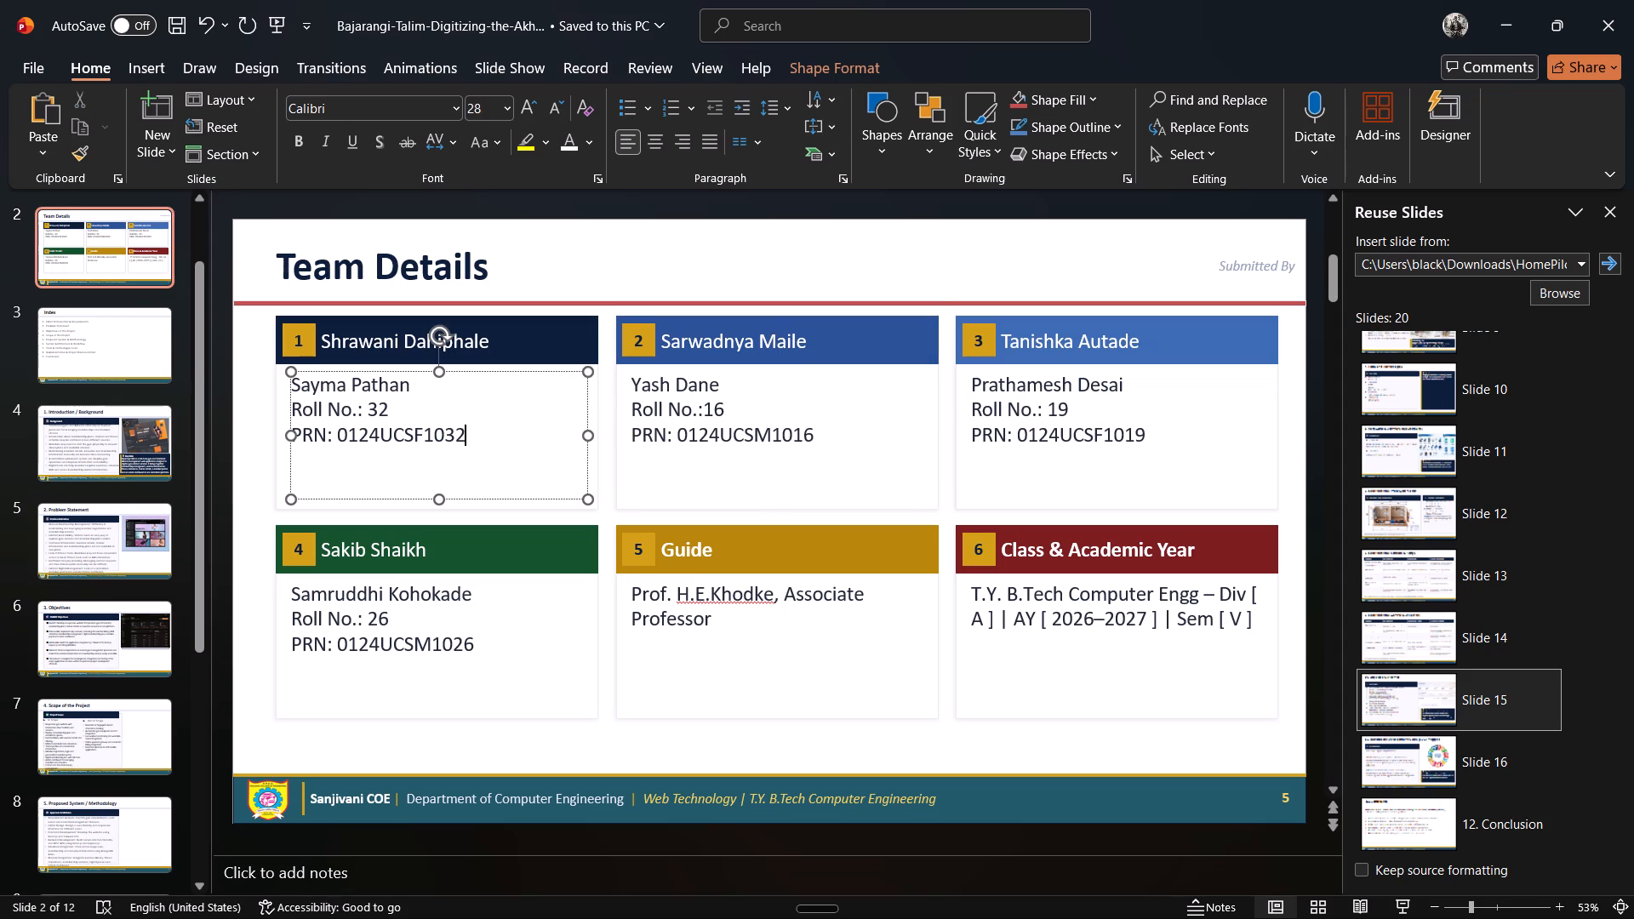
pyautogui.press('BackSpace')
pyautogui.press('BackSpace')
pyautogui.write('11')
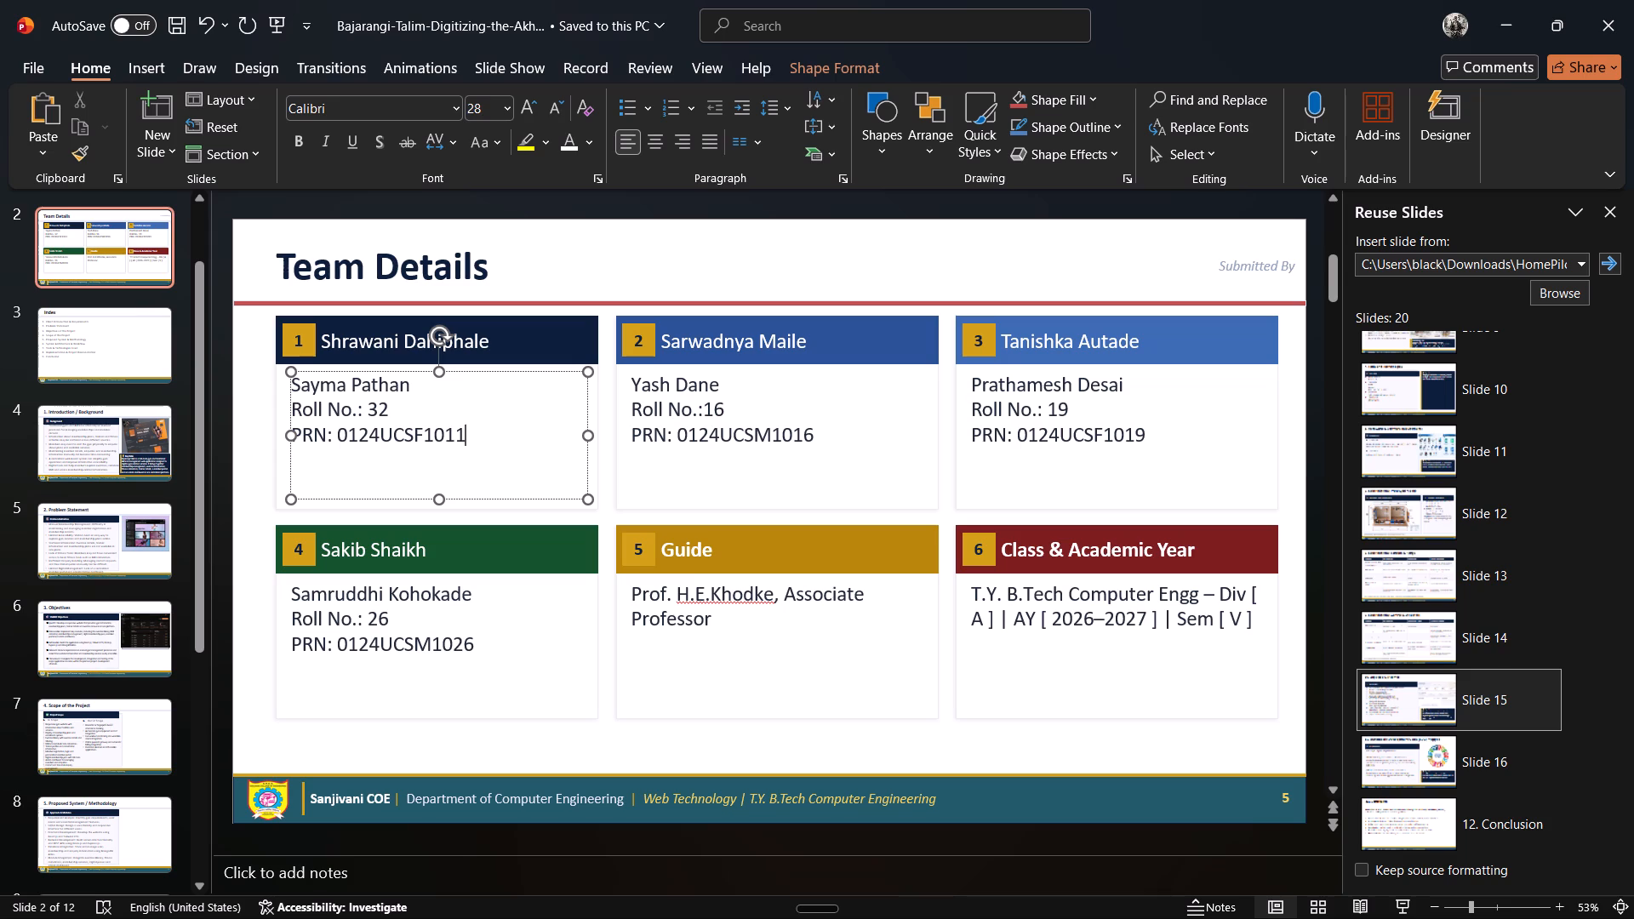
pyautogui.click(391, 408)
pyautogui.press('BackSpace')
pyautogui.press('BackSpace')
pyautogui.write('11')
# Replace the old name above the roll number in team card 1 with the first member's name from its heading.
pyautogui.click(411, 384)
pyautogui.press('BackSpace')
pyautogui.press('BackSpace')
pyautogui.press('BackSpace')
pyautogui.press('BackSpace')
pyautogui.press('BackSpace')
pyautogui.press('BackSpace')
pyautogui.press('BackSpace')
pyautogui.press('BackSpace')
pyautogui.press('BackSpace')
pyautogui.press('BackSpace')
pyautogui.press('BackSpace')
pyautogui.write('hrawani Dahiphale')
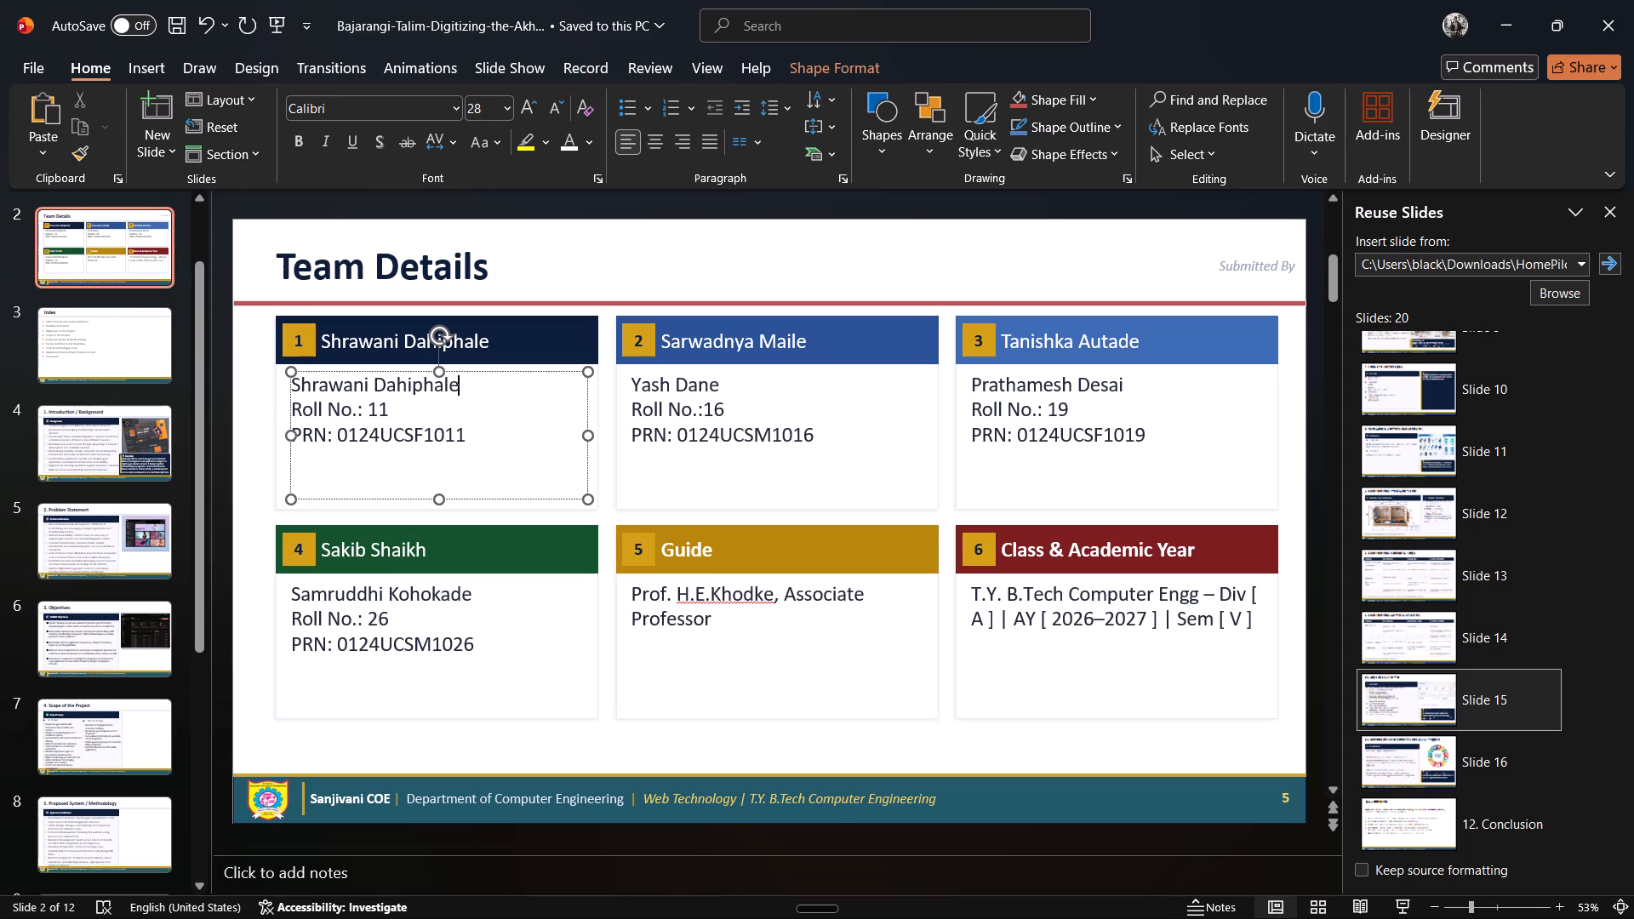
# Replace the old name above the roll number in team card 2 with the second member's name from its heading.
pyautogui.click(685, 391)
pyautogui.click(731, 386)
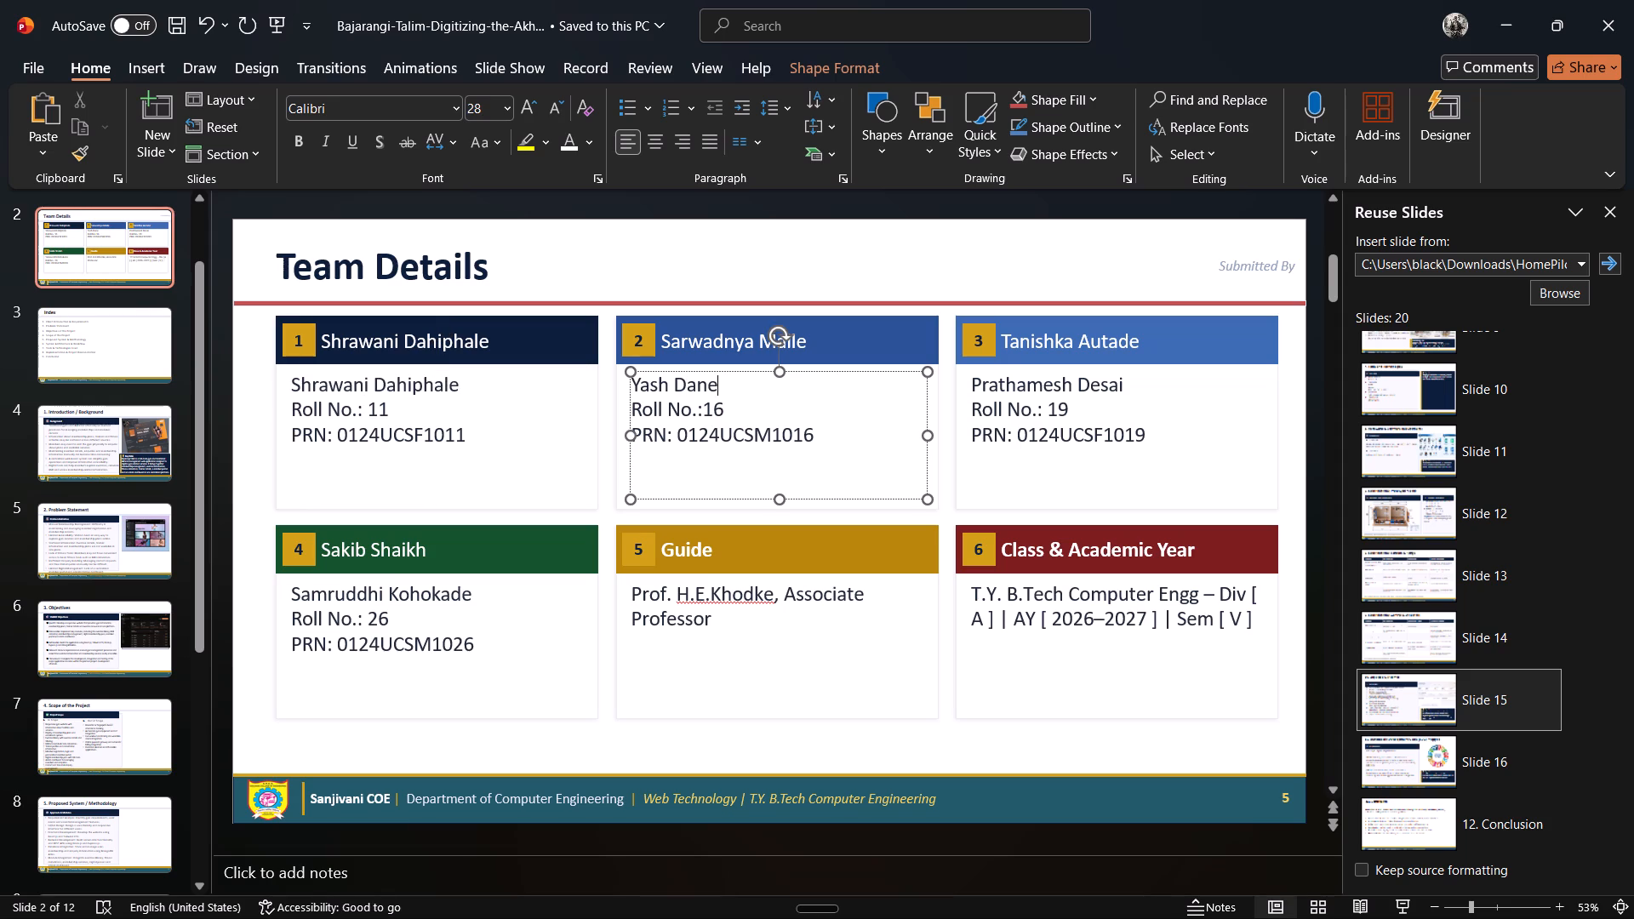
pyautogui.press('BackSpace')
pyautogui.press('BackSpace')
pyautogui.press('BackSpace')
pyautogui.press('BackSpace')
pyautogui.press('BackSpace')
pyautogui.press('BackSpace')
pyautogui.press('BackSpace')
pyautogui.press('BackSpace')
pyautogui.press('BackSpace')
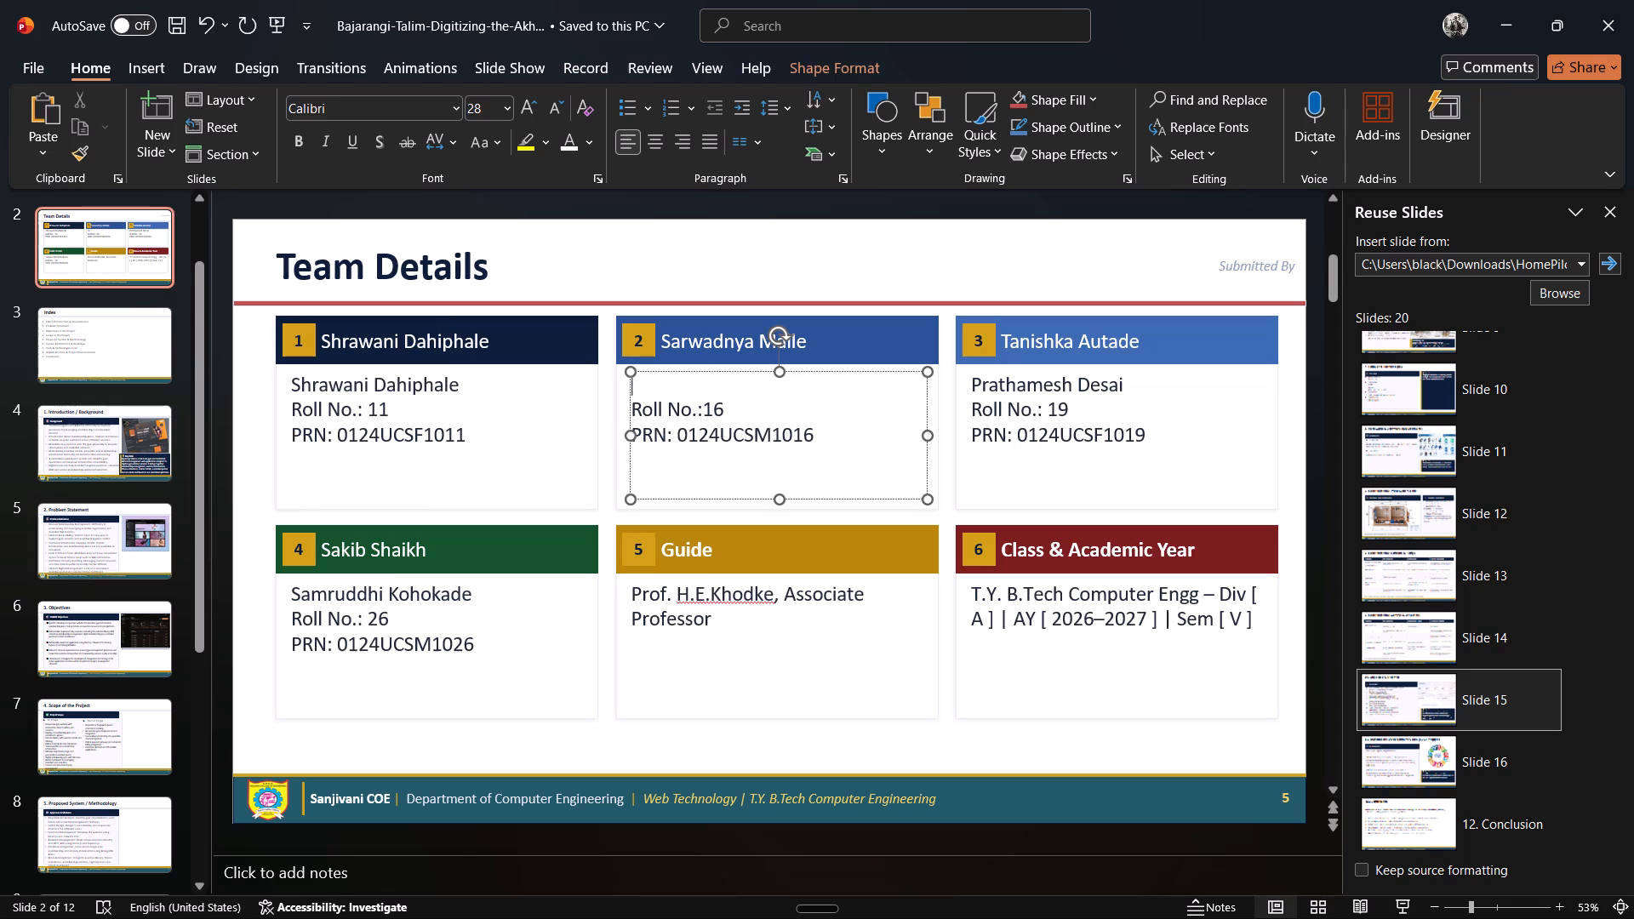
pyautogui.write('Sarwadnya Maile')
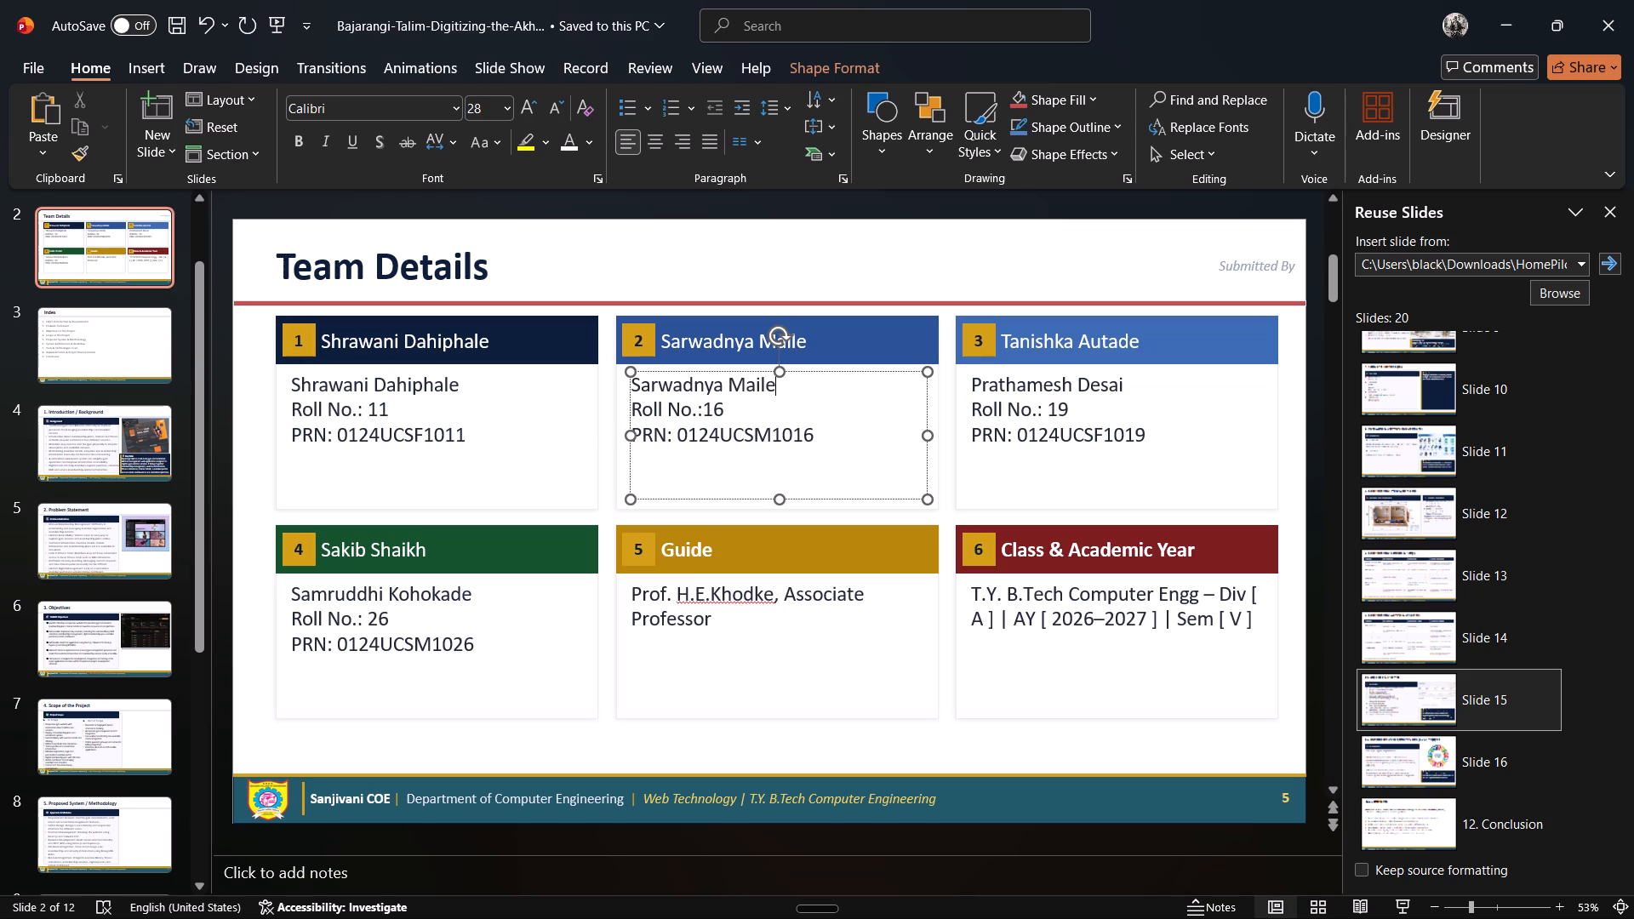
# Replace the old name above the roll number in team card 3 with the third member's name from its heading.
pyautogui.click(1112, 389)
pyautogui.press('Right')
pyautogui.press('Right')
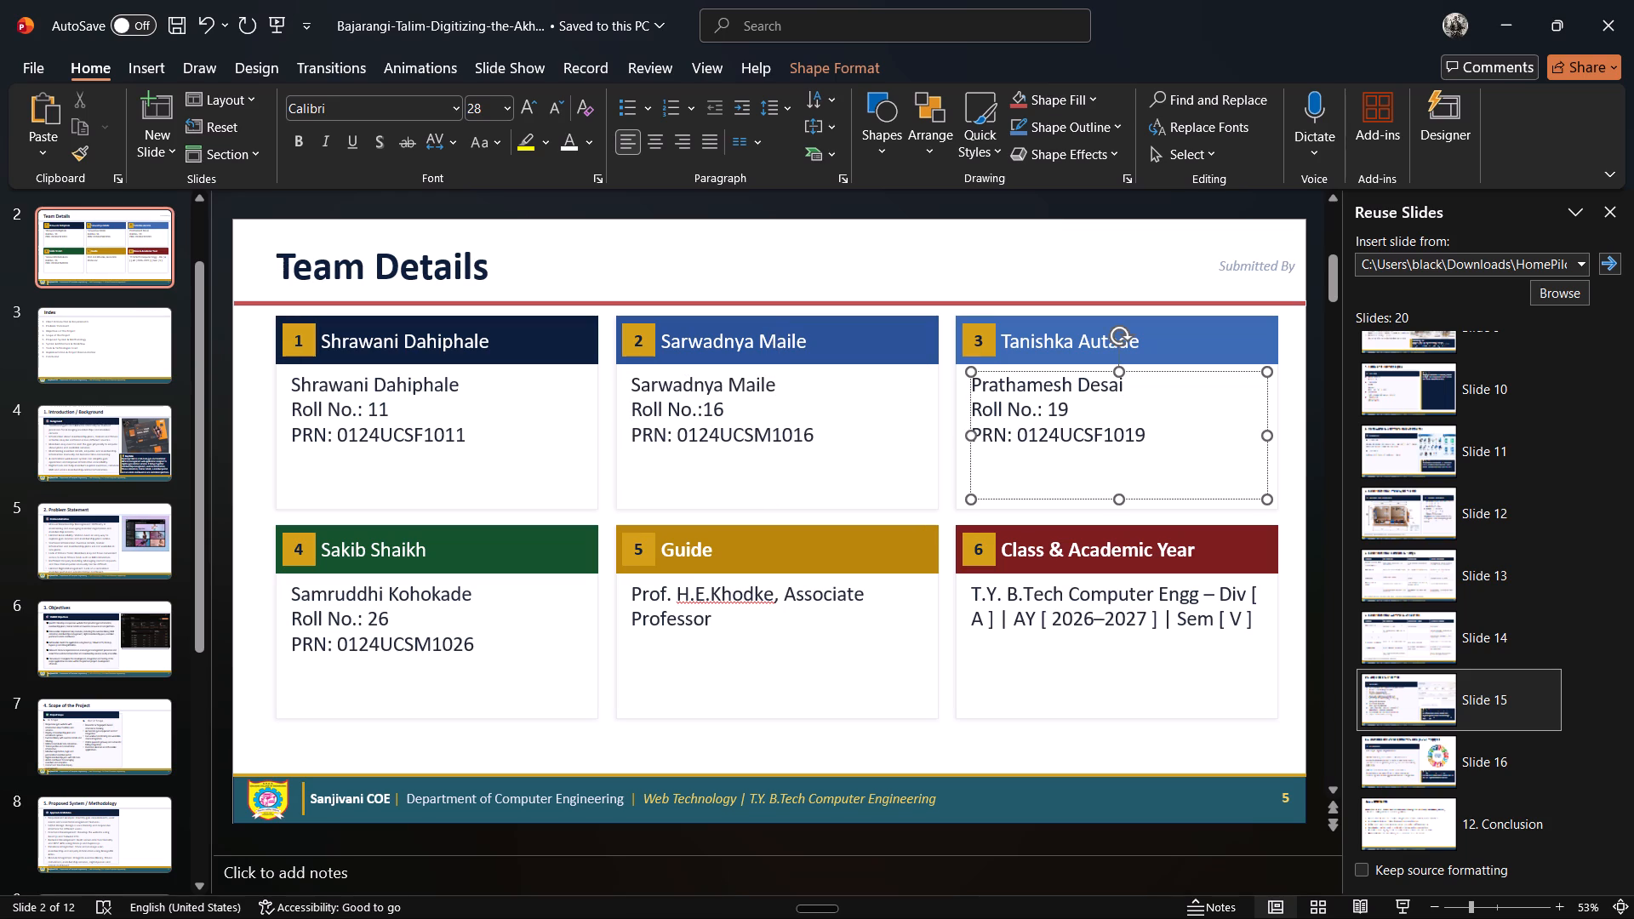
pyautogui.press('BackSpace')
pyautogui.press('BackSpace')
pyautogui.press('BackSpace')
pyautogui.press('BackSpace')
pyautogui.press('BackSpace')
pyautogui.press('BackSpace')
pyautogui.press('BackSpace')
pyautogui.press('BackSpace')
pyautogui.press('BackSpace')
pyautogui.press('BackSpace')
pyautogui.press('BackSpace')
pyautogui.press('BackSpace')
pyautogui.press('BackSpace')
pyautogui.press('BackSpace')
pyautogui.press('BackSpace')
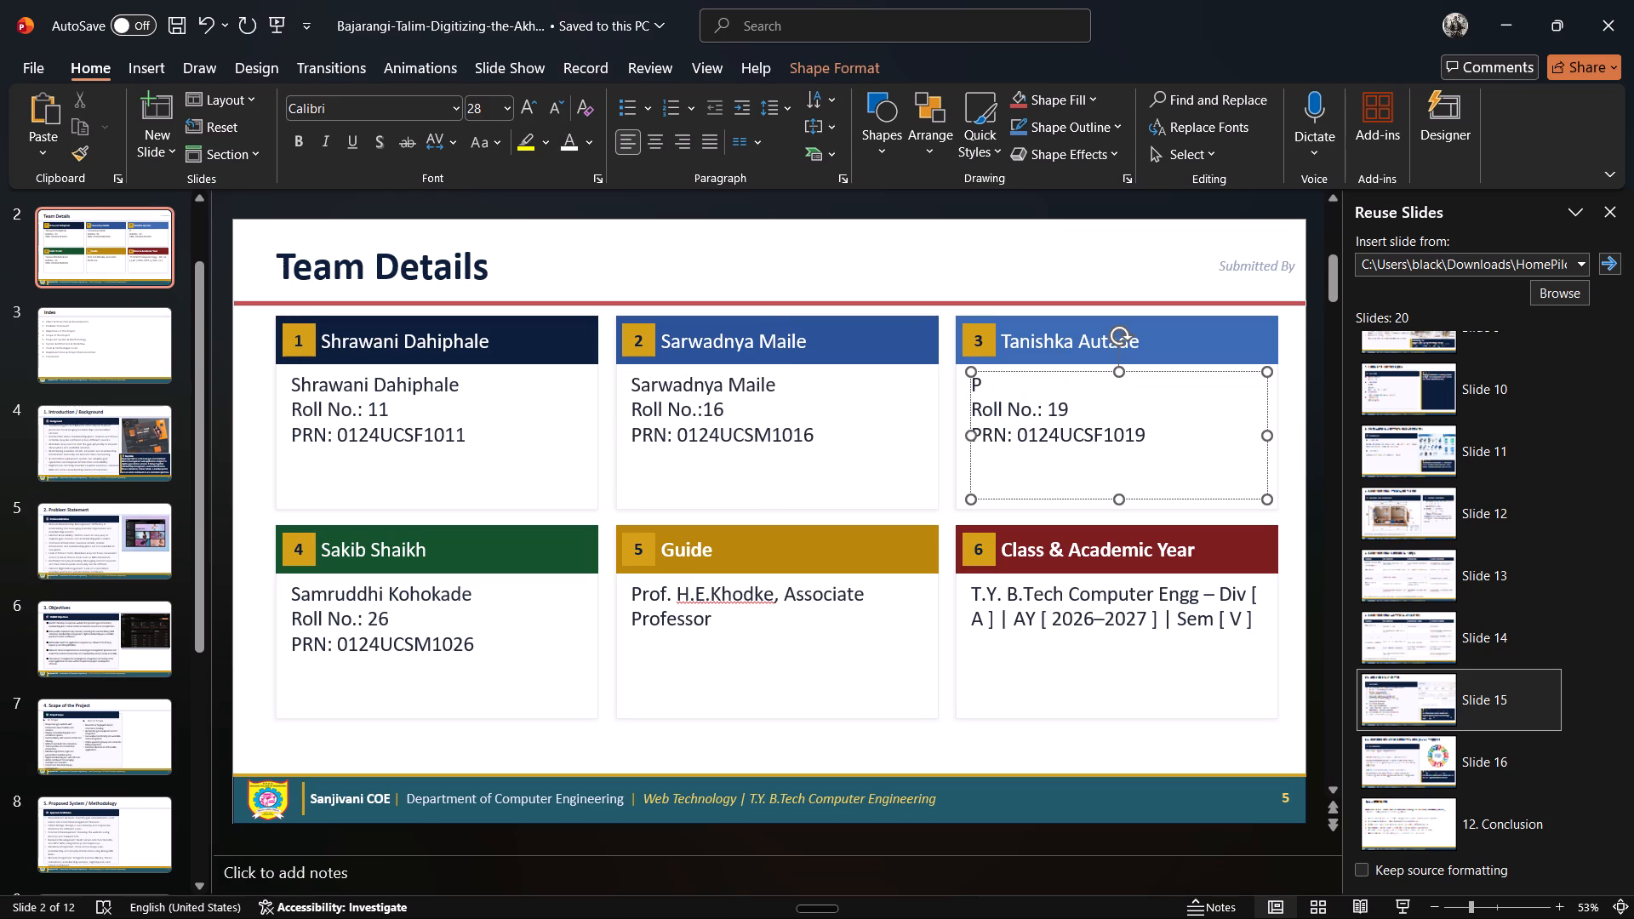
pyautogui.press('BackSpace')
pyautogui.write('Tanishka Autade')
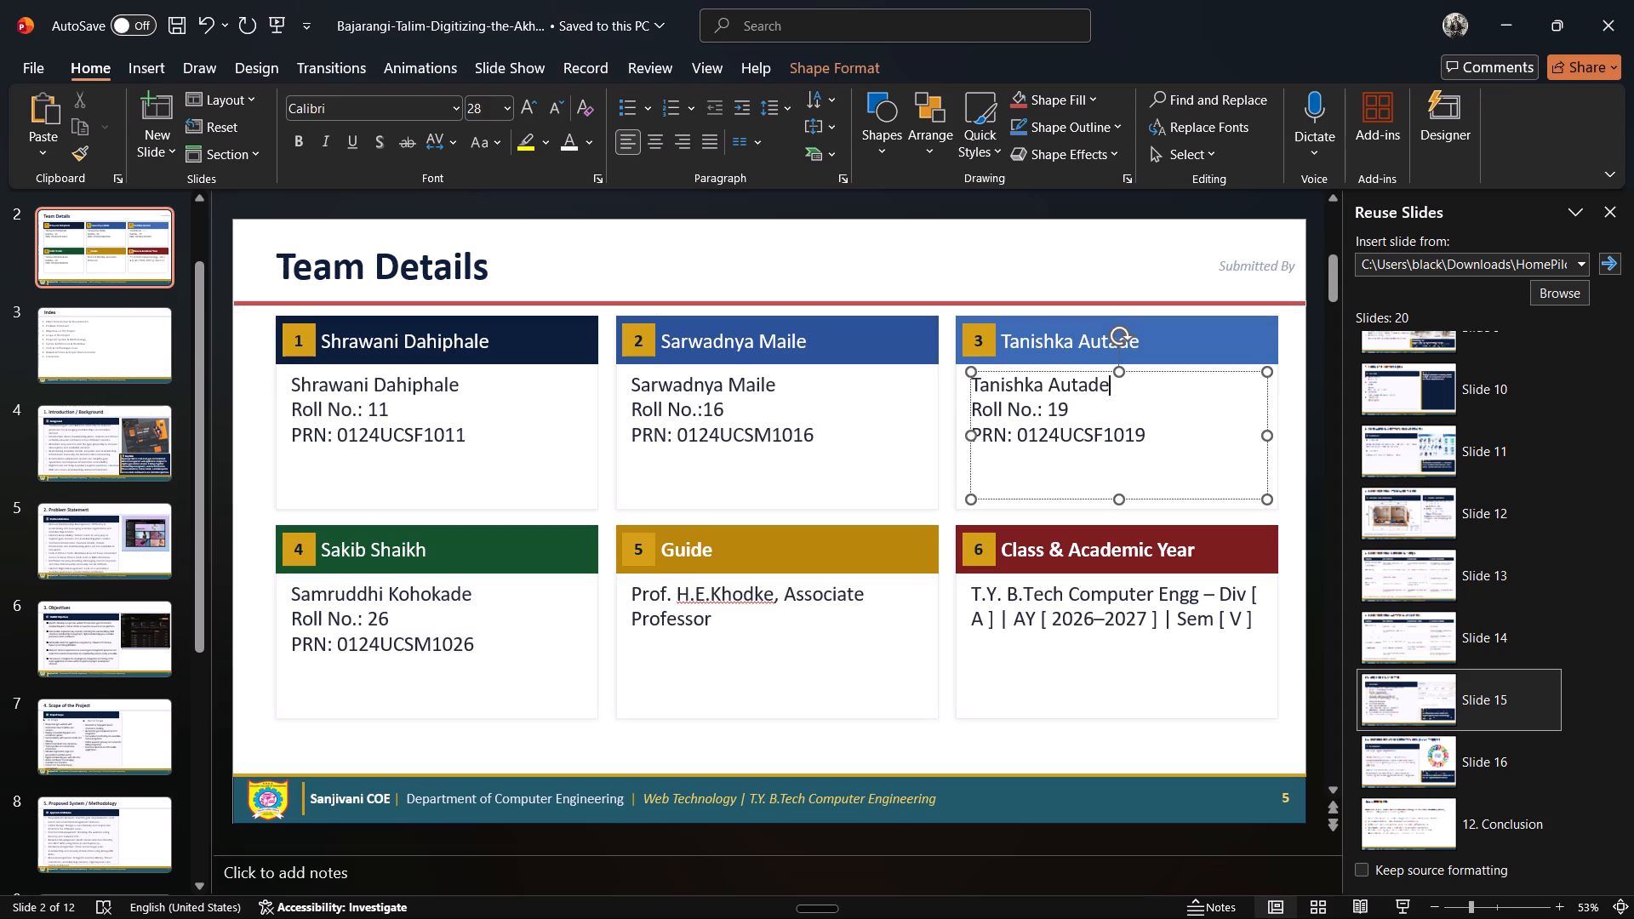
# Replace the old name above the roll number in team card 4 with the fourth member's name from its heading.
pyautogui.click(470, 598)
pyautogui.press('BackSpace')
pyautogui.press('BackSpace')
pyautogui.press('BackSpace')
pyautogui.press('BackSpace')
pyautogui.press('BackSpace')
pyautogui.press('BackSpace')
pyautogui.press('BackSpace')
pyautogui.press('BackSpace')
pyautogui.press('BackSpace')
pyautogui.press('BackSpace')
pyautogui.press('BackSpace')
pyautogui.press('BackSpace')
pyautogui.press('BackSpace')
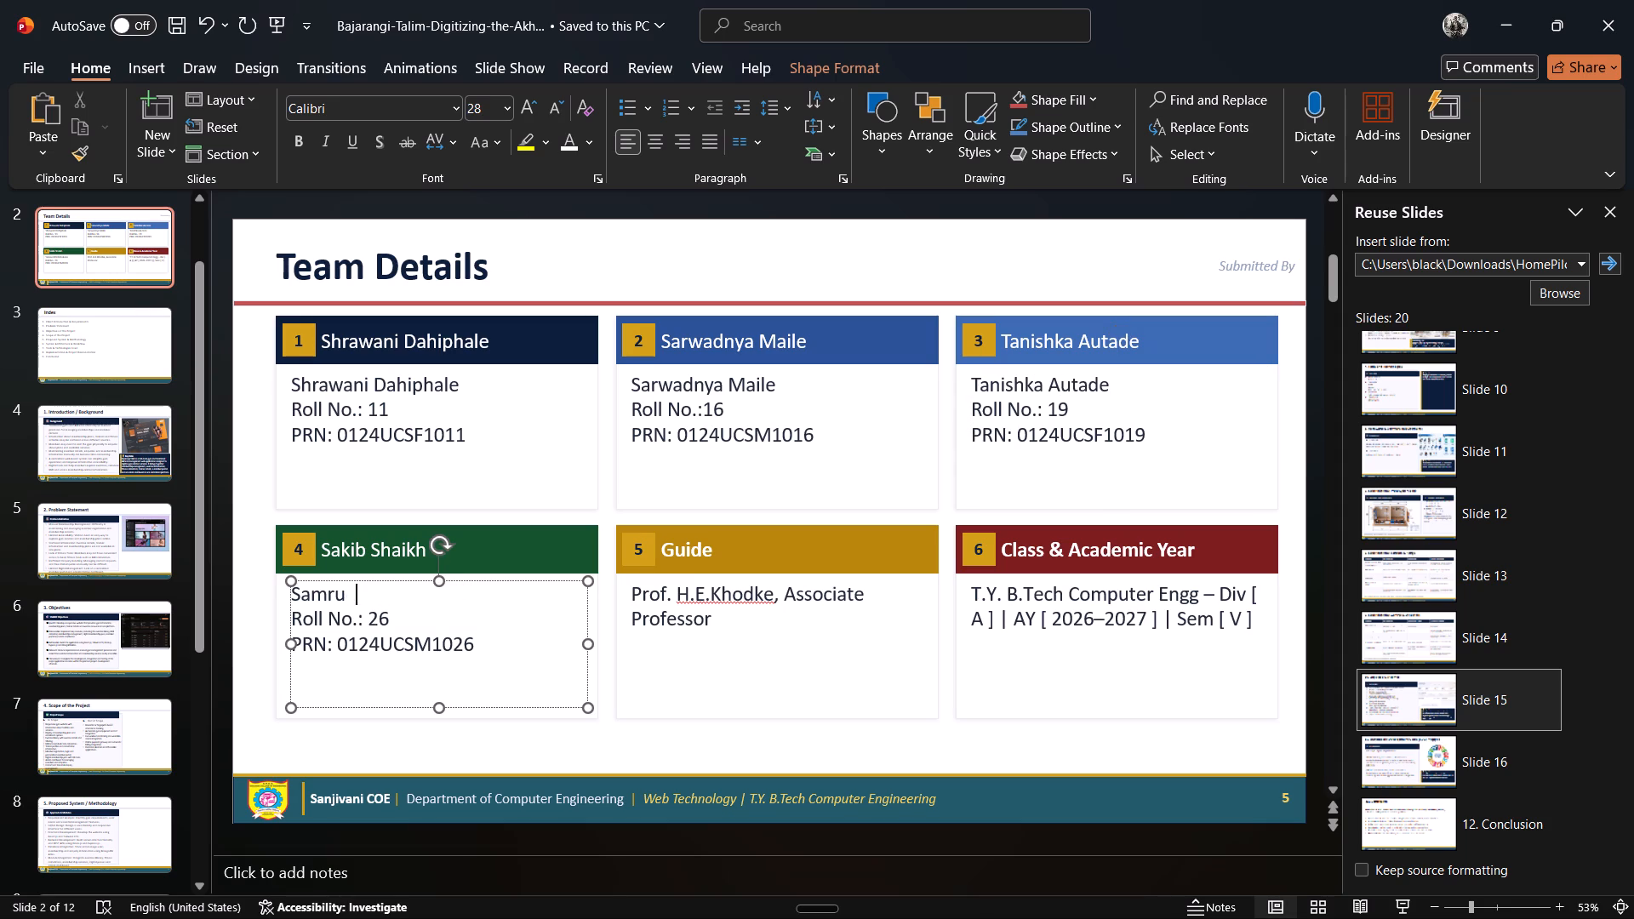
pyautogui.press('BackSpace')
pyautogui.press('BackSpace')
pyautogui.press('BackSpace')
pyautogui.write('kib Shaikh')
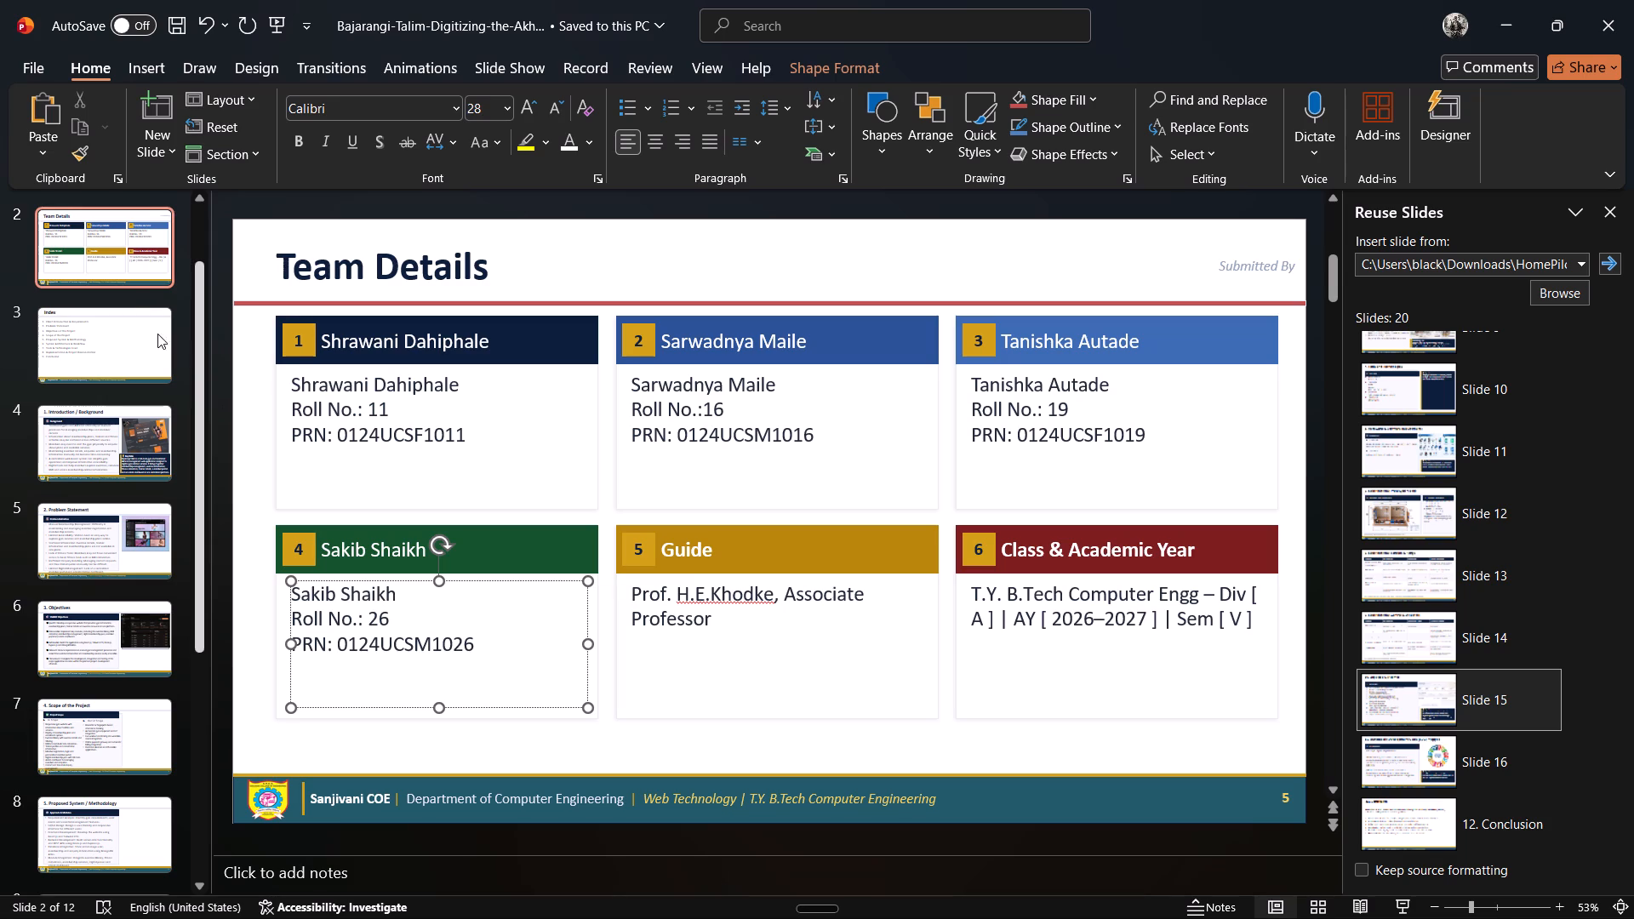
# Return to the title slide and close Reuse Slides.
pyautogui.scroll(2, 126, 266)
pyautogui.click(113, 248)
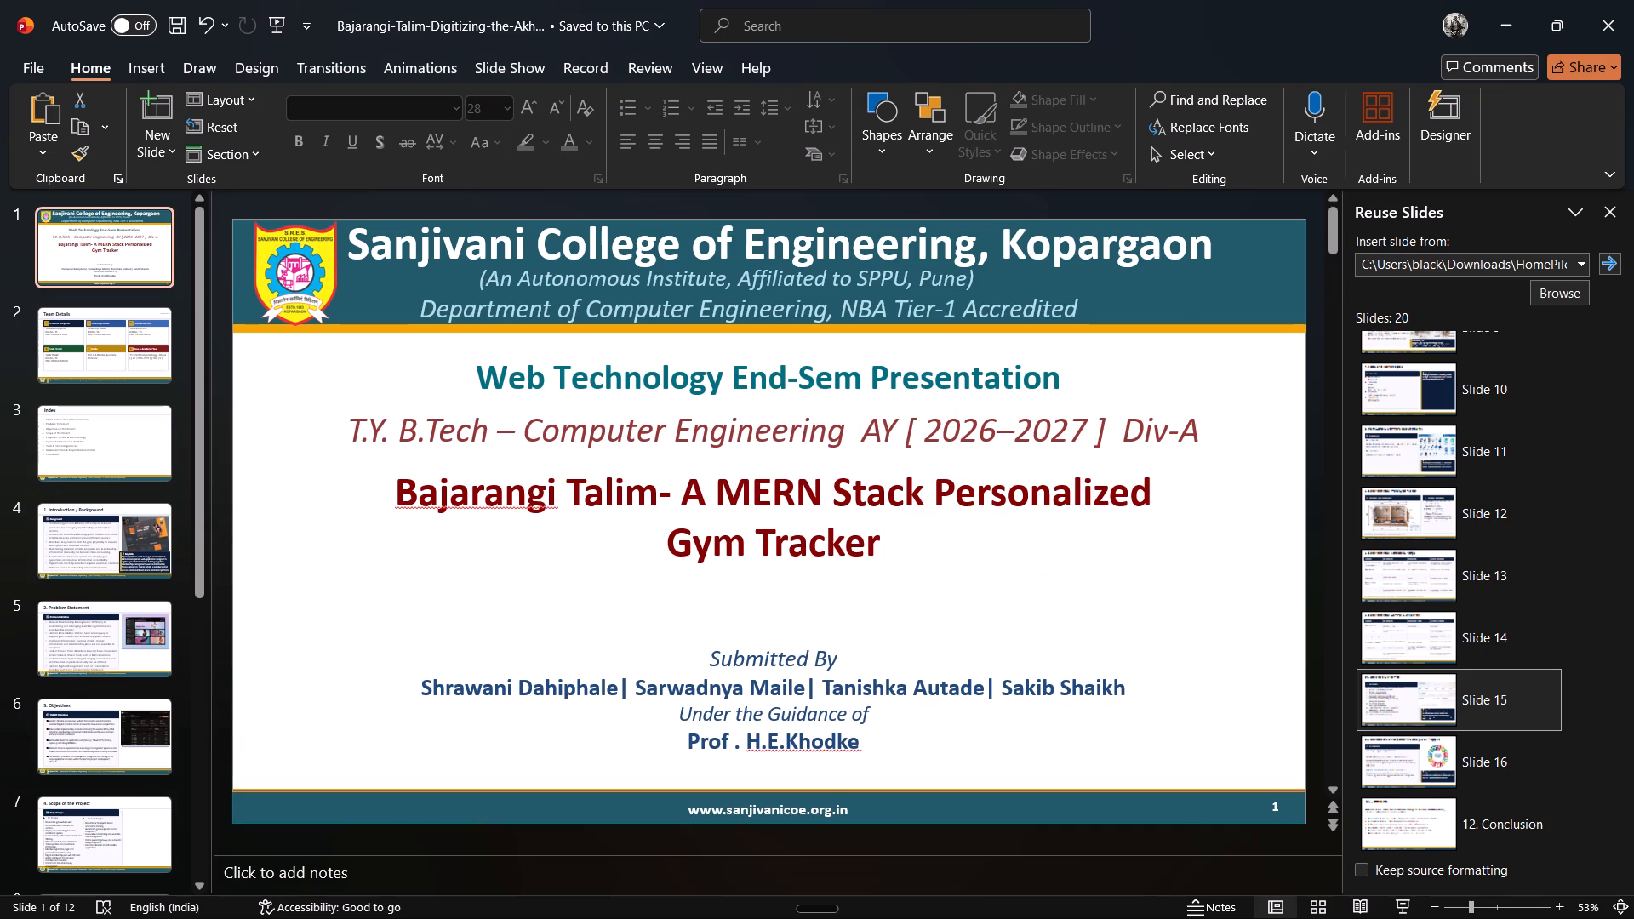
pyautogui.click(1605, 218)
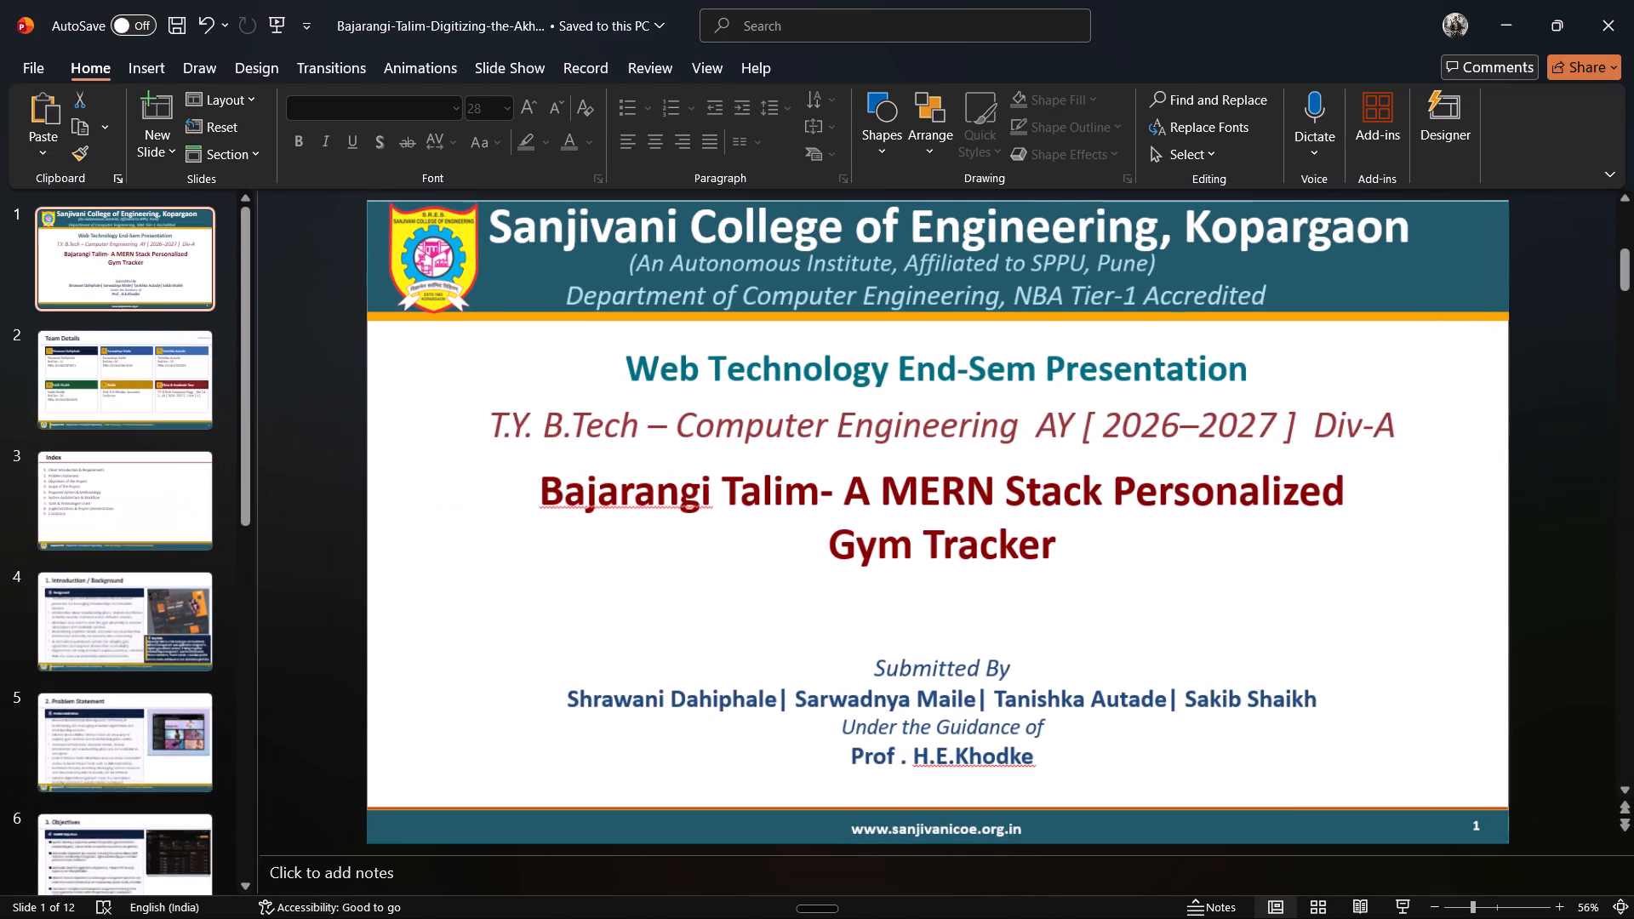
# Look through the whole deck, examining the Introduction / Background slide and the title slide.
pyautogui.scroll(-6, 140, 739)
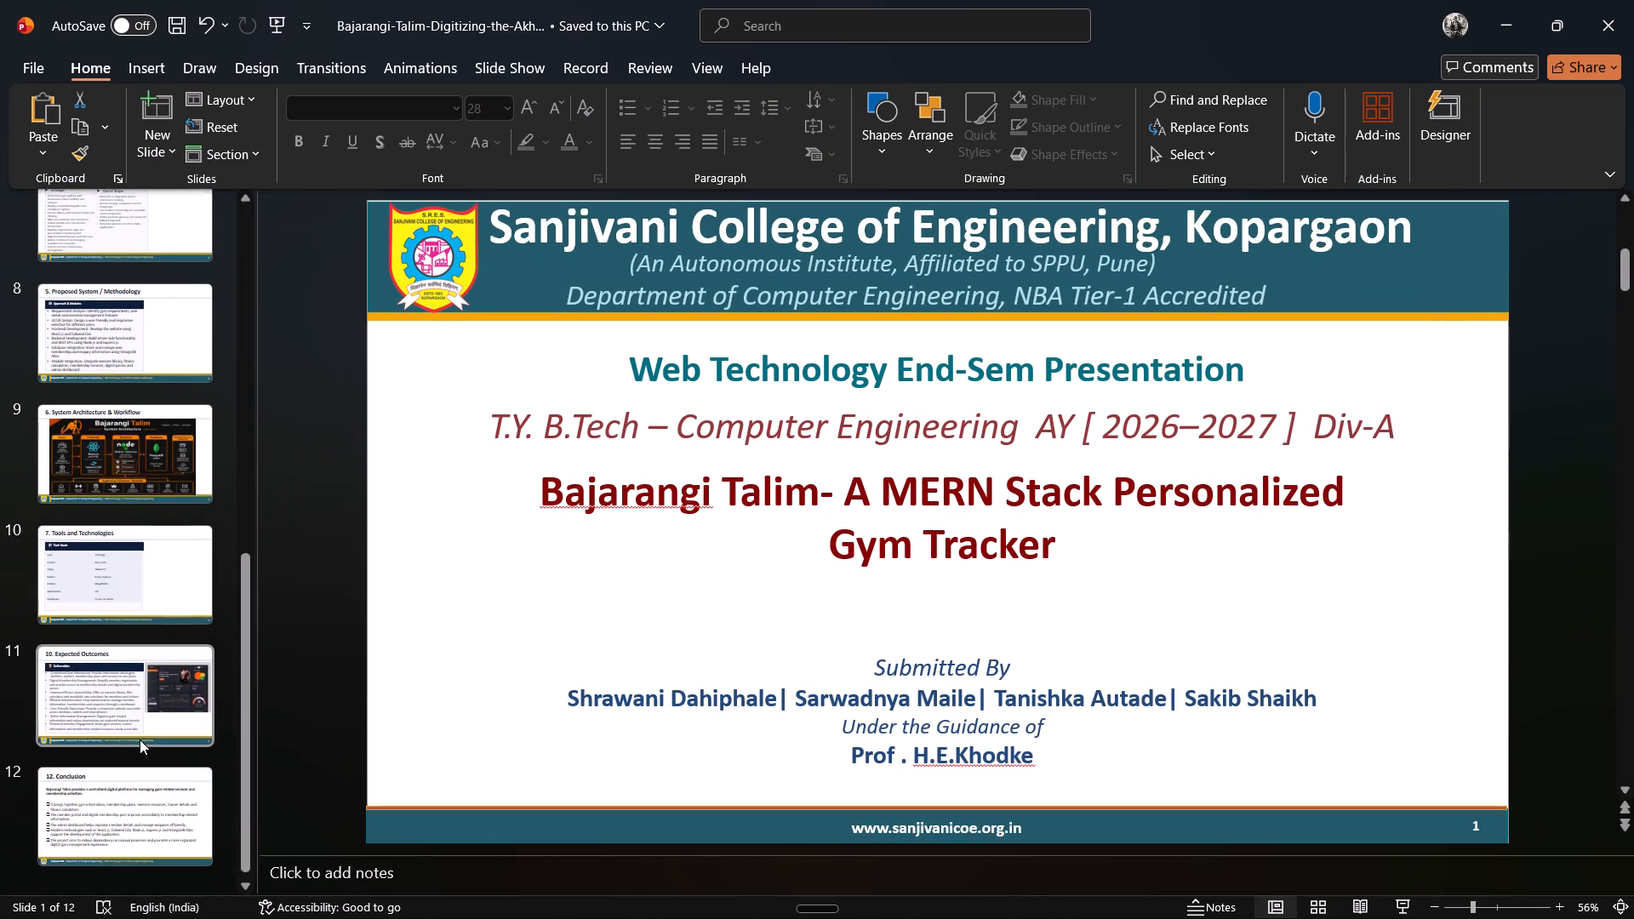
pyautogui.scroll(-3, 140, 739)
pyautogui.scroll(7, 140, 739)
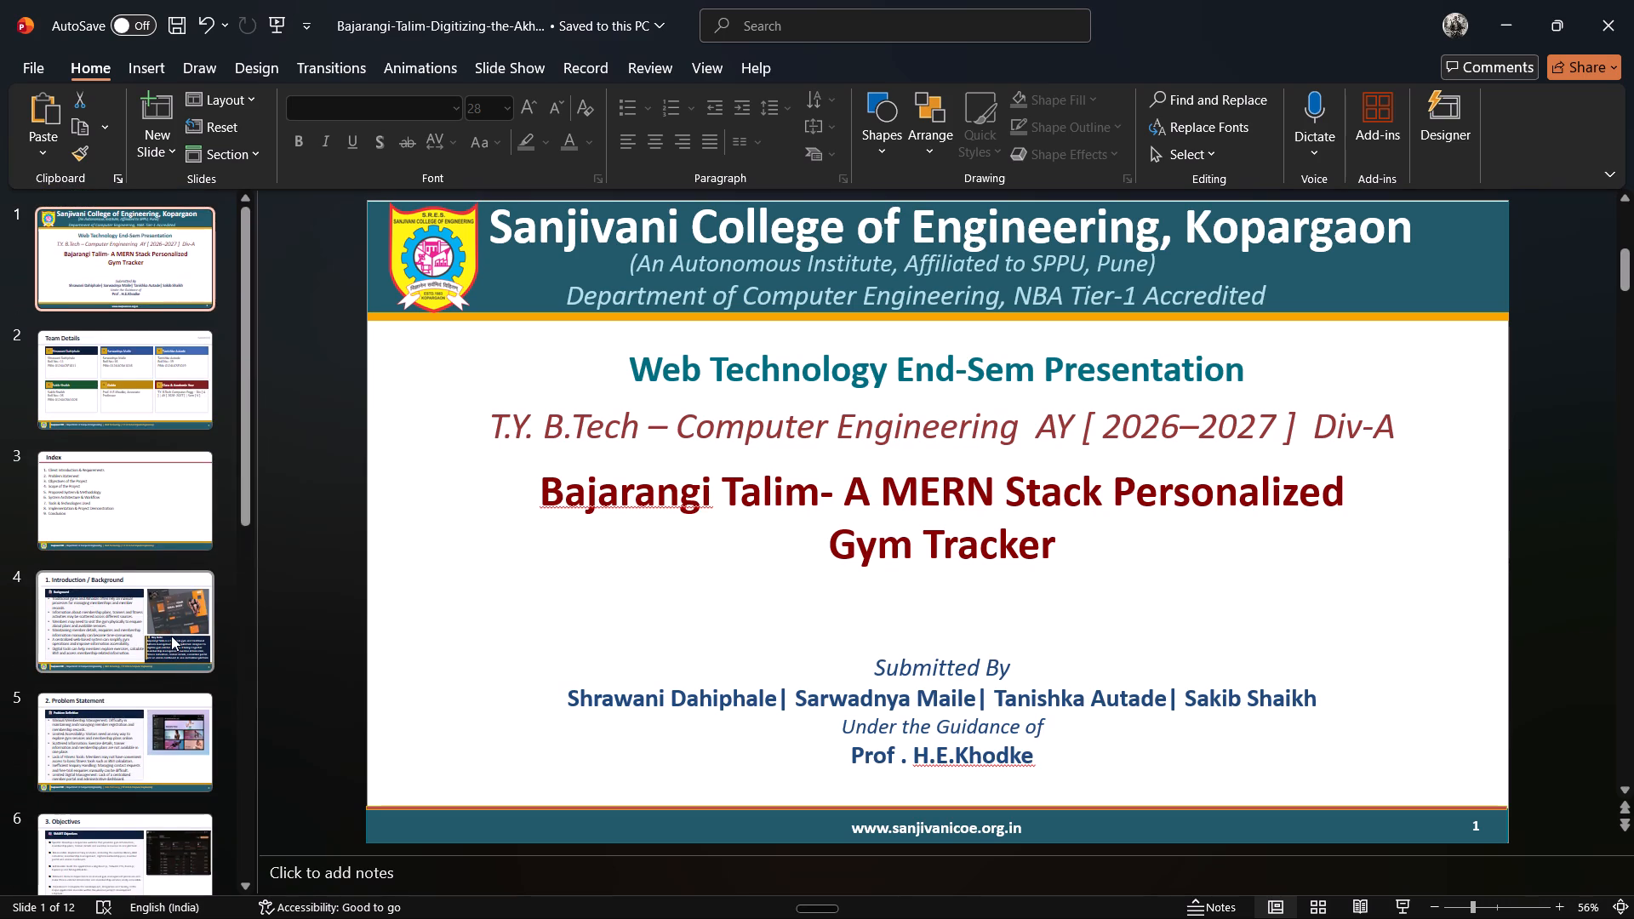
pyautogui.click(171, 636)
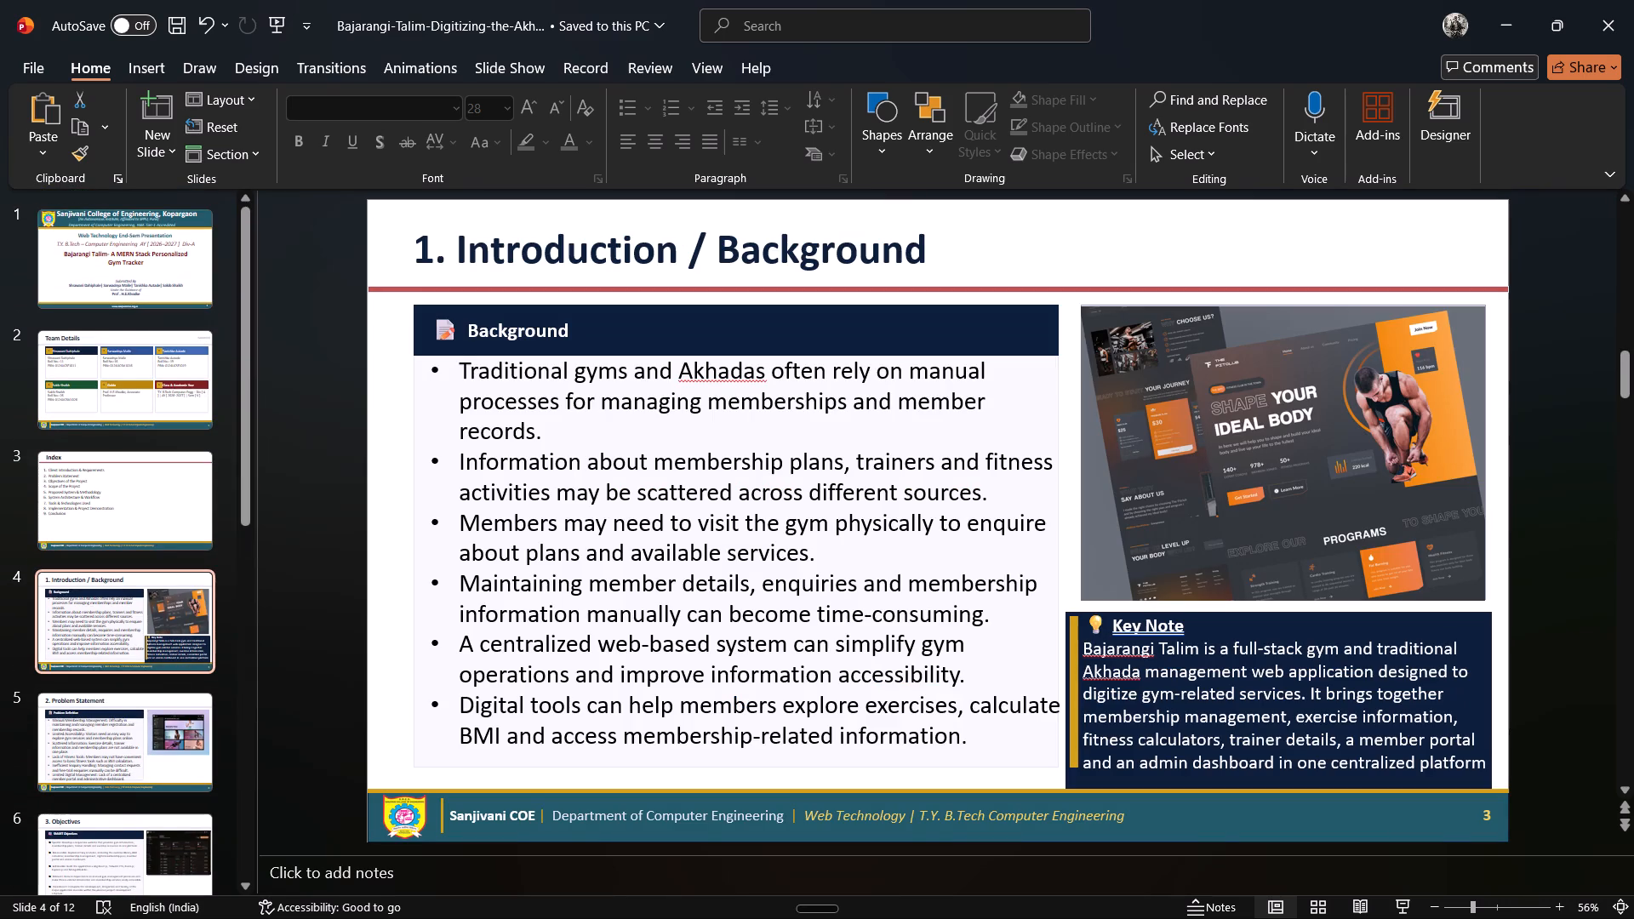
pyautogui.click(125, 237)
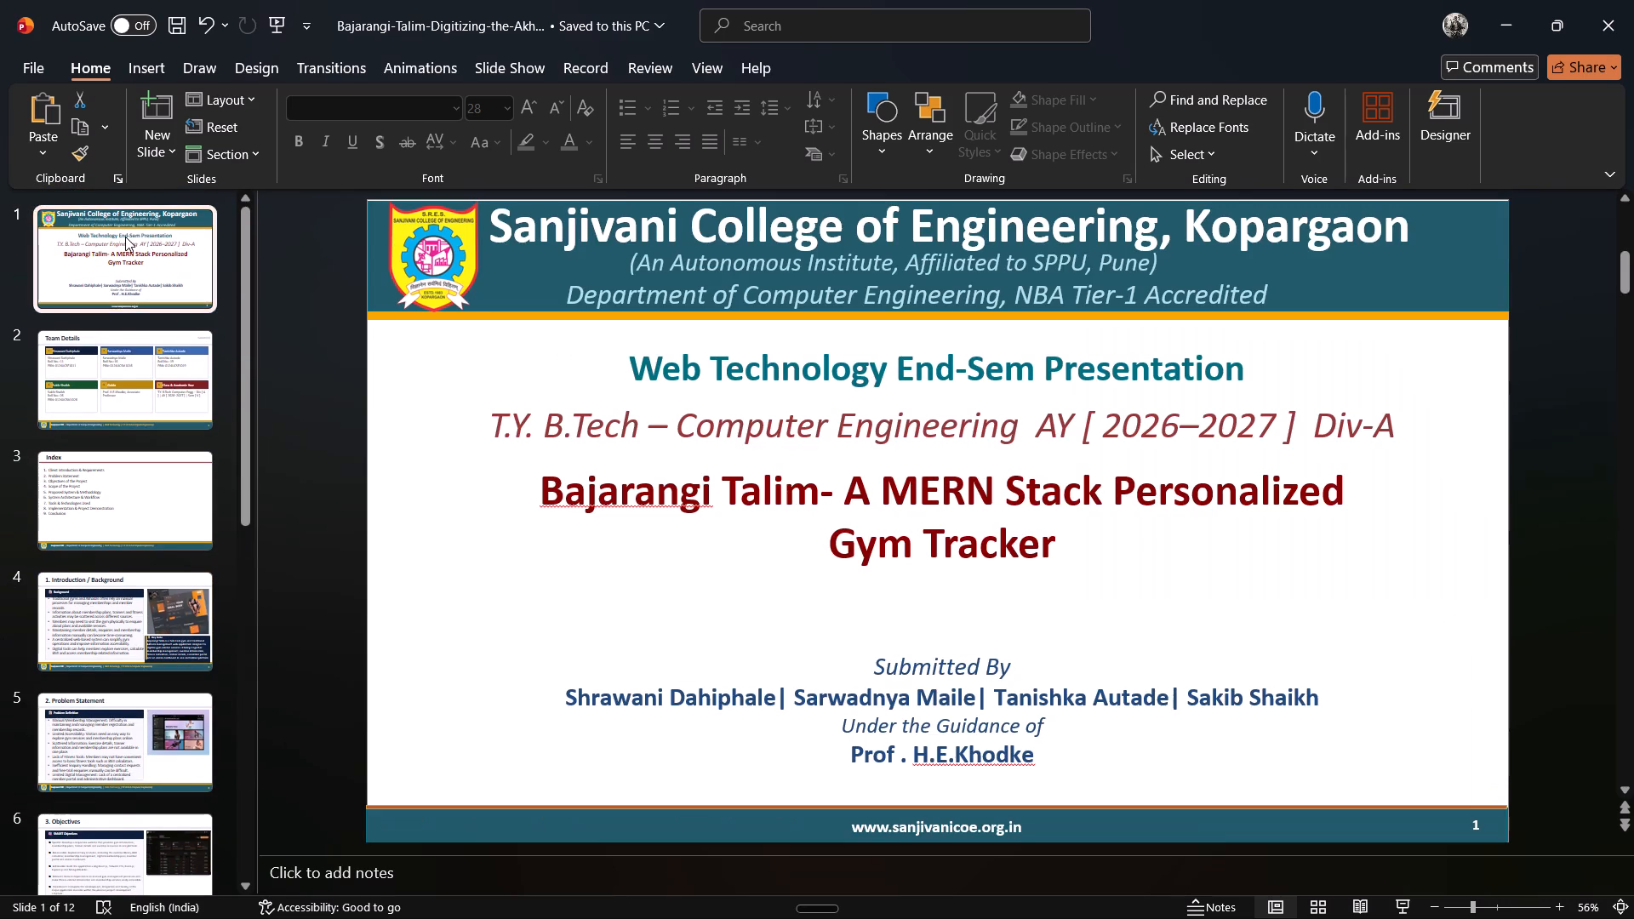
# Change the page number in the Team Details slide's footer to 2.
pyautogui.press('Down')
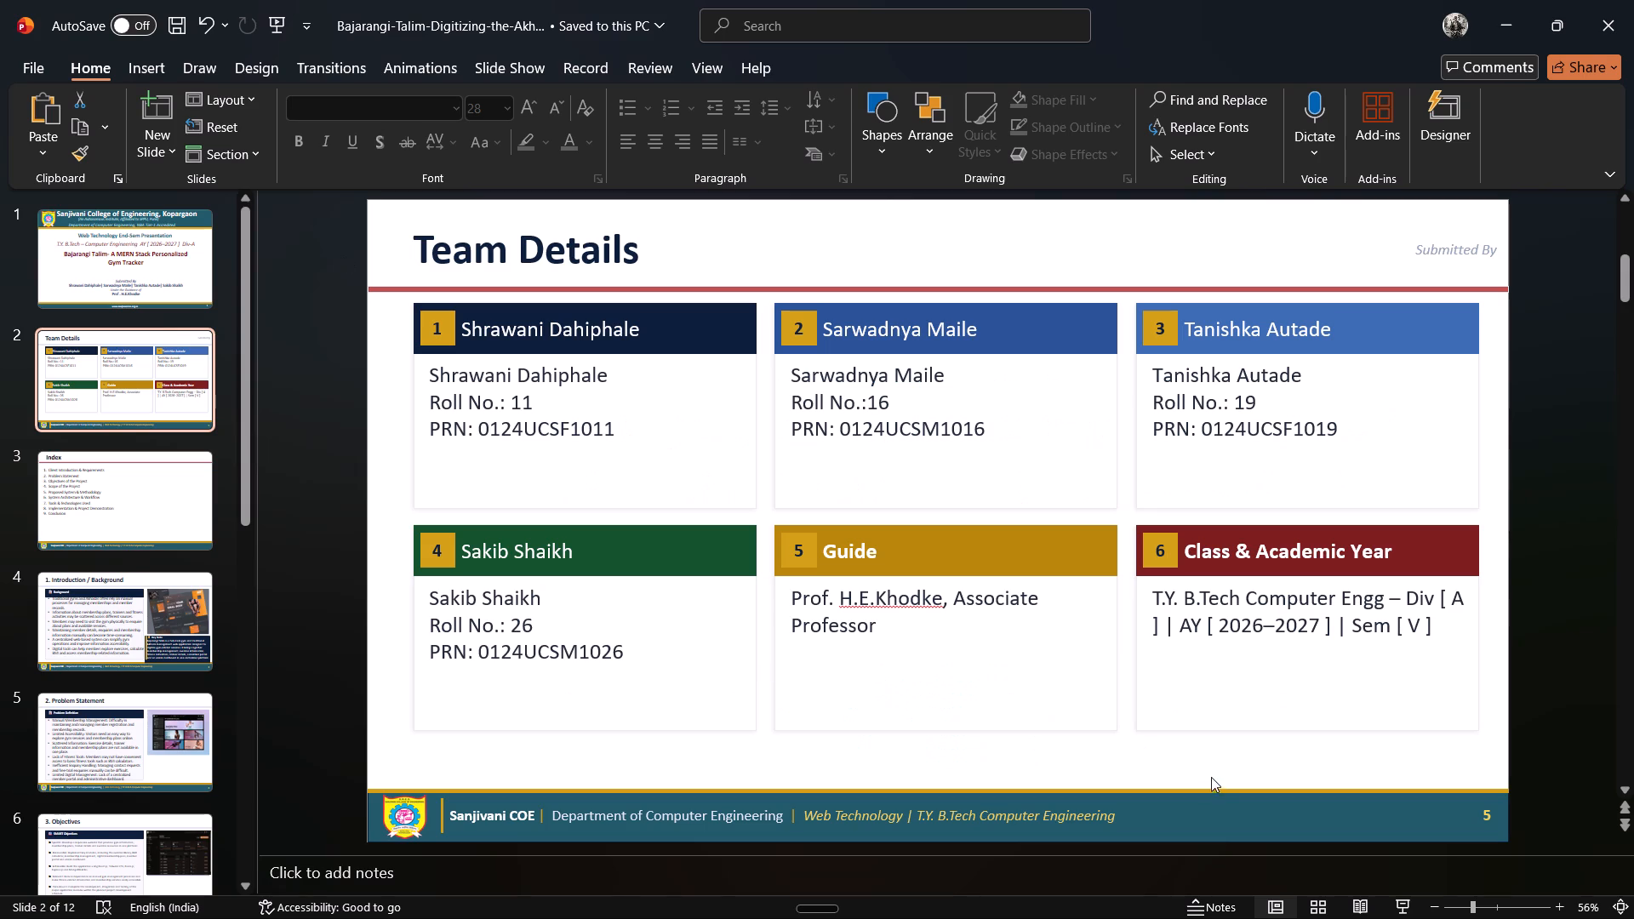
pyautogui.click(1483, 818)
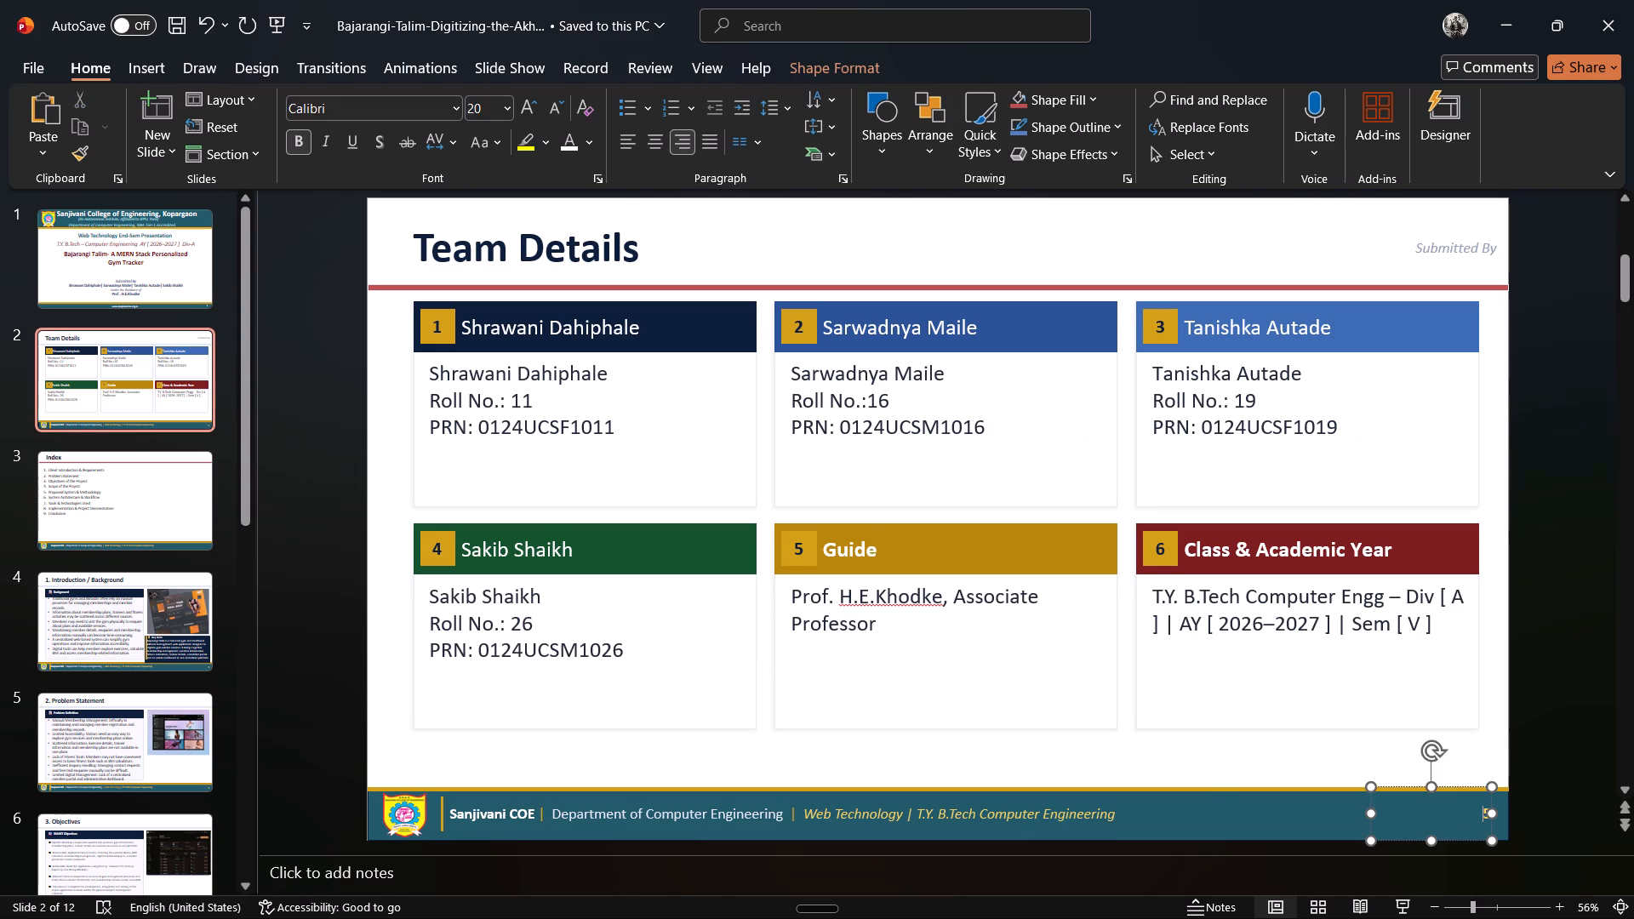
pyautogui.press('Right')
pyautogui.press('BackSpace')
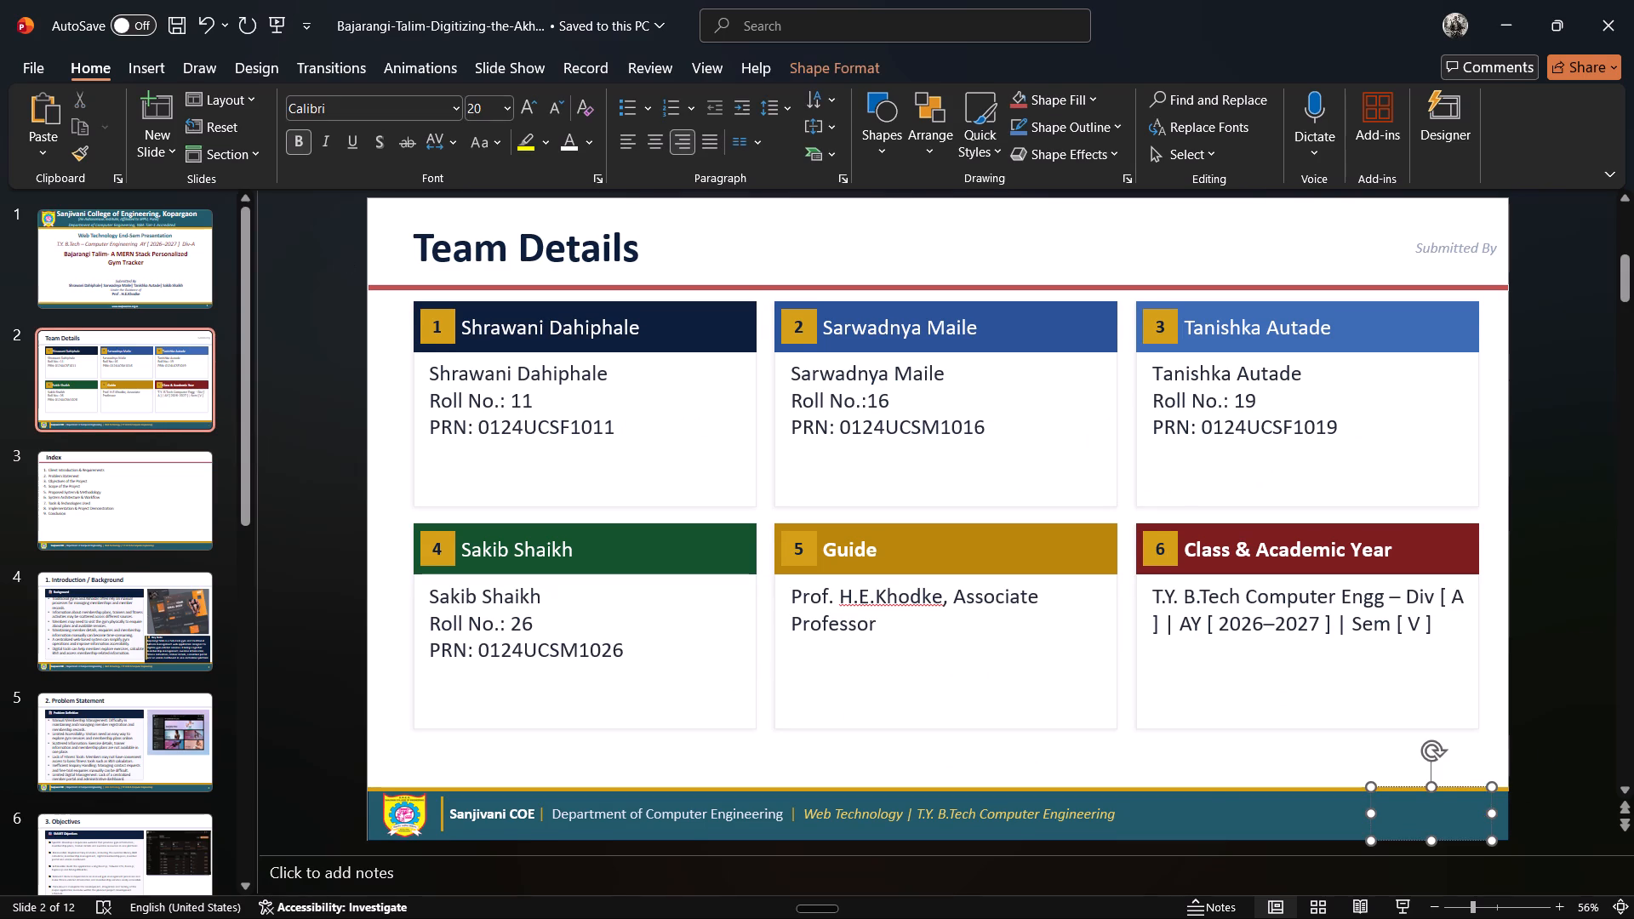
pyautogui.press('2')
pyautogui.click(1440, 723)
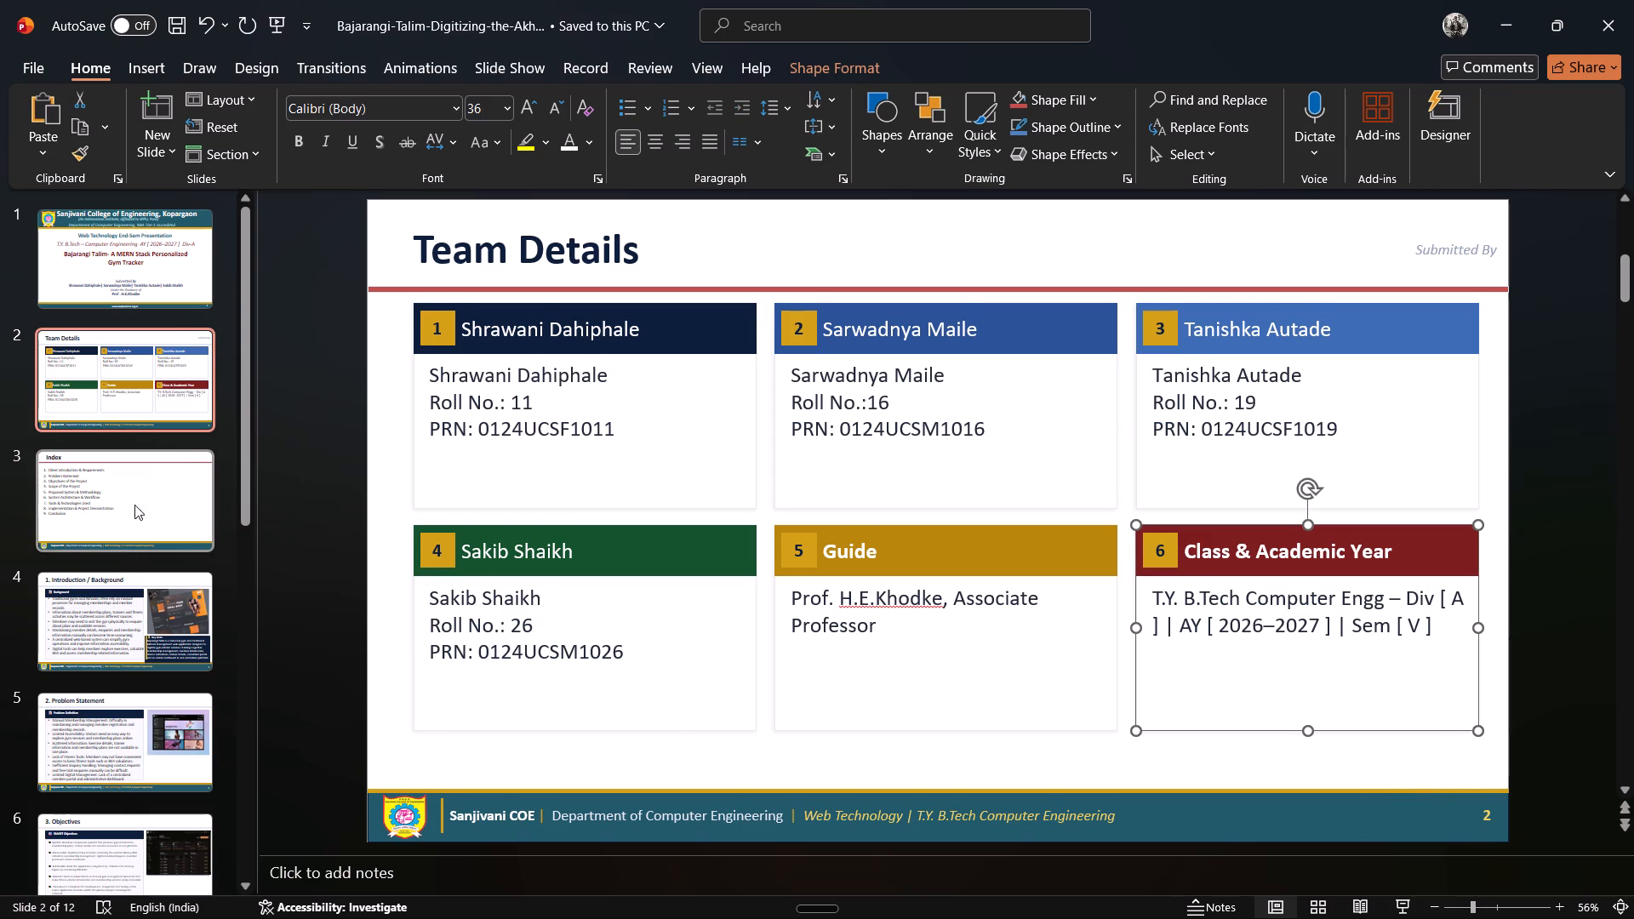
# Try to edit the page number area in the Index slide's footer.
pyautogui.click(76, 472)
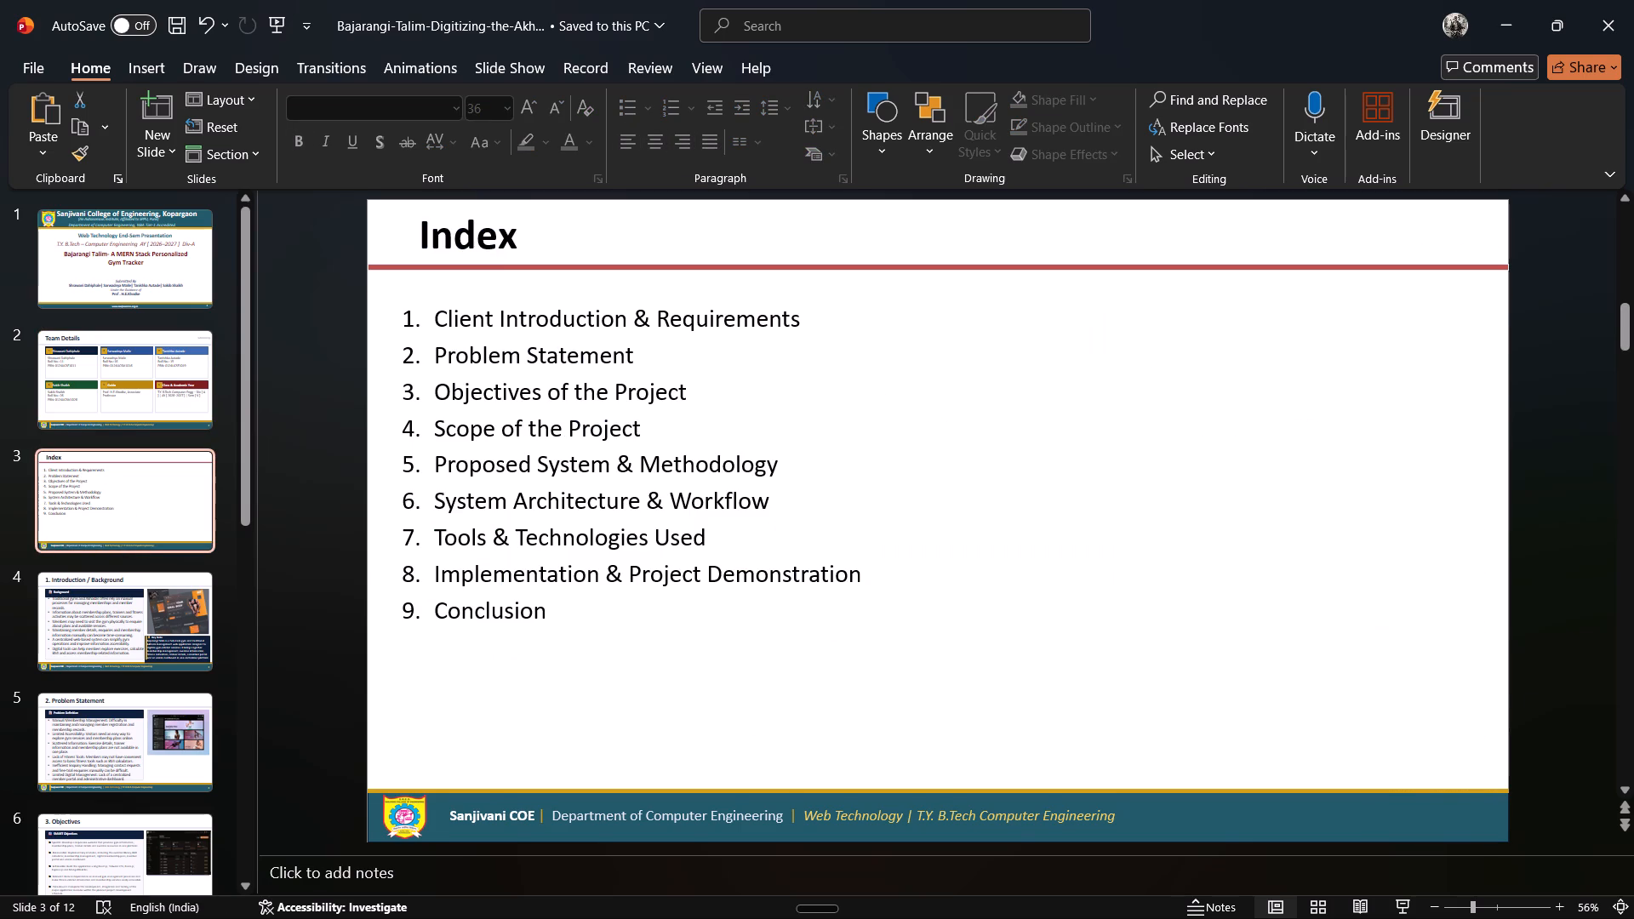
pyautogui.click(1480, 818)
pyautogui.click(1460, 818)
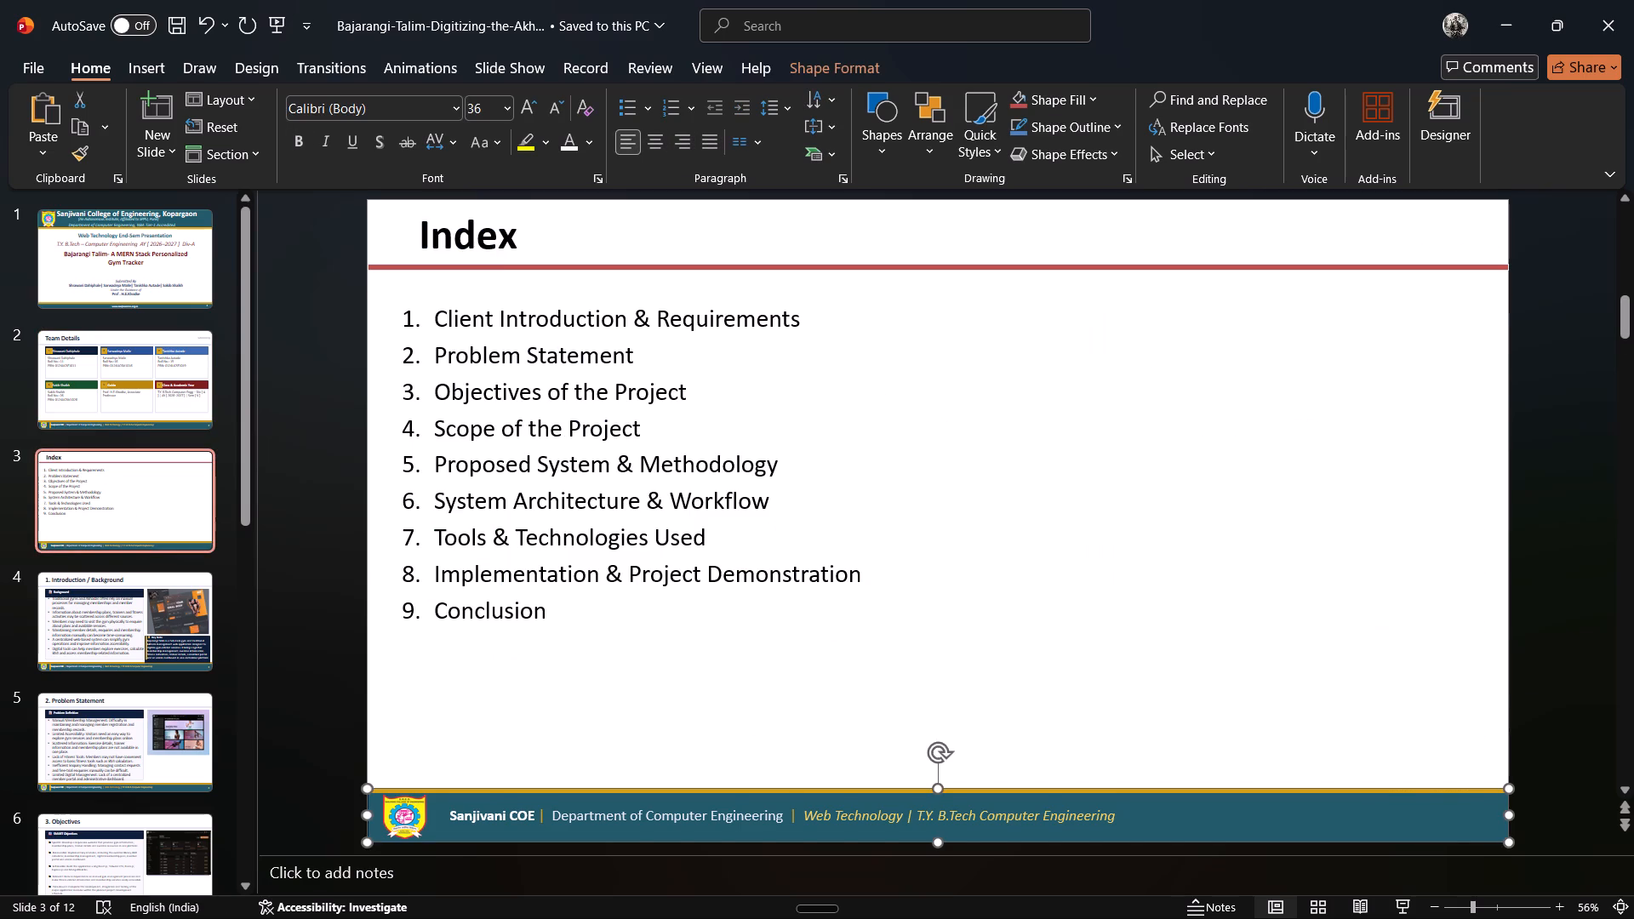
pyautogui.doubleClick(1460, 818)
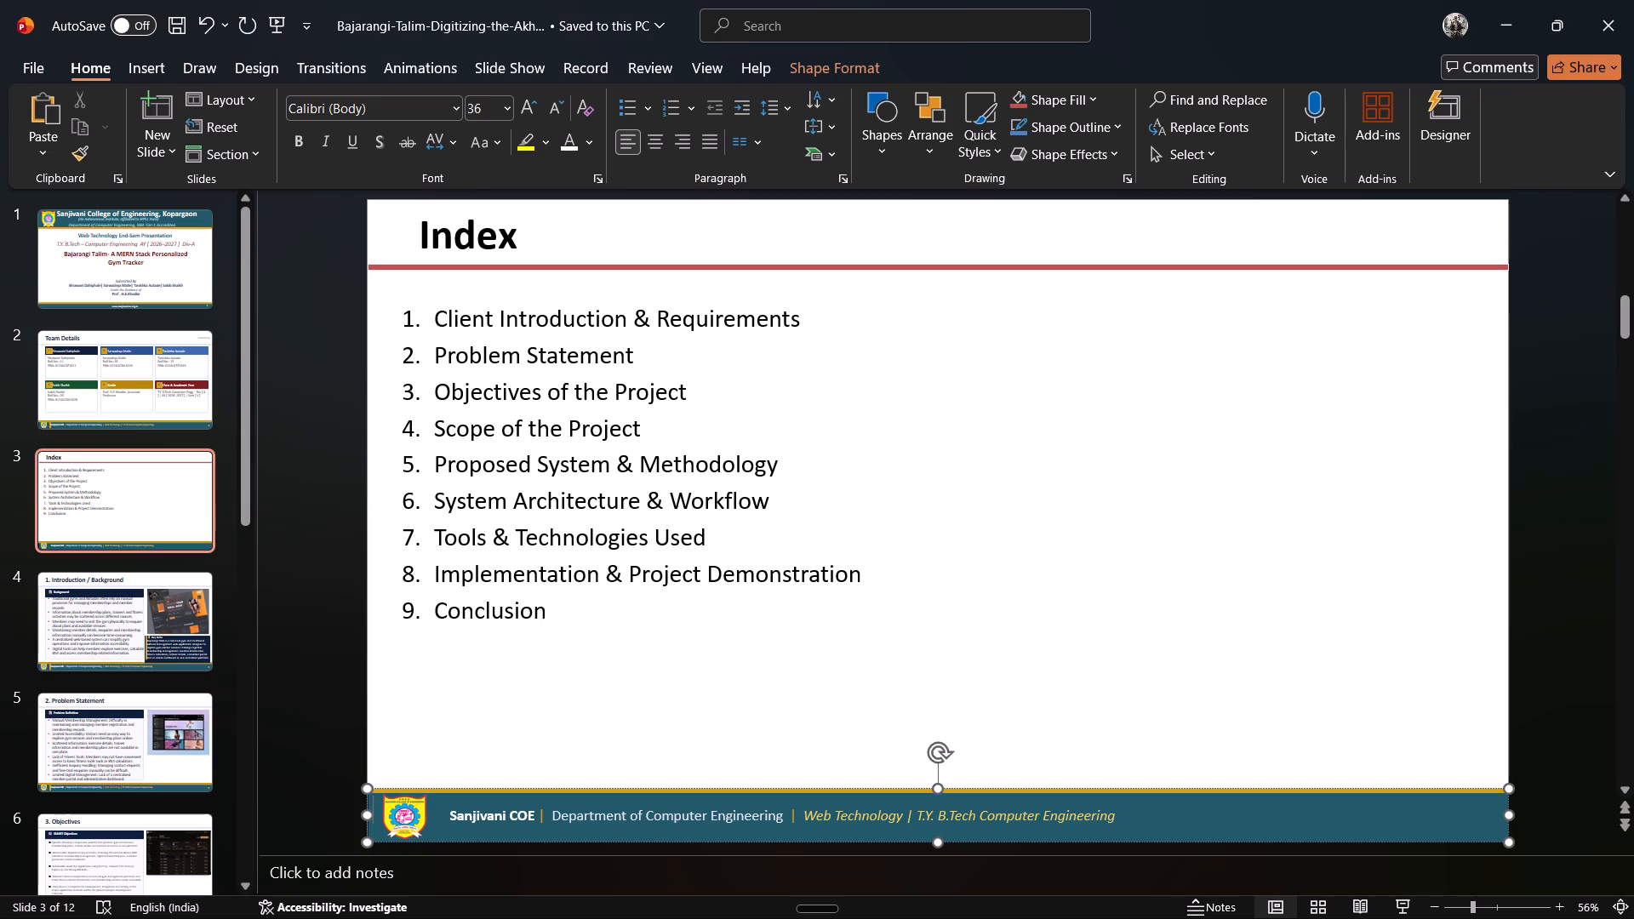
# Copy the page number box from the Team Details slide's footer into the Index slide's footer.
pyautogui.click(145, 374)
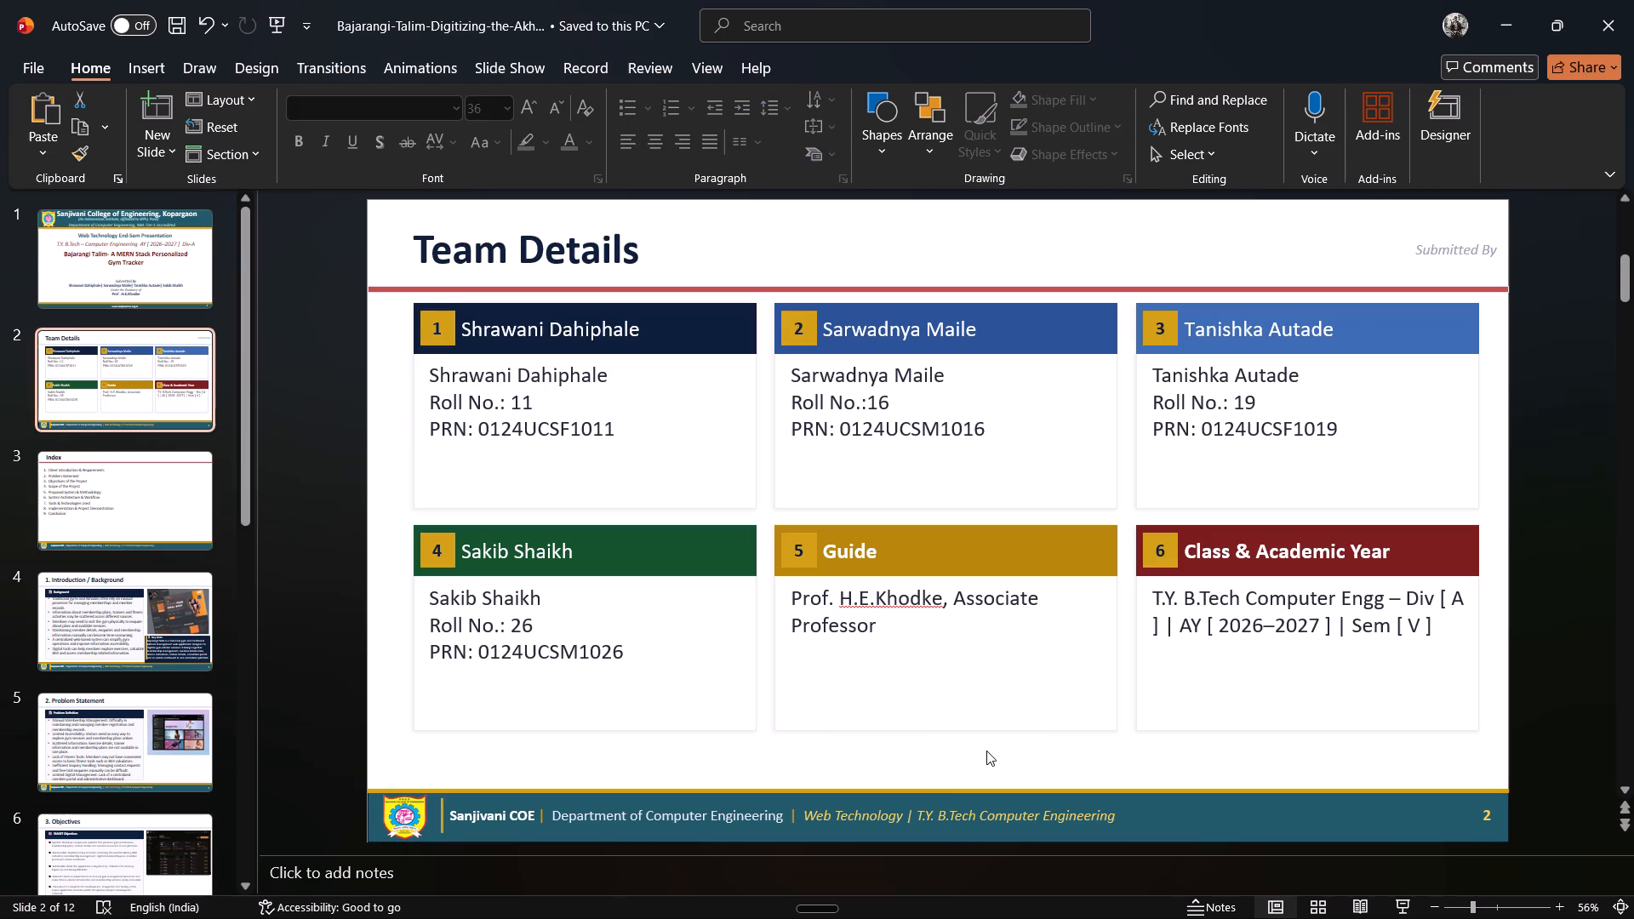
pyautogui.click(1487, 815)
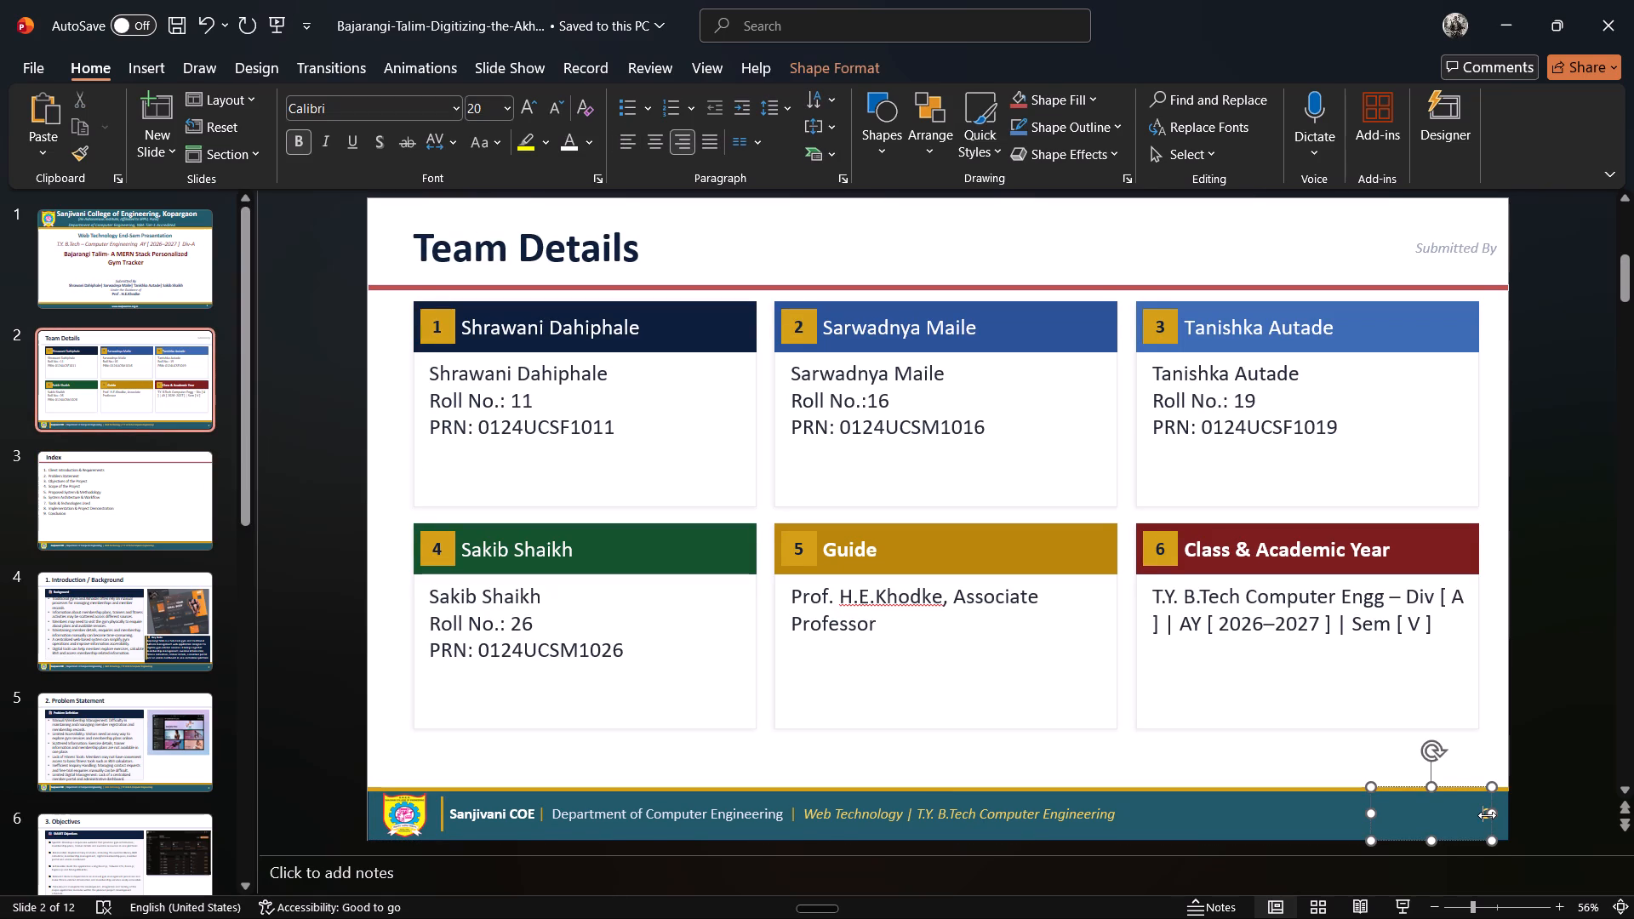
pyautogui.hotkey('ctrl', 'c')
pyautogui.click(1412, 785)
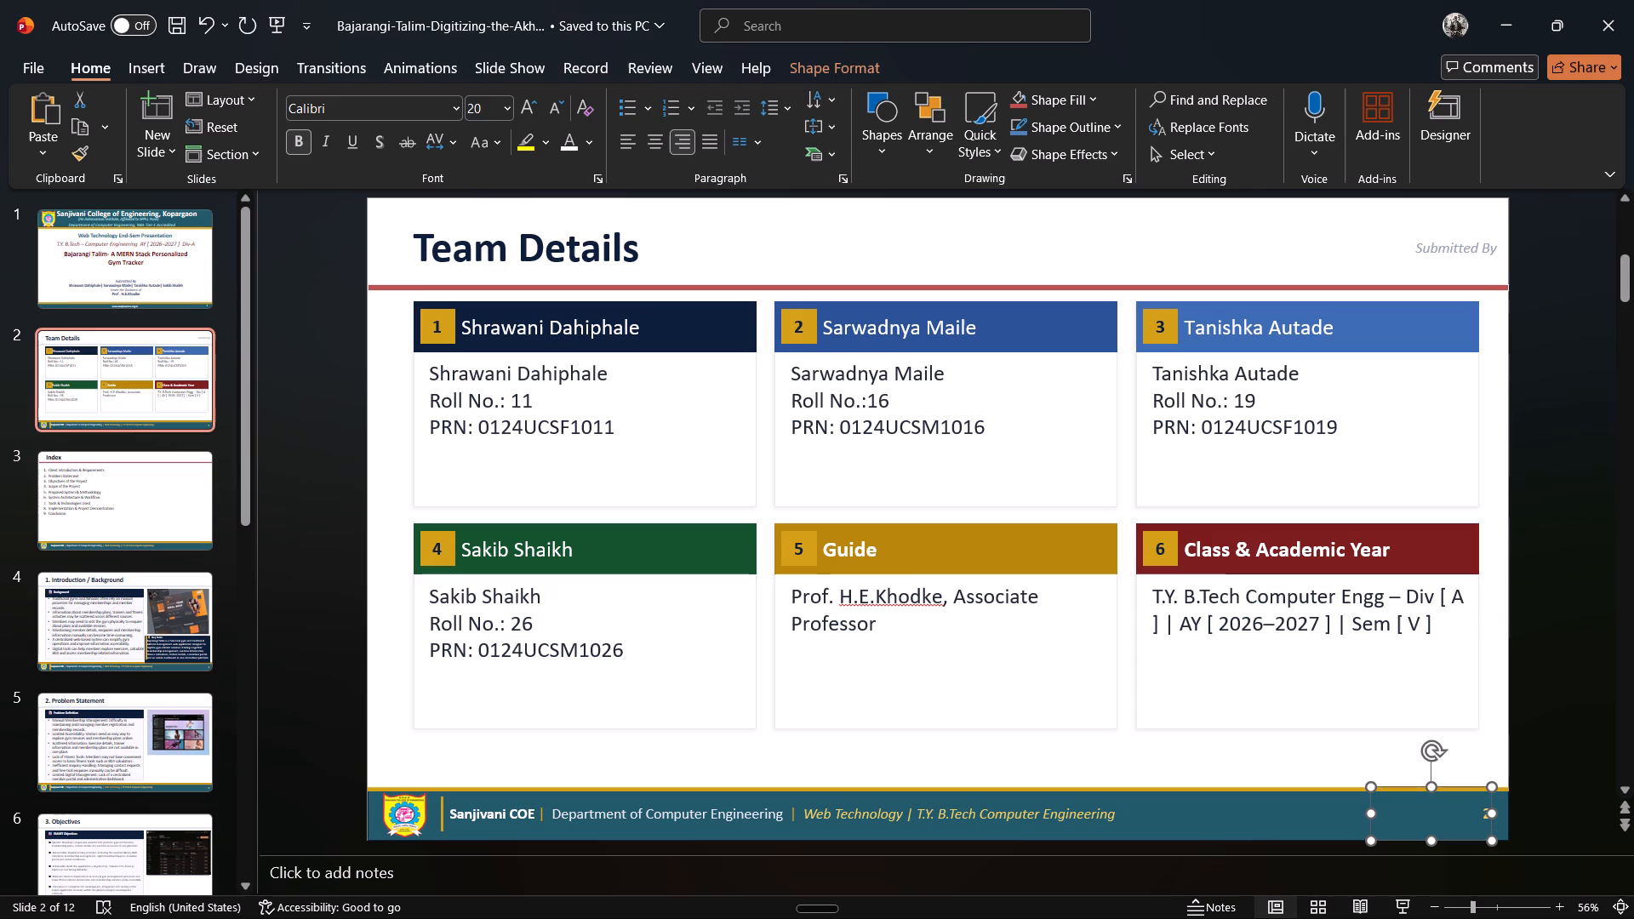
pyautogui.hotkey('ctrl', 'c')
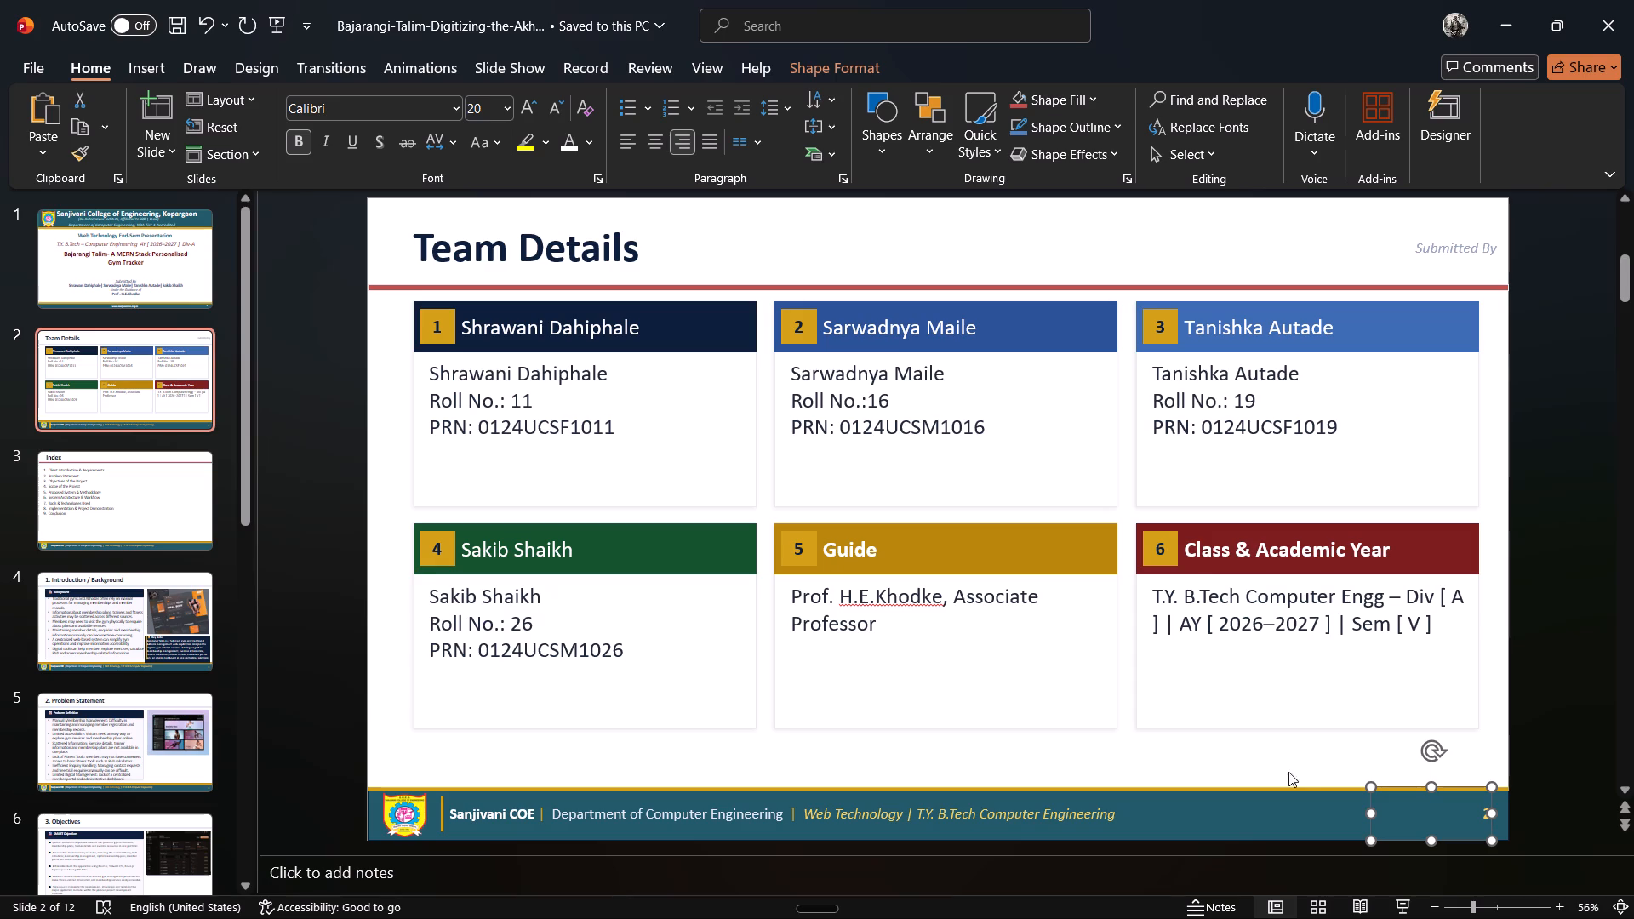
pyautogui.click(148, 487)
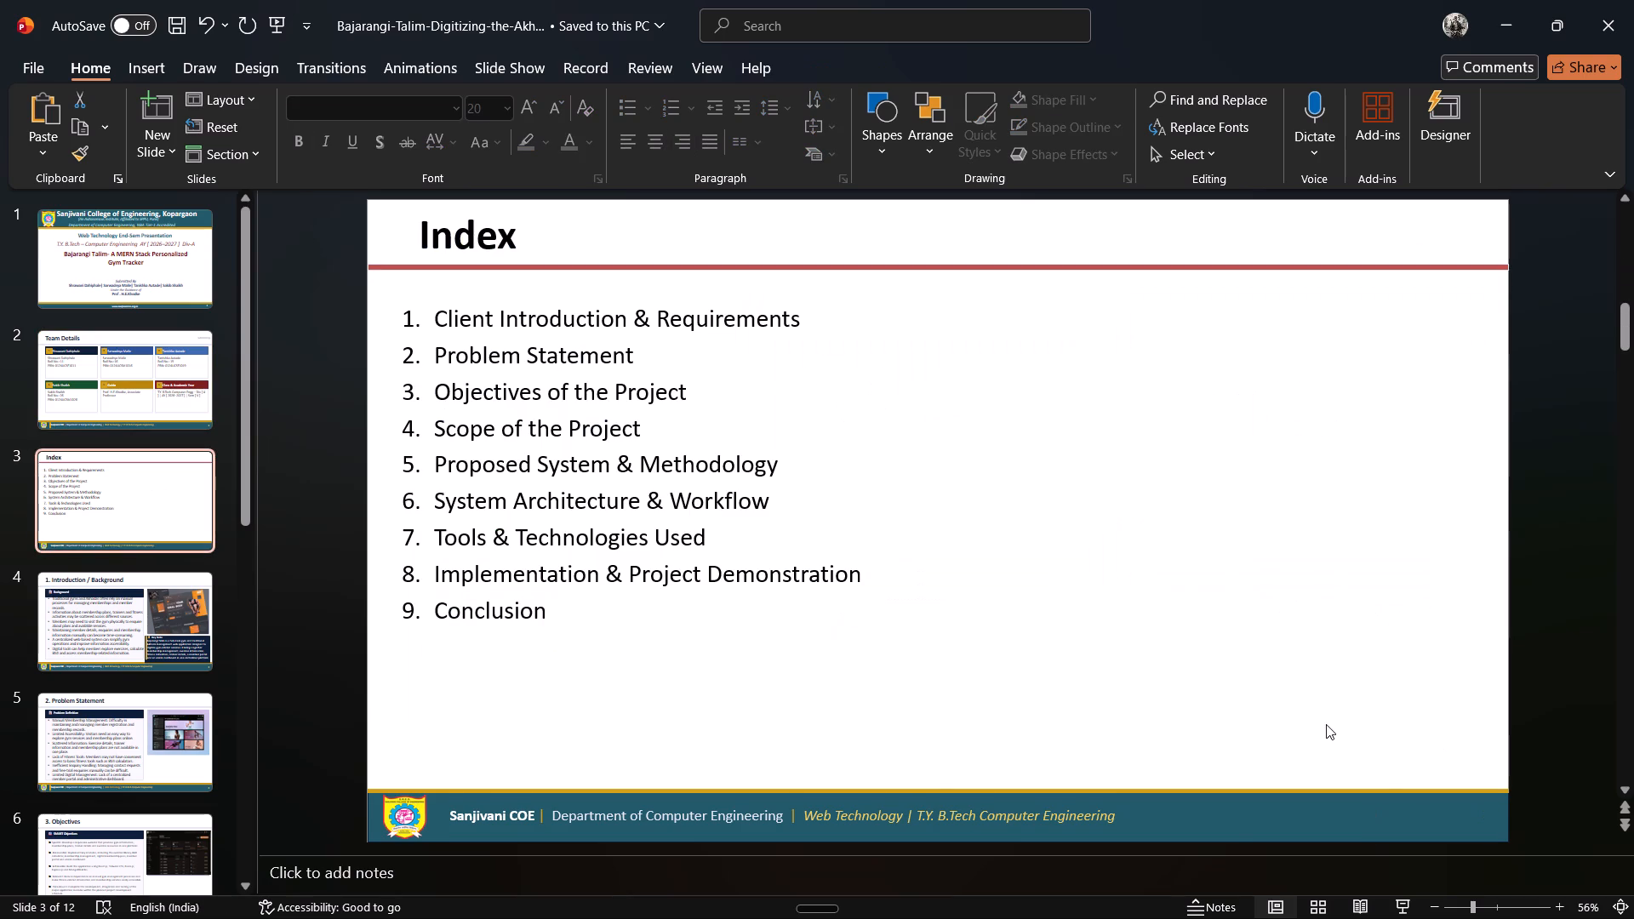
pyautogui.click(1423, 826)
pyautogui.hotkey('ctrl', 'v')
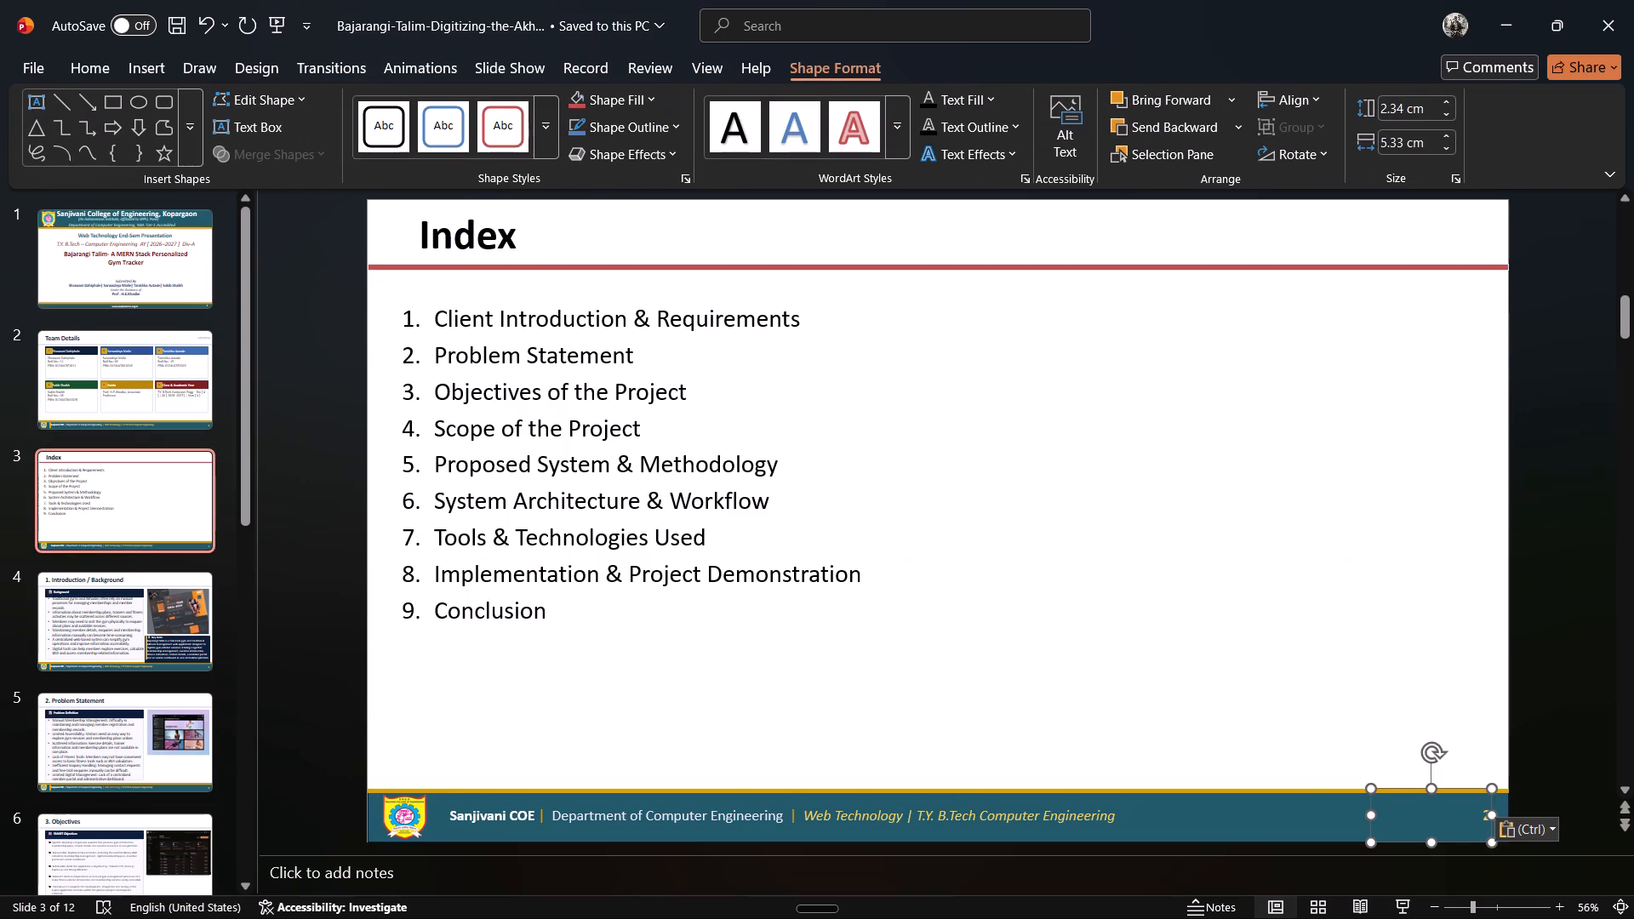
# Change the page number in the box pasted into the Index slide's footer to 3.
pyautogui.click(1477, 814)
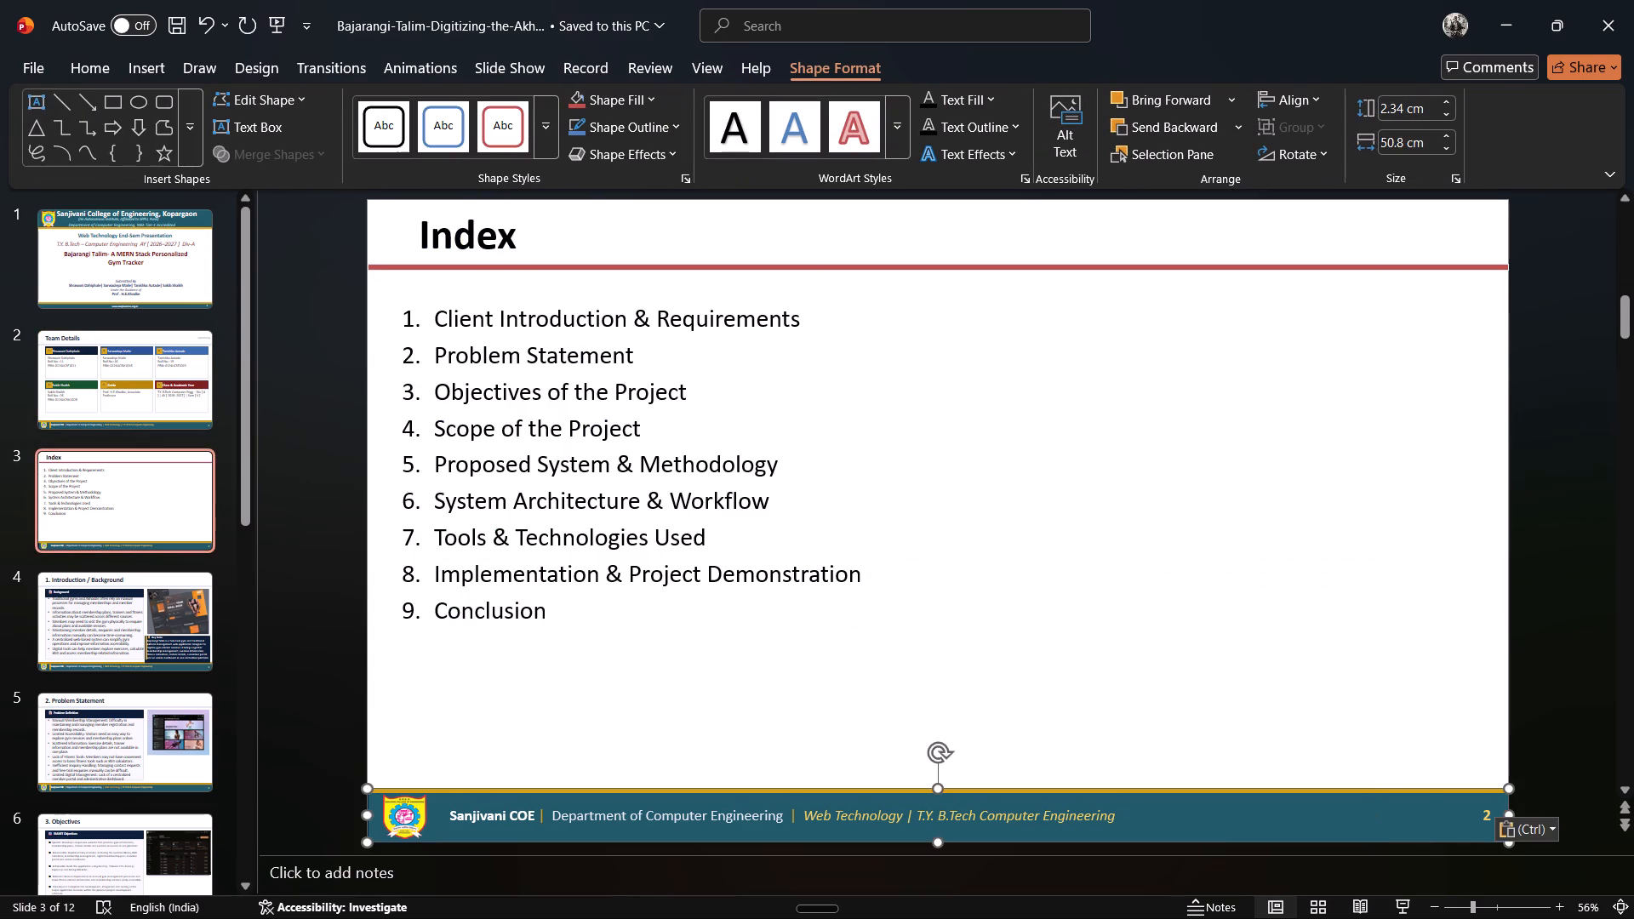
pyautogui.click(1491, 813)
pyautogui.doubleClick(1487, 814)
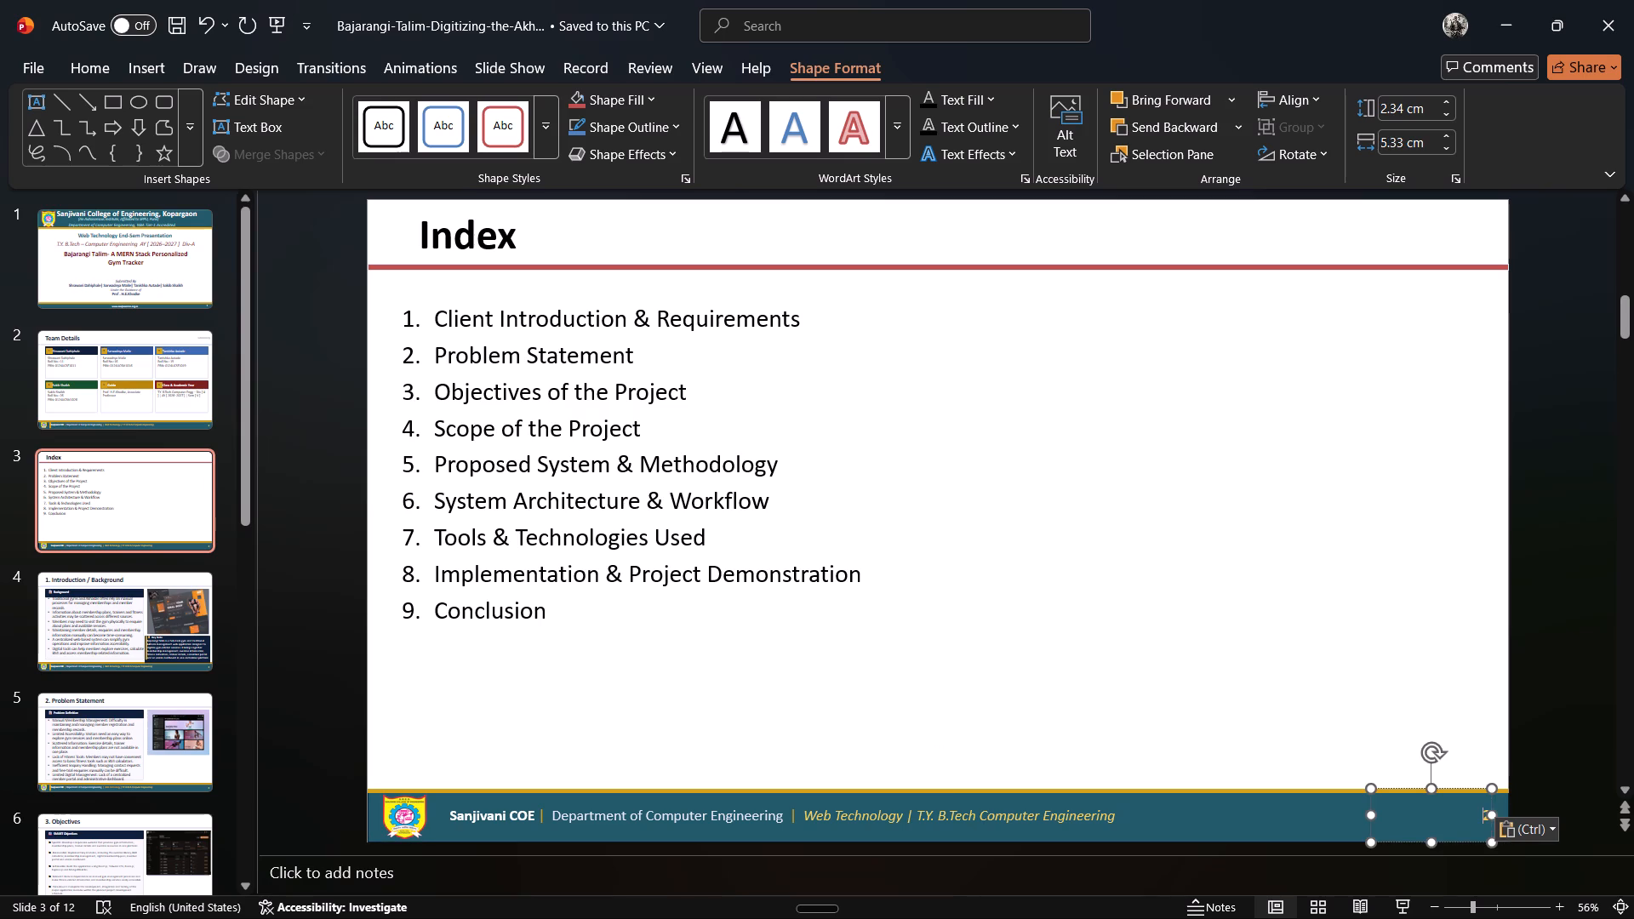
pyautogui.press('Right')
pyautogui.press('Right')
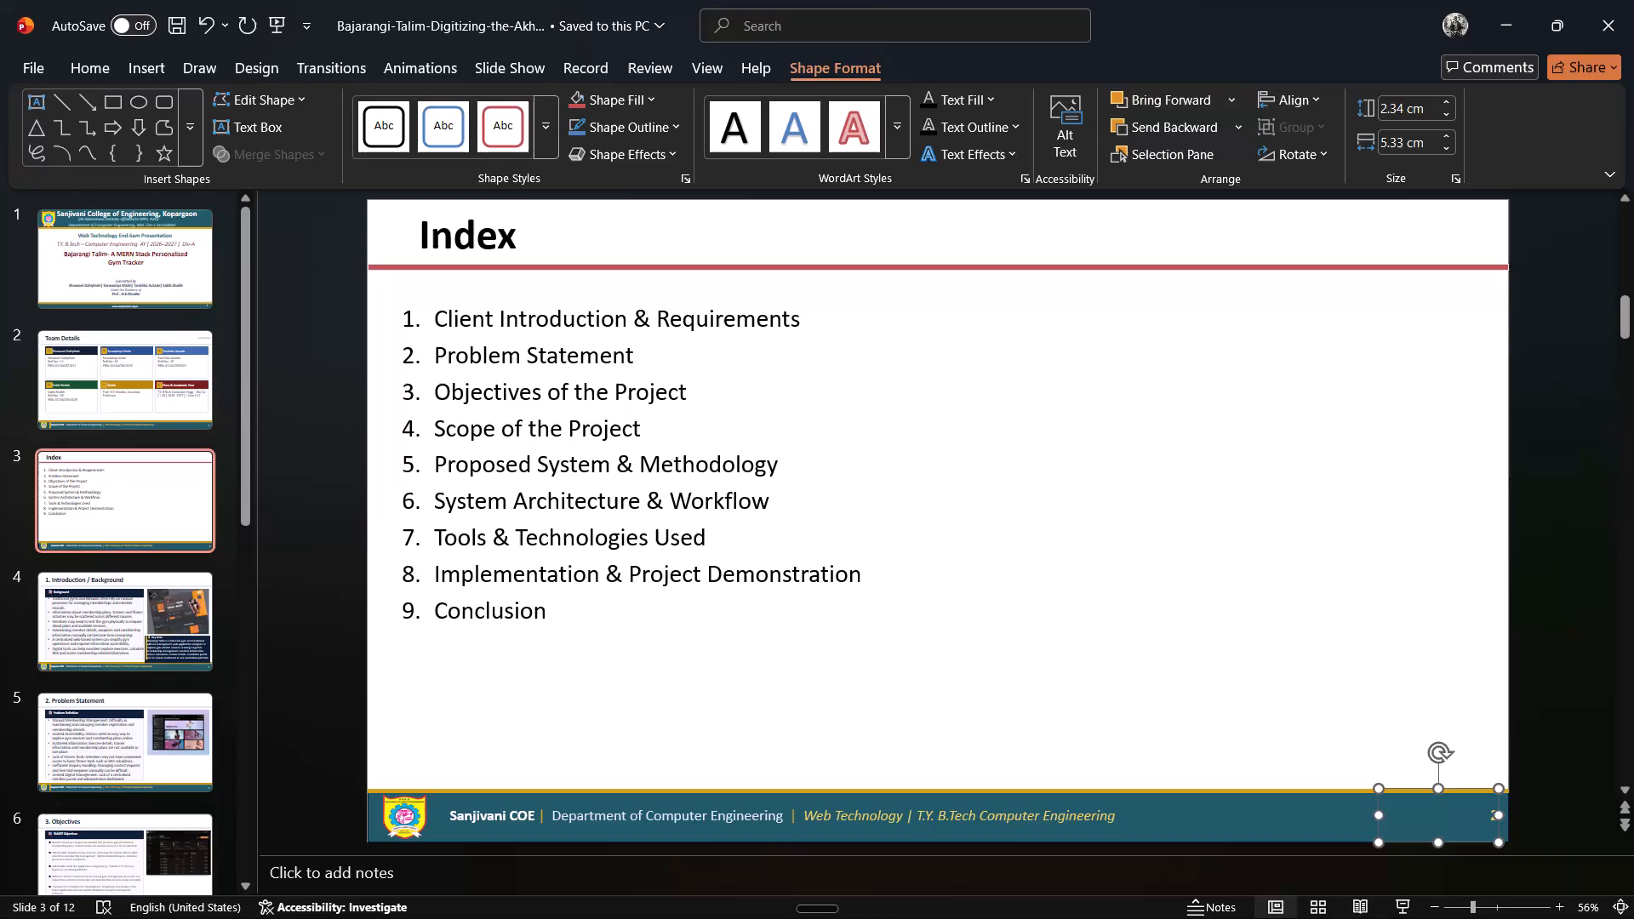
pyautogui.click(1491, 813)
pyautogui.press('Right')
pyautogui.press('BackSpace')
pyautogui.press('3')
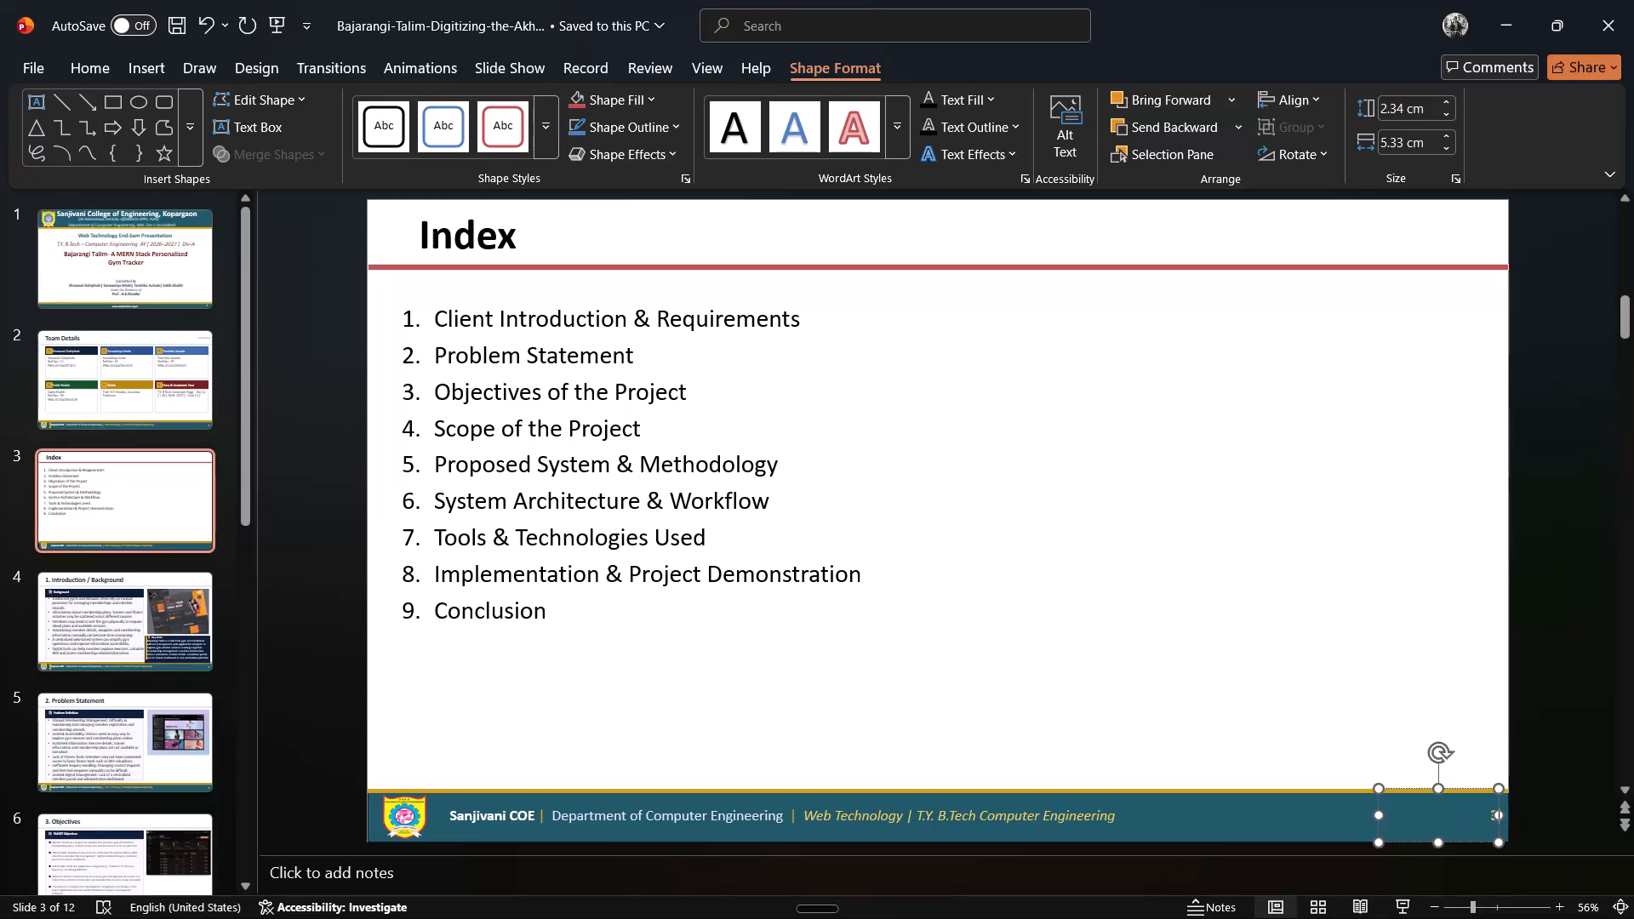
# Nudge the Index slide's page number box slightly left, back towards its original place in the footer.
pyautogui.press('Left')
pyautogui.press('Left')
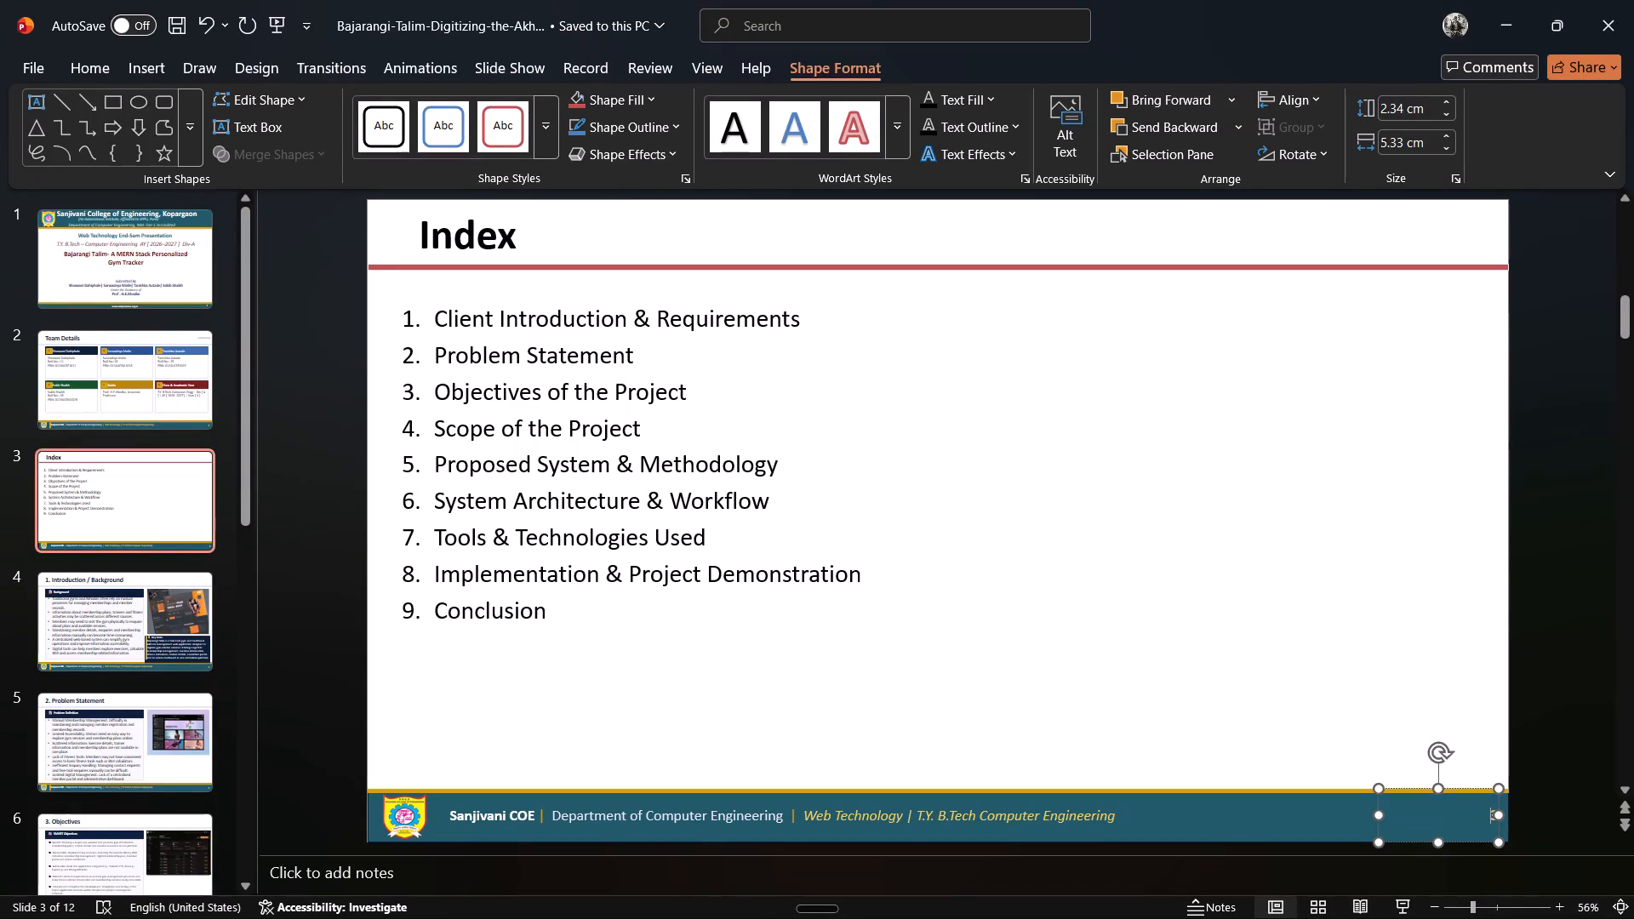
pyautogui.press('Left')
pyautogui.click(1453, 787)
pyautogui.press('Left')
pyautogui.press('Left')
pyautogui.click(1048, 682)
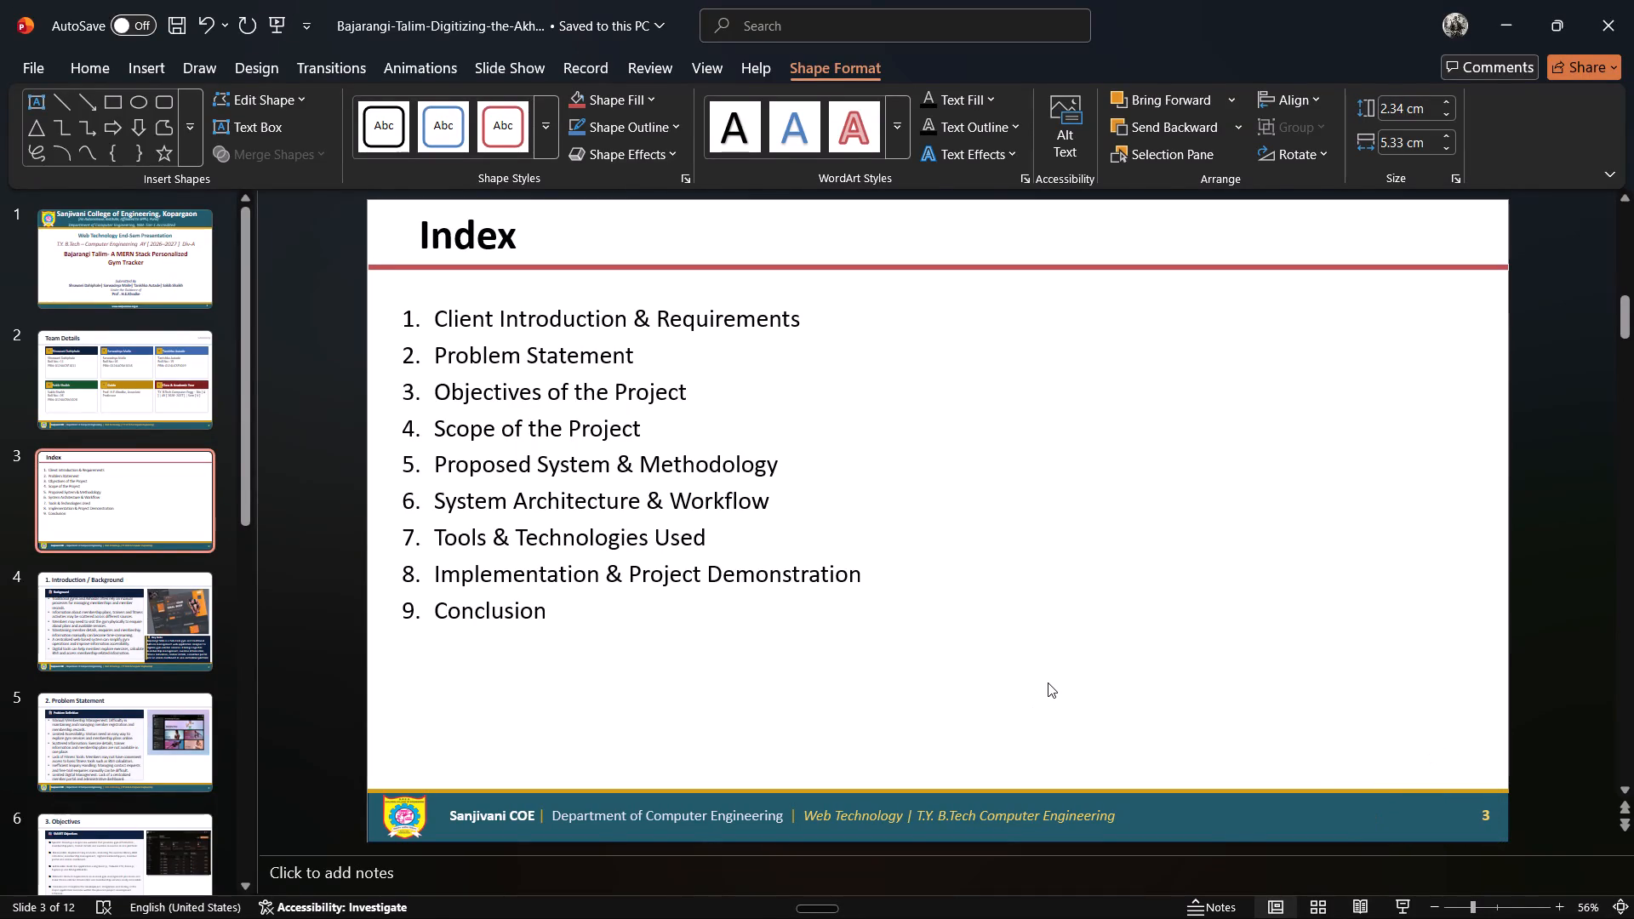
# Change the page number in the Introduction / Background slide's footer to 4.
pyautogui.click(111, 659)
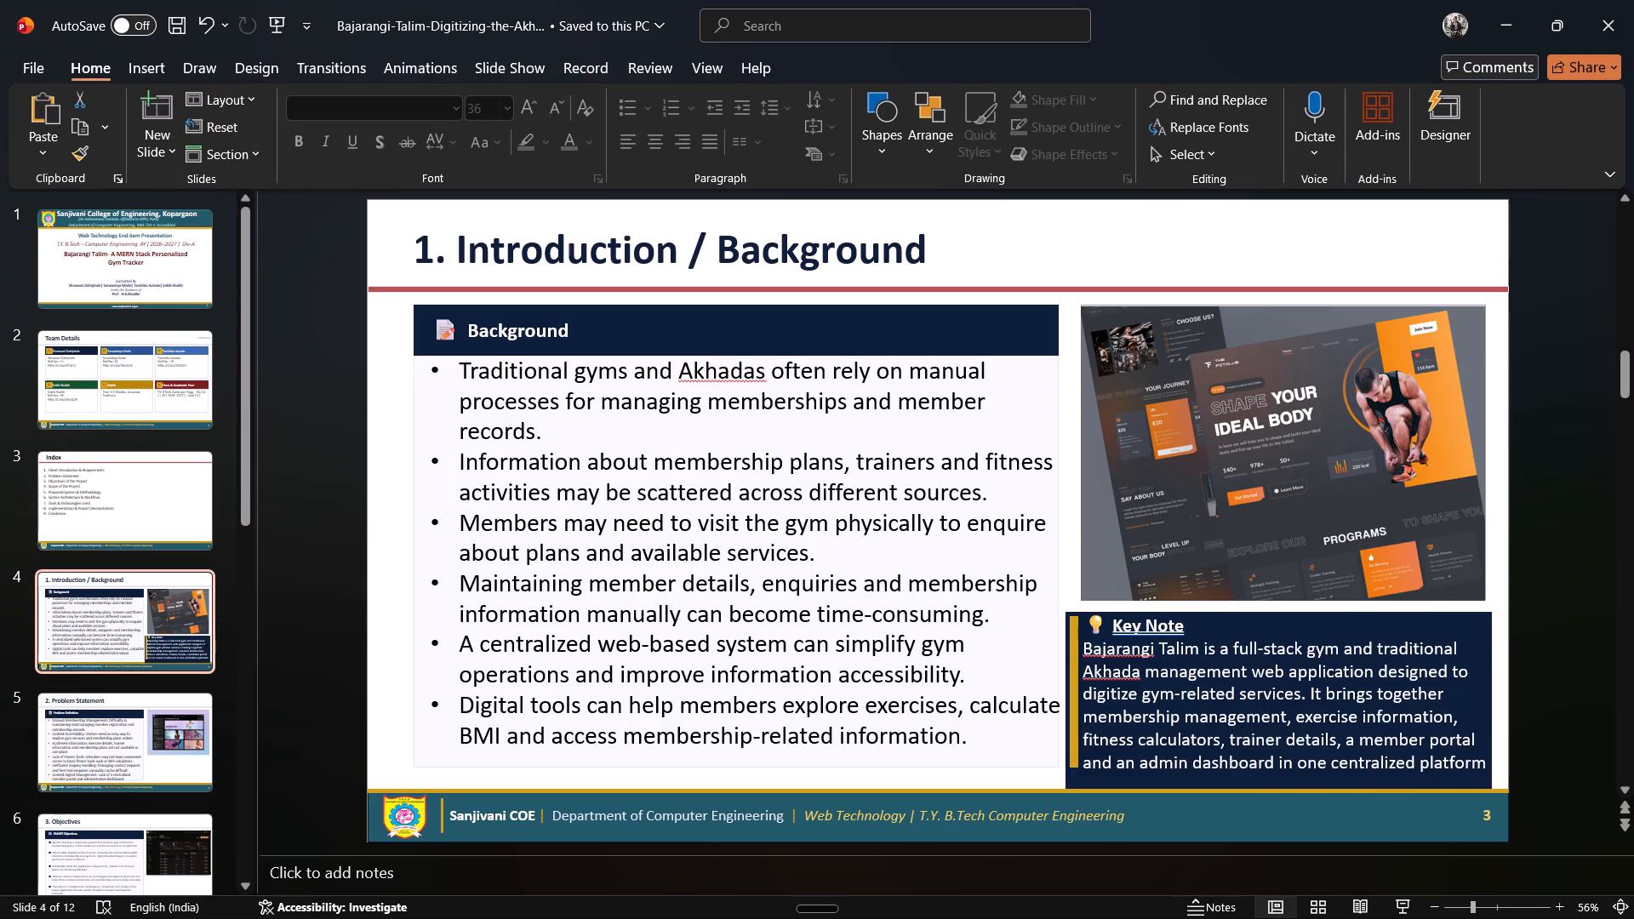
pyautogui.click(1489, 813)
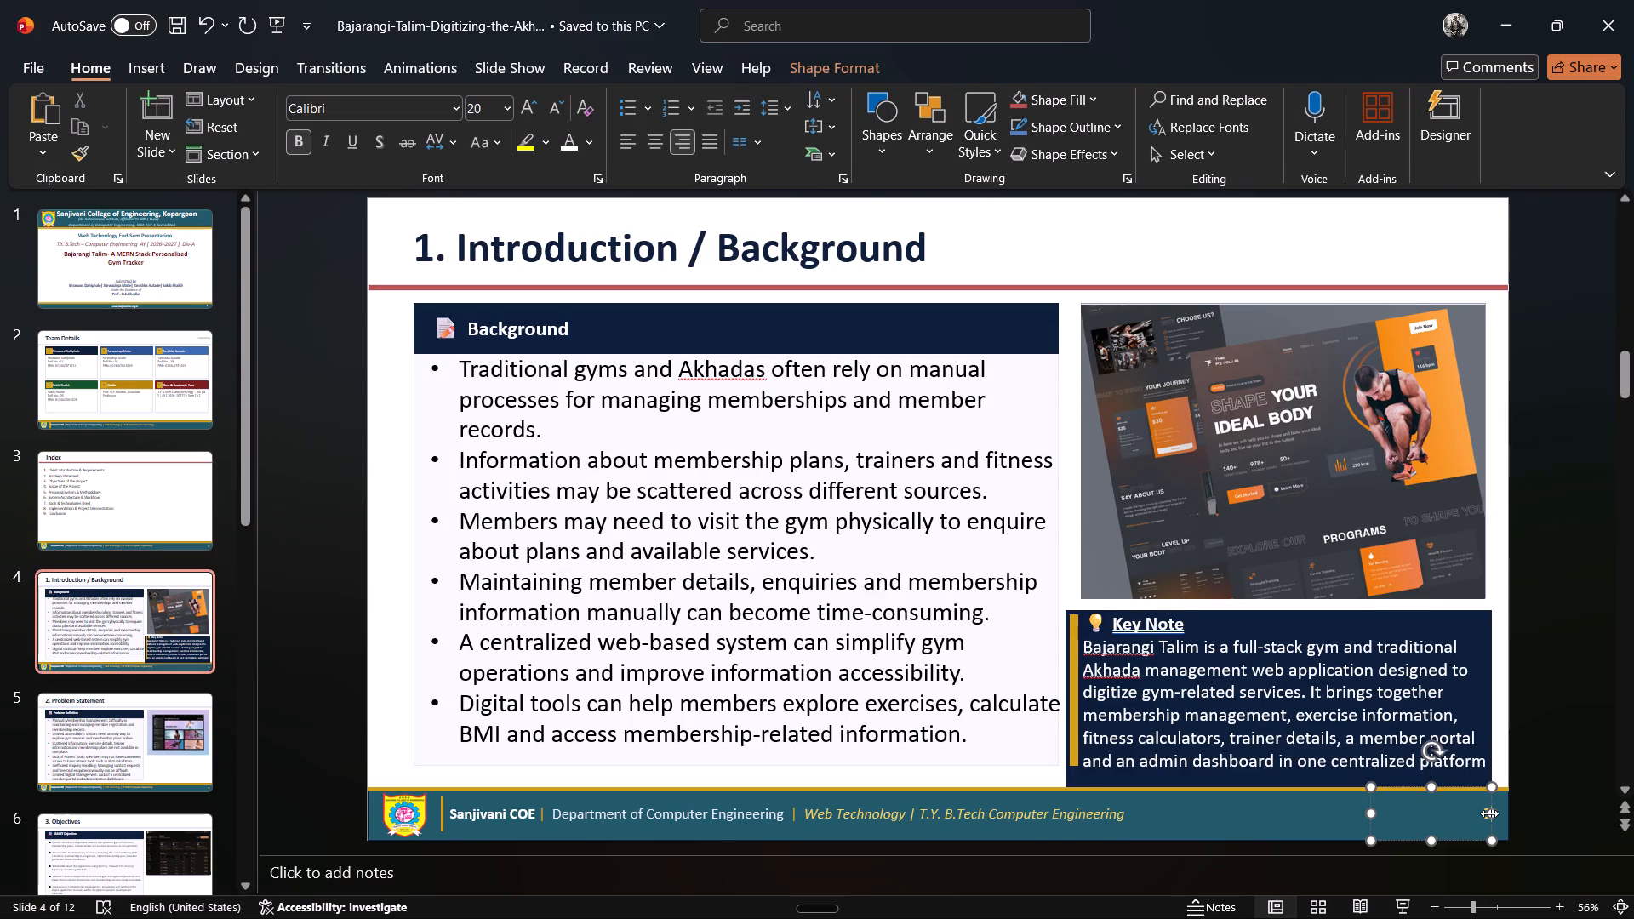
pyautogui.press('BackSpace')
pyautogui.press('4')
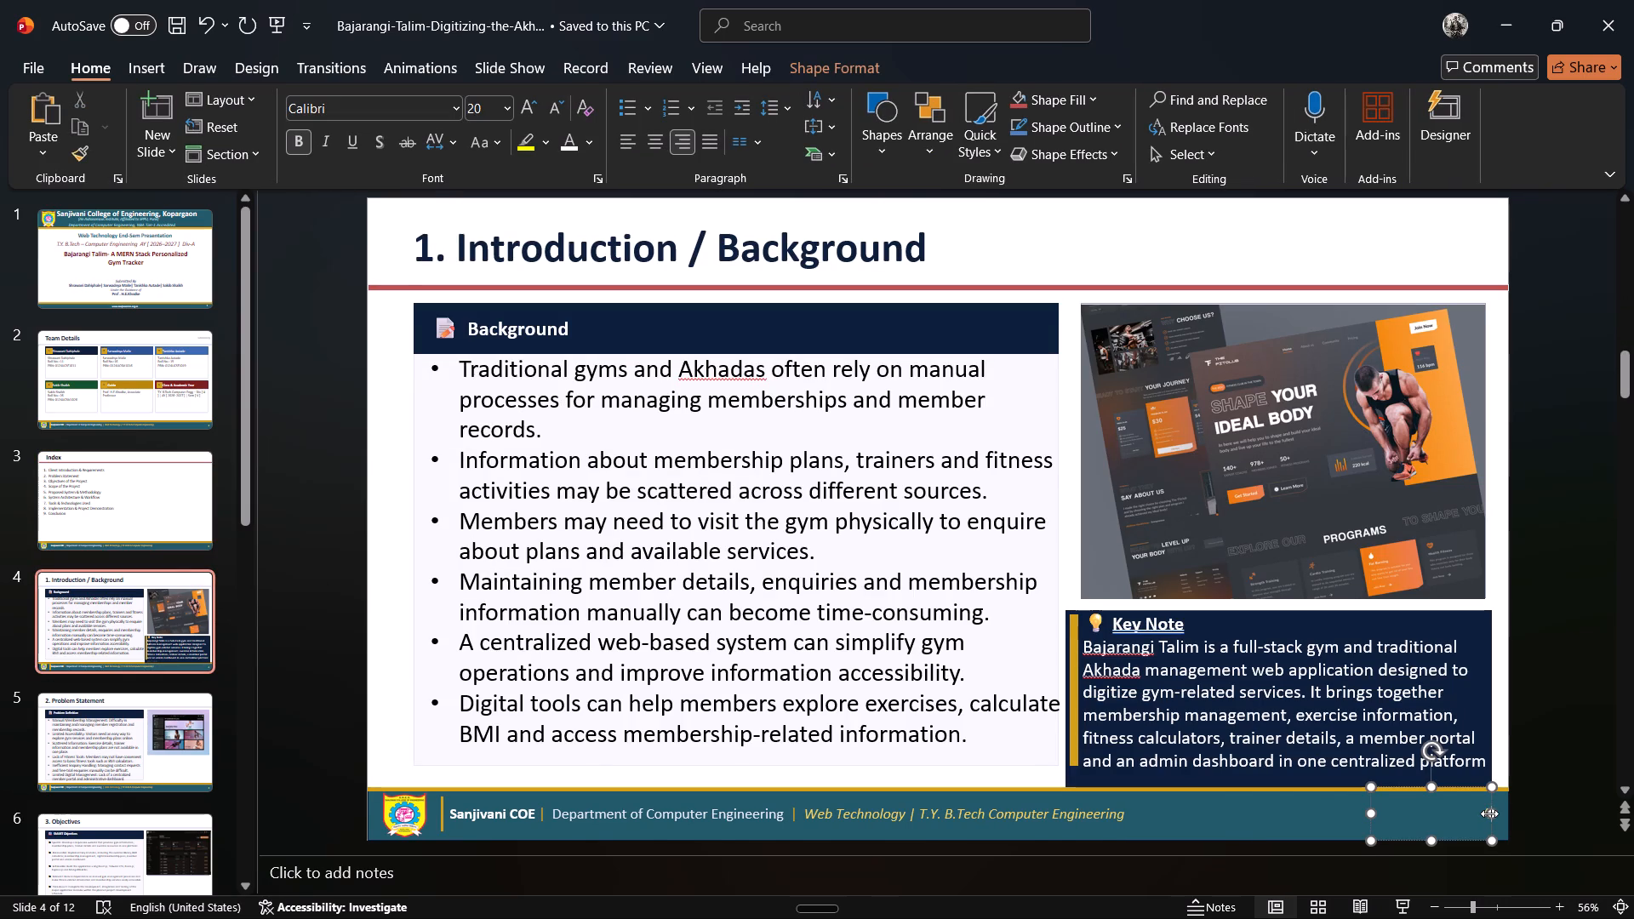
pyautogui.click(1265, 865)
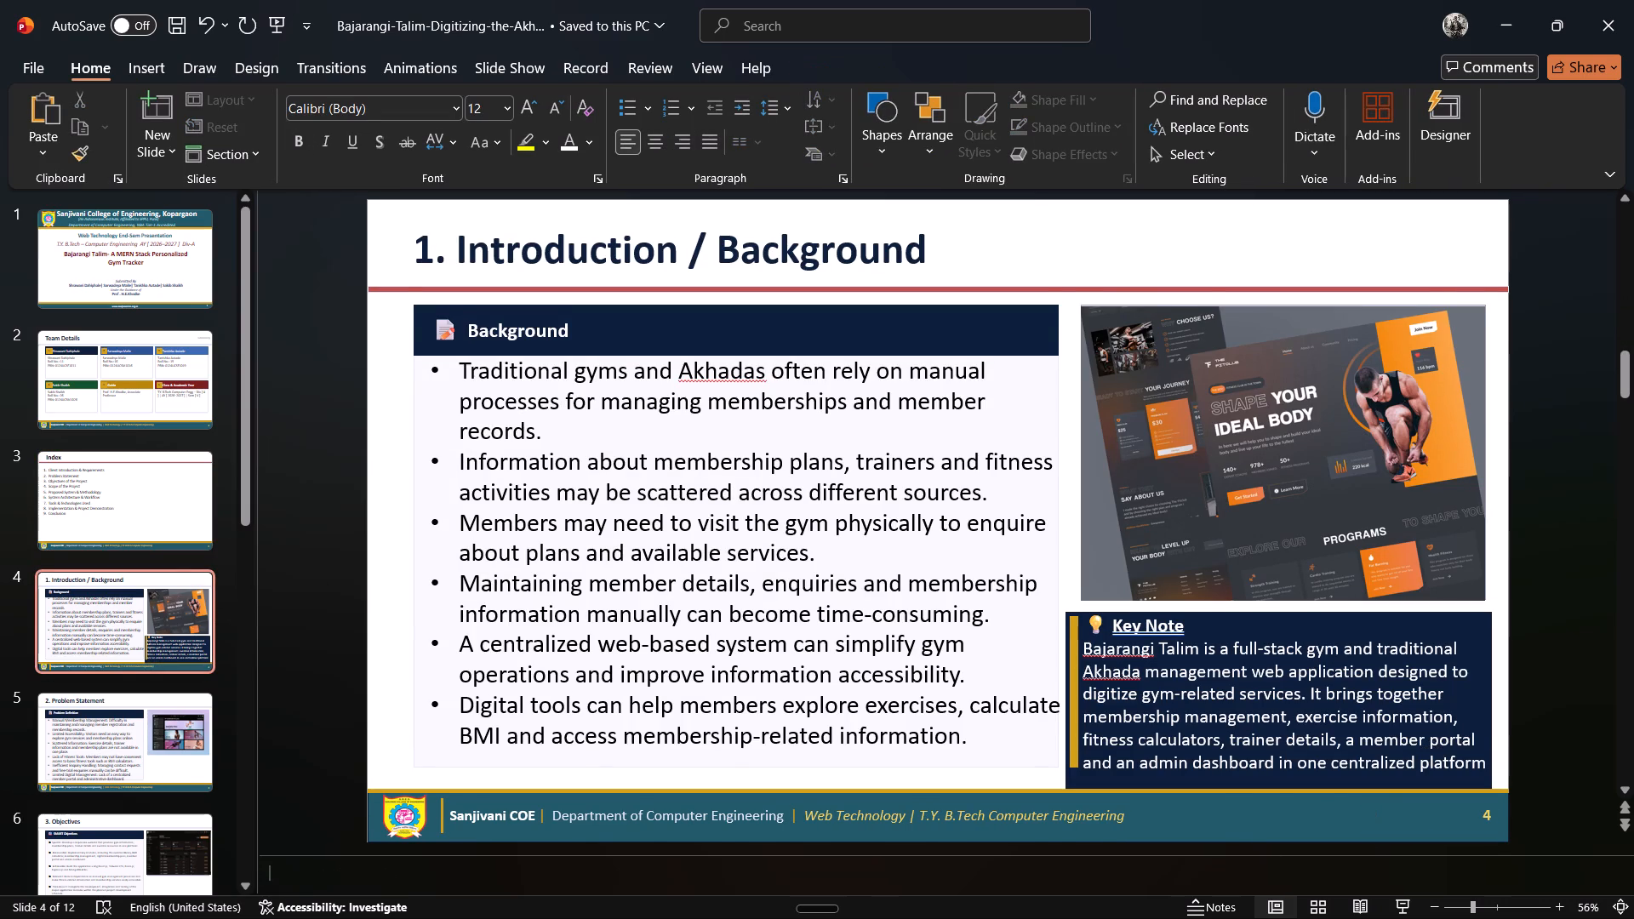
# Change the page number in the Problem Statement slide's footer to 5.
pyautogui.click(52, 754)
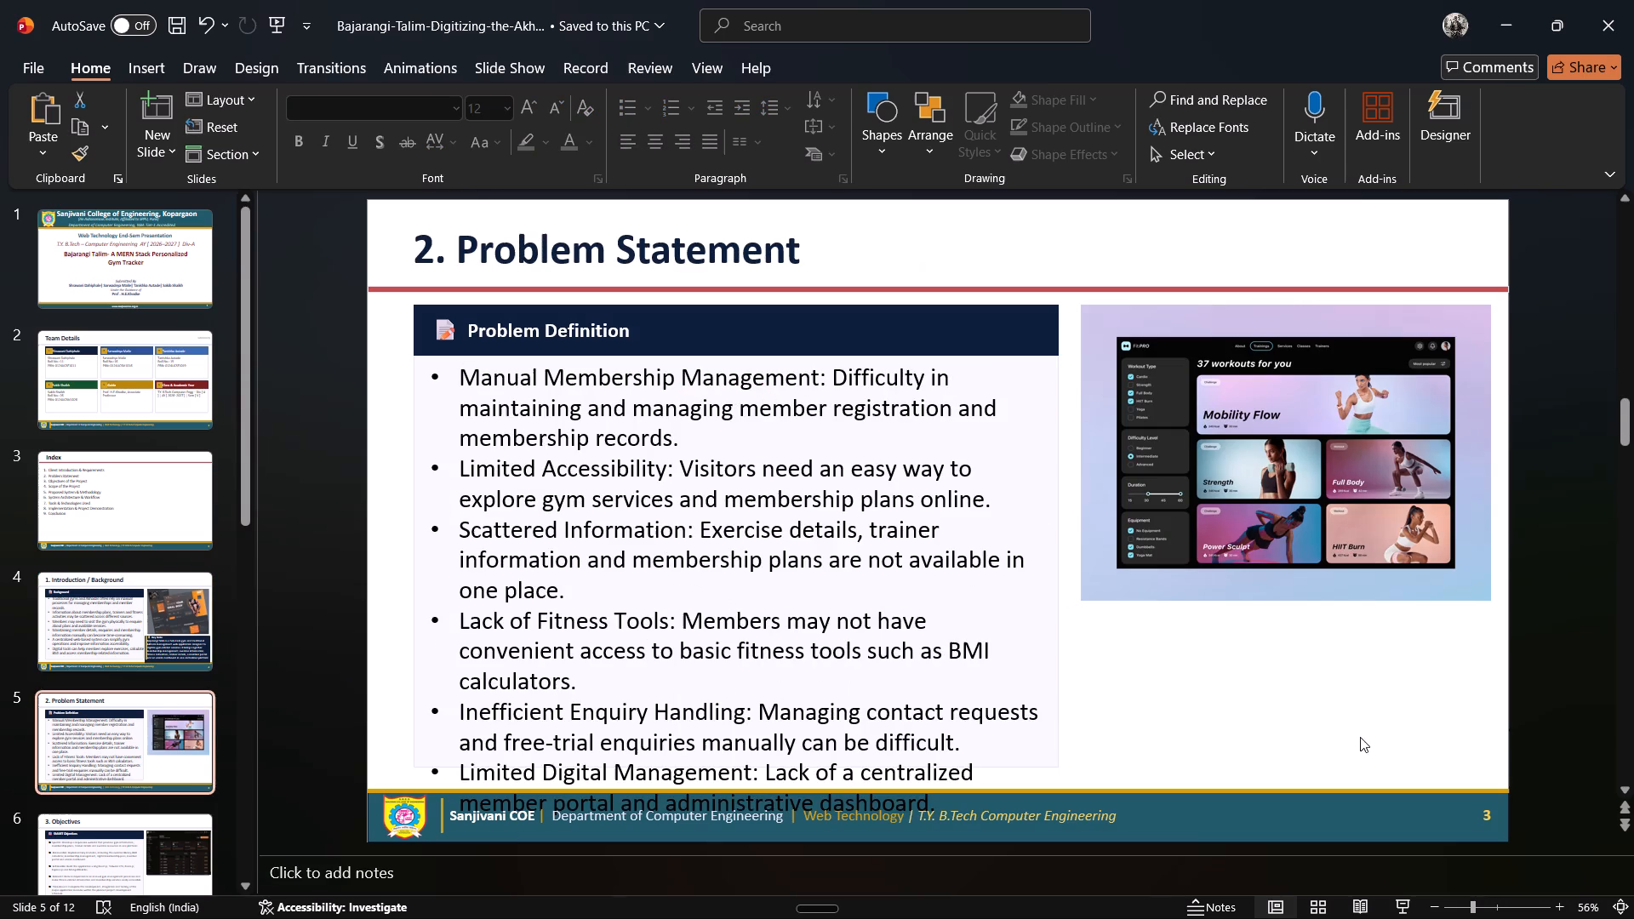
pyautogui.click(1488, 815)
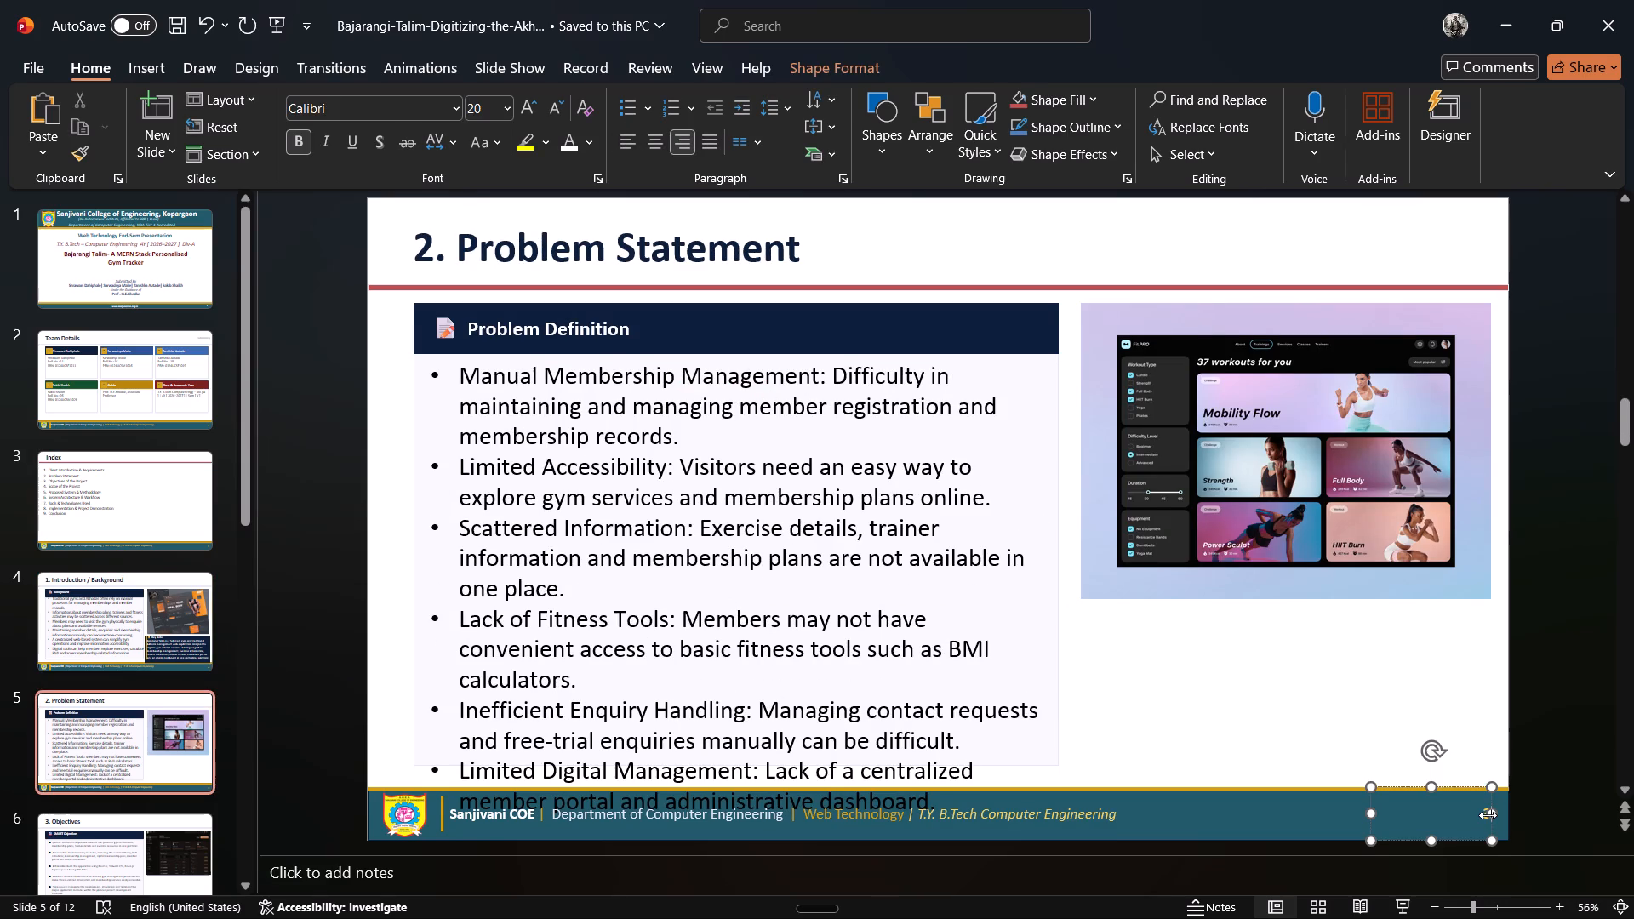
pyautogui.press('BackSpace')
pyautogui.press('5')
# Change the page number in the Objectives slide's footer to 6.
pyautogui.scroll(-2, 155, 842)
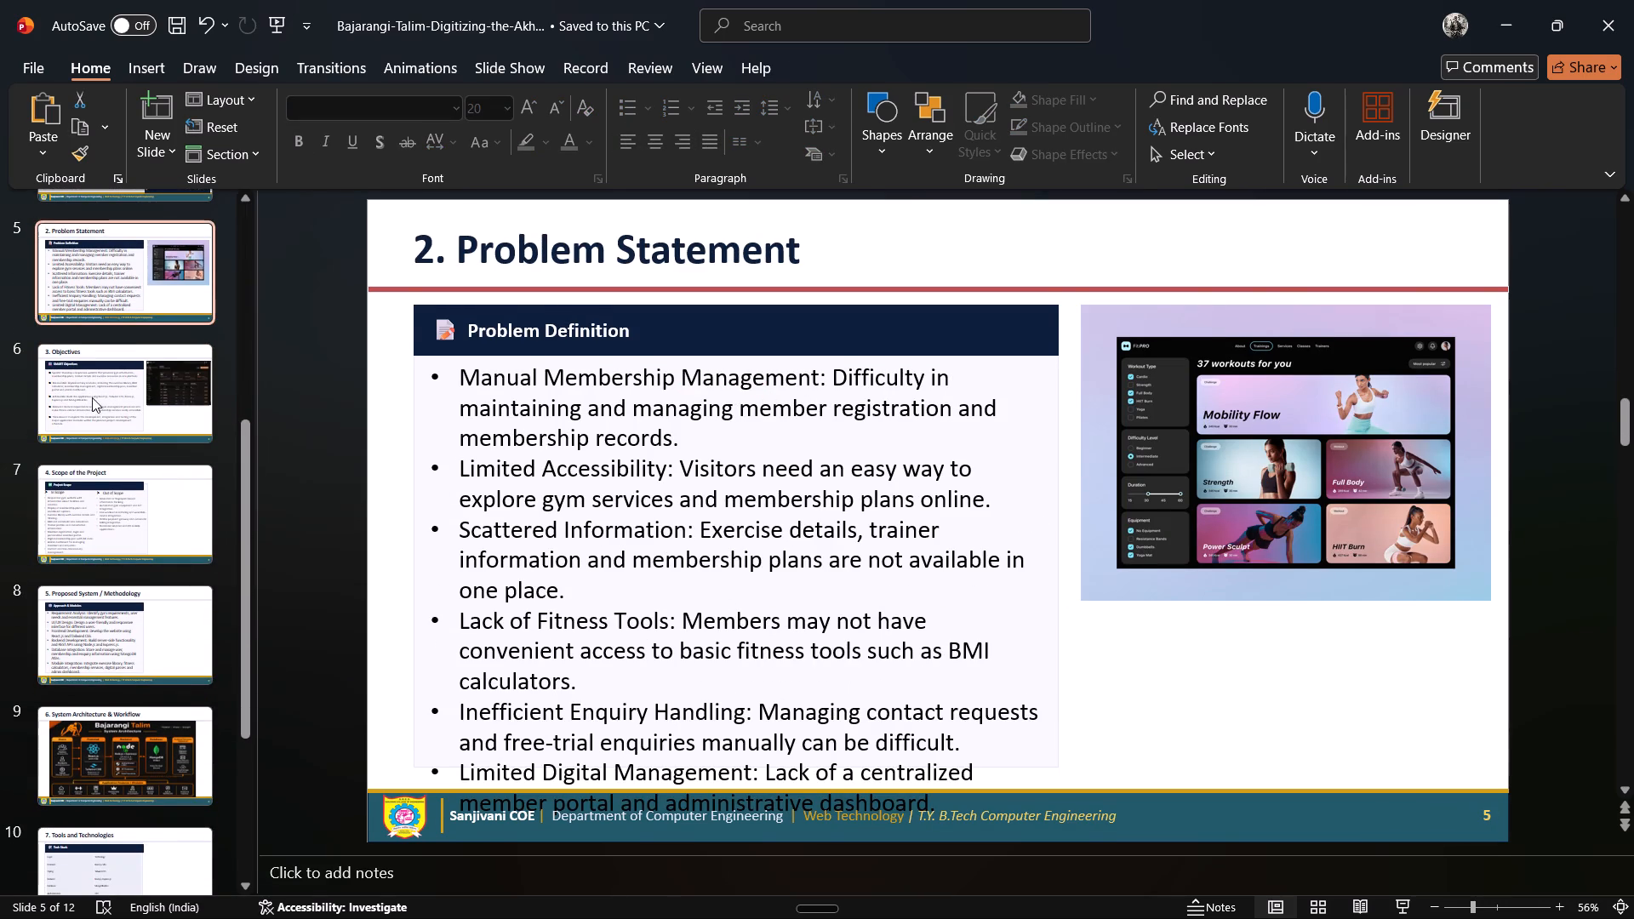
pyautogui.click(91, 388)
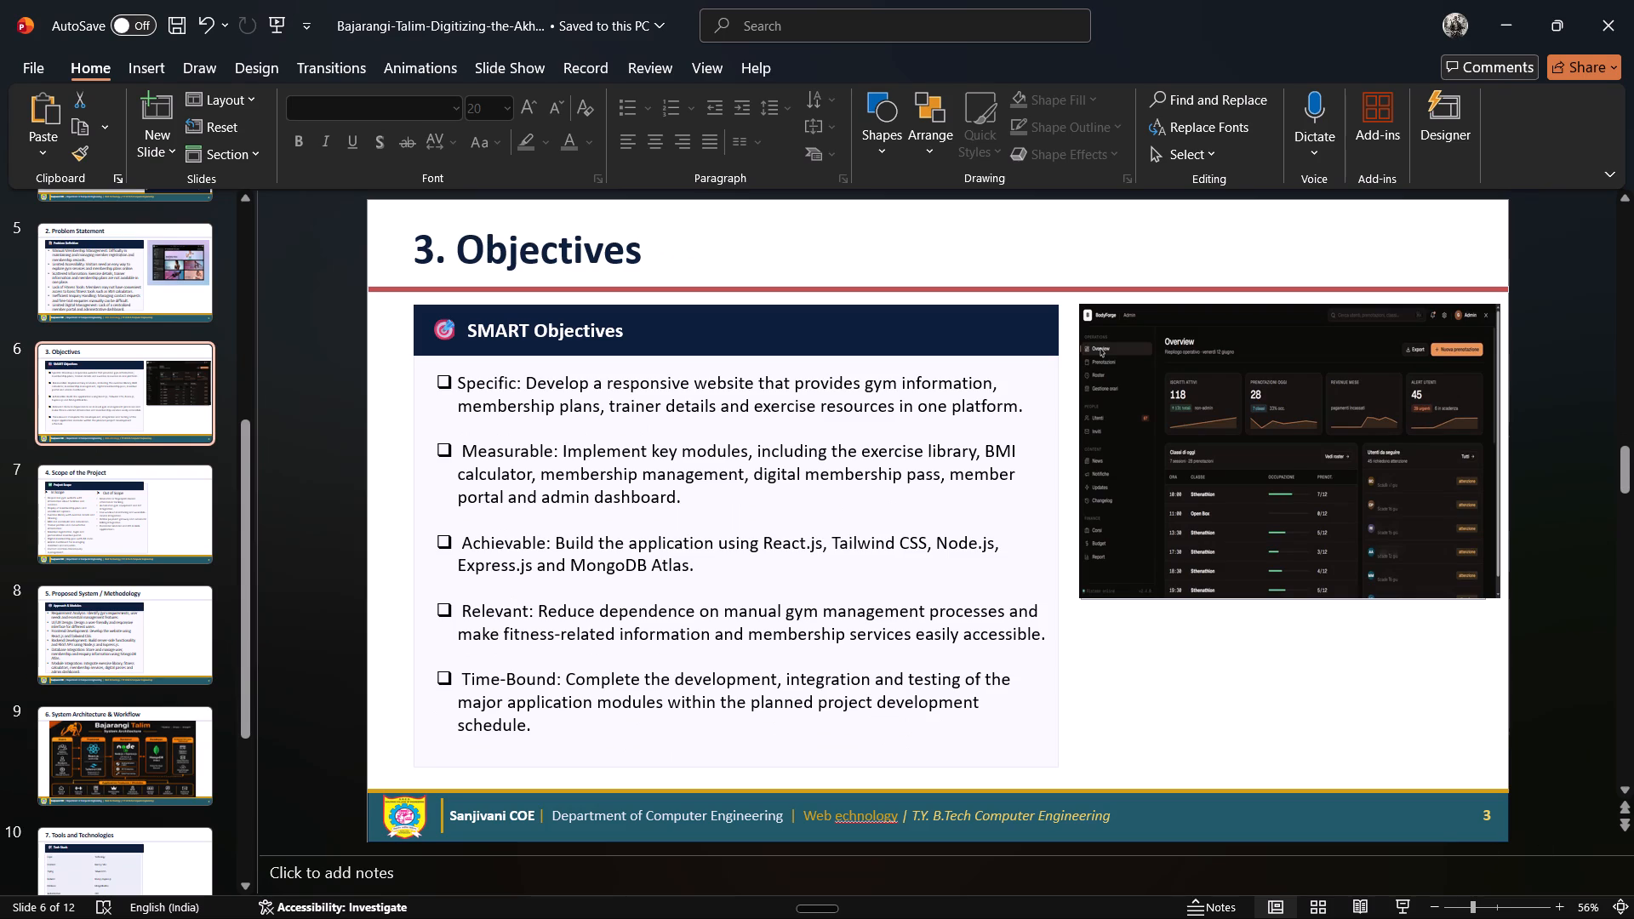
pyautogui.click(1485, 808)
pyautogui.press('Right')
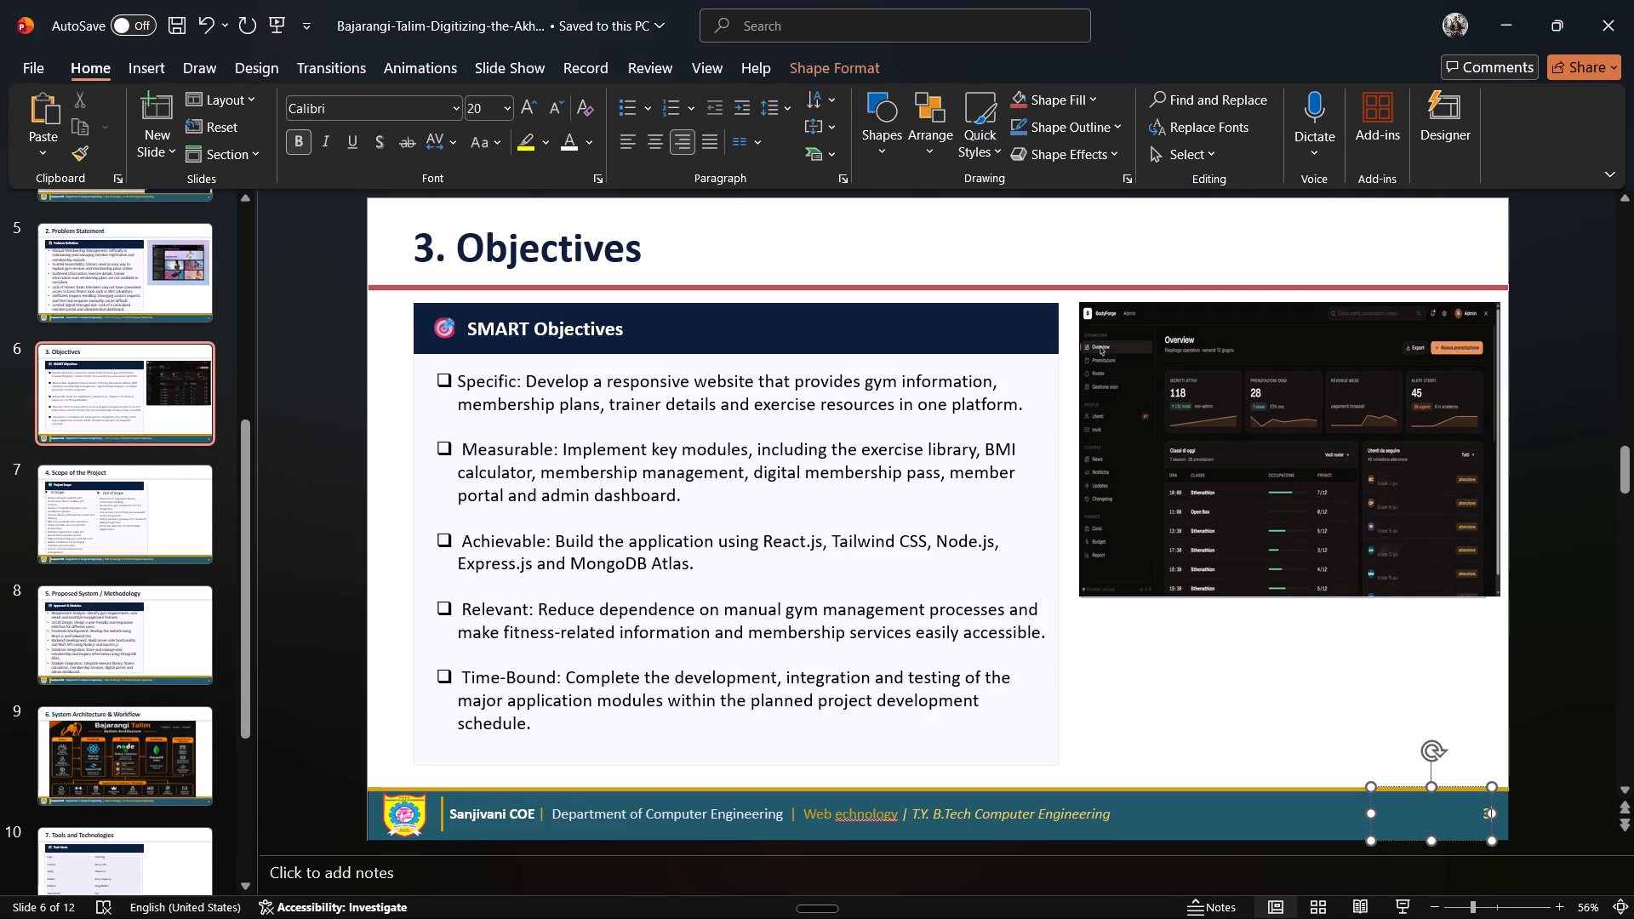
pyautogui.press('BackSpace')
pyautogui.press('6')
# Change the page number in the Scope of the Project slide's footer to 7.
pyautogui.click(111, 551)
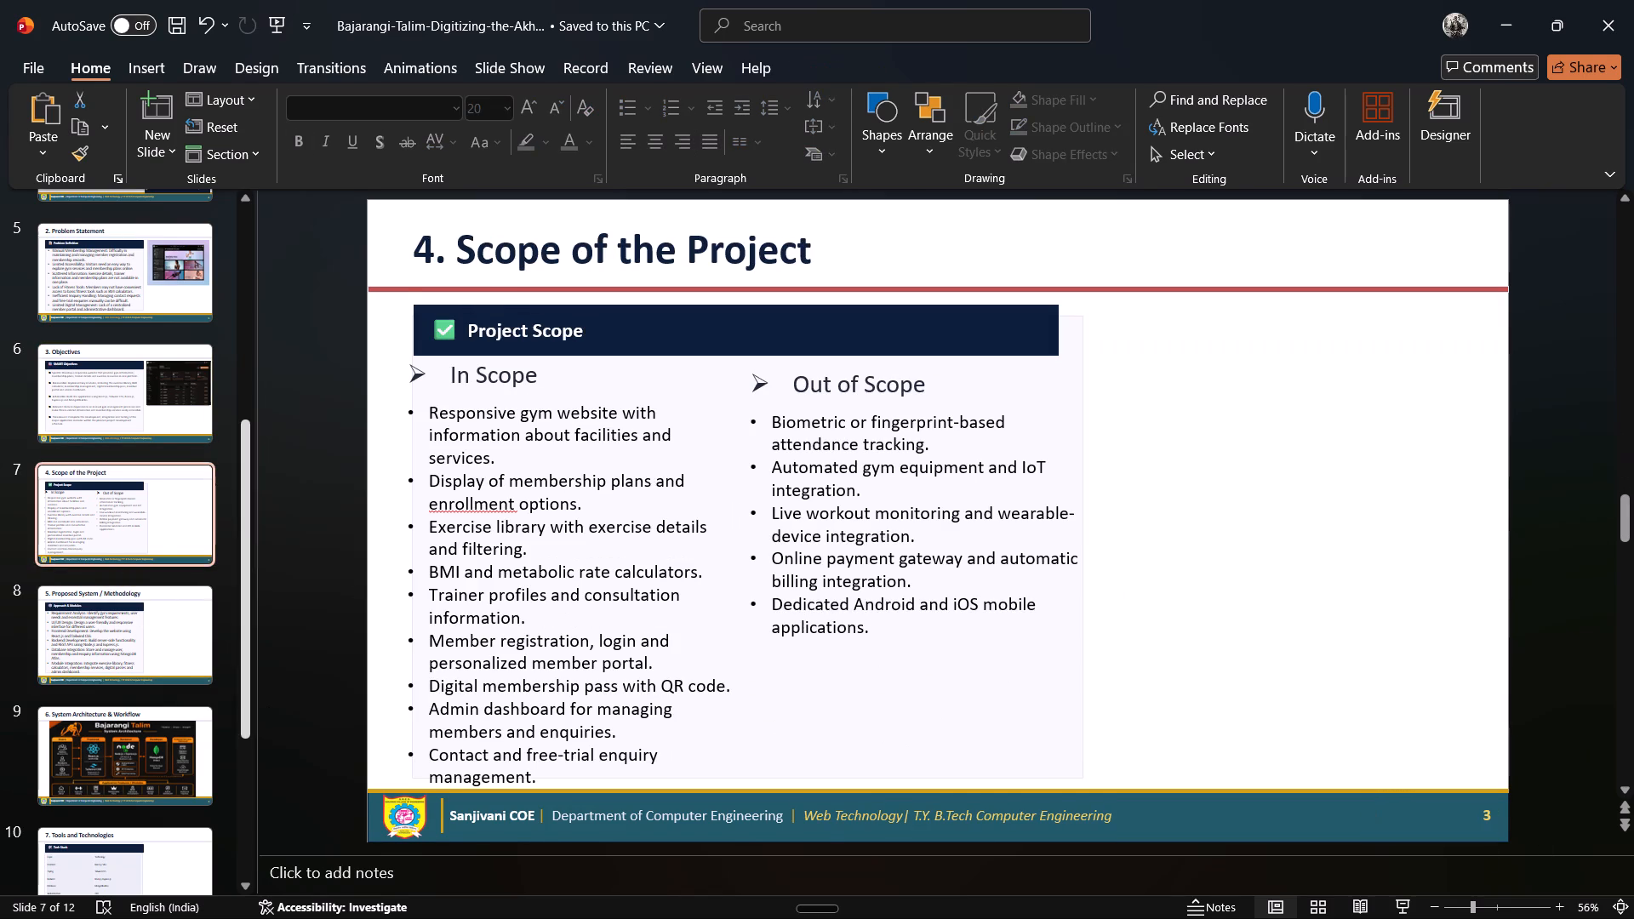
pyautogui.click(1486, 811)
pyautogui.press('Right')
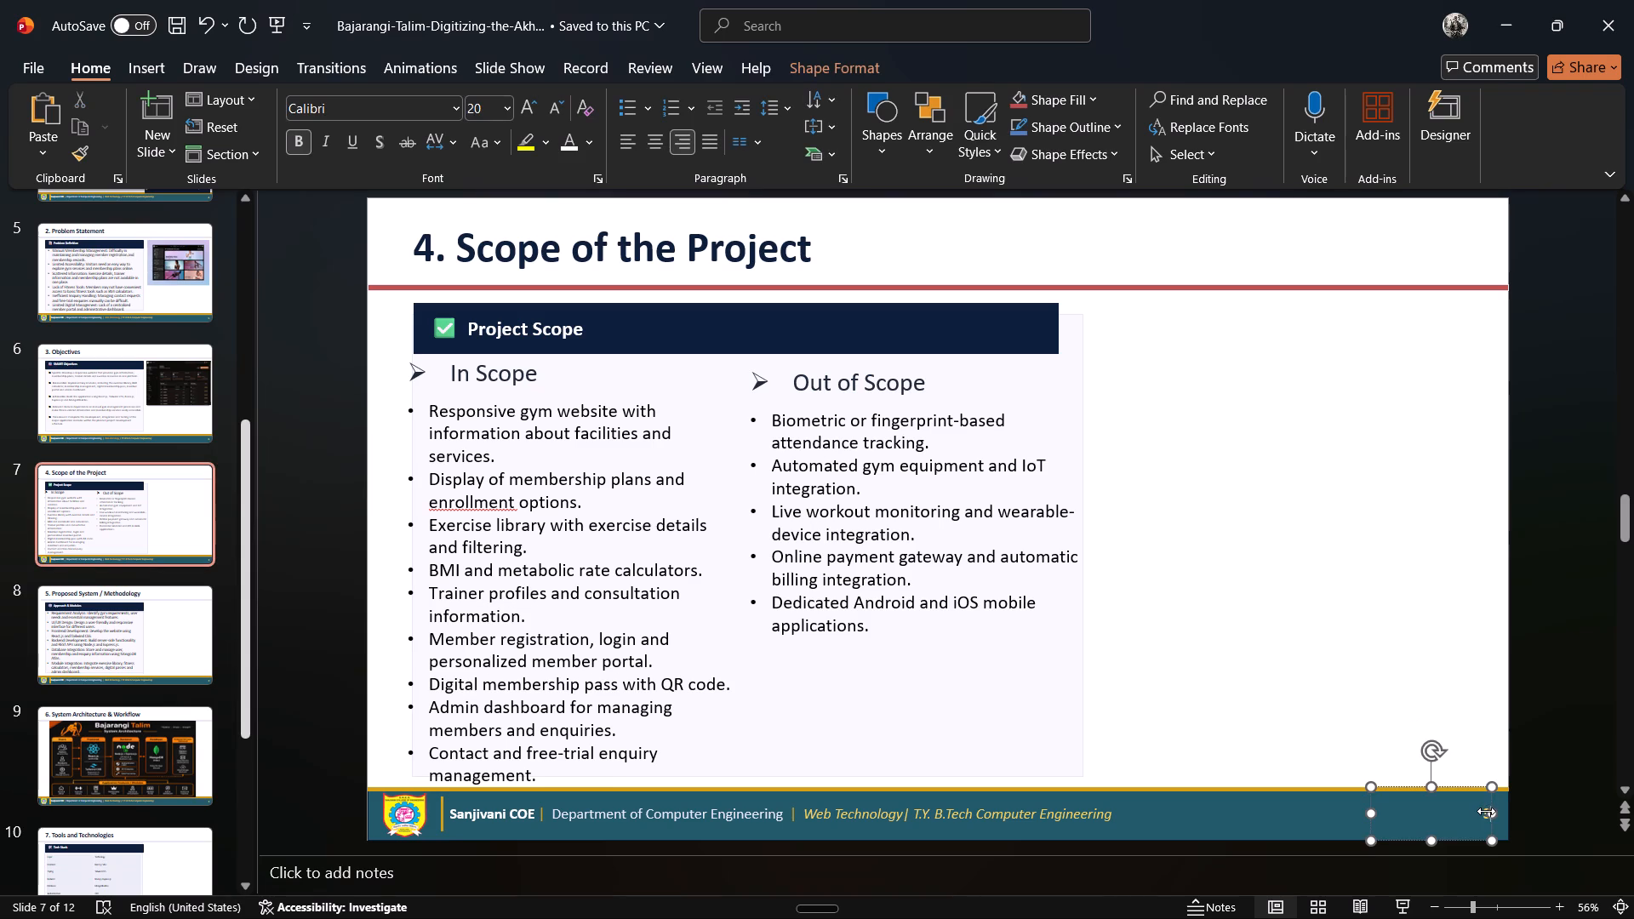
pyautogui.press('BackSpace')
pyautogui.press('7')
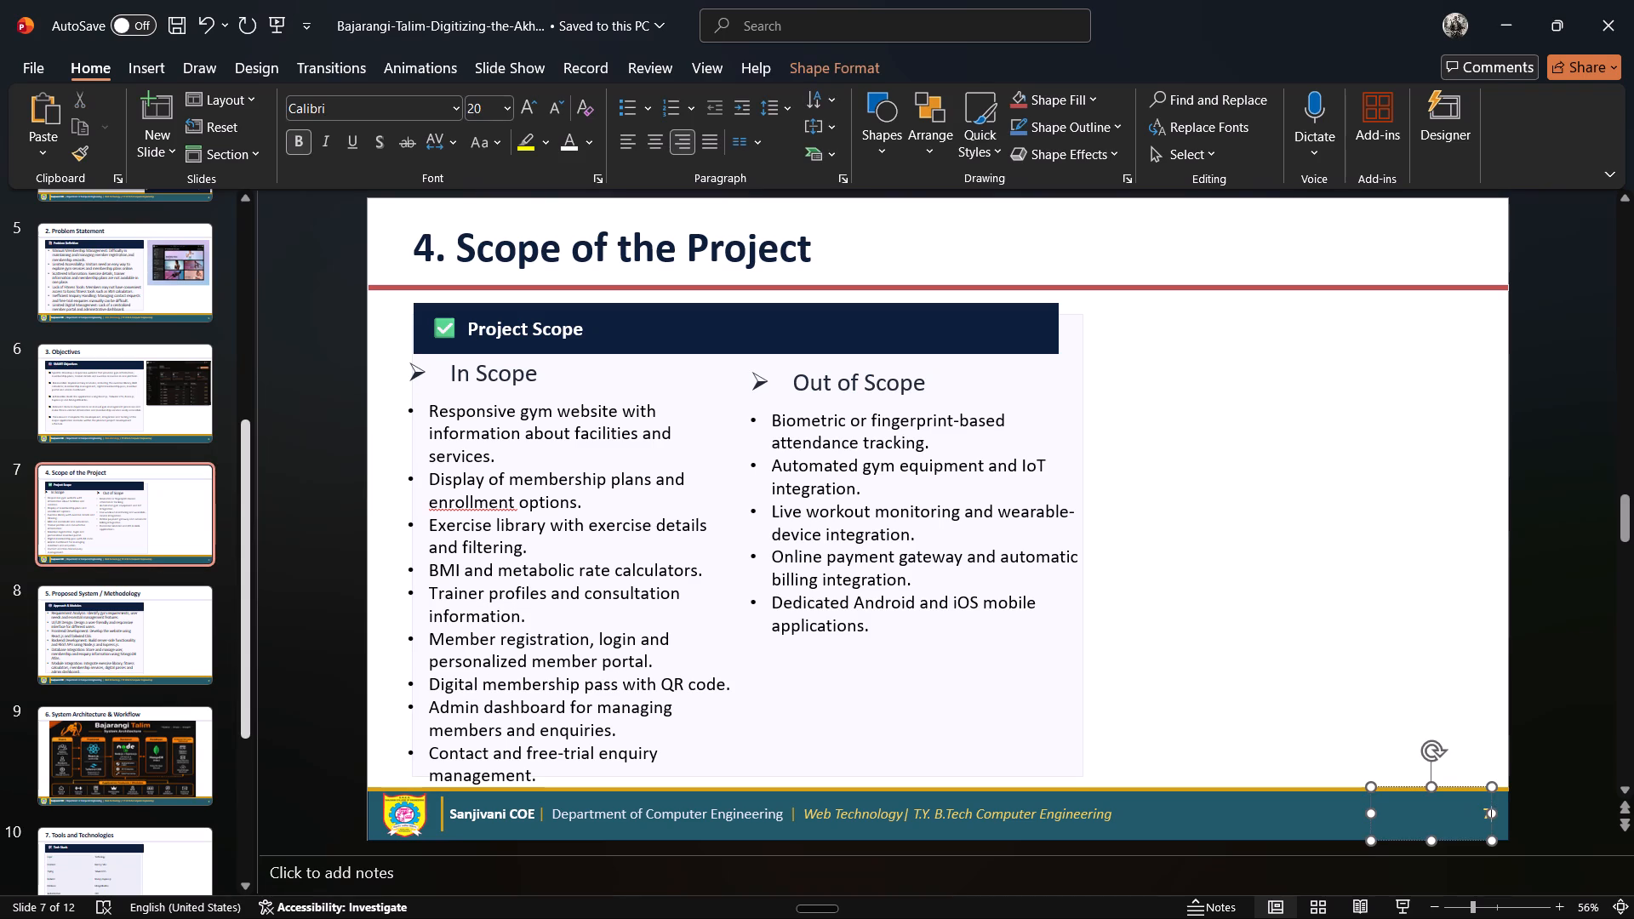
# Change the page number in the Proposed System / Methodology slide's footer to 8, leaving no extra line.
pyautogui.click(116, 659)
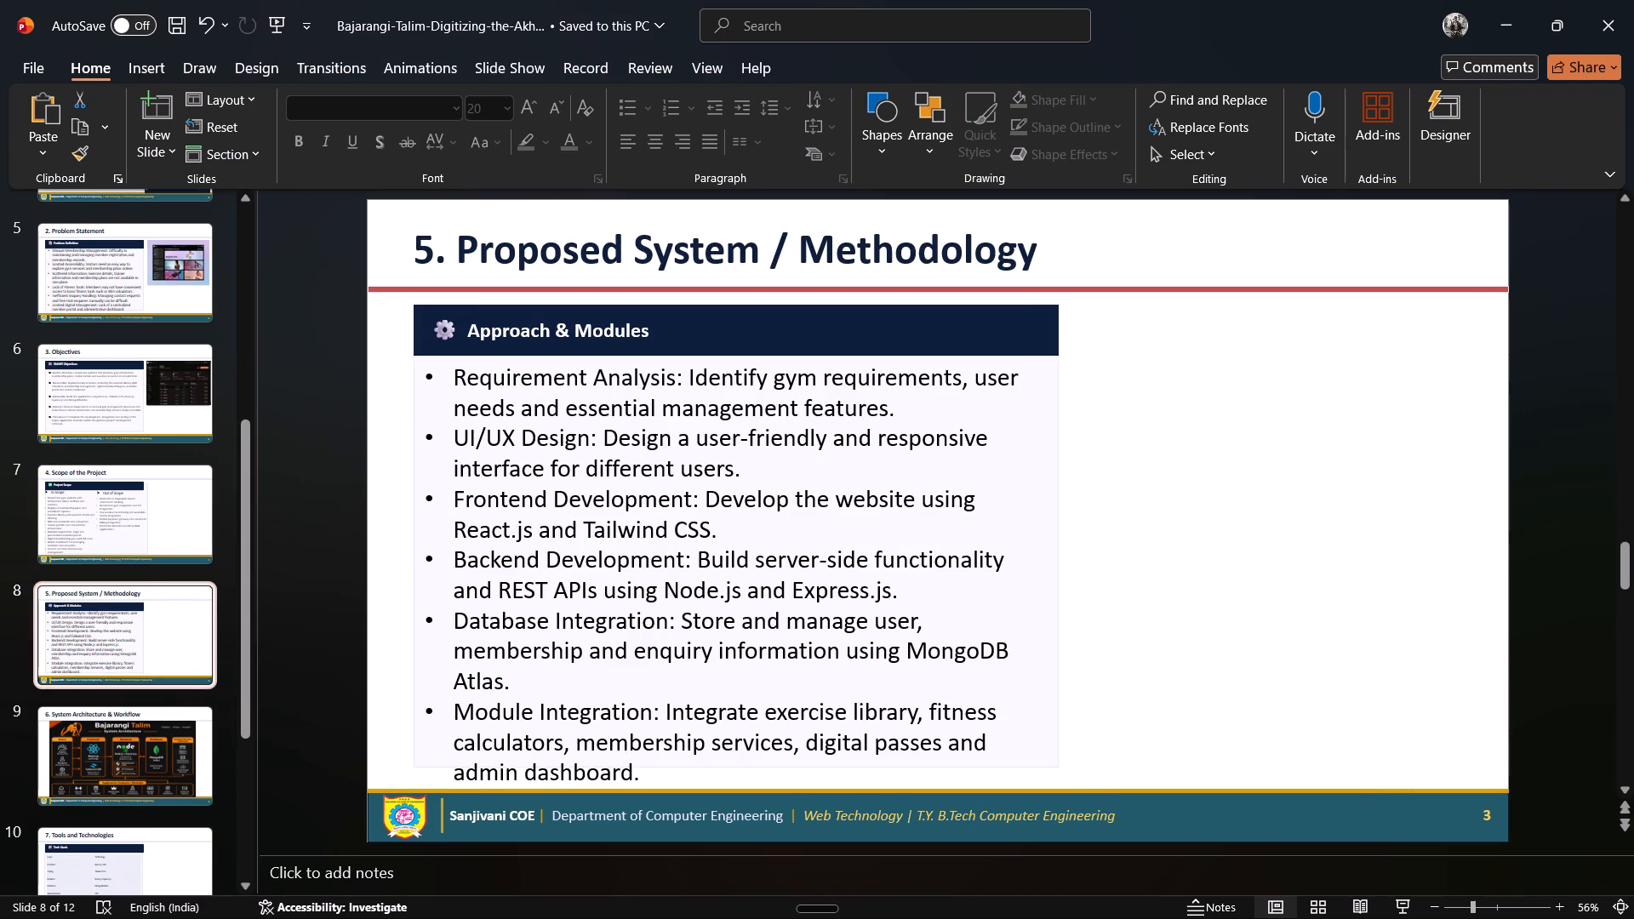
pyautogui.click(1491, 813)
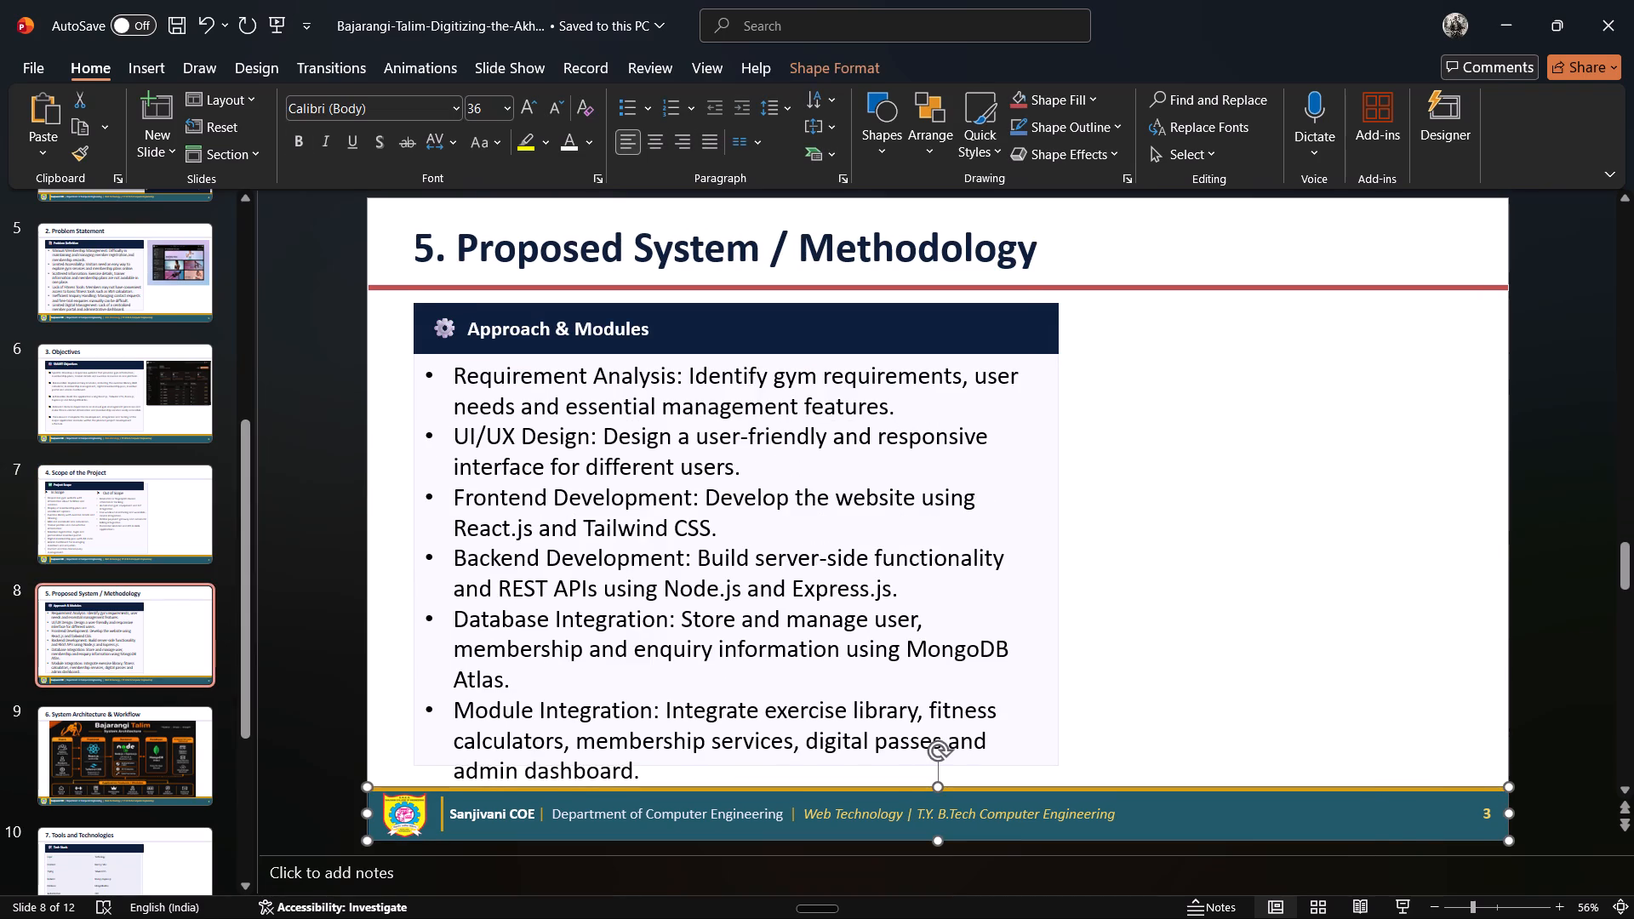
pyautogui.click(1489, 813)
pyautogui.press('BackSpace')
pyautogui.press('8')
pyautogui.press('Return')
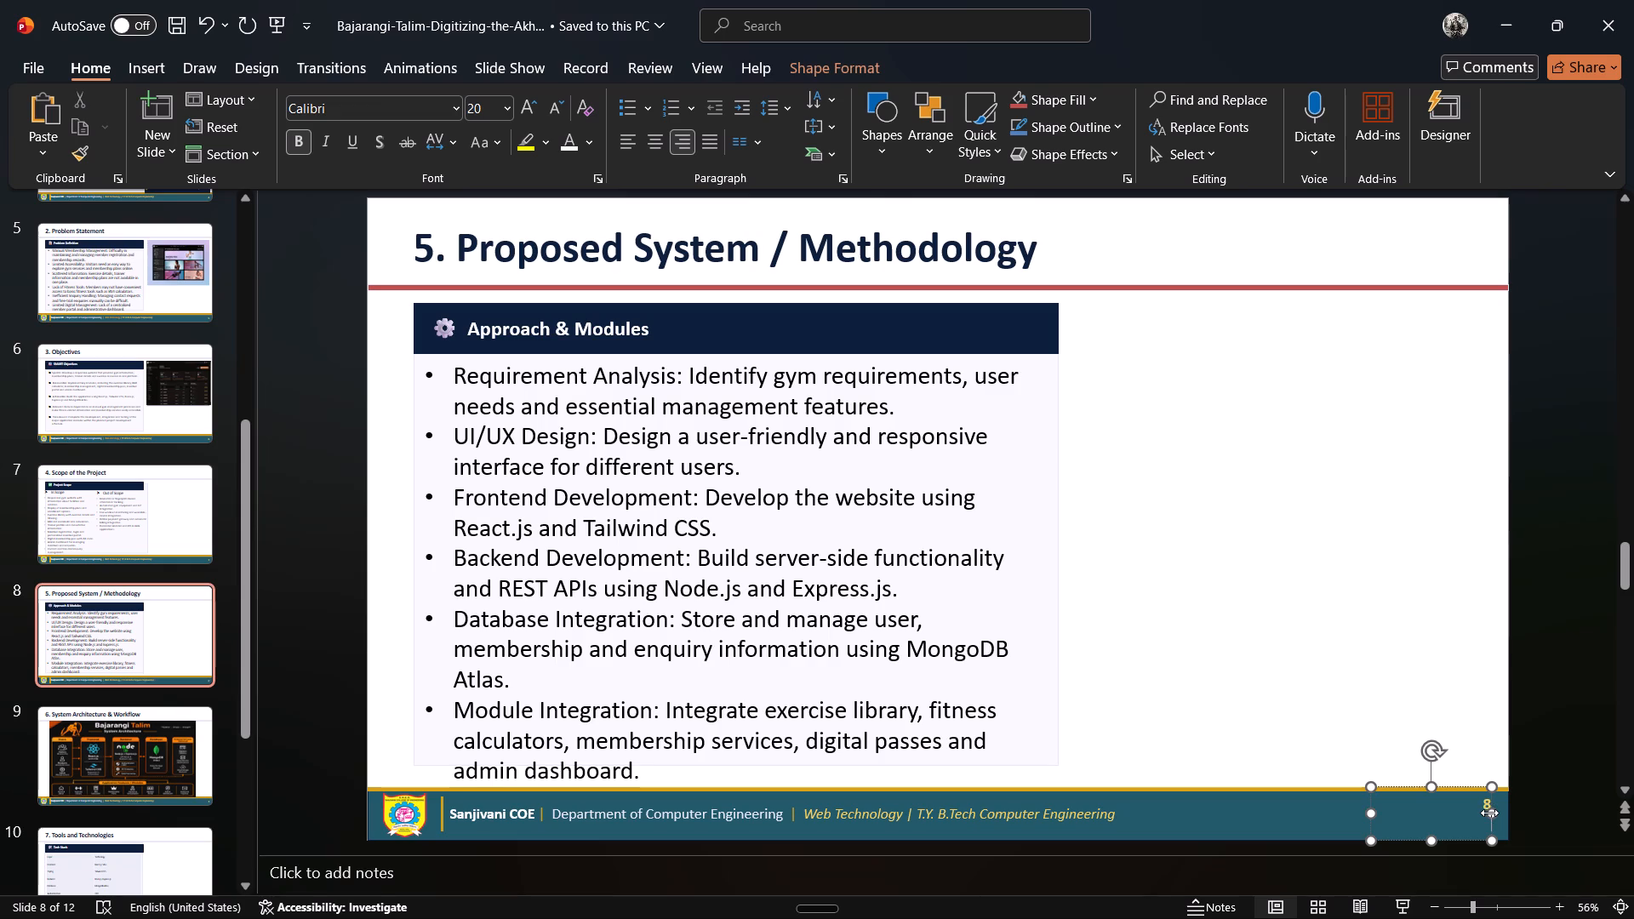
pyautogui.press('BackSpace')
# Change the page number in the System Architecture & Workflow slide's footer to 9.
pyautogui.click(83, 732)
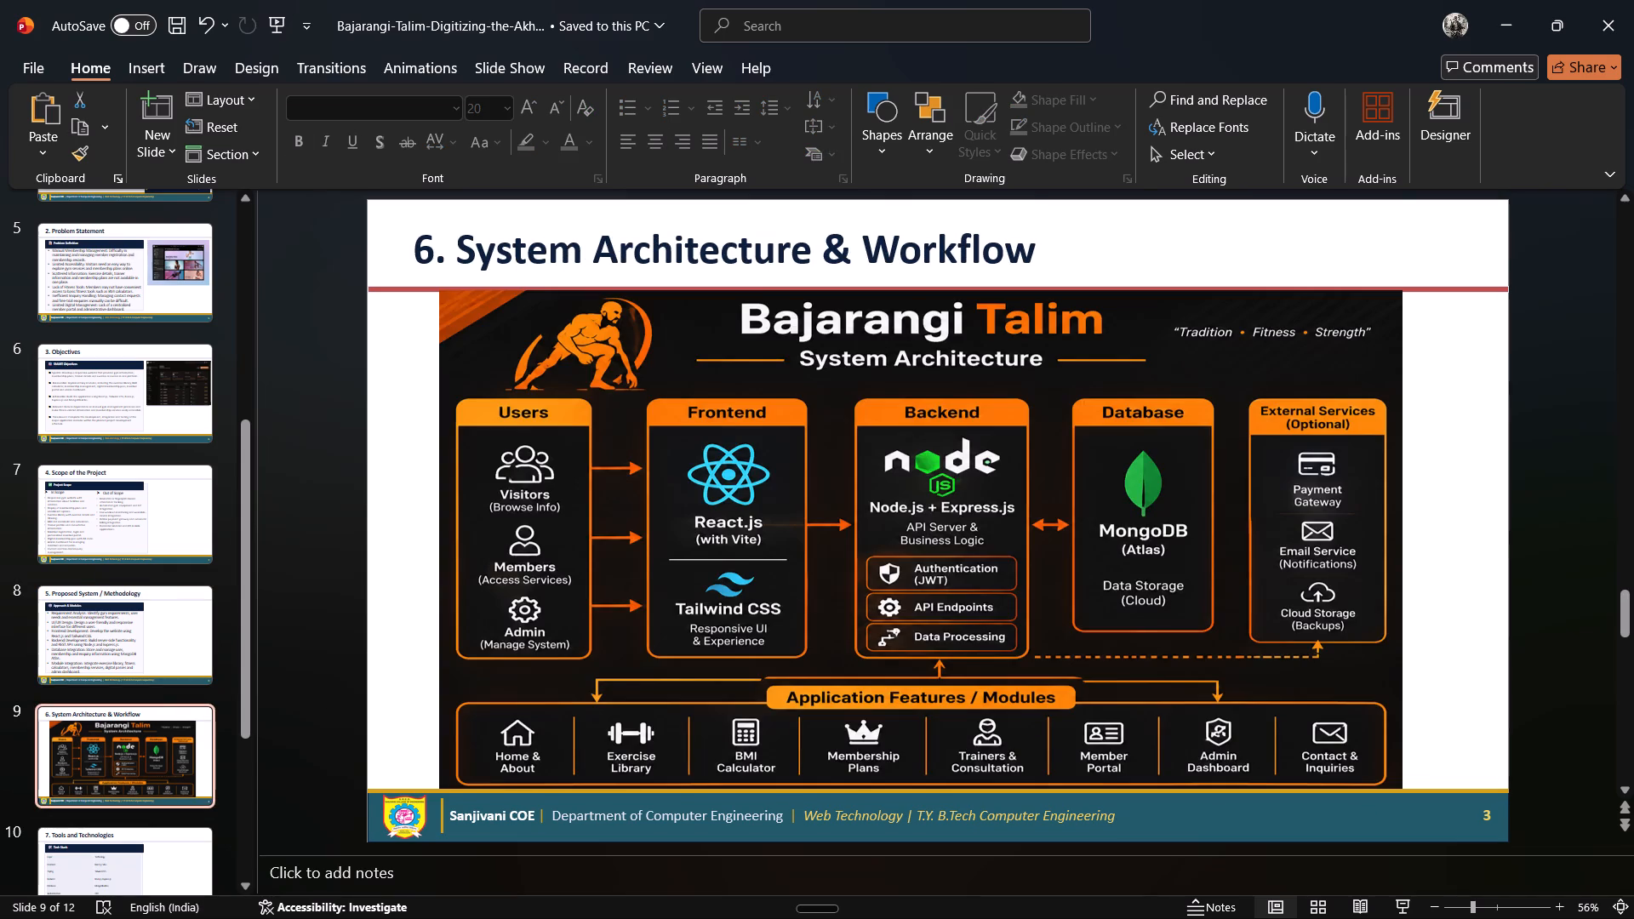
pyautogui.click(1488, 813)
pyautogui.press('BackSpace')
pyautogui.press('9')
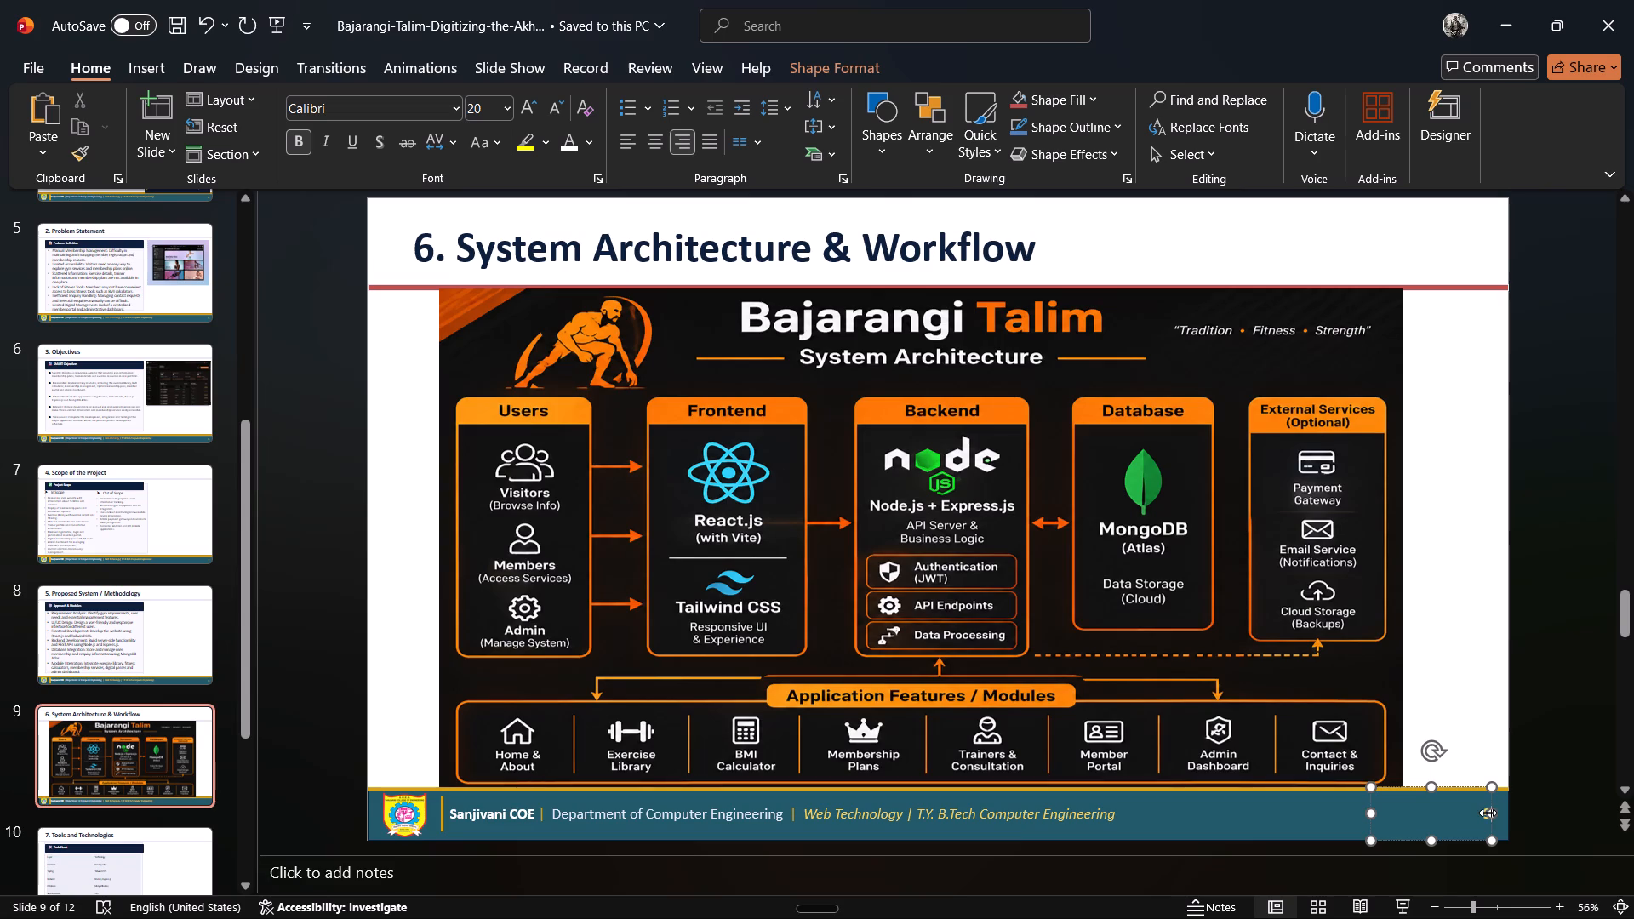
# Change the page number in the Tools and Technologies slide's footer to 10.
pyautogui.click(152, 865)
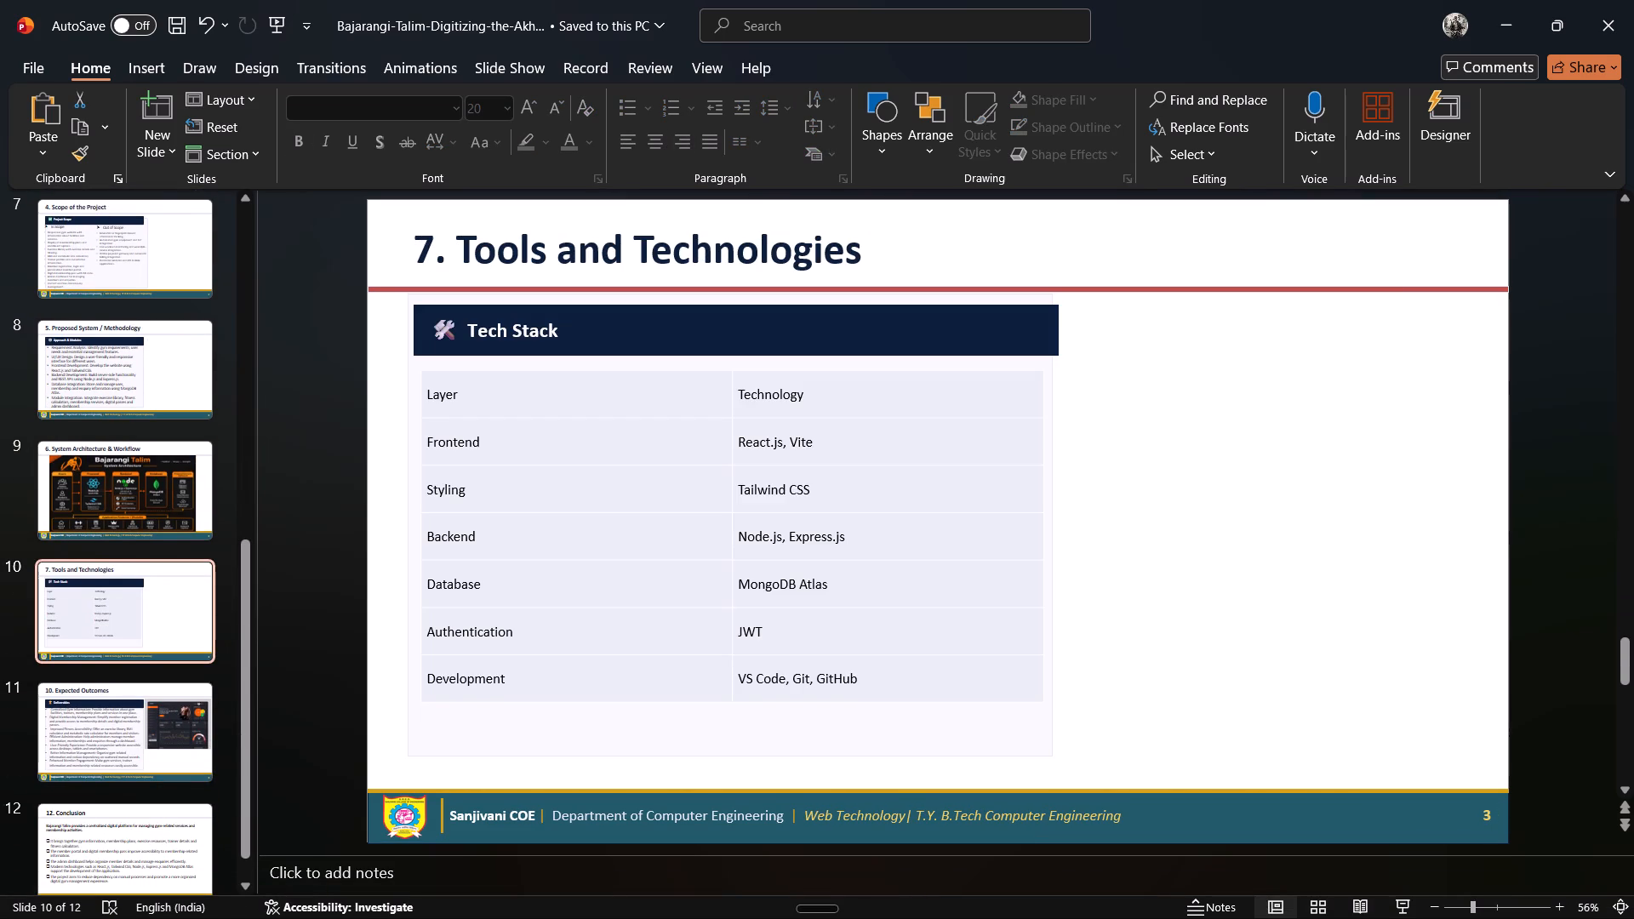
pyautogui.click(1486, 815)
pyautogui.press('Right')
pyautogui.press('BackSpace')
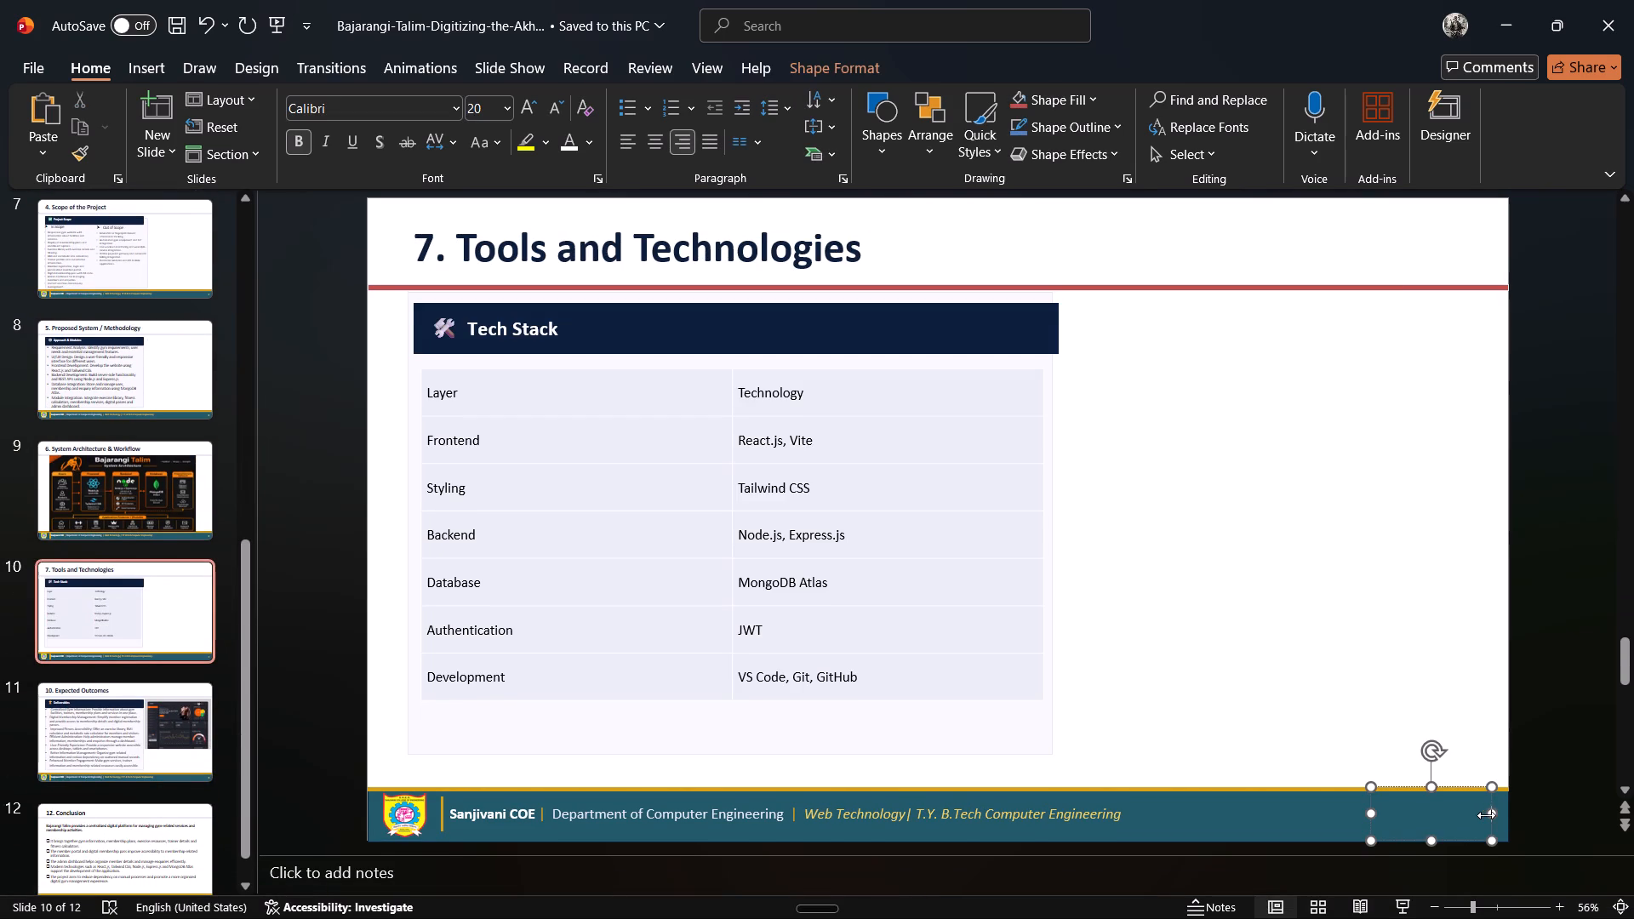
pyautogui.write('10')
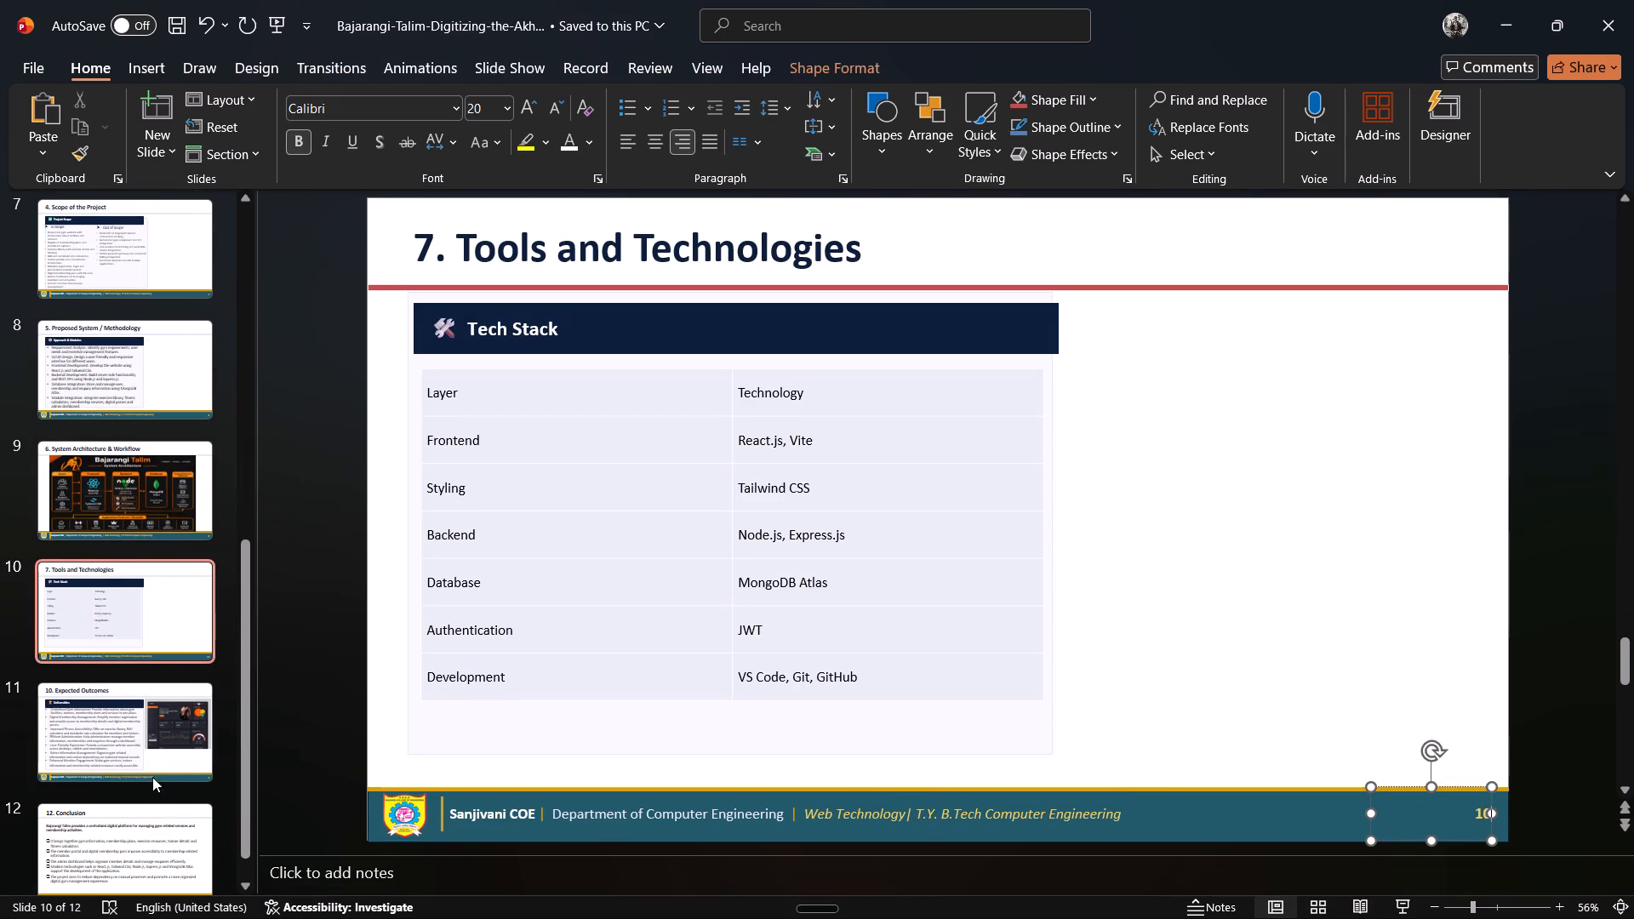
# Change the page number in the Expected Outcomes slide's footer to 11.
pyautogui.click(146, 759)
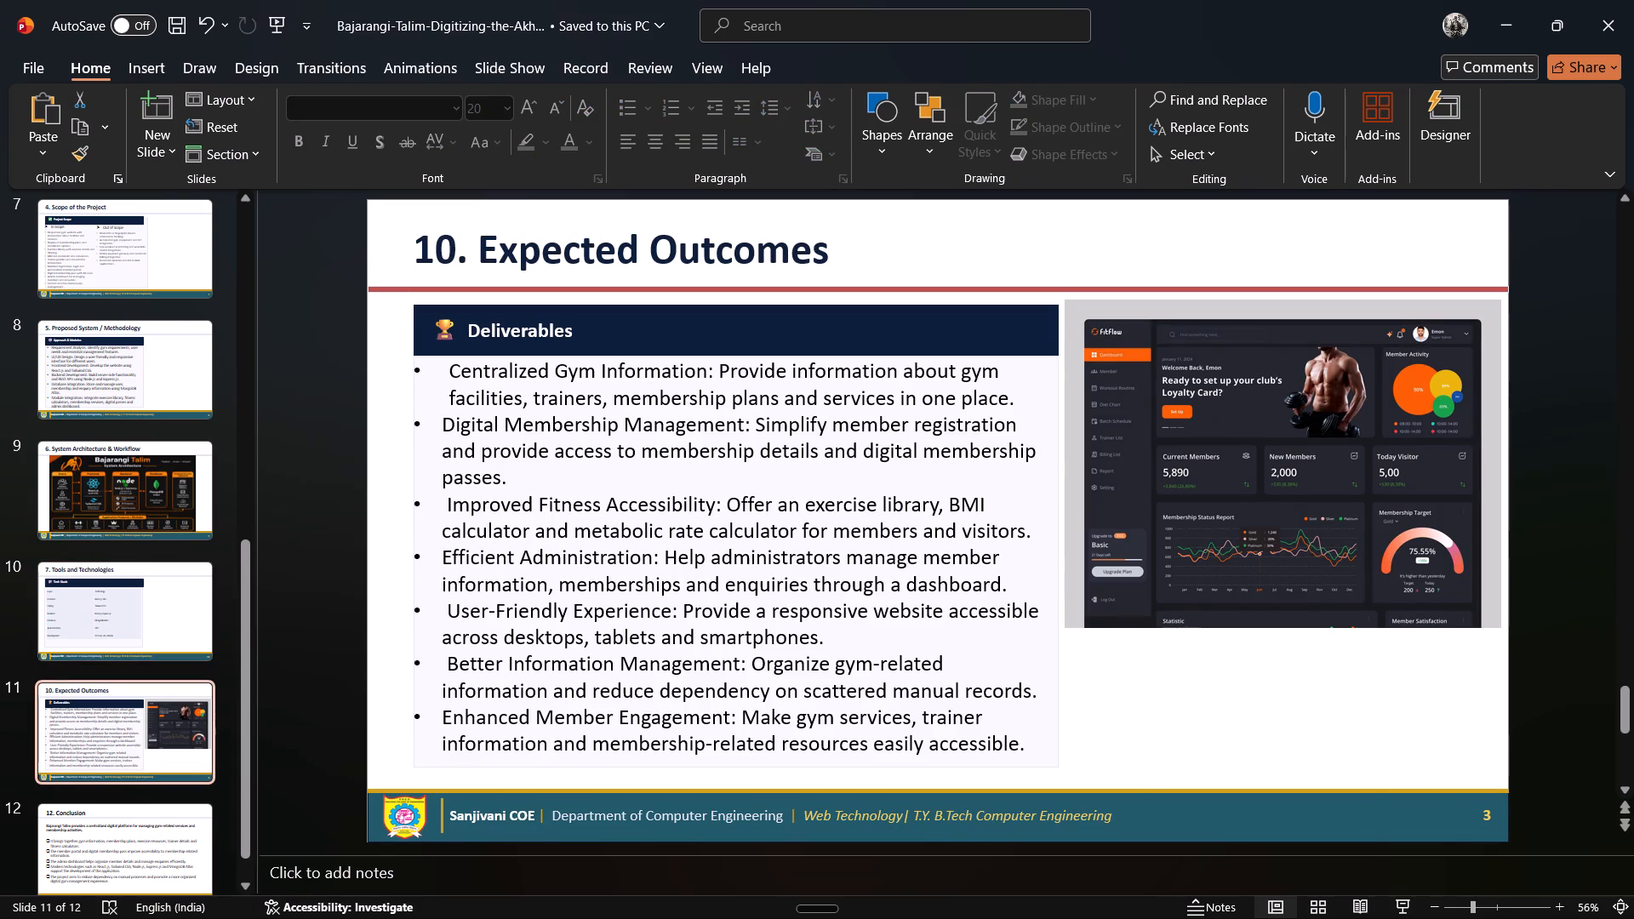
pyautogui.click(1488, 816)
pyautogui.press('BackSpace')
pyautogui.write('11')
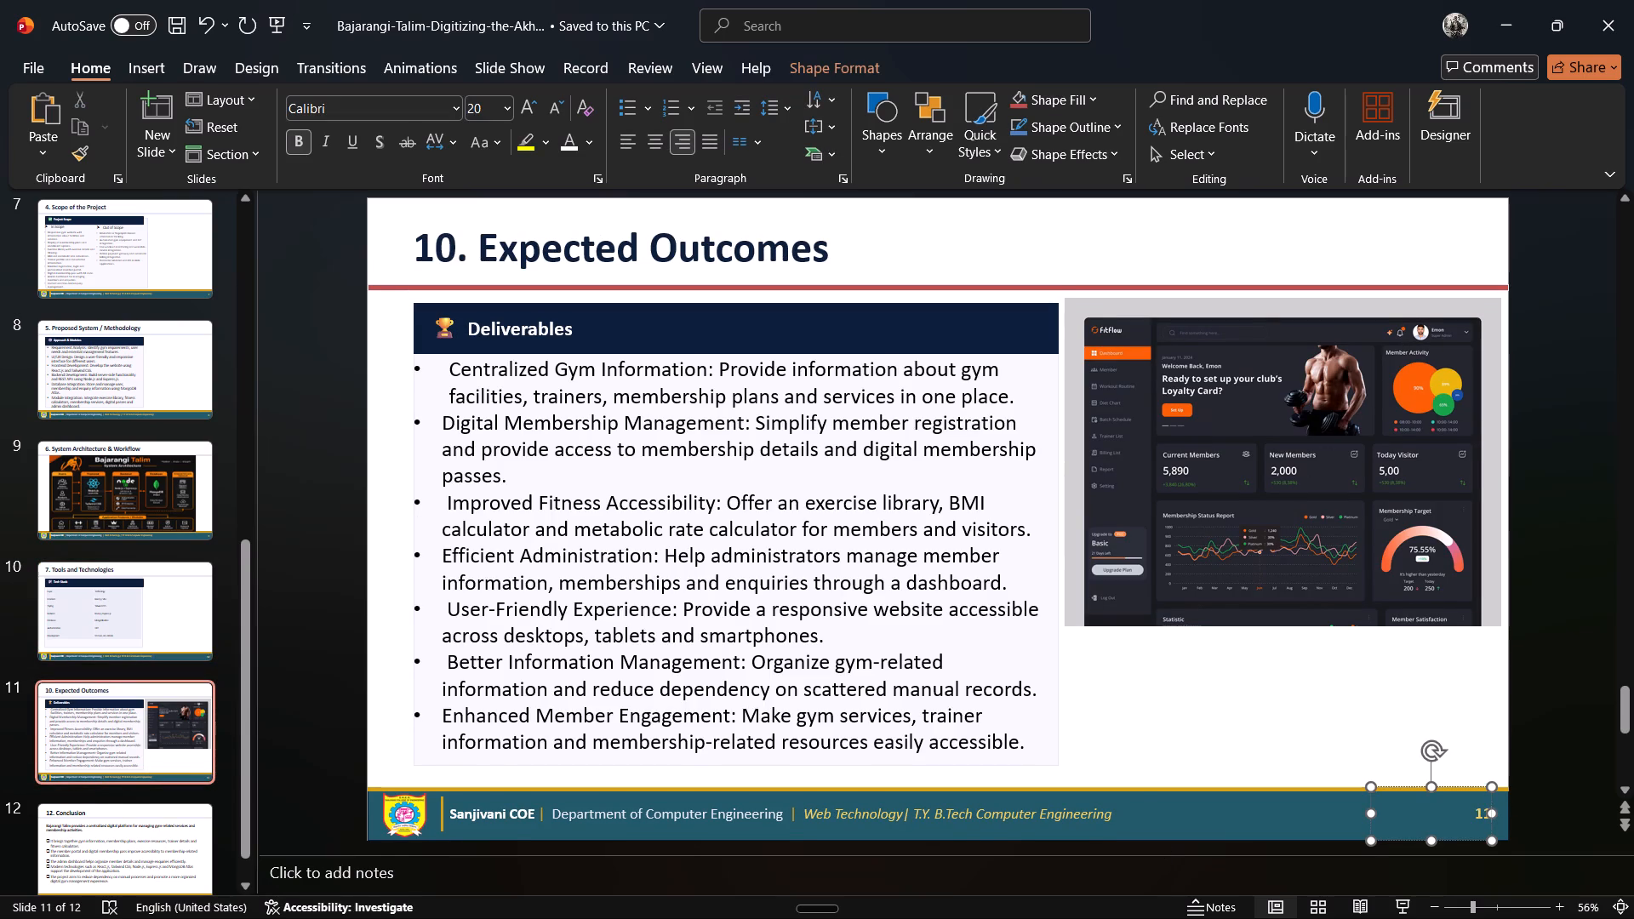
# Paste the copied page-number text box into the Conclusion slide's footer and set its number to 12.
pyautogui.click(83, 841)
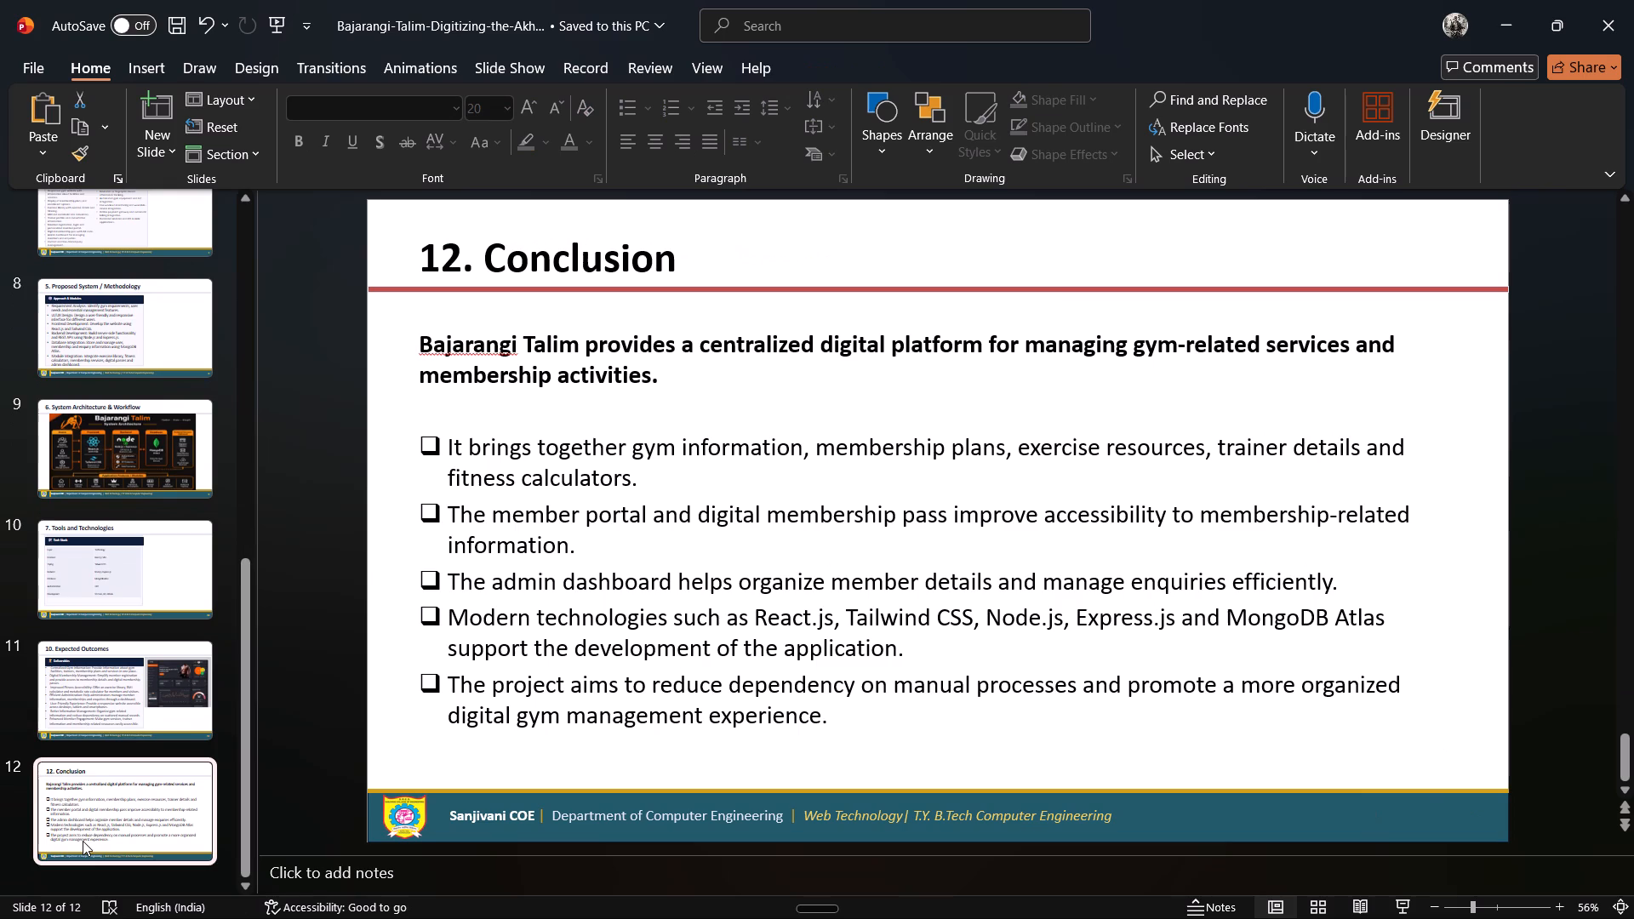
pyautogui.click(48, 656)
pyautogui.click(96, 821)
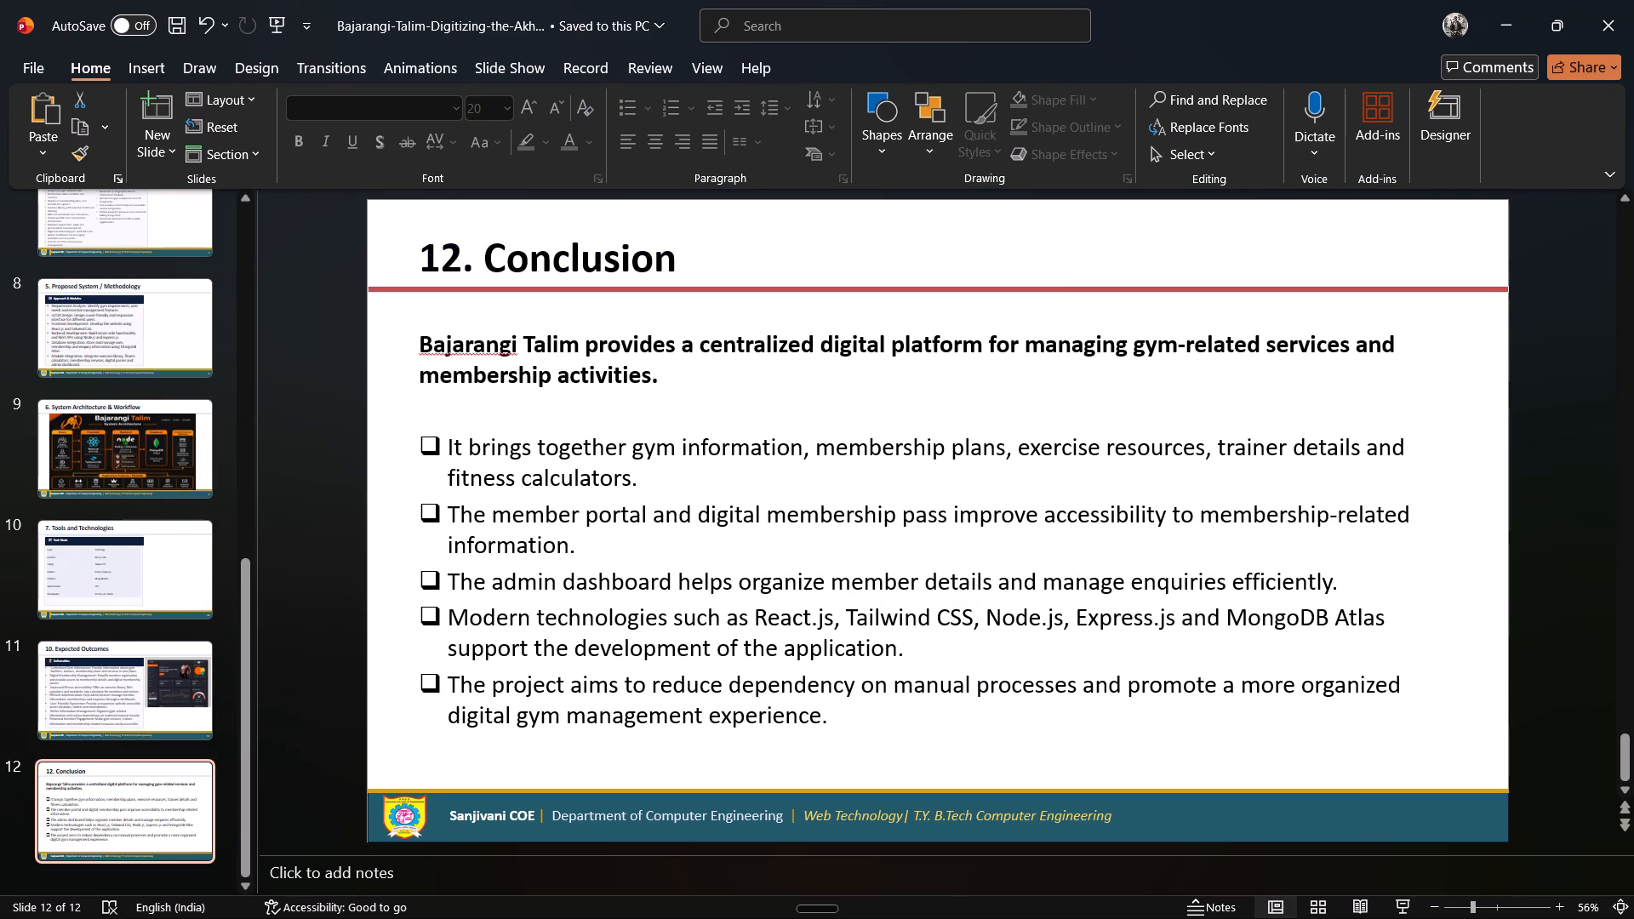
pyautogui.click(1478, 820)
pyautogui.hotkey('ctrl', 'v')
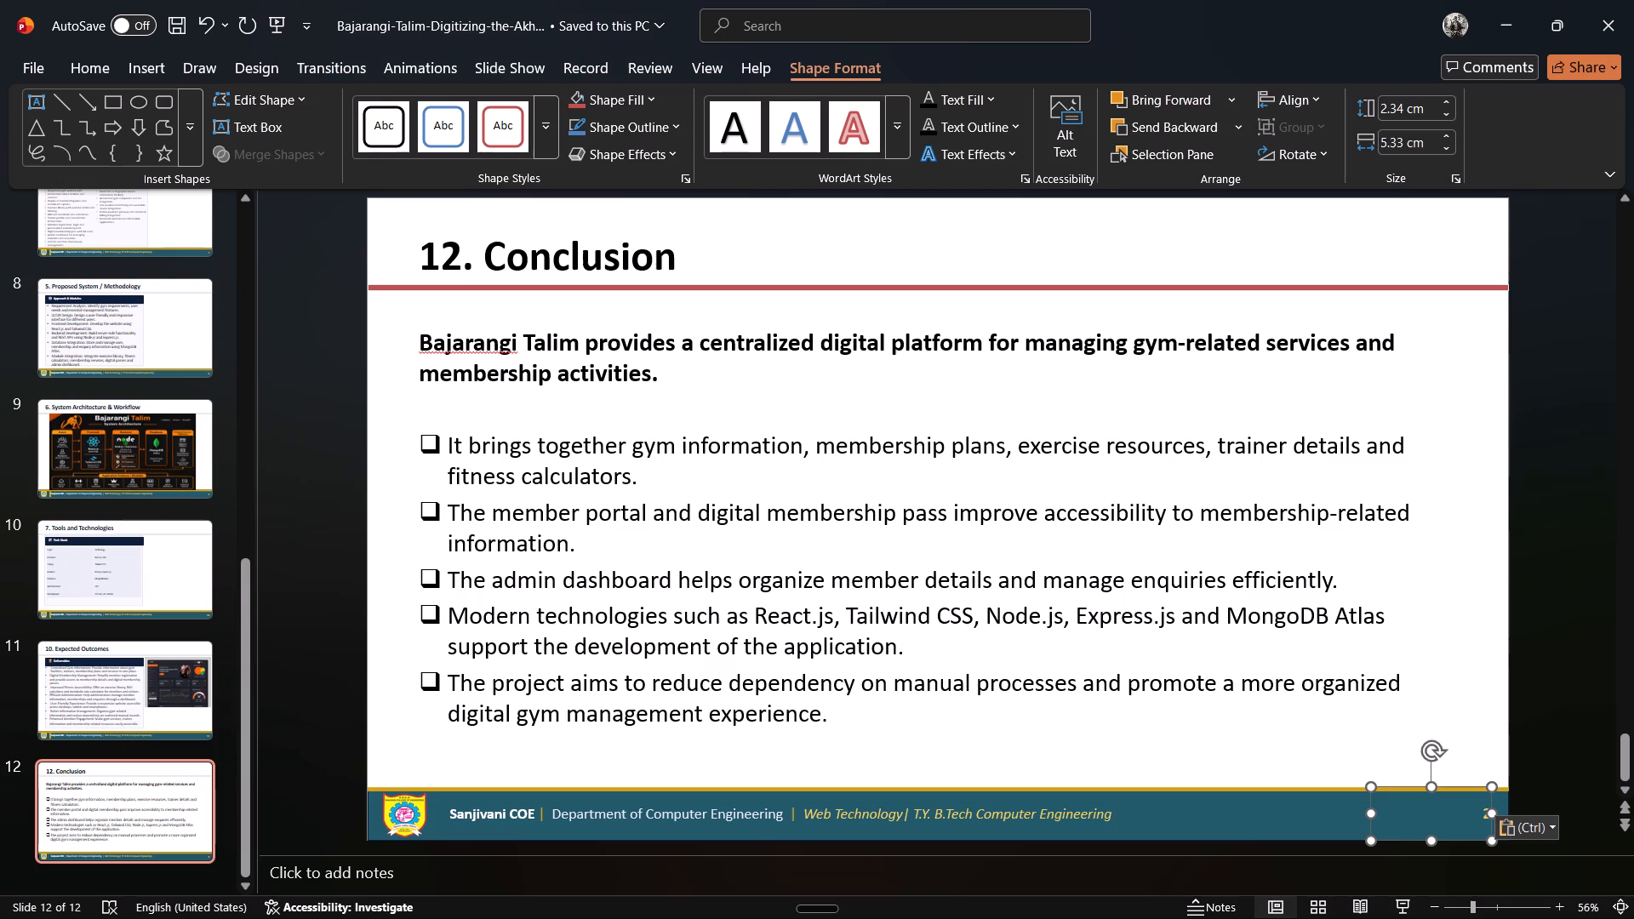
pyautogui.click(1483, 810)
pyautogui.press('Right')
pyautogui.press('BackSpace')
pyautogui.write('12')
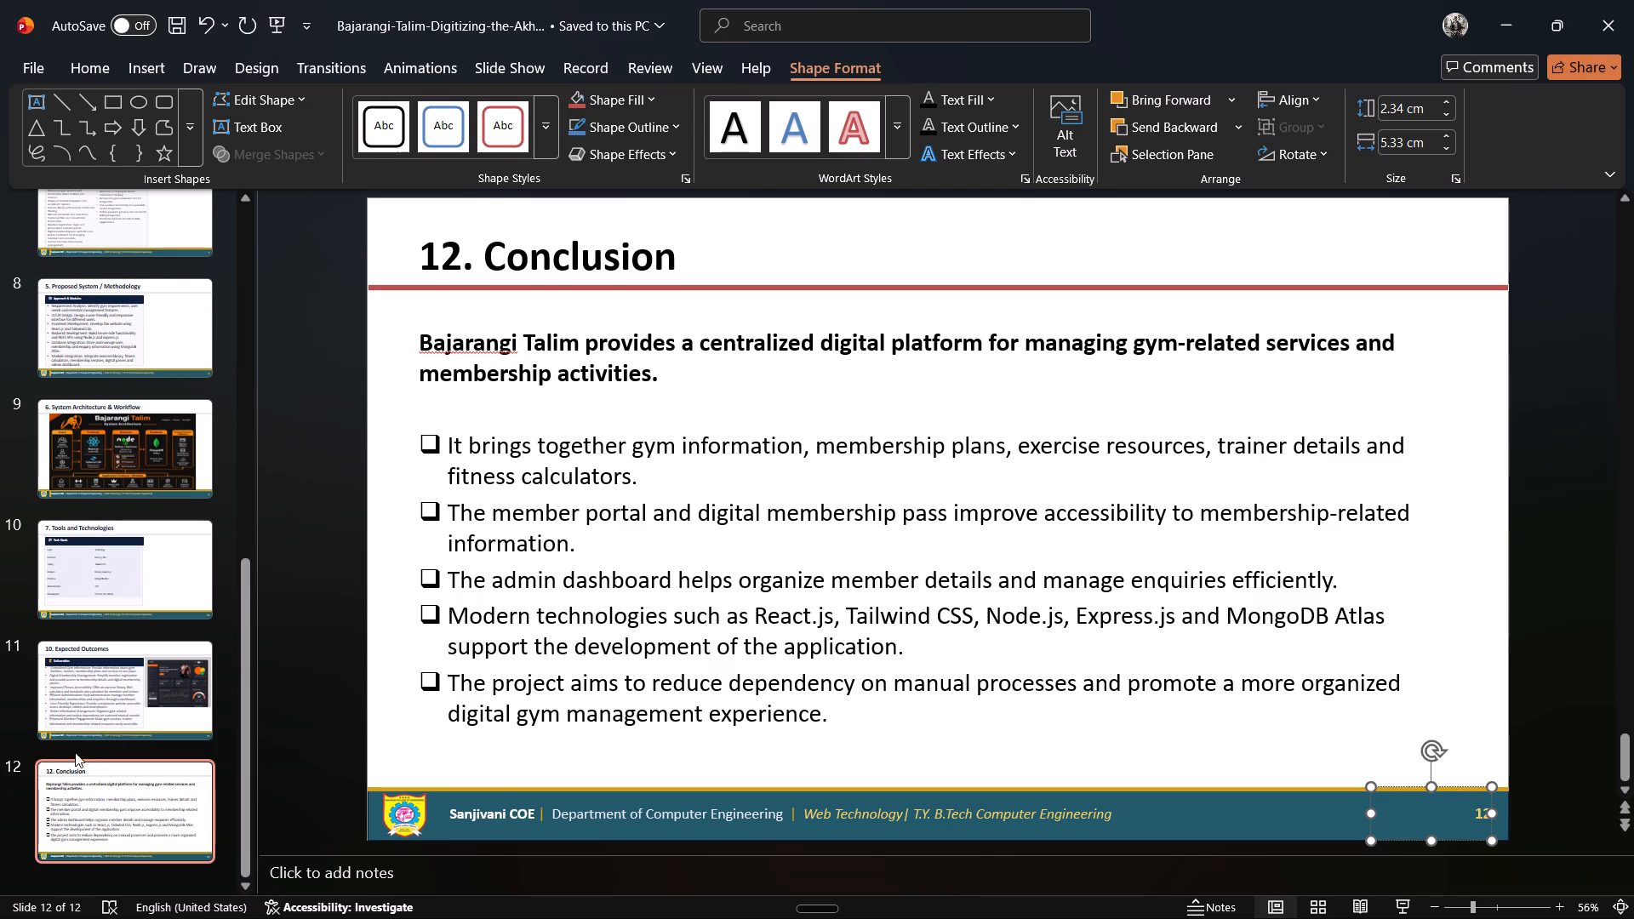
pyautogui.click(1561, 373)
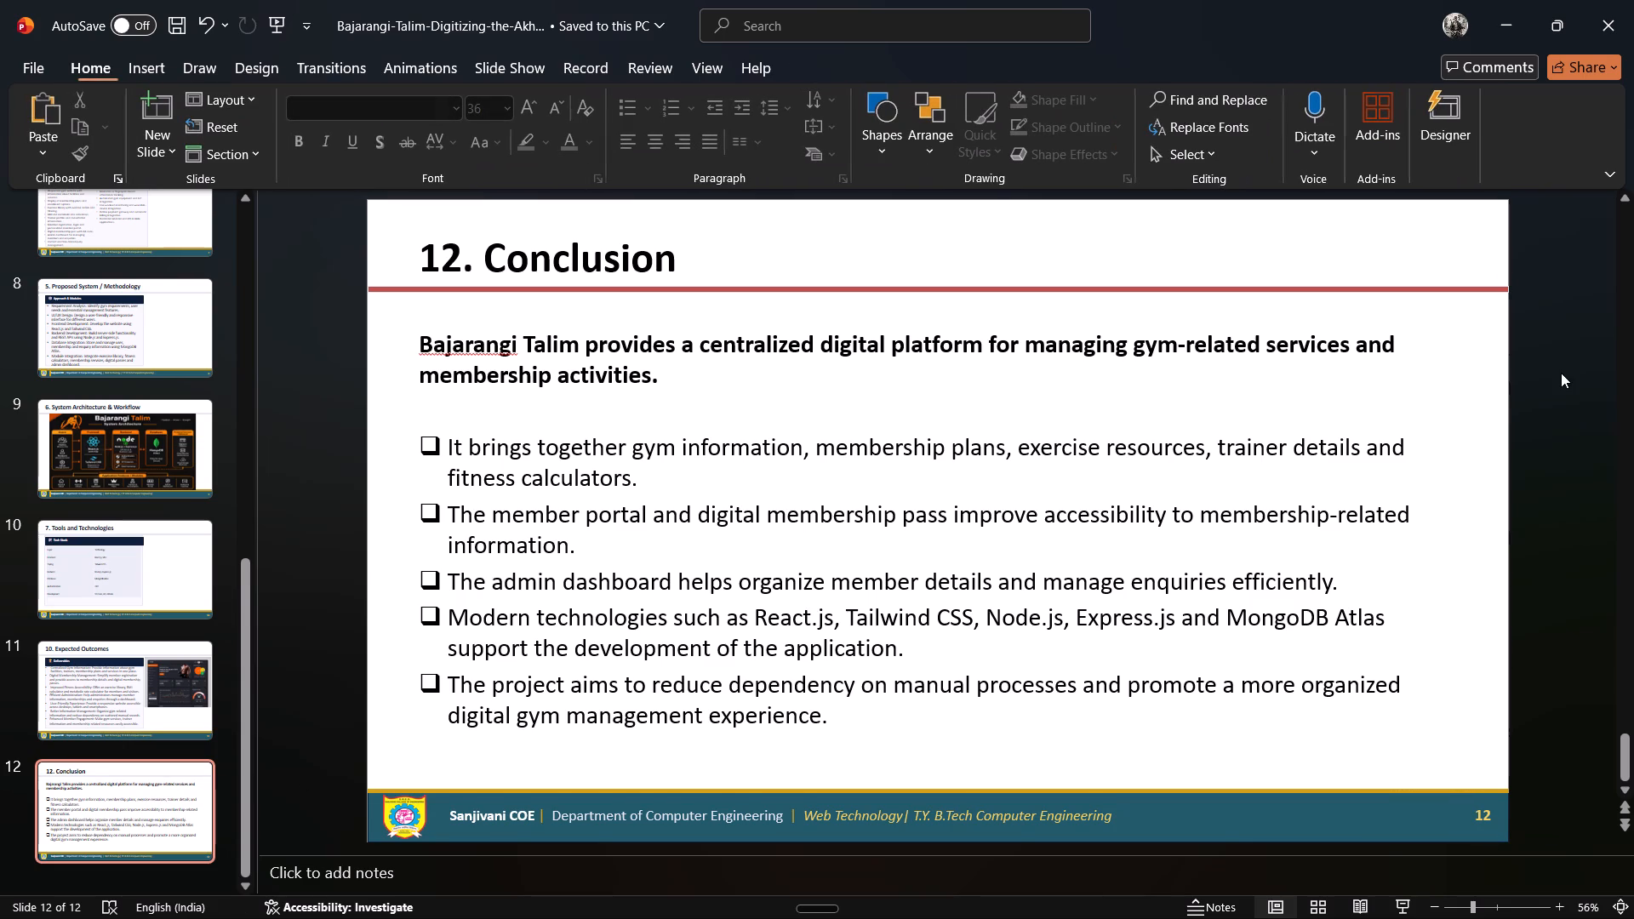
# Save the presentation.
pyautogui.hotkey('ctrl', 's')
pyautogui.hotkey('ctrl', 's')
pyautogui.hotkey('ctrl', 's')
pyautogui.hotkey('ctrl', 's')
pyautogui.hotkey('ctrl', 's')
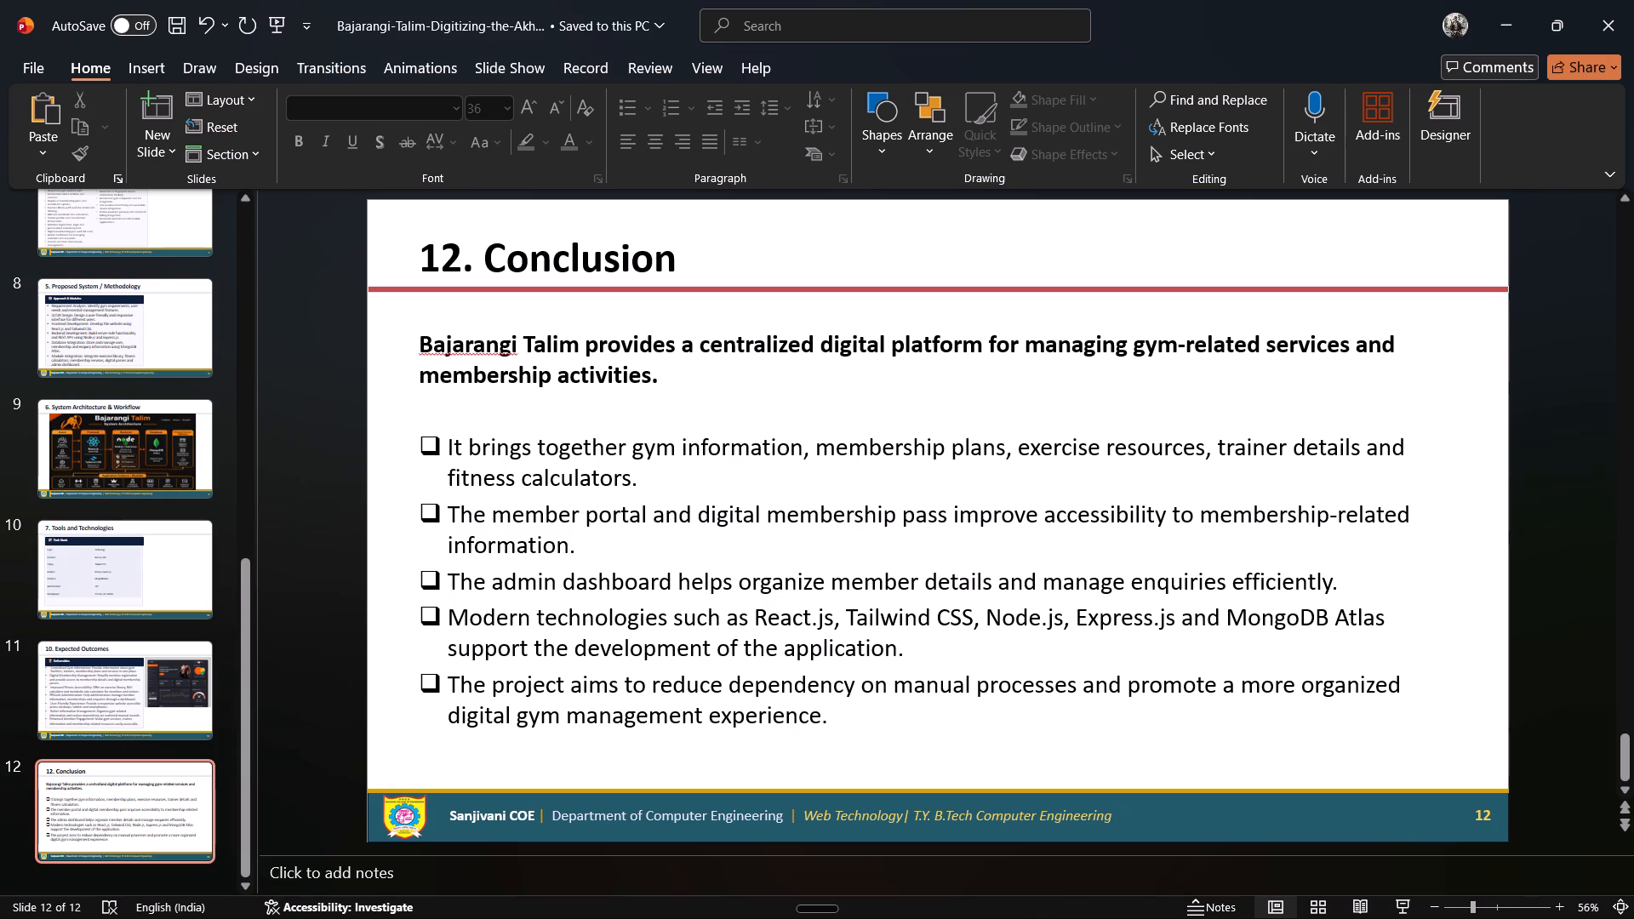
# Review the title and Team Details slides, and check the end of the conclusion answer in the ChatGPT conversation in the browser.
pyautogui.scroll(16, 110, 385)
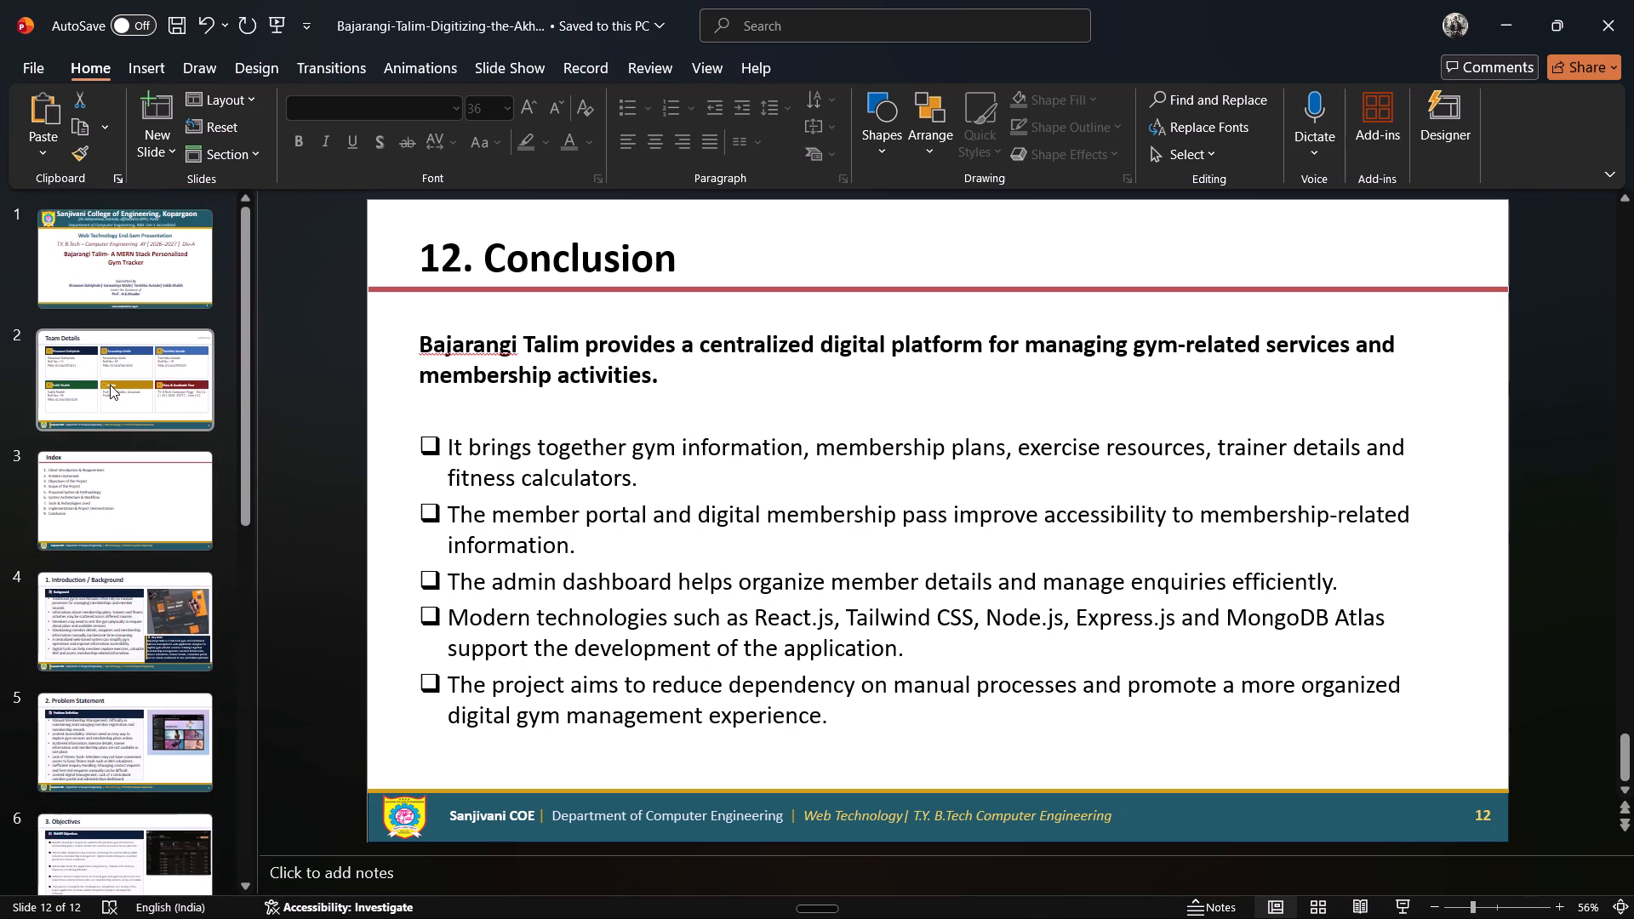
pyautogui.click(116, 272)
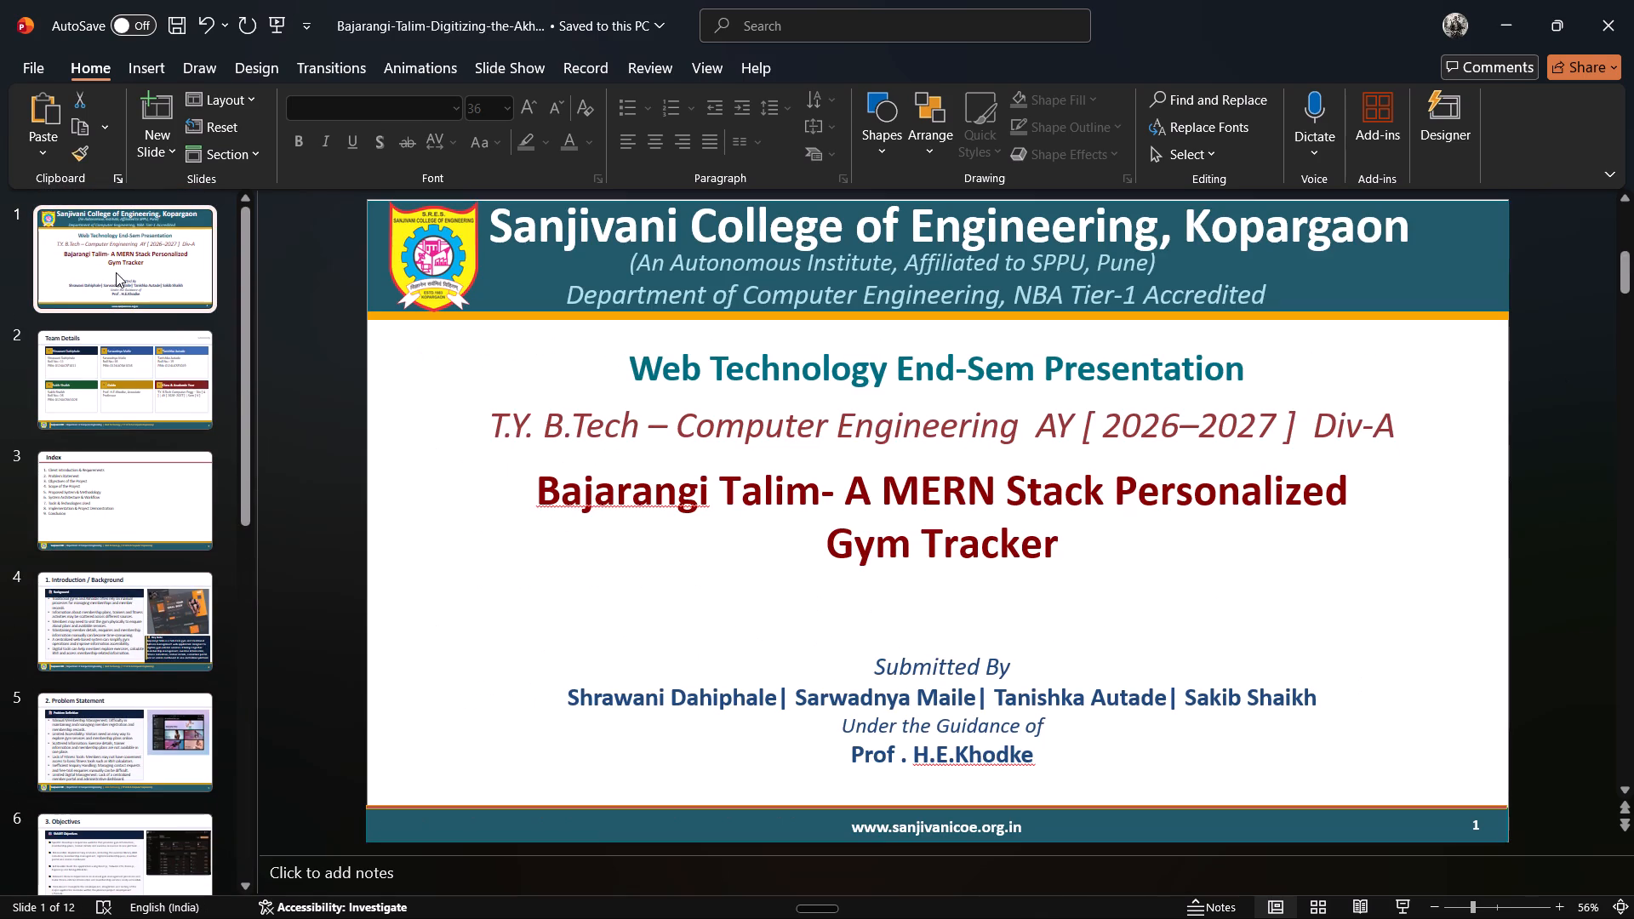
pyautogui.click(118, 413)
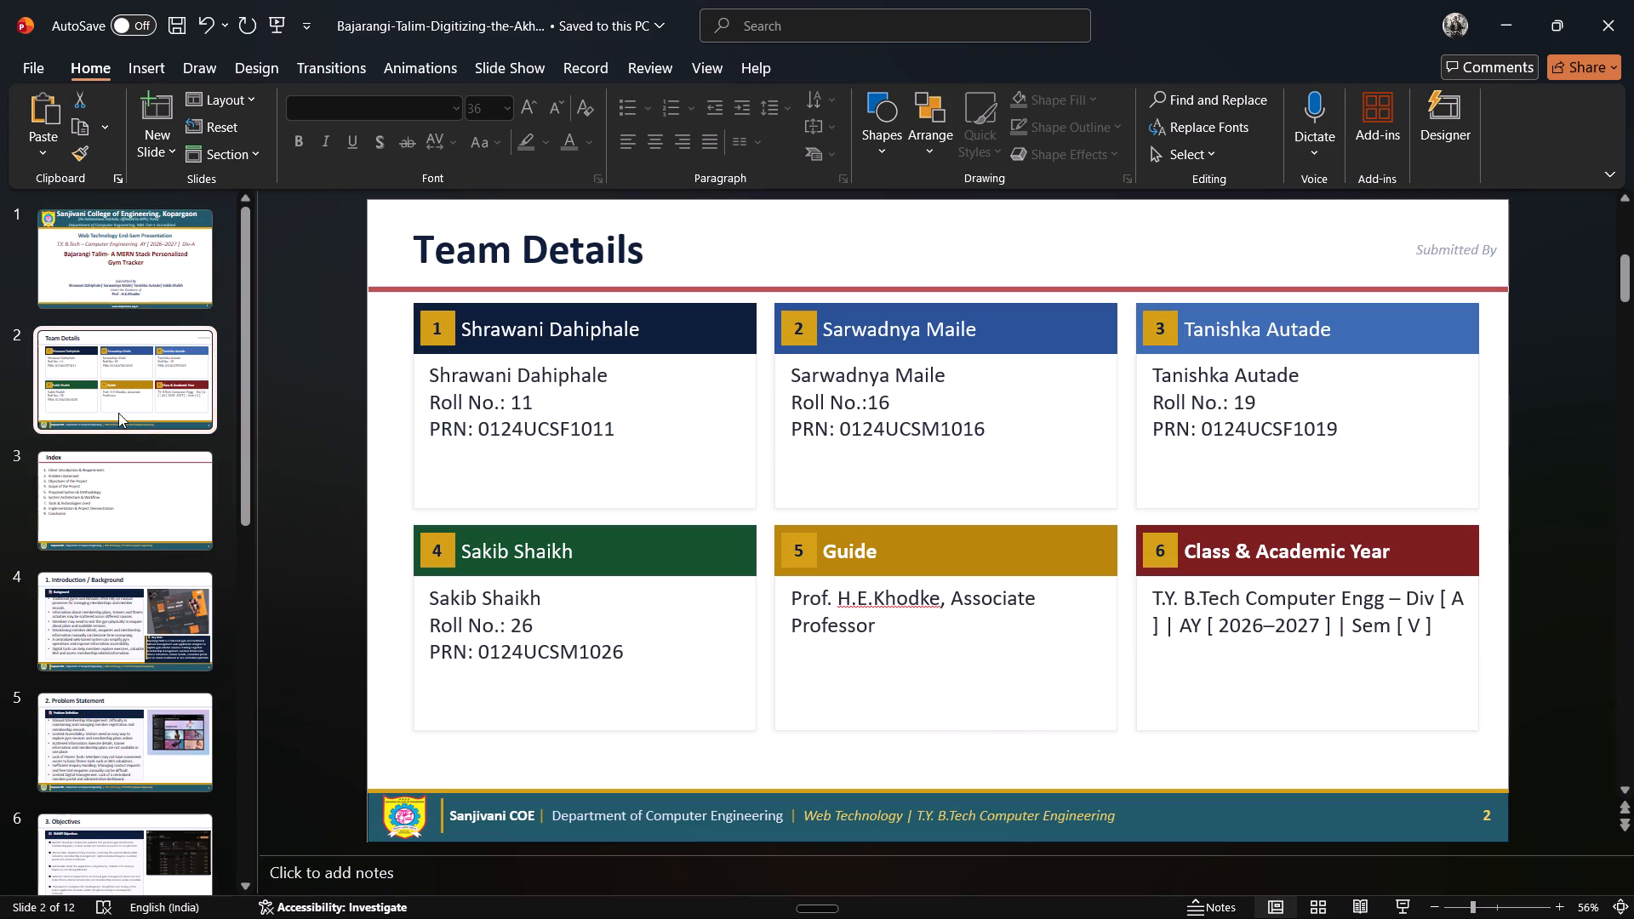
pyautogui.click(123, 271)
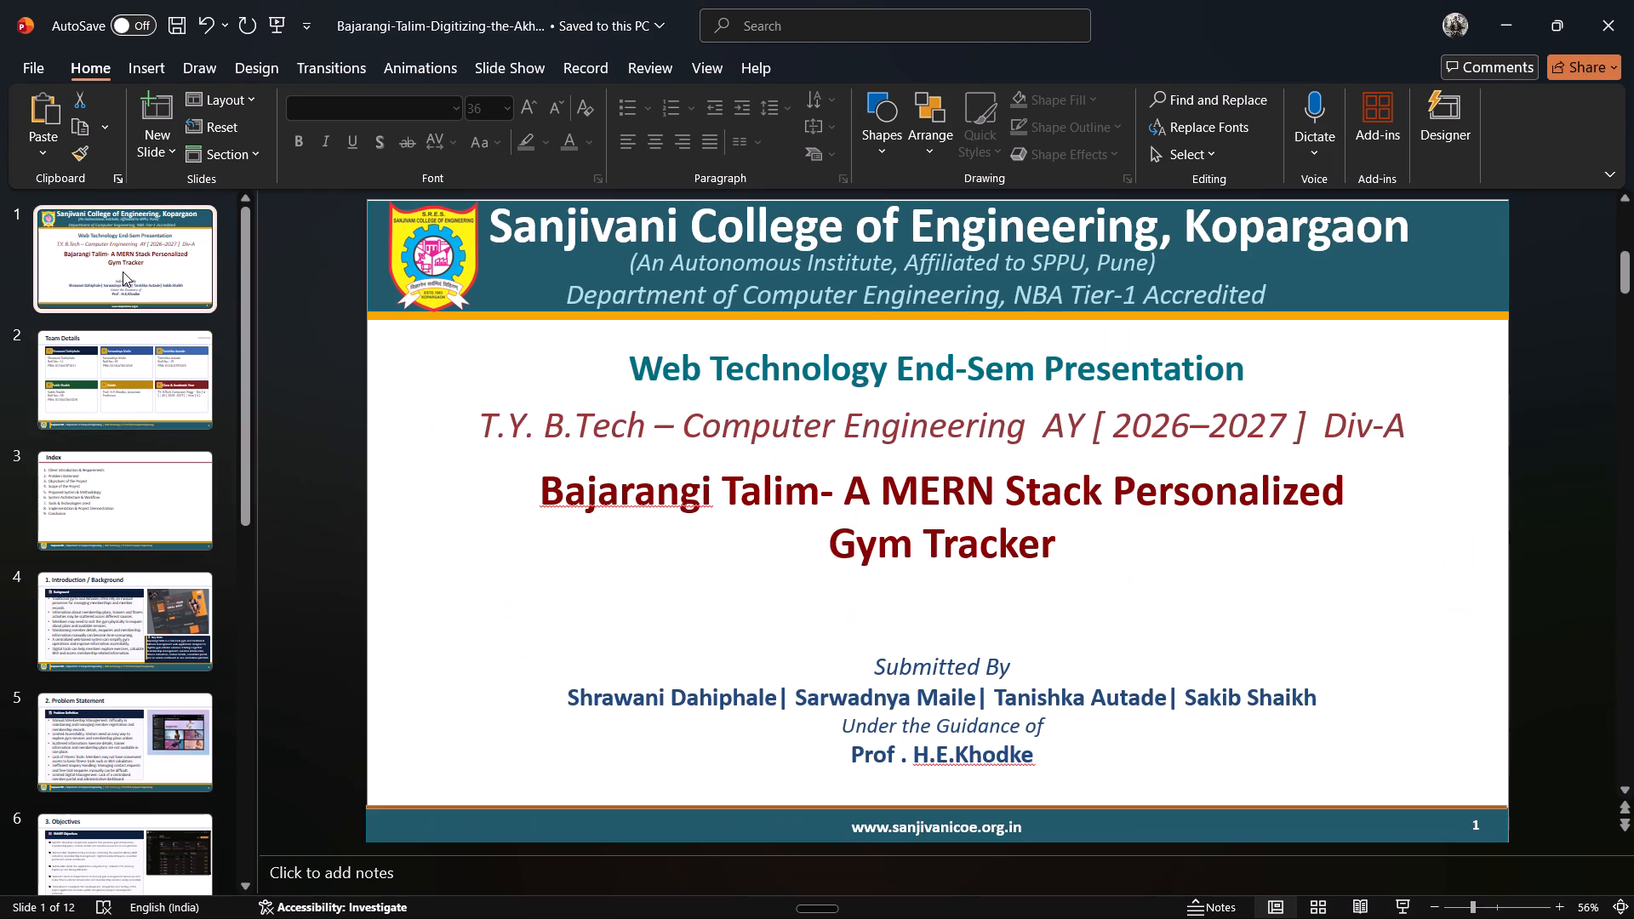
pyautogui.hotkey('alt', 'Tab')
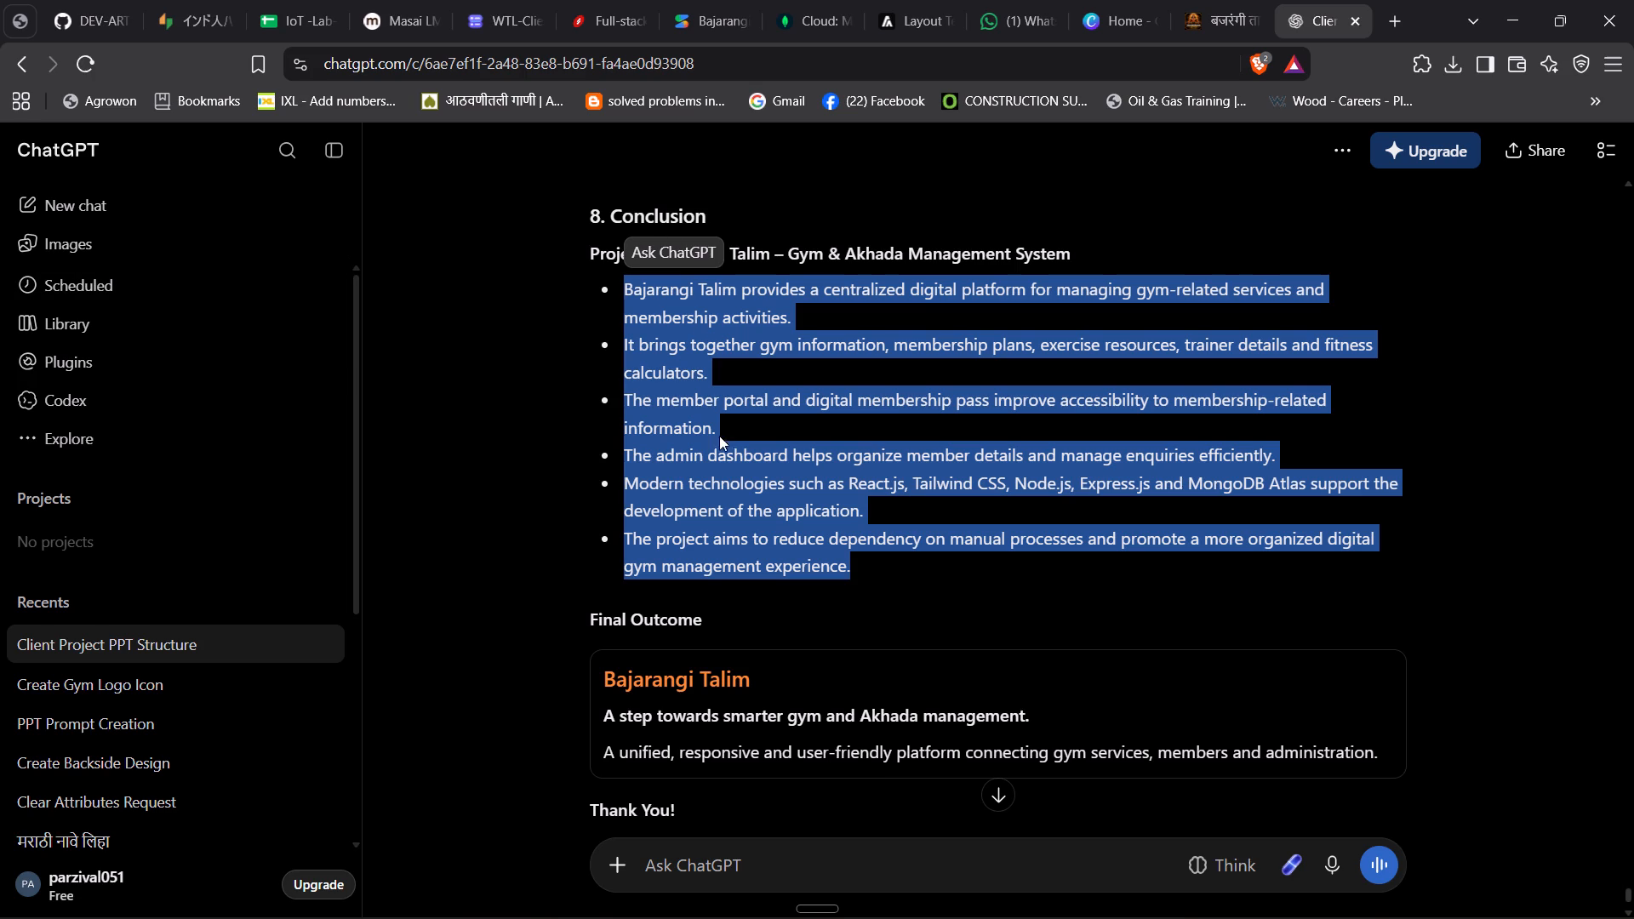
pyautogui.scroll(-5, 923, 565)
pyautogui.hscroll(-4, 923, 565)
pyautogui.click(1247, 499)
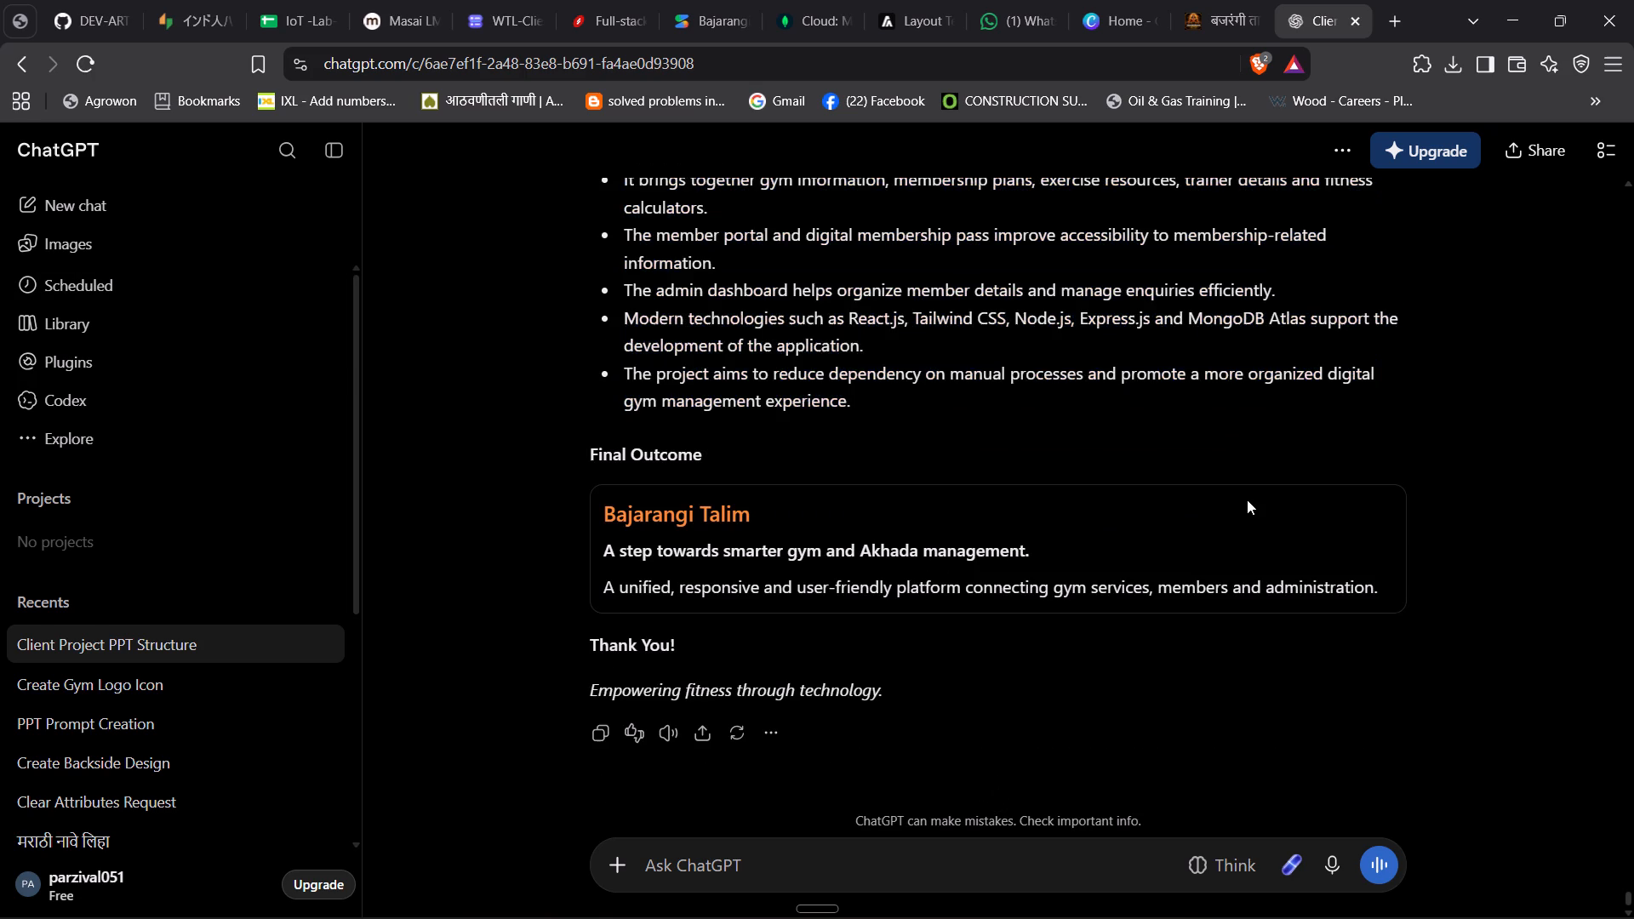
# Switch back to PowerPoint, save the presentation once more and close it.
pyautogui.hotkey('alt', 'Tab')
pyautogui.hotkey('ctrl', 's')
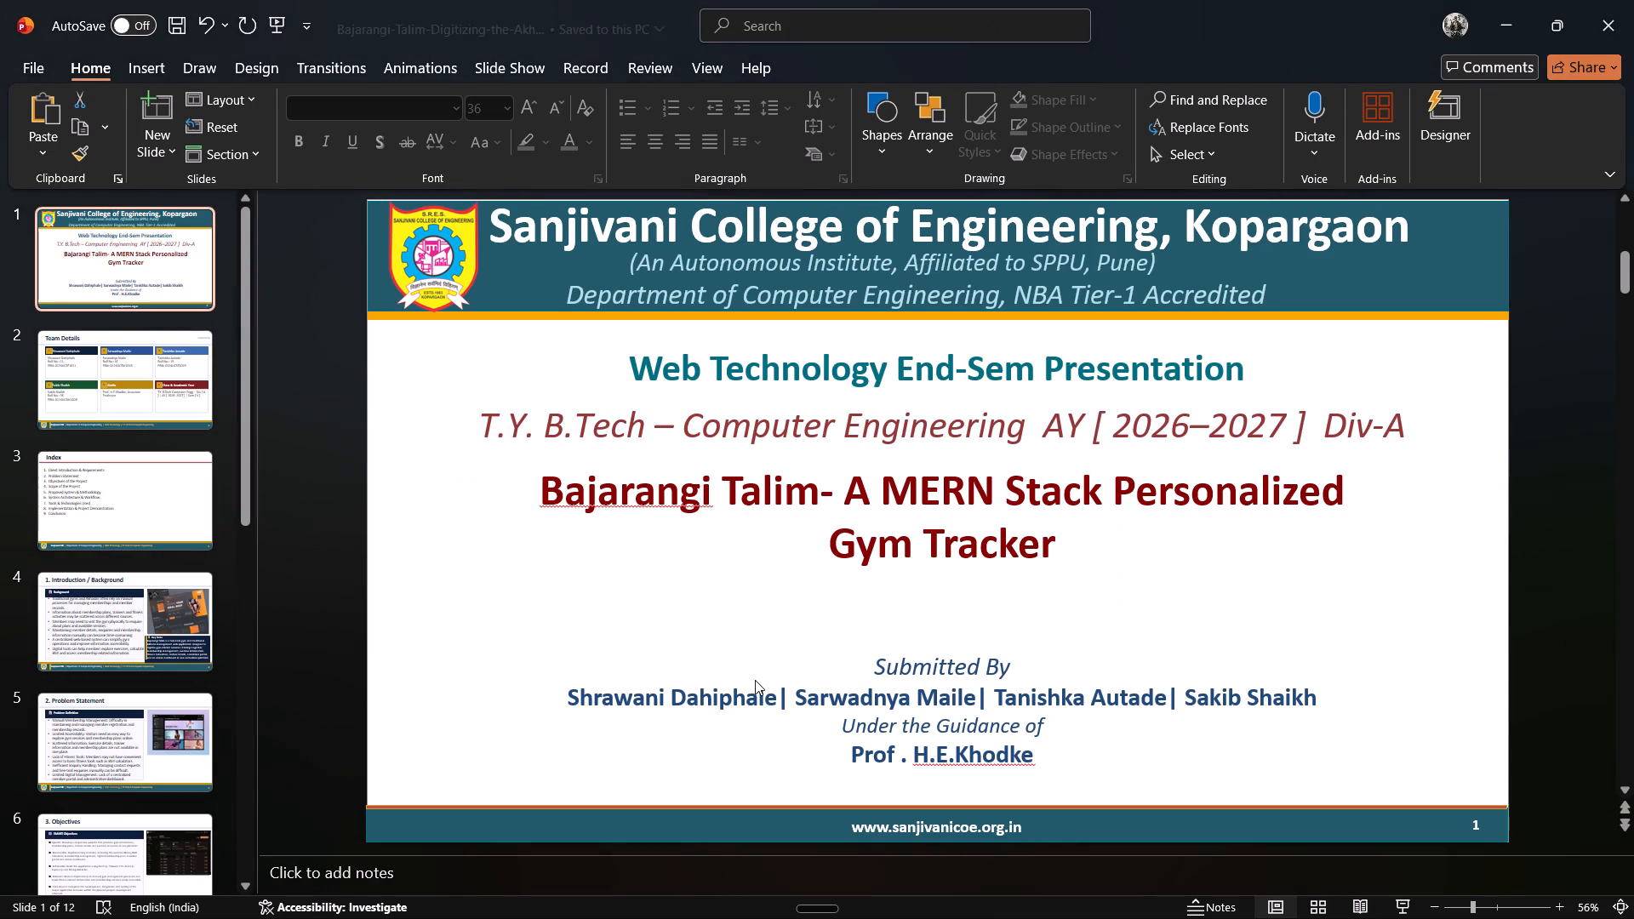
pyautogui.click(1632, 2)
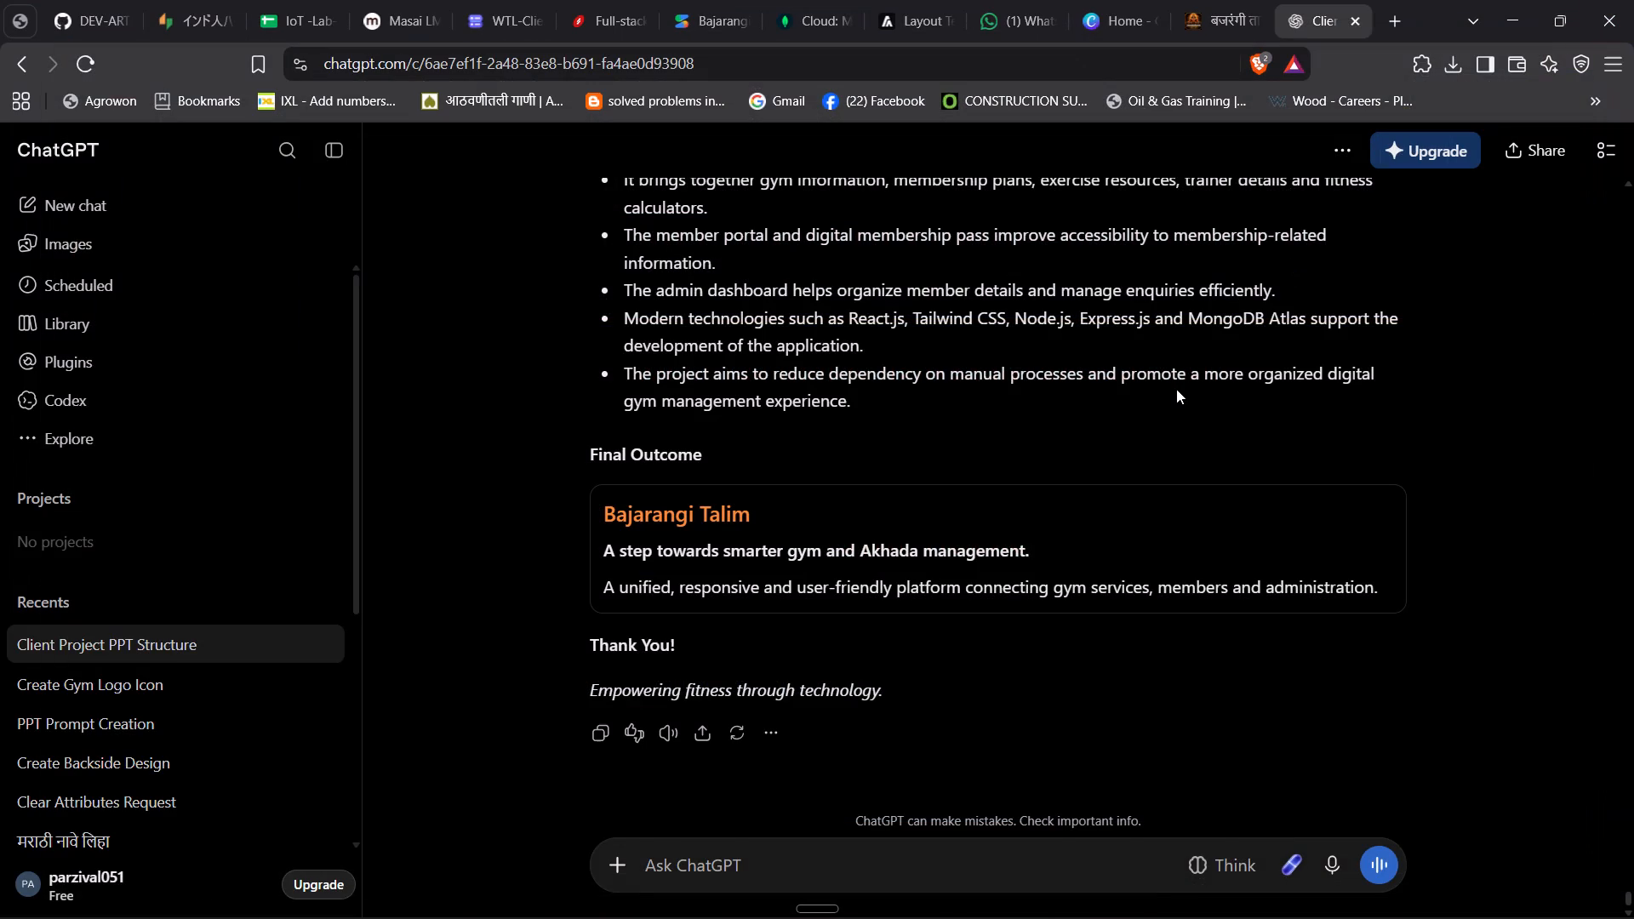